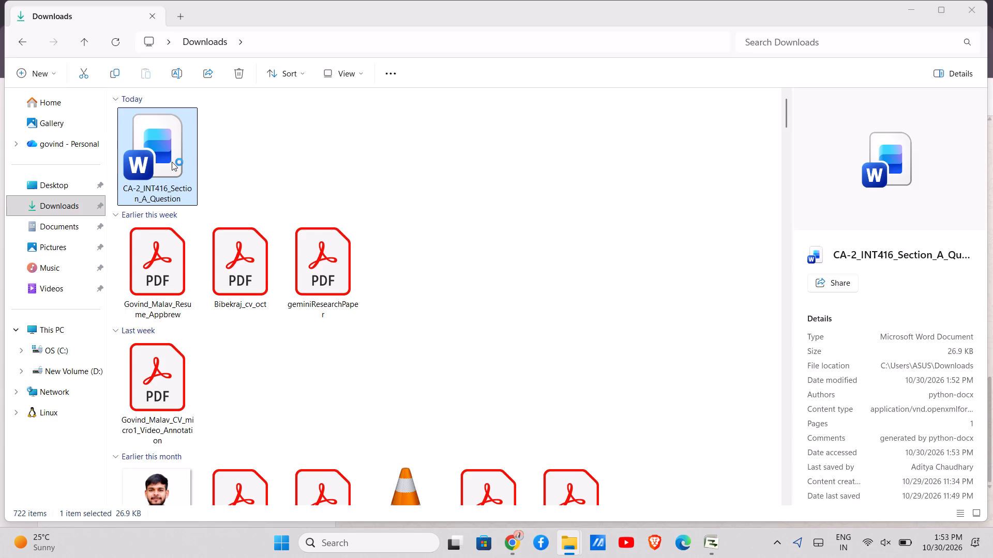
Examine the Hotel Booking and Guest Services System questions in the Word assignment, and switch to Microsoft Project.
{"action": "scroll", "coordinate": [490, 231], "scroll_direction": "down", "scroll_amount": 1}
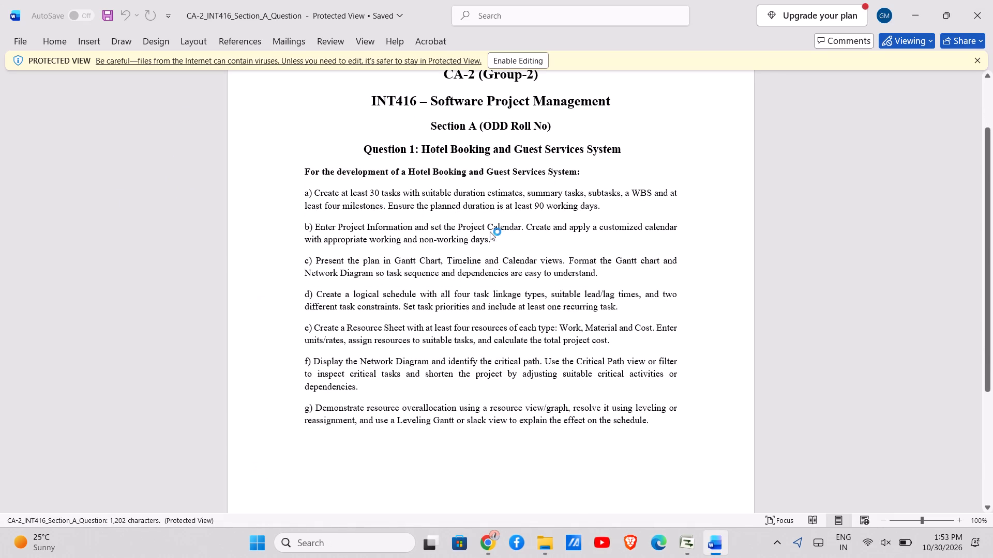
{"action": "scroll", "coordinate": [490, 231], "scroll_direction": "down", "scroll_amount": 1}
{"action": "key", "text": "alt+Tab"}
{"action": "key", "text": "alt+Tab"}
{"action": "key", "text": "alt+Tab"}
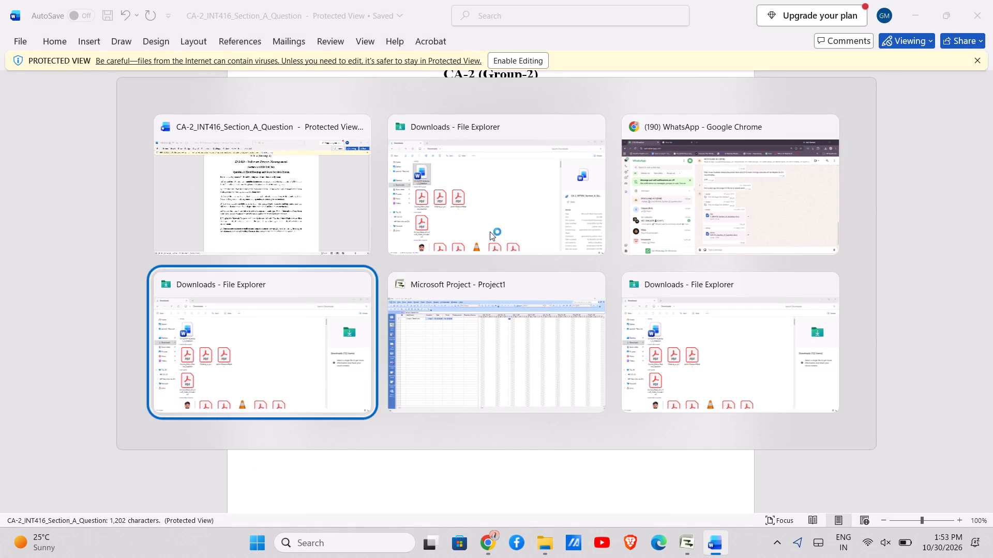
{"action": "key", "text": "alt+Tab"}
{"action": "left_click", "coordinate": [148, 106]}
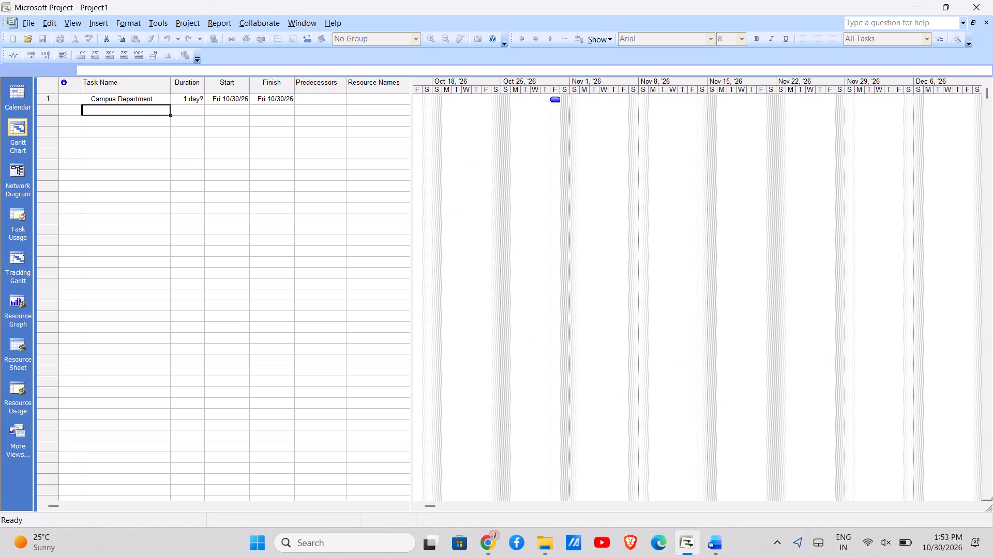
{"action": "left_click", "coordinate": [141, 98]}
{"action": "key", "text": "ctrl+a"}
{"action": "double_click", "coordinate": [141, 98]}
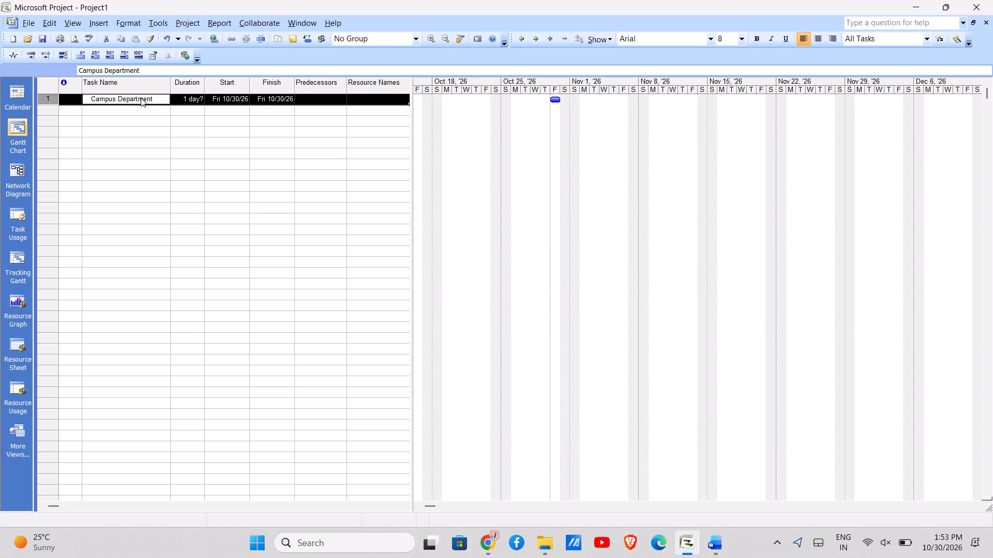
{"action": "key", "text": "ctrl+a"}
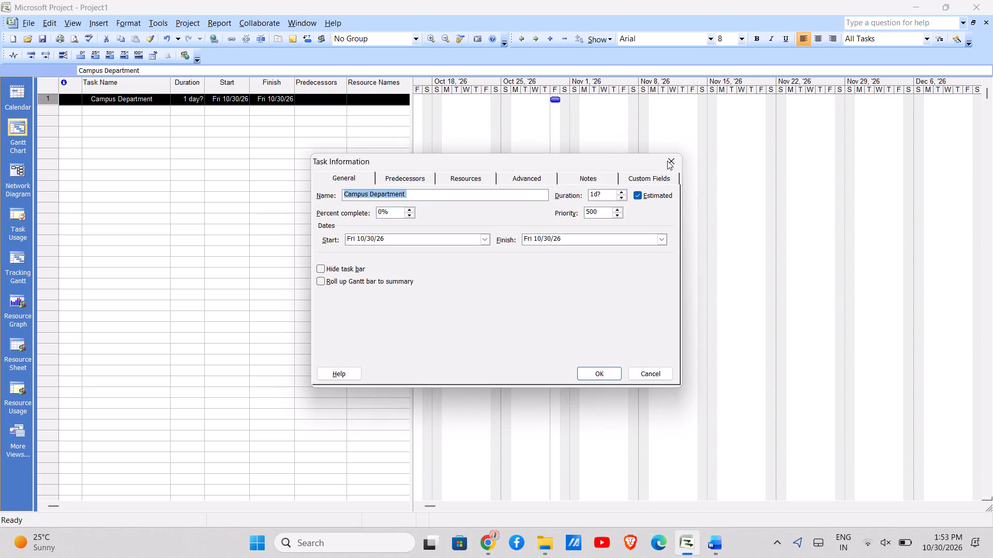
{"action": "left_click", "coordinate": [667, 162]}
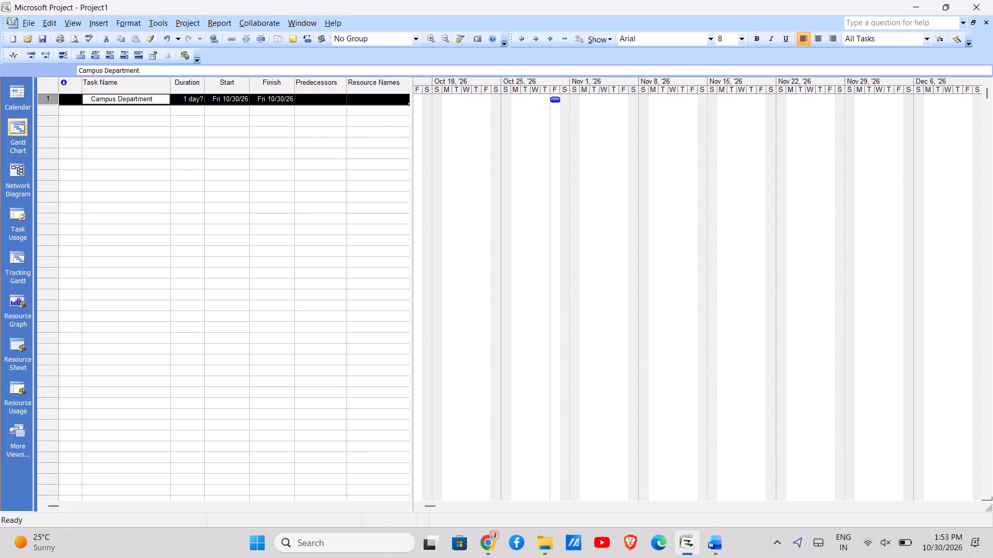
Delete the Campus Department task from the Gantt Chart task table.
{"action": "left_click", "coordinate": [155, 98]}
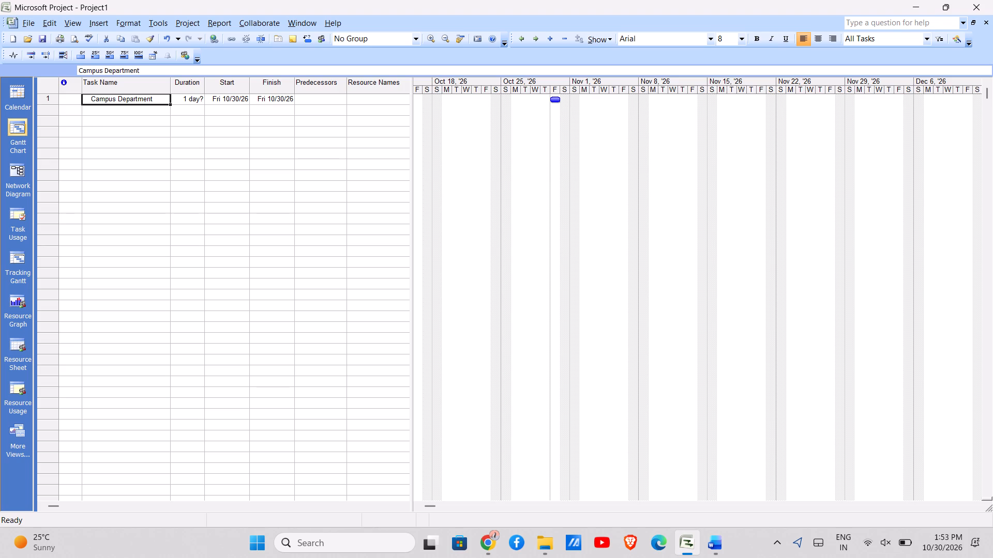
{"action": "key", "text": "Delete"}
{"action": "left_click", "coordinate": [231, 113]}
{"action": "left_click", "coordinate": [183, 99]}
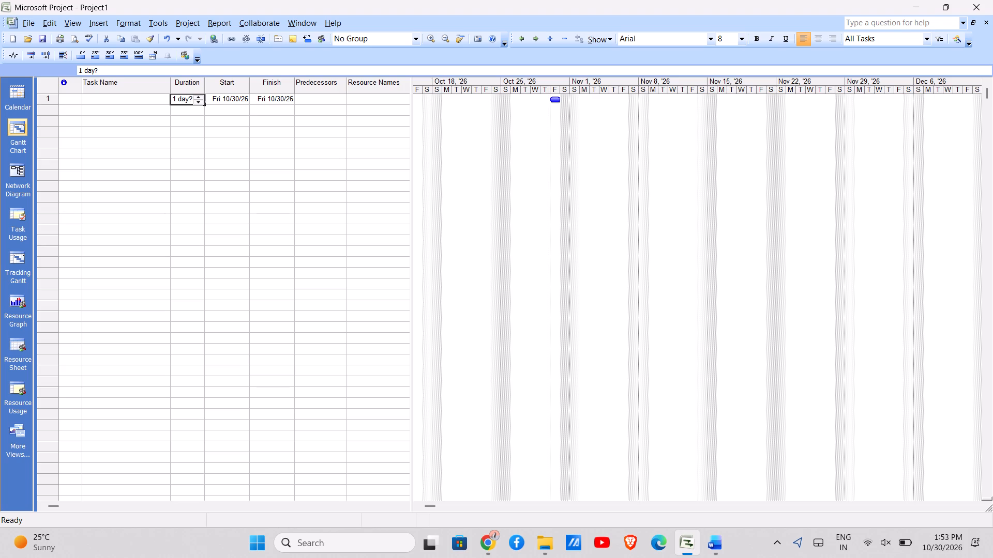
{"action": "key", "text": "Delete"}
{"action": "key", "text": "Delete"}
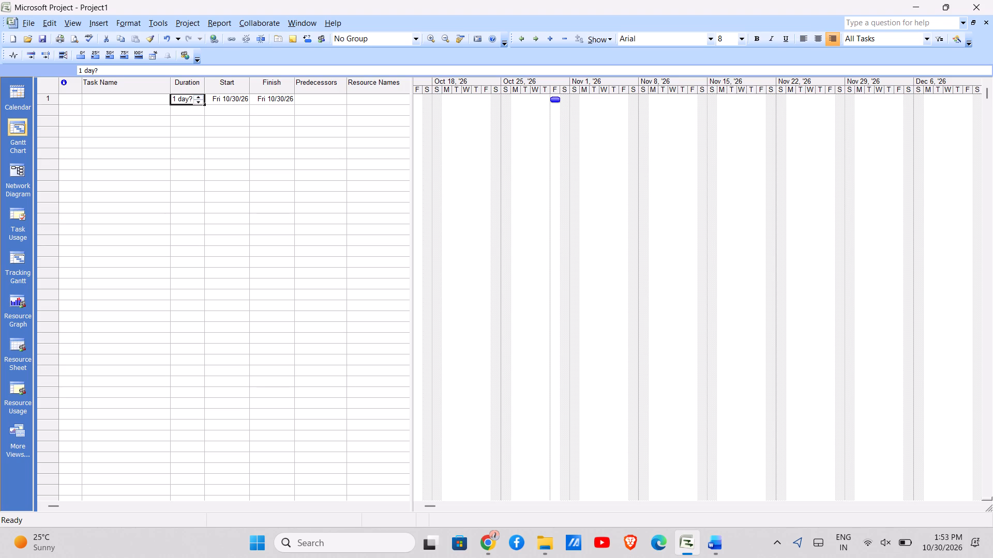
{"action": "left_click", "coordinate": [63, 100]}
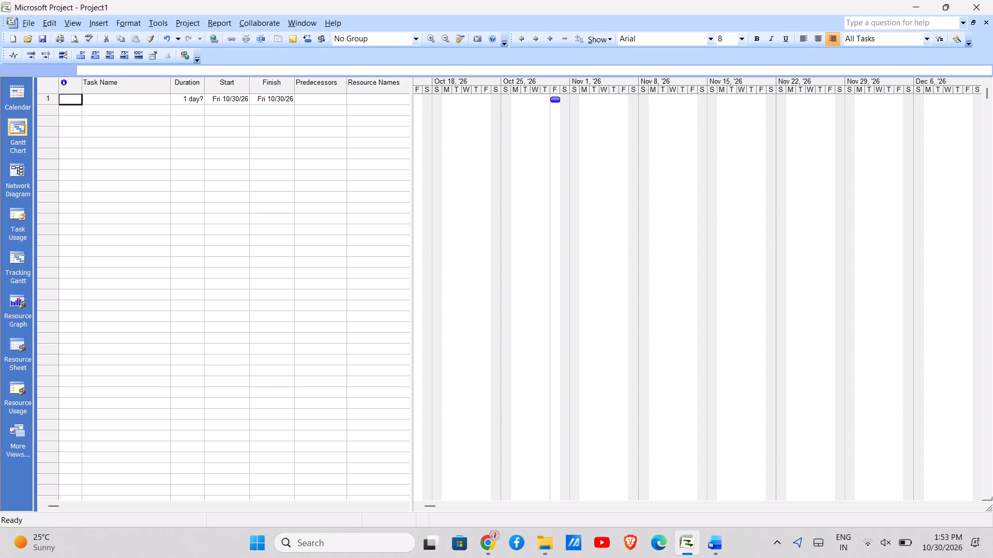
{"action": "left_click", "coordinate": [72, 100]}
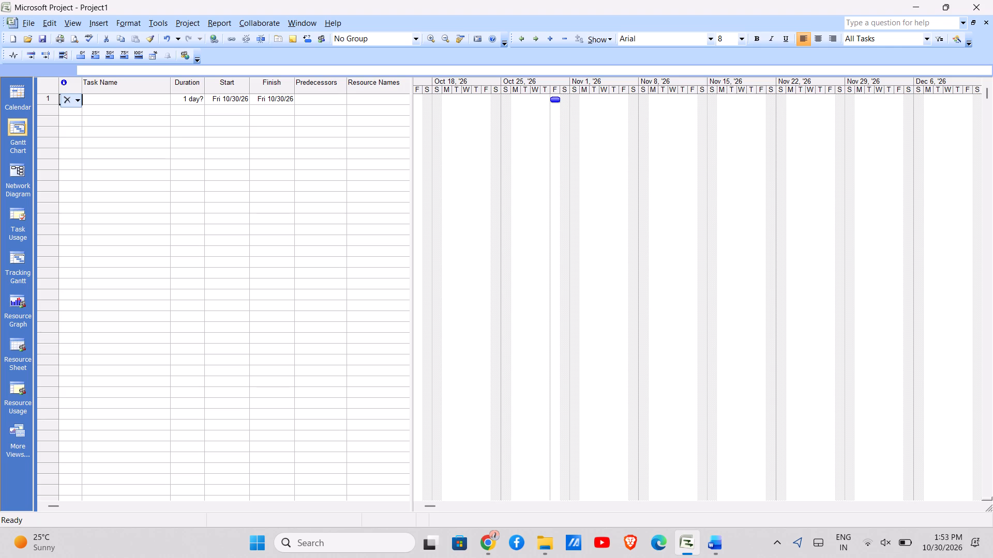
{"action": "left_click", "coordinate": [63, 102]}
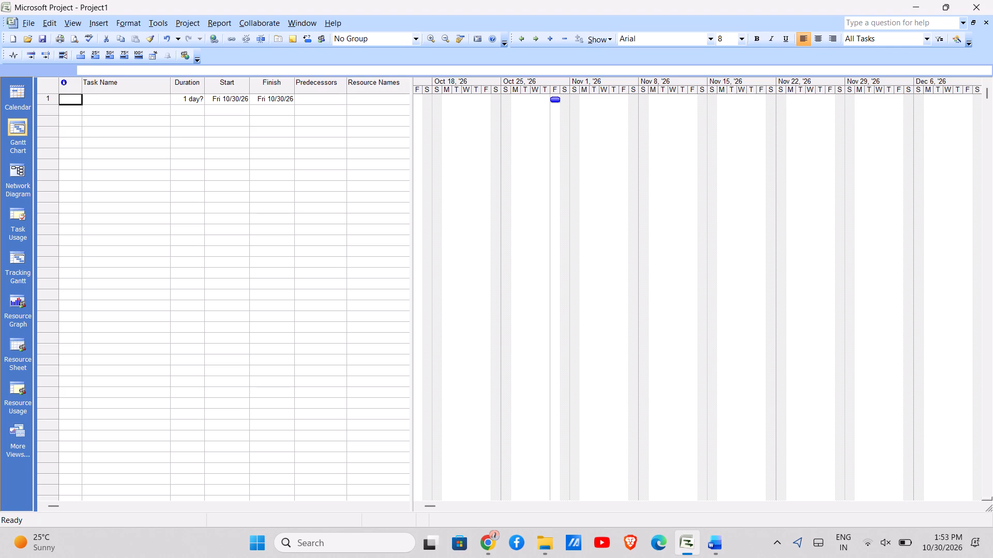
{"action": "right_click", "coordinate": [63, 99]}
{"action": "left_click", "coordinate": [102, 107]}
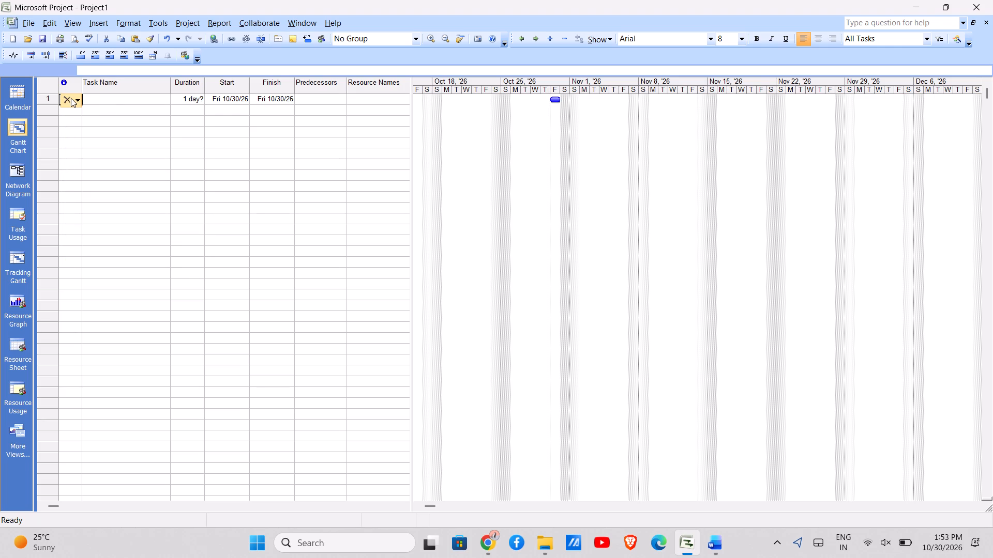
{"action": "left_click", "coordinate": [68, 100]}
{"action": "left_click", "coordinate": [94, 130]}
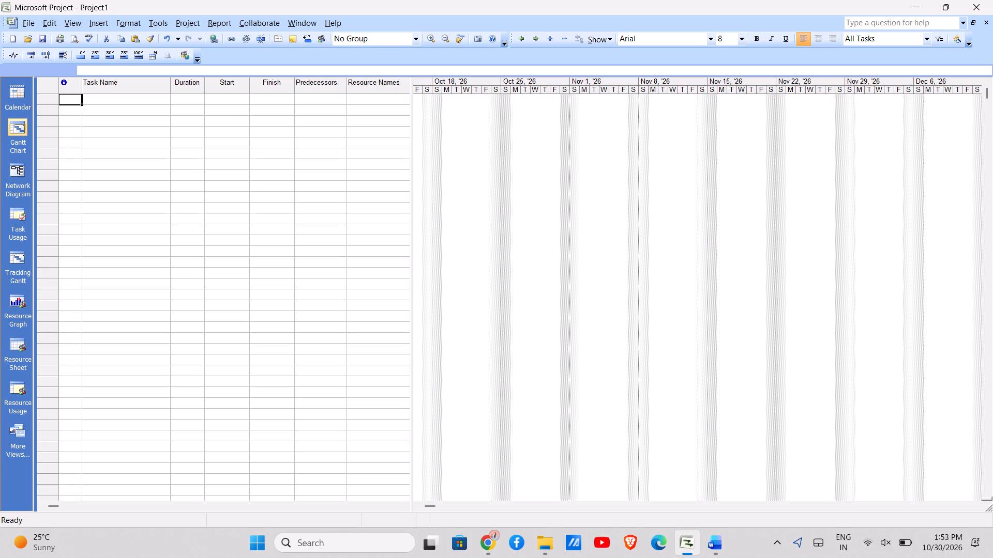
{"action": "key", "text": "alt+Tab"}
{"action": "key", "text": "alt+Tab"}
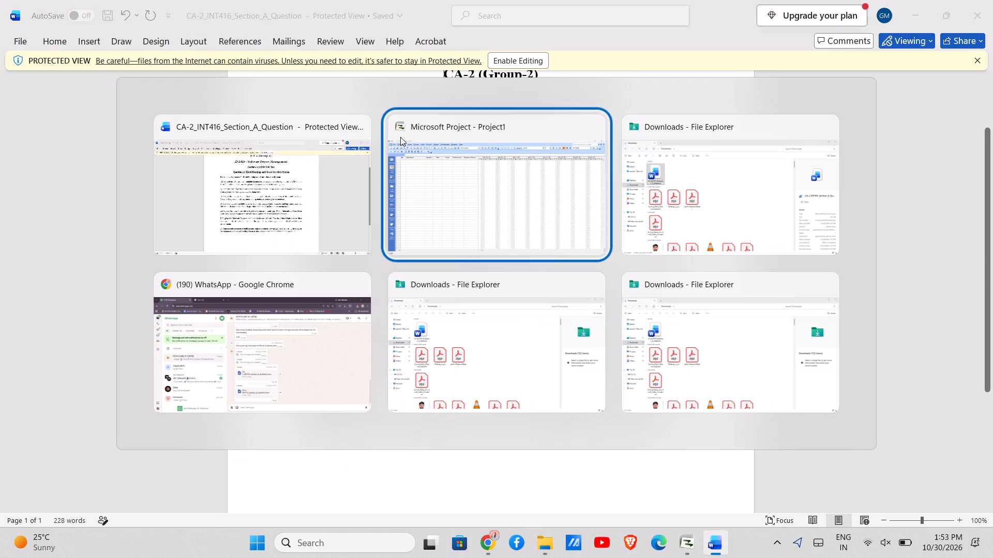
{"action": "key", "text": "alt+Left"}
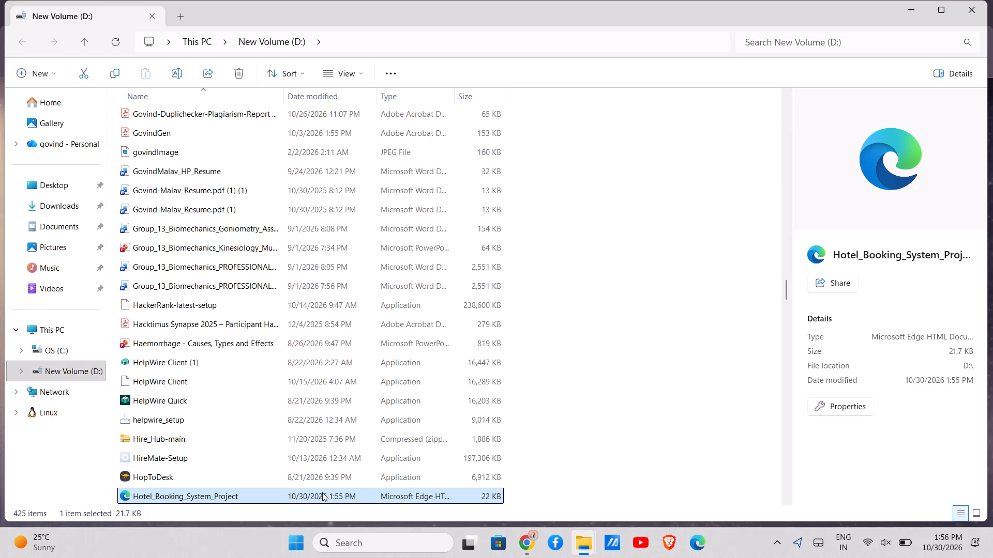
Search Windows for Microsoft Office Project 2007 and launch it.
{"action": "type", "text": "project"}
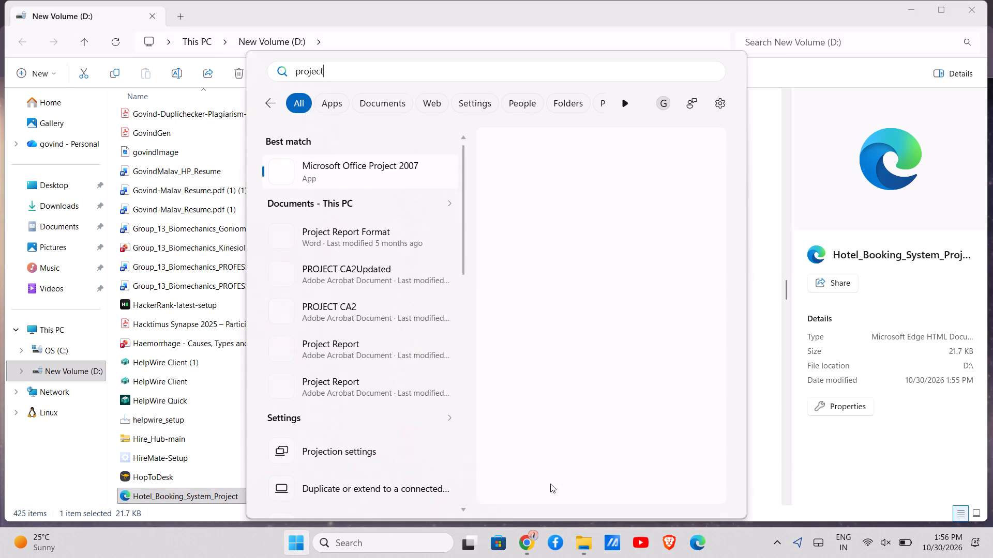
{"action": "key", "text": "Return"}
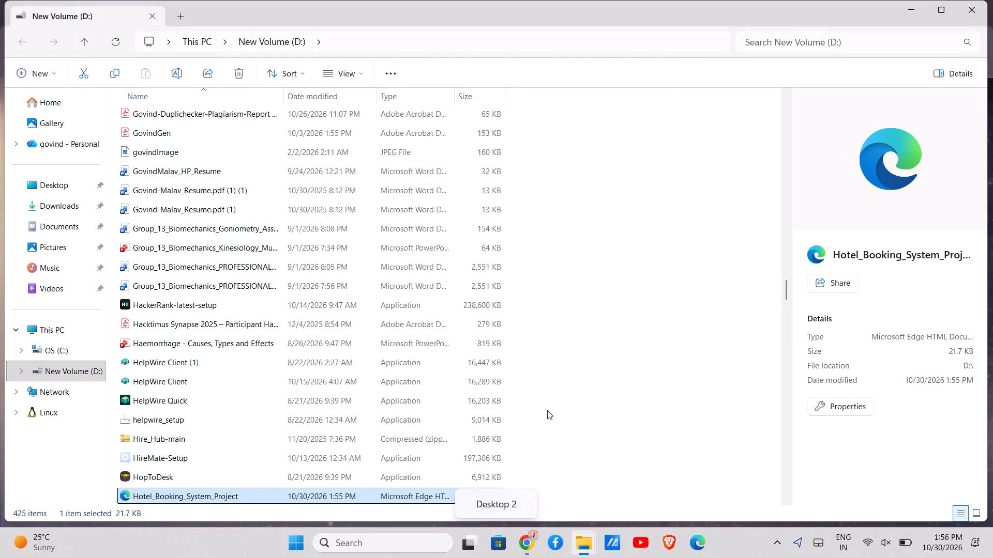
{"action": "type", "text": "proje"}
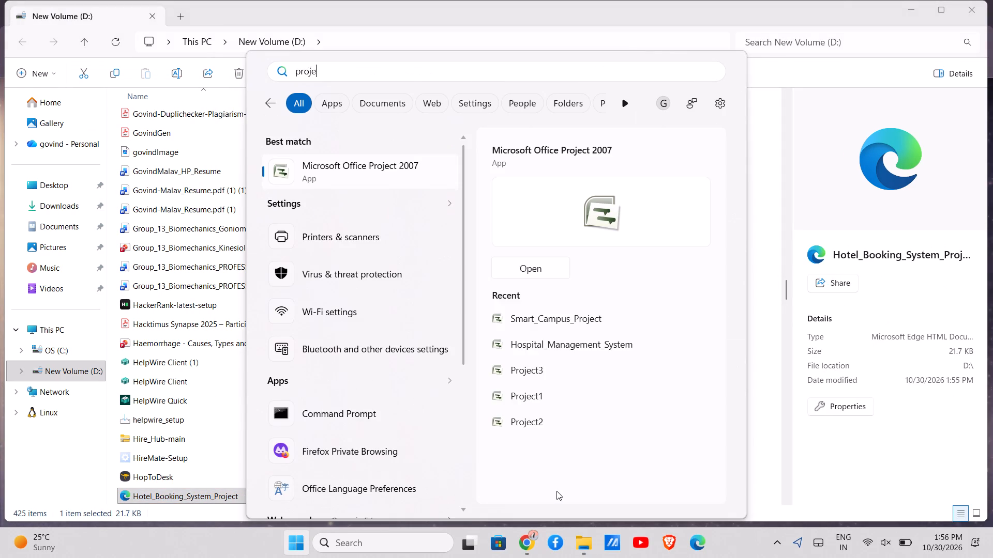
{"action": "key", "text": "Return"}
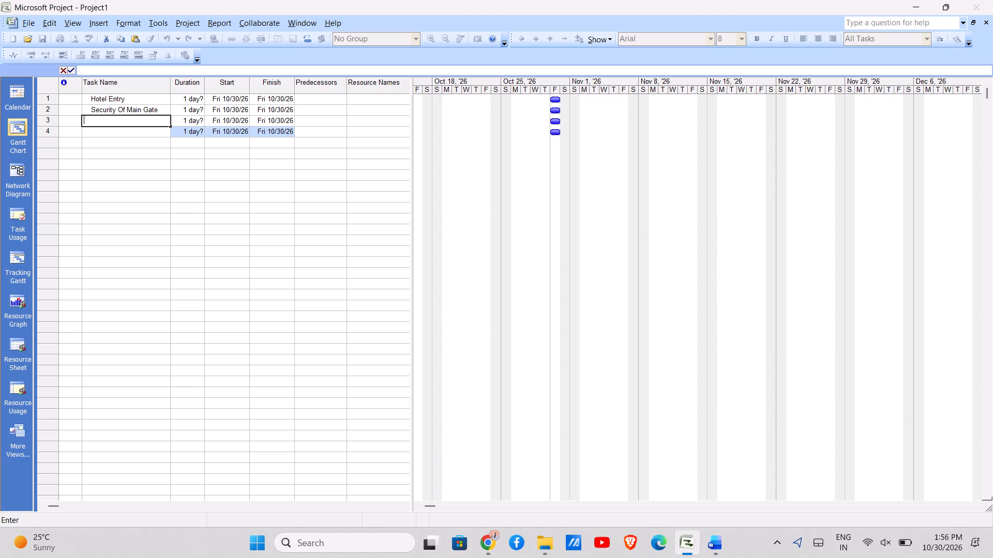
In the Project1 task table, retype the second task's name as Security Of main Gate.
{"action": "left_click", "coordinate": [148, 110]}
{"action": "left_click", "coordinate": [148, 110]}
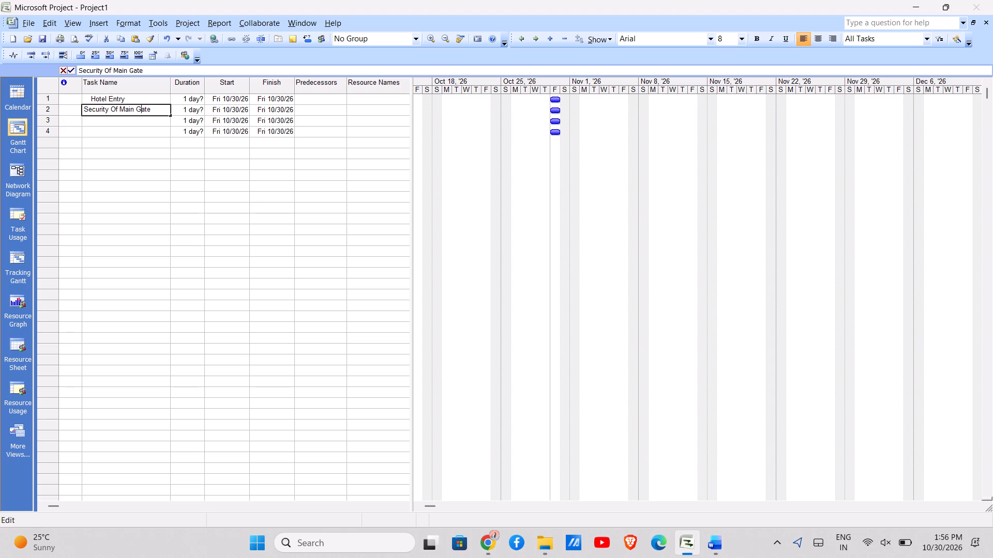
{"action": "left_click", "coordinate": [151, 107]}
{"action": "key", "text": "BackSpace"}
{"action": "key", "text": "BackSpace"}
{"action": "key", "text": "BackSpace"}
{"action": "key", "text": "BackSpace"}
{"action": "key", "text": "BackSpace"}
{"action": "key", "text": "BackSpace"}
{"action": "key", "text": "BackSpace"}
{"action": "key", "text": "BackSpace"}
{"action": "key", "text": "BackSpace"}
{"action": "key", "text": "BackSpace"}
{"action": "key", "text": "BackSpace"}
{"action": "key", "text": "BackSpace"}
{"action": "key", "text": "BackSpace"}
{"action": "key", "text": "BackSpace"}
{"action": "key", "text": "BackSpace"}
{"action": "key", "text": "BackSpace"}
{"action": "key", "text": "BackSpace"}
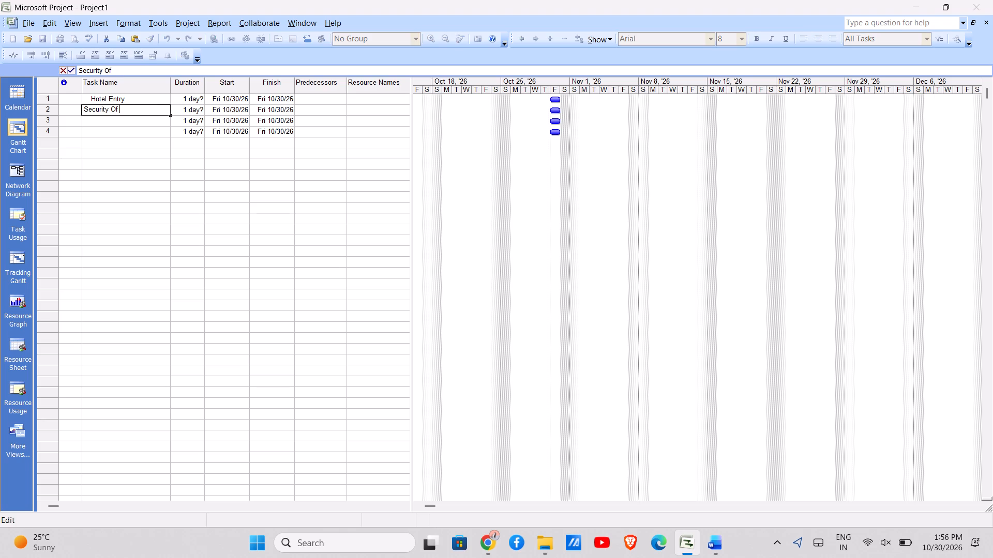
{"action": "key", "text": "BackSpace"}
{"action": "key", "text": "BackSpace"}
{"action": "key", "text": "BackSpace"}
{"action": "key", "text": "BackSpace"}
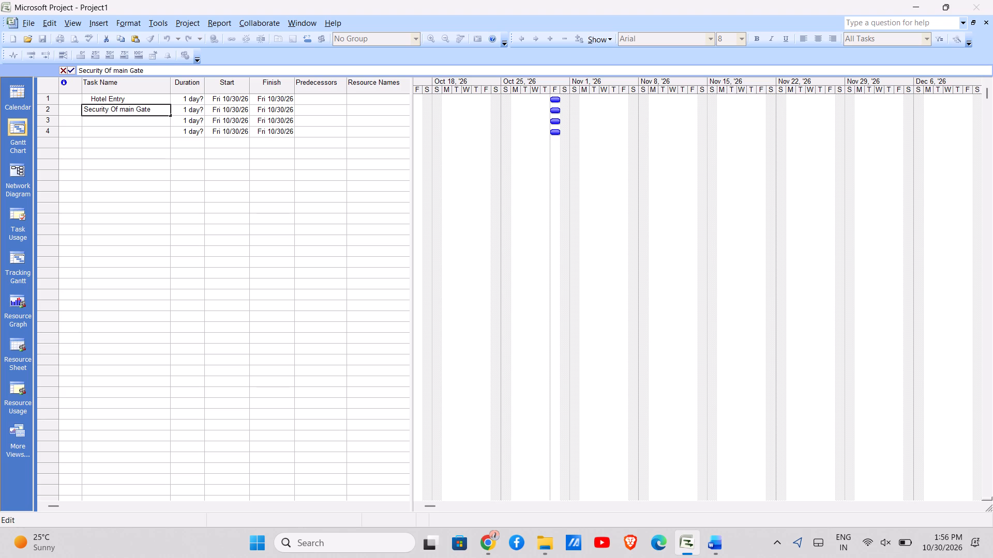
Name the blank third task Parking Area Security.
{"action": "left_click", "coordinate": [144, 120]}
{"action": "left_click", "coordinate": [143, 125]}
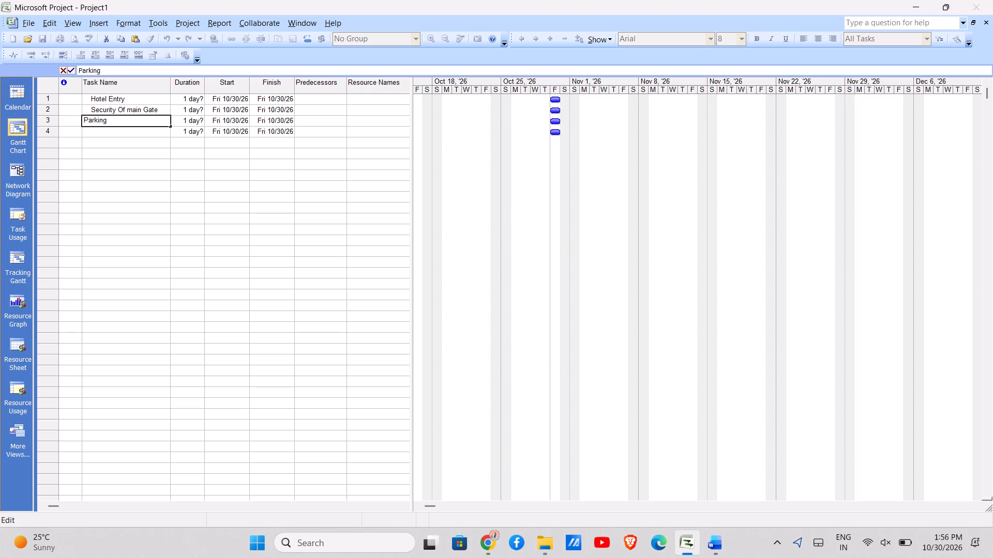
{"action": "key", "text": "s"}
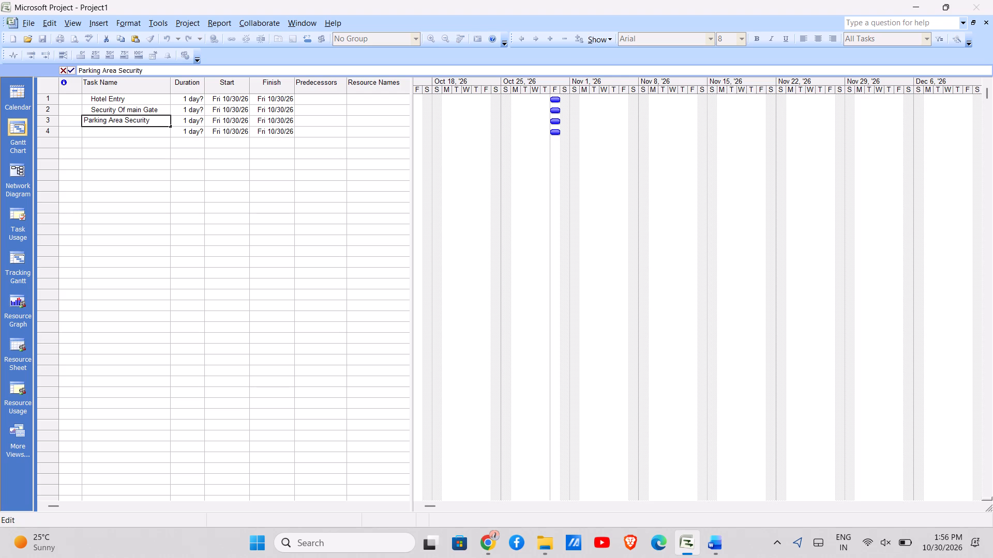
Name the blank fourth task Welcoming Team.
{"action": "left_click", "coordinate": [139, 135]}
{"action": "left_click", "coordinate": [139, 135]}
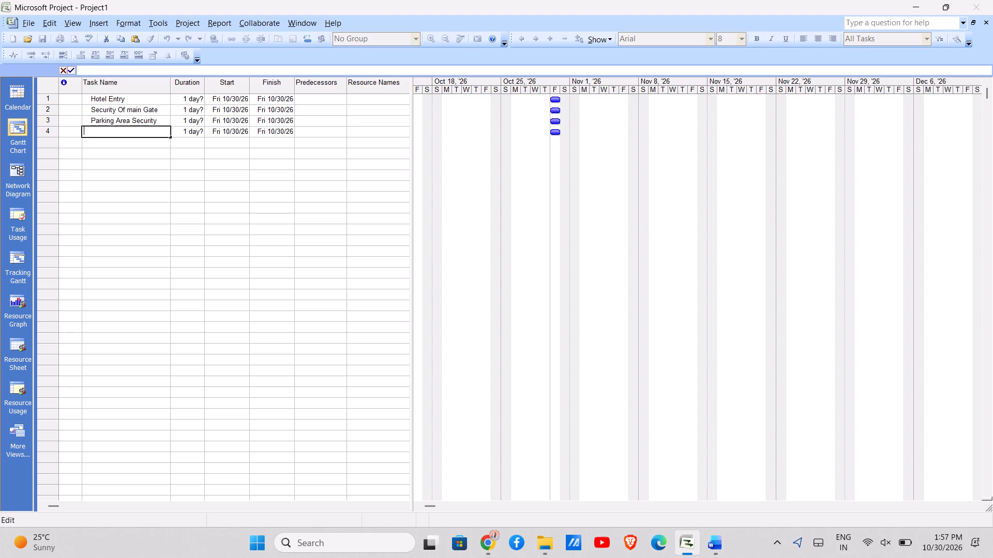
{"action": "left_click", "coordinate": [134, 133]}
{"action": "type", "text": "lcoming"}
{"action": "key", "text": "space"}
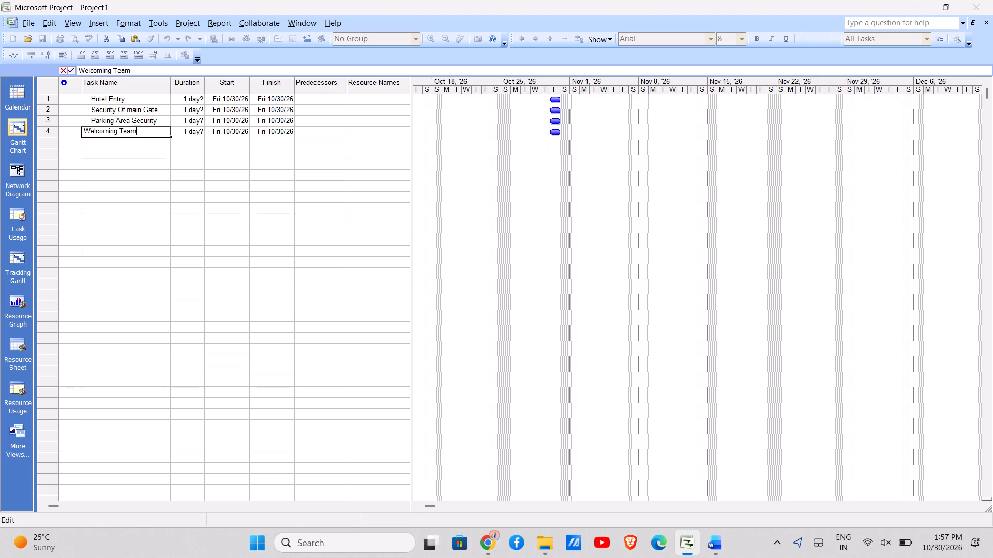
{"action": "key", "text": "Return"}
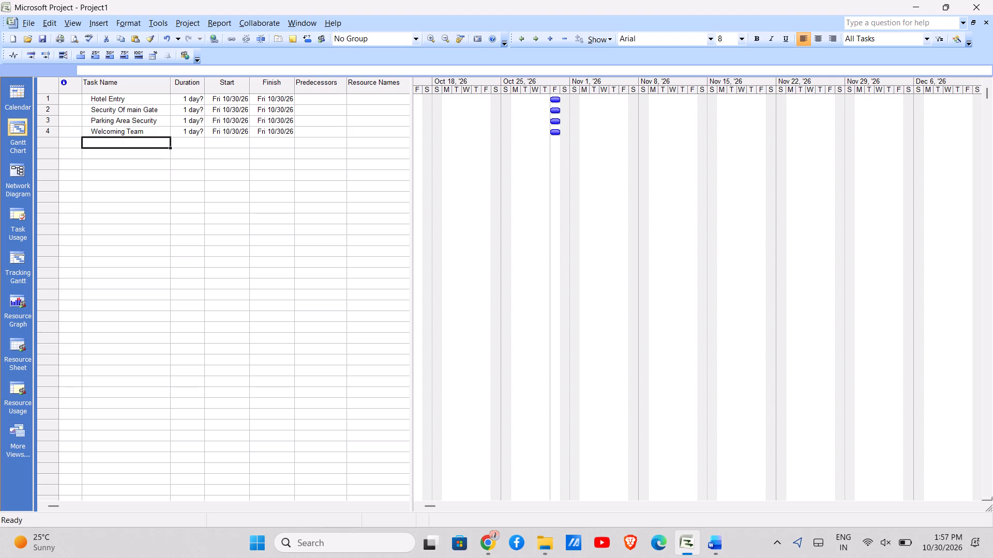
Check the assignment brief in Word, and name the blank fifth task Reception in the project's task table.
{"action": "key", "text": "alt+Tab"}
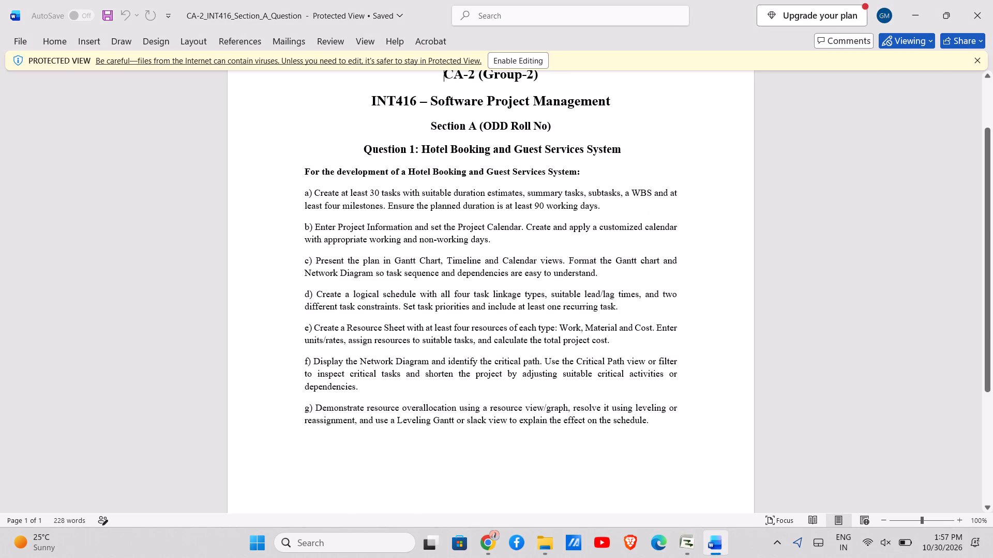
{"action": "key", "text": "alt+Tab"}
{"action": "left_click", "coordinate": [106, 144]}
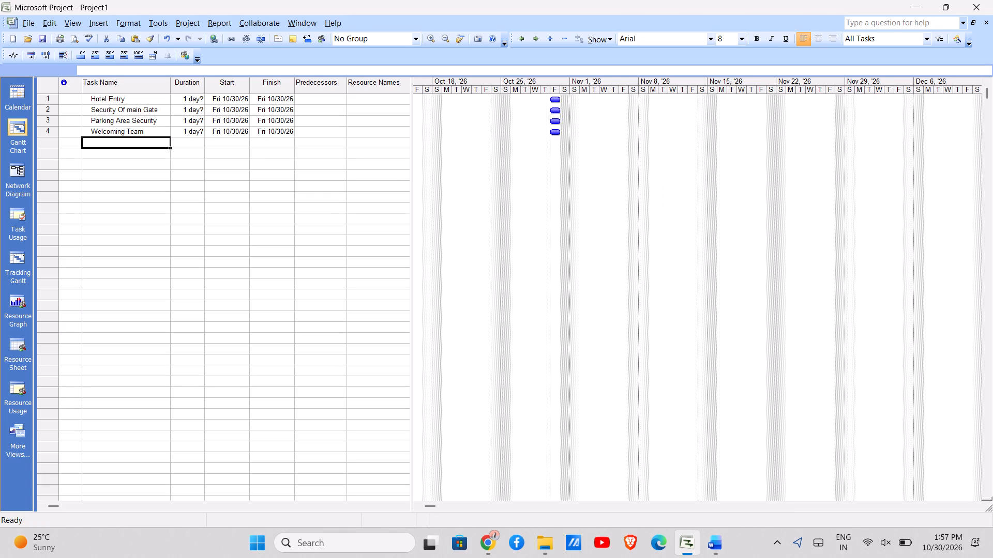
{"action": "left_click", "coordinate": [106, 144]}
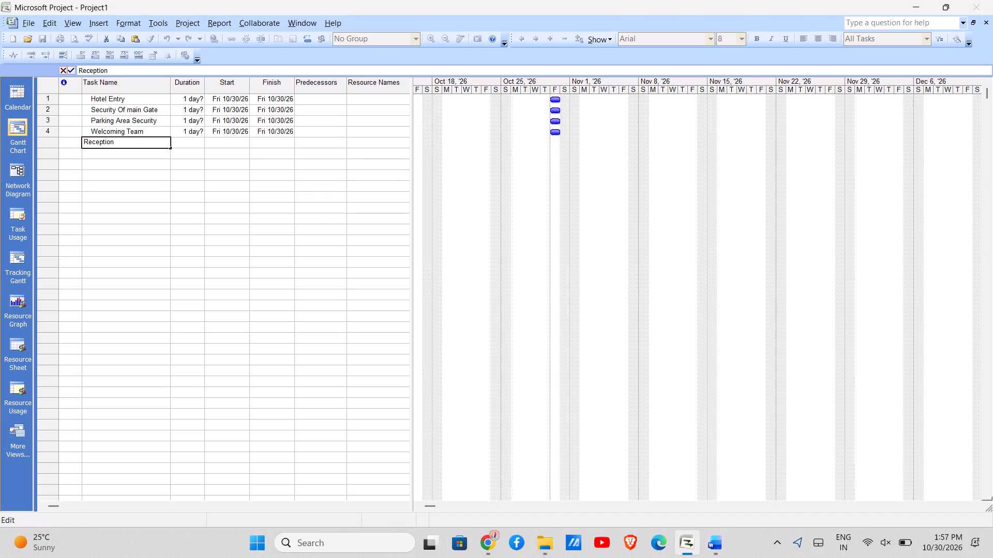
{"action": "left_click", "coordinate": [140, 122]}
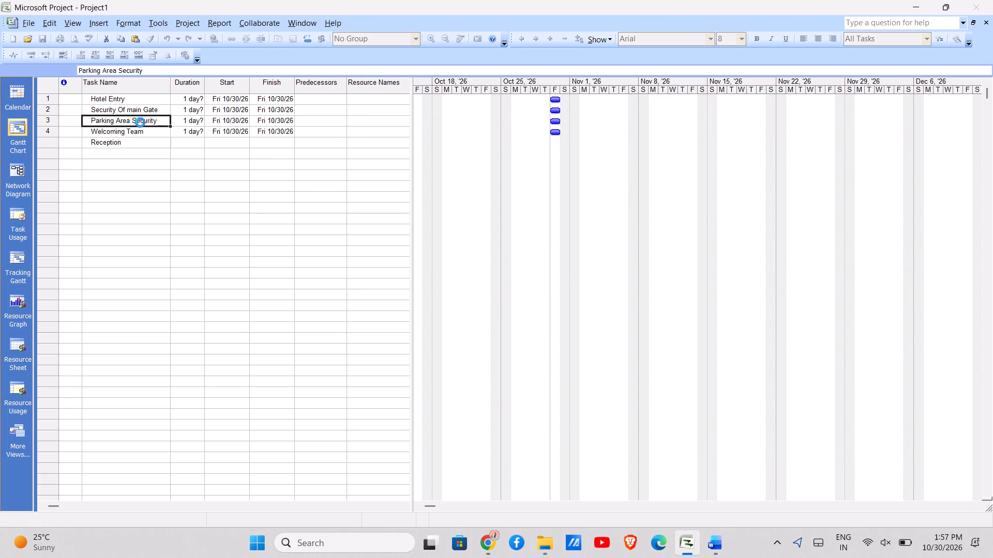
Indent Security Of main Gate, Parking Area Security and Welcoming Team as subtasks of Hotel Entry.
{"action": "left_click_drag", "start_coordinate": [84, 107], "coordinate": [164, 134]}
{"action": "left_click", "coordinate": [533, 36]}
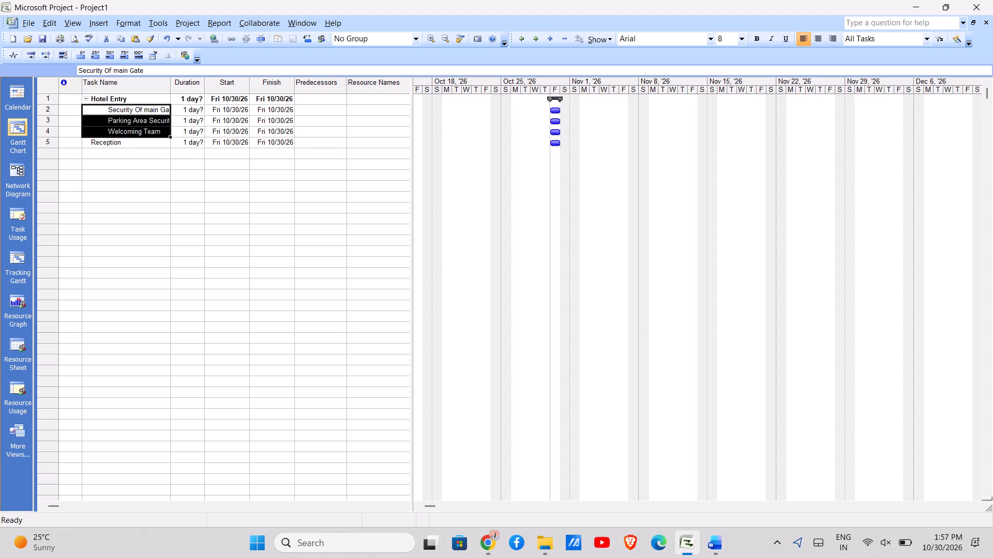
{"action": "left_click", "coordinate": [308, 177]}
Name the blank sixth task, below Reception, Booking Rooms.
{"action": "left_click", "coordinate": [116, 151]}
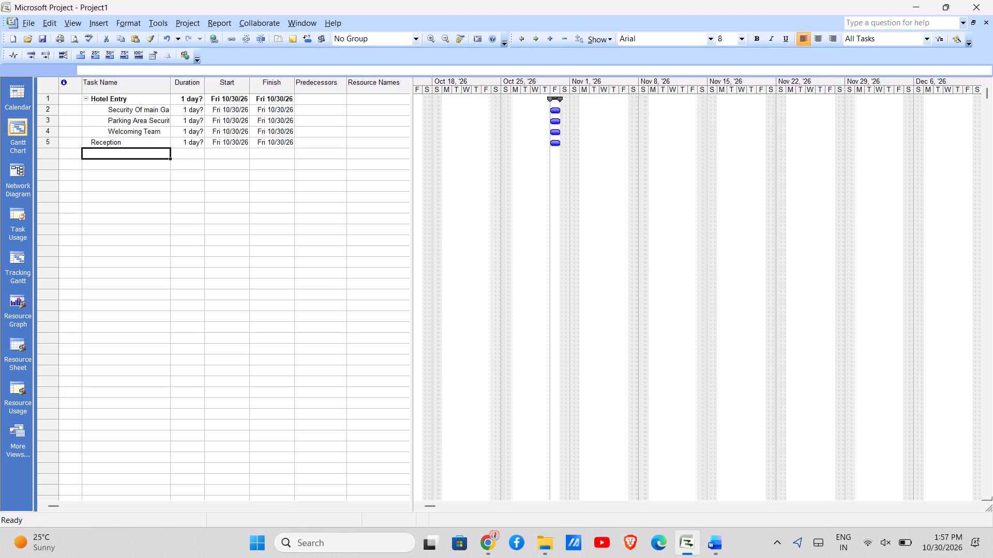
{"action": "left_click", "coordinate": [116, 151]}
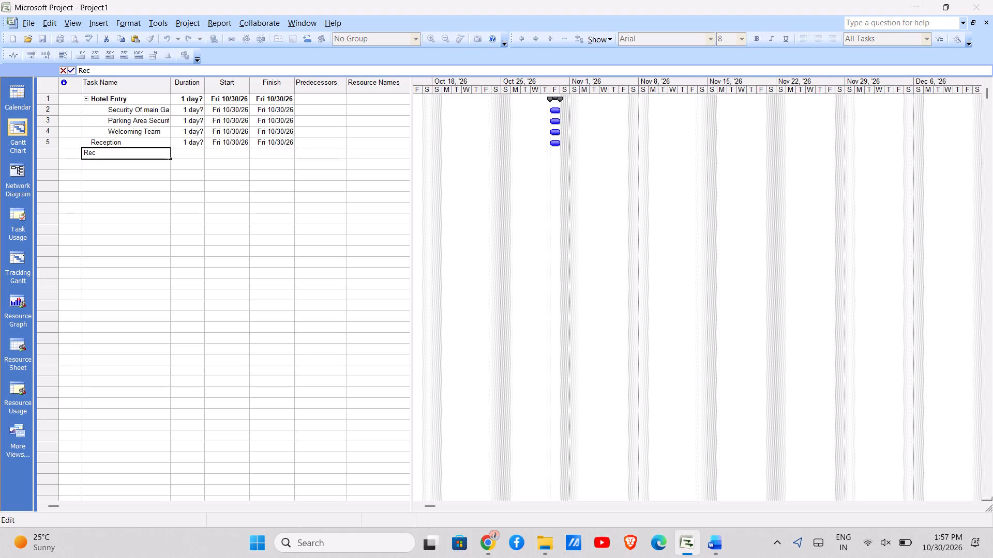
{"action": "type", "text": "ptionis"}
{"action": "key", "text": "BackSpace"}
{"action": "key", "text": "BackSpace"}
{"action": "key", "text": "BackSpace"}
{"action": "key", "text": "BackSpace"}
{"action": "key", "text": "BackSpace"}
{"action": "key", "text": "BackSpace"}
{"action": "key", "text": "BackSpace"}
{"action": "key", "text": "BackSpace"}
{"action": "key", "text": "BackSpace"}
{"action": "key", "text": "BackSpace"}
{"action": "key", "text": "BackSpace"}
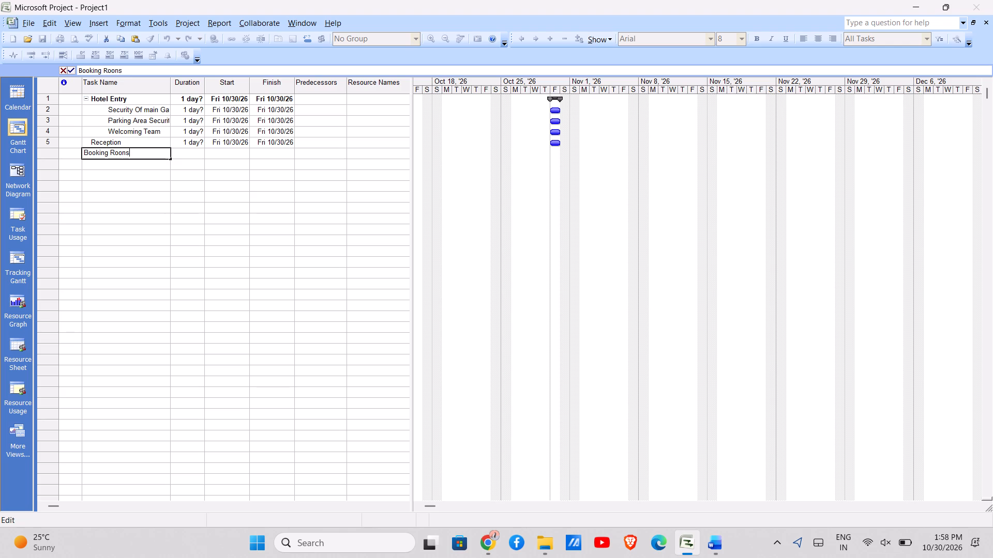
{"action": "key", "text": "BackSpace"}
{"action": "key", "text": "BackSpace"}
{"action": "type", "text": "ms"}
{"action": "key", "text": "Return"}
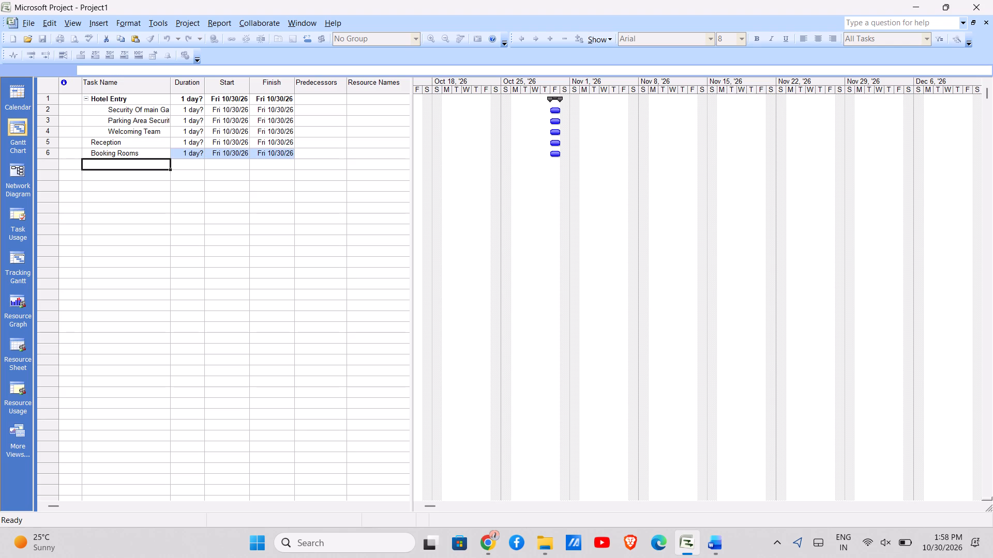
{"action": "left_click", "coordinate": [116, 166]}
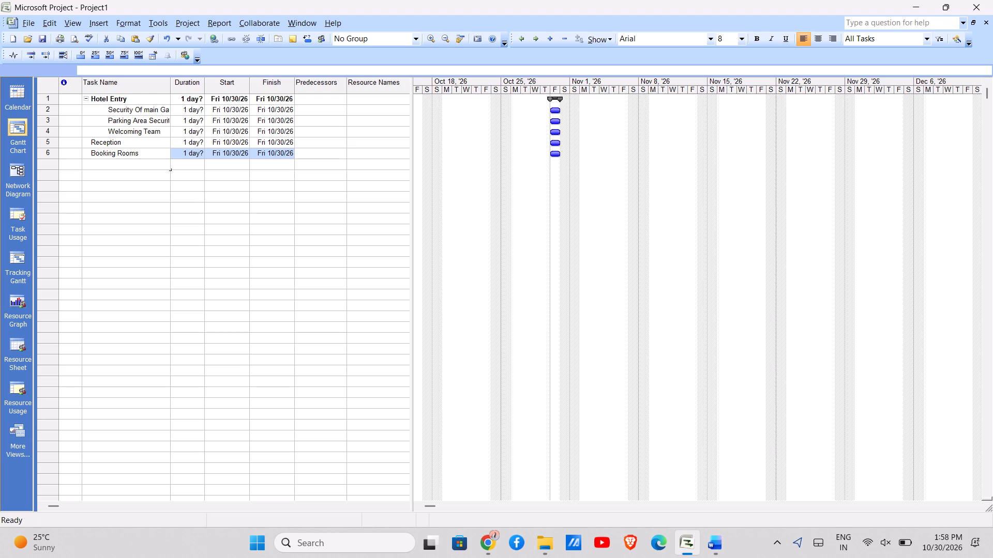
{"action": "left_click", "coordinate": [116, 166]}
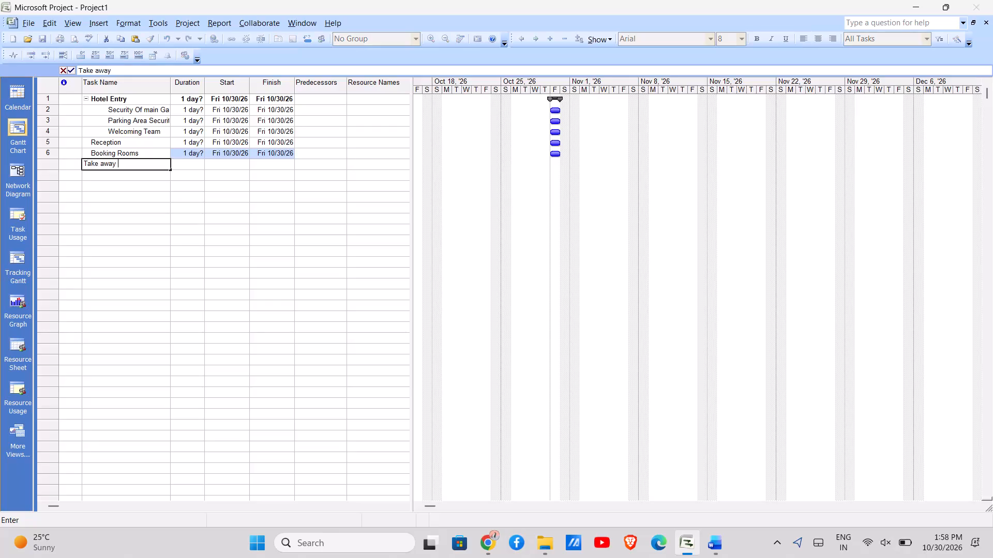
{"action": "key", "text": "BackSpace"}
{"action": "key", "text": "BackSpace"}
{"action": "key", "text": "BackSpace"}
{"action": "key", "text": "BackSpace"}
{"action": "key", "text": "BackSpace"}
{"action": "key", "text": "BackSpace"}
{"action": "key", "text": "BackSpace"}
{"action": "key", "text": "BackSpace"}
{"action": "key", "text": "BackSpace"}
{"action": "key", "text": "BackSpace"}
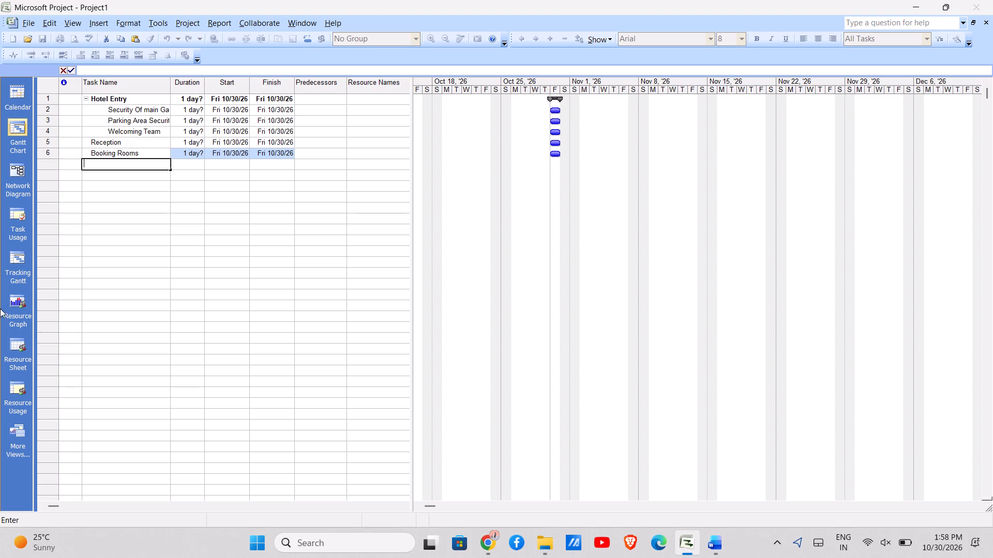
Leave the blank seventh task's name entry and switch the project to the Resource Sheet view.
{"action": "left_click", "coordinate": [12, 353]}
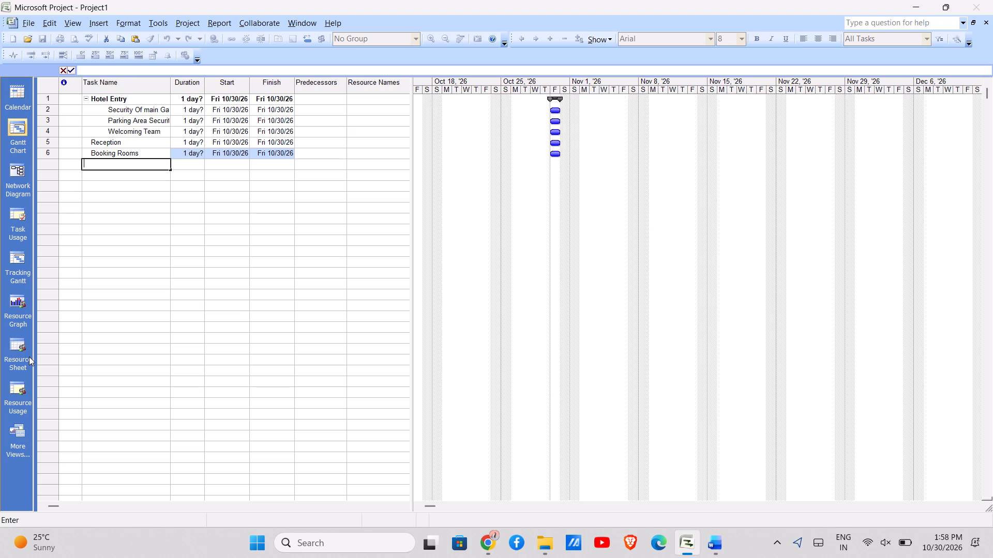
{"action": "left_click", "coordinate": [17, 355]}
{"action": "left_click", "coordinate": [144, 273]}
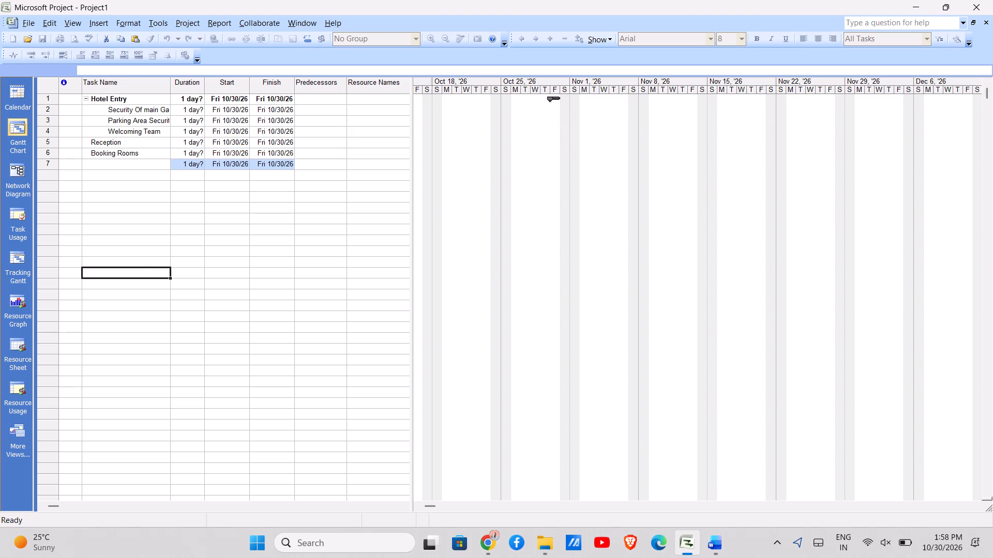
{"action": "left_click", "coordinate": [16, 355]}
Add Security Guard as the first resource, with maximum units of 200%.
{"action": "left_click", "coordinate": [106, 92]}
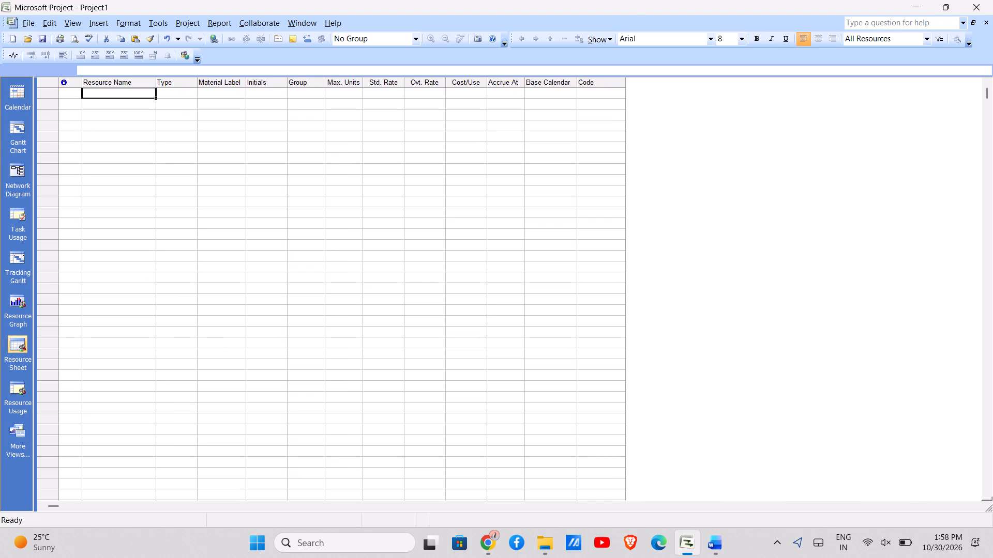
{"action": "left_click", "coordinate": [106, 92]}
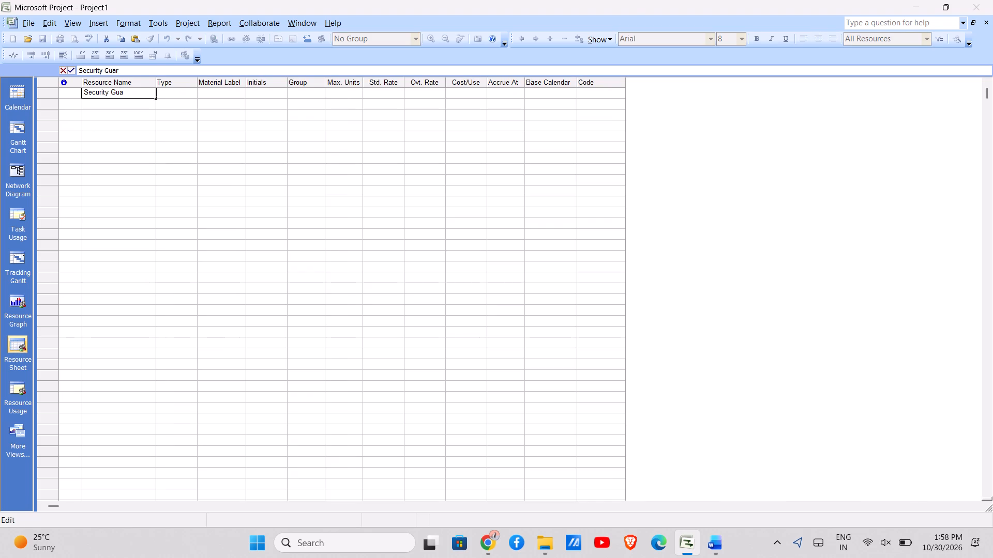
{"action": "key", "text": "Return"}
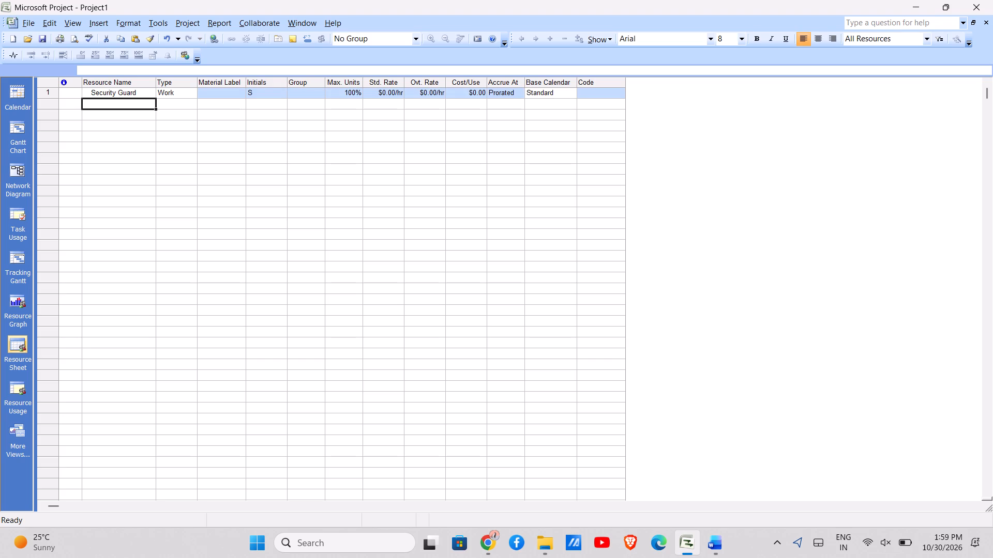
{"action": "left_click", "coordinate": [355, 98]}
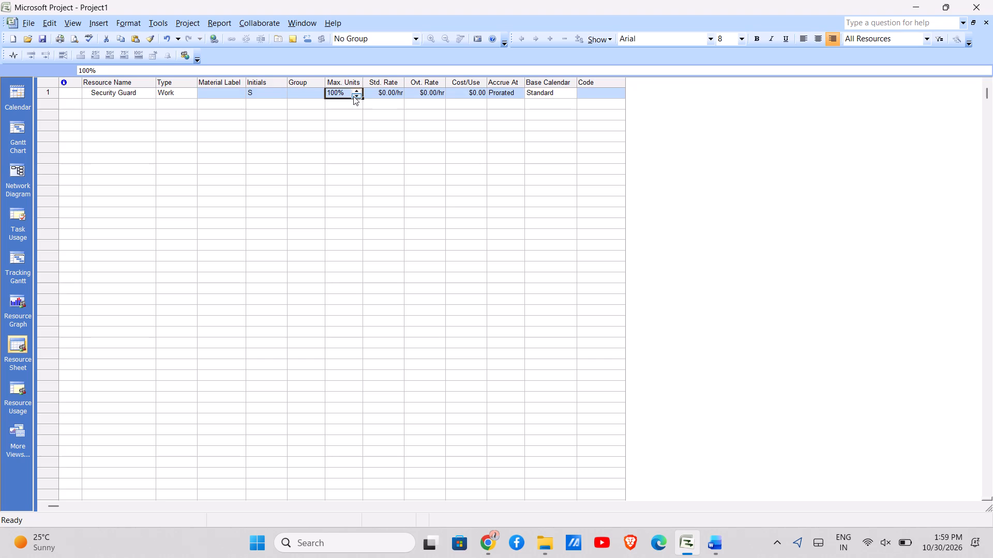
{"action": "left_click", "coordinate": [339, 92]}
{"action": "type", "text": "200"}
{"action": "key", "text": "BackSpace"}
{"action": "key", "text": "BackSpace"}
{"action": "key", "text": "BackSpace"}
{"action": "key", "text": "BackSpace"}
{"action": "key", "text": "BackSpace"}
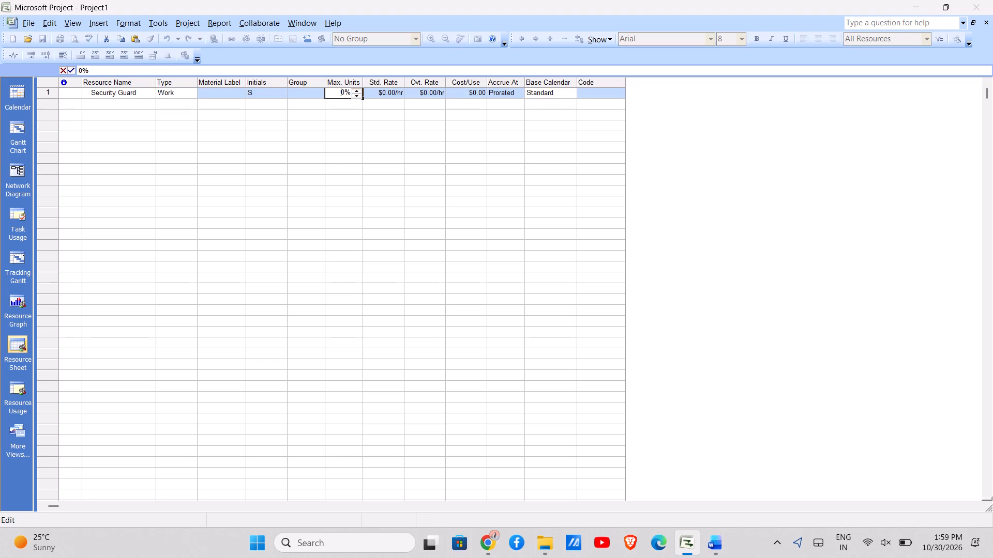
{"action": "type", "text": "20"}
{"action": "key", "text": "Return"}
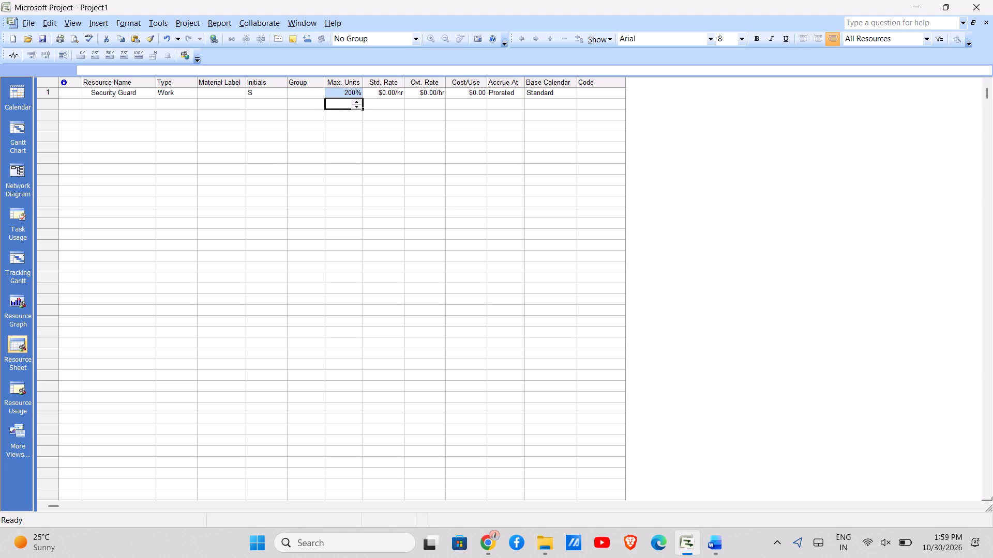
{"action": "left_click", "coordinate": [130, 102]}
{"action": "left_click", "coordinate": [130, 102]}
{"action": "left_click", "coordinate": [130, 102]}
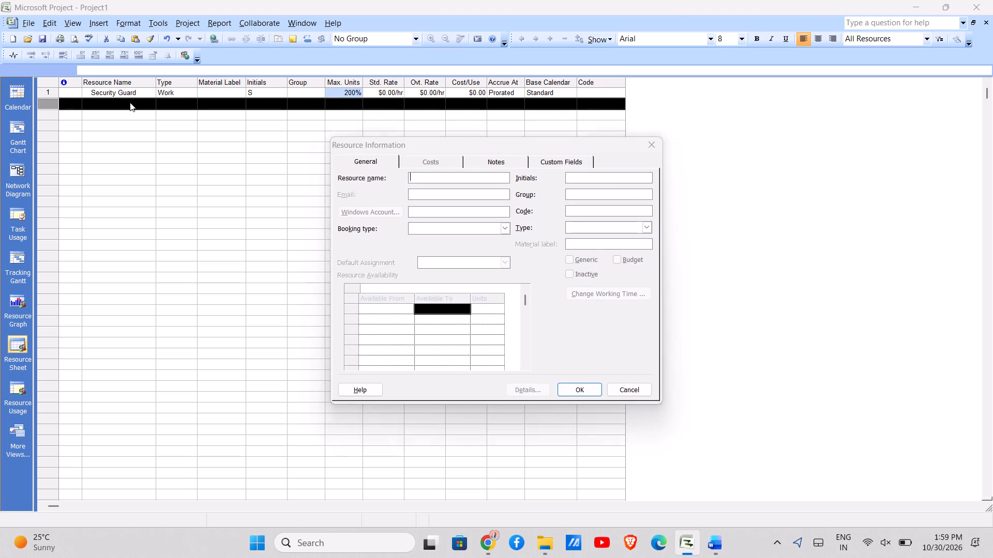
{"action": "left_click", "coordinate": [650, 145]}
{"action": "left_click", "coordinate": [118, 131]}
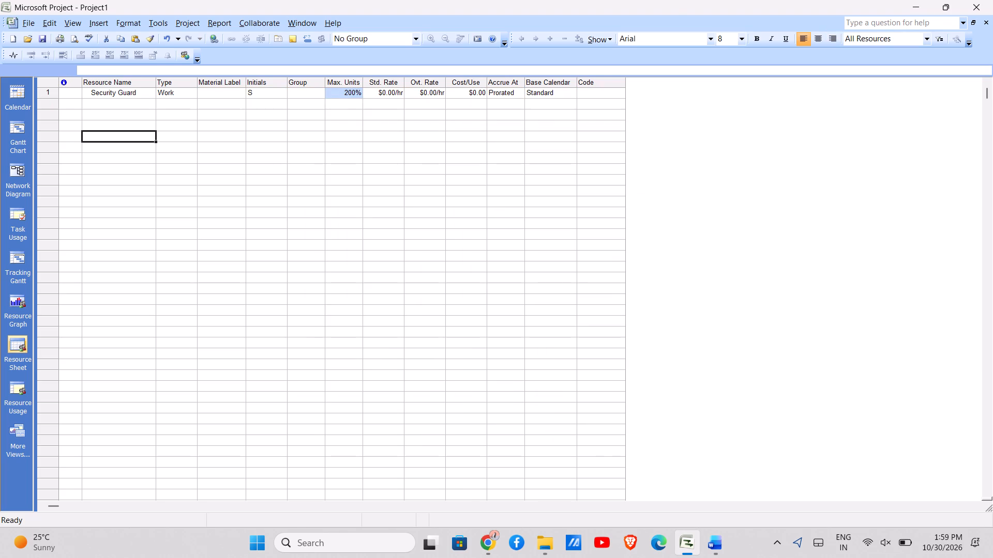
Add a second resource named Recptionist below Security Guard, with maximum units of 200%.
{"action": "left_click", "coordinate": [108, 106]}
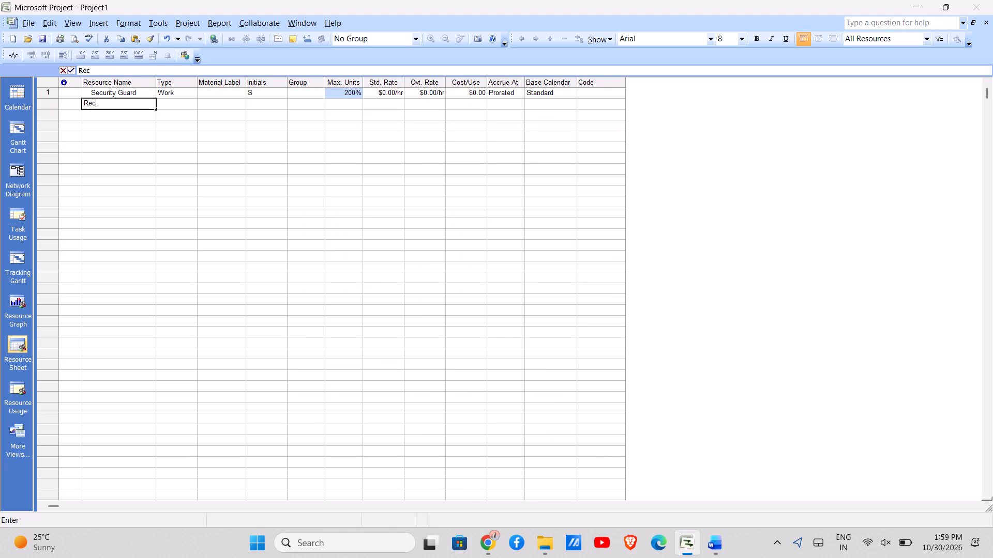
{"action": "type", "text": "ptionist"}
{"action": "key", "text": "Return"}
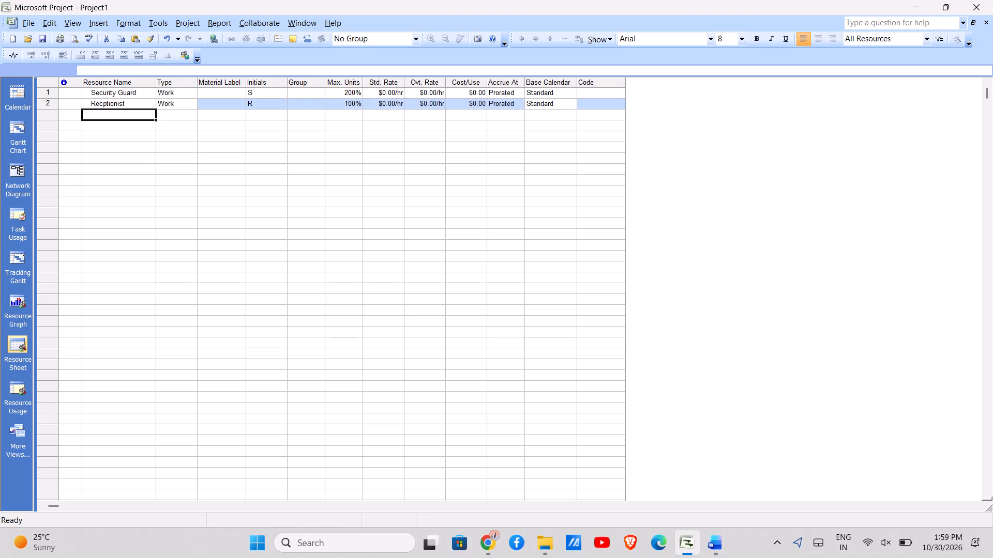
{"action": "left_click", "coordinate": [351, 104]}
{"action": "type", "text": "200"}
{"action": "key", "text": "Return"}
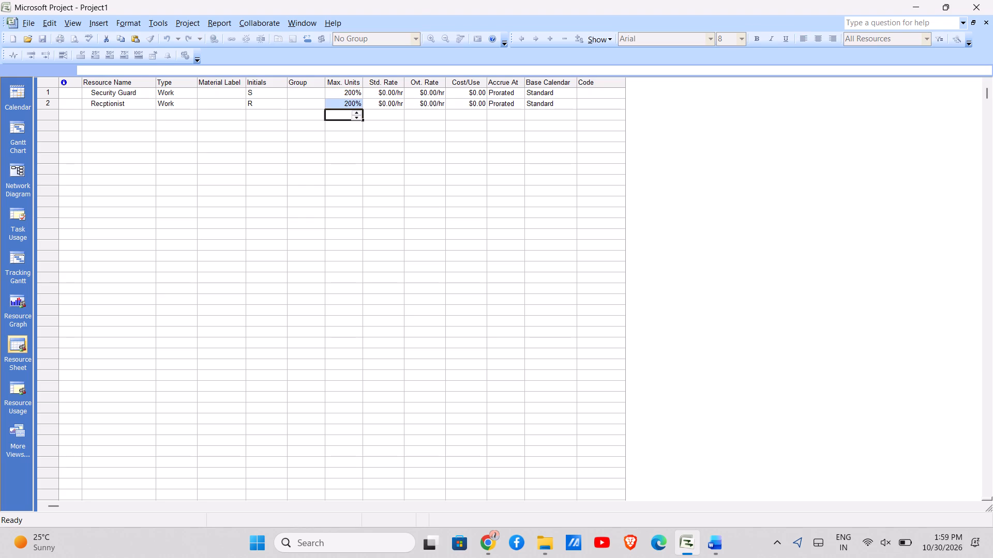
Add a third resource named Hotel Manager, keeping its default maximum units.
{"action": "left_click", "coordinate": [126, 119]}
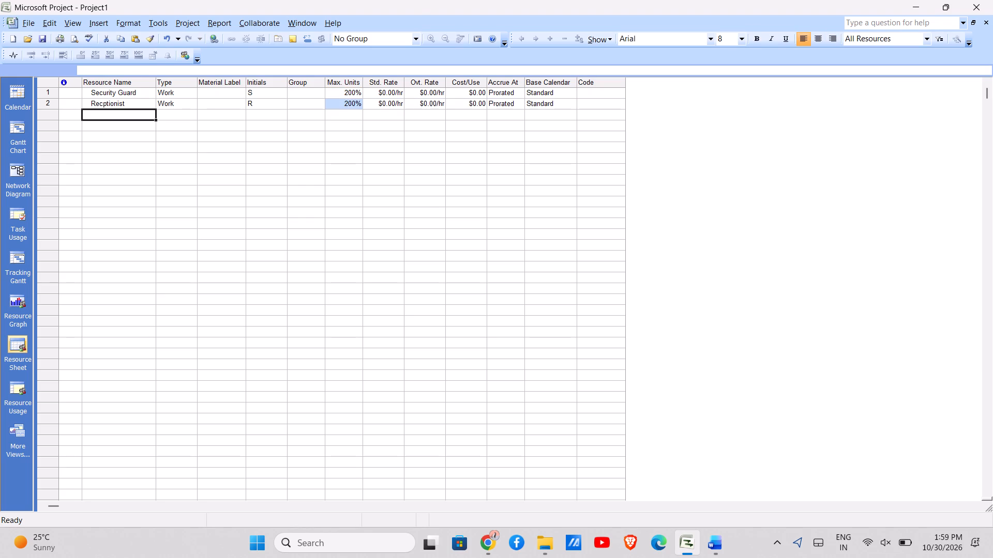
{"action": "left_click", "coordinate": [123, 115]}
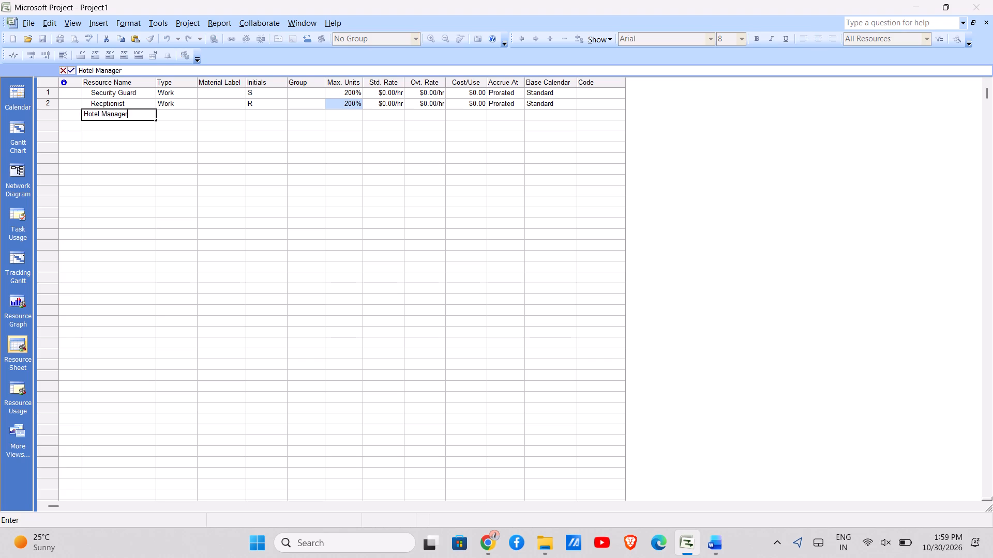
{"action": "key", "text": "Return"}
{"action": "left_click", "coordinate": [342, 117]}
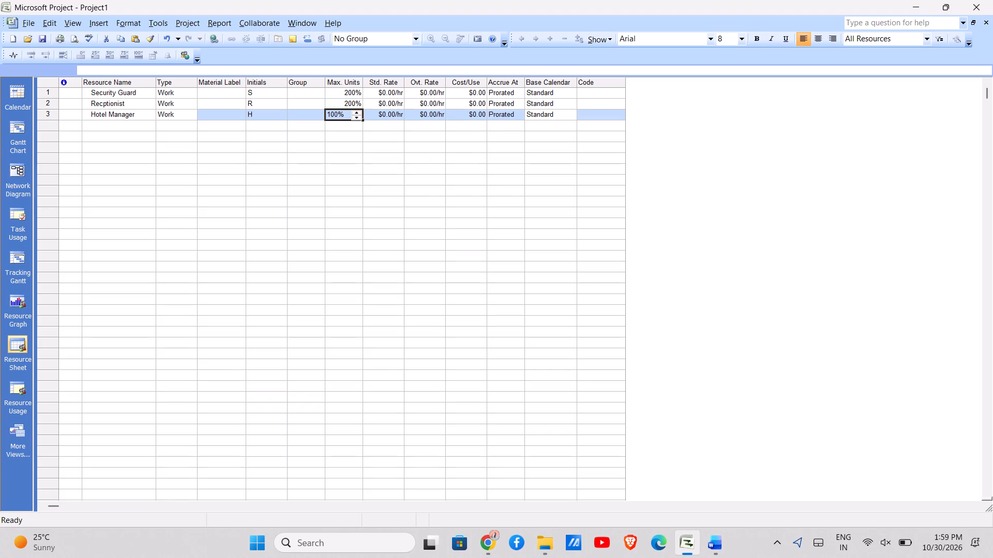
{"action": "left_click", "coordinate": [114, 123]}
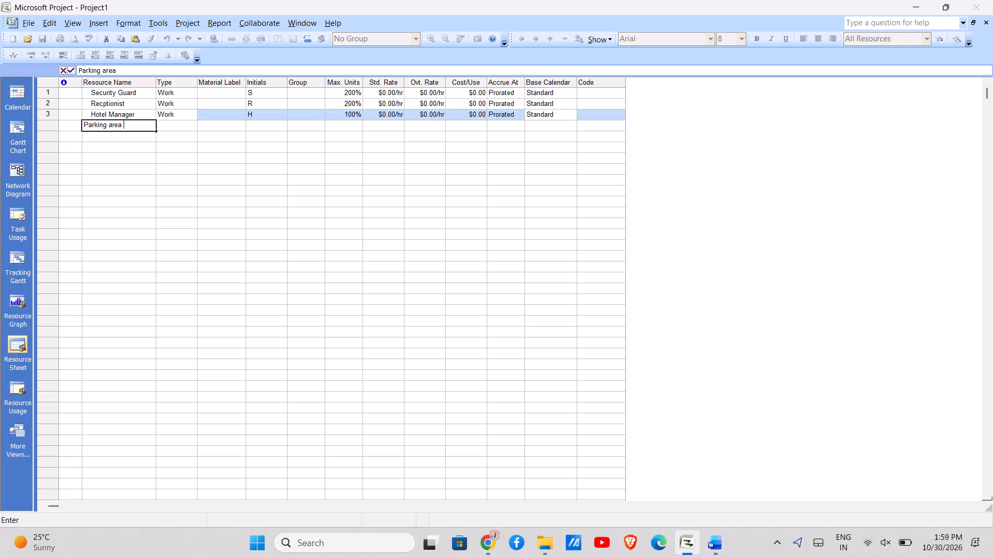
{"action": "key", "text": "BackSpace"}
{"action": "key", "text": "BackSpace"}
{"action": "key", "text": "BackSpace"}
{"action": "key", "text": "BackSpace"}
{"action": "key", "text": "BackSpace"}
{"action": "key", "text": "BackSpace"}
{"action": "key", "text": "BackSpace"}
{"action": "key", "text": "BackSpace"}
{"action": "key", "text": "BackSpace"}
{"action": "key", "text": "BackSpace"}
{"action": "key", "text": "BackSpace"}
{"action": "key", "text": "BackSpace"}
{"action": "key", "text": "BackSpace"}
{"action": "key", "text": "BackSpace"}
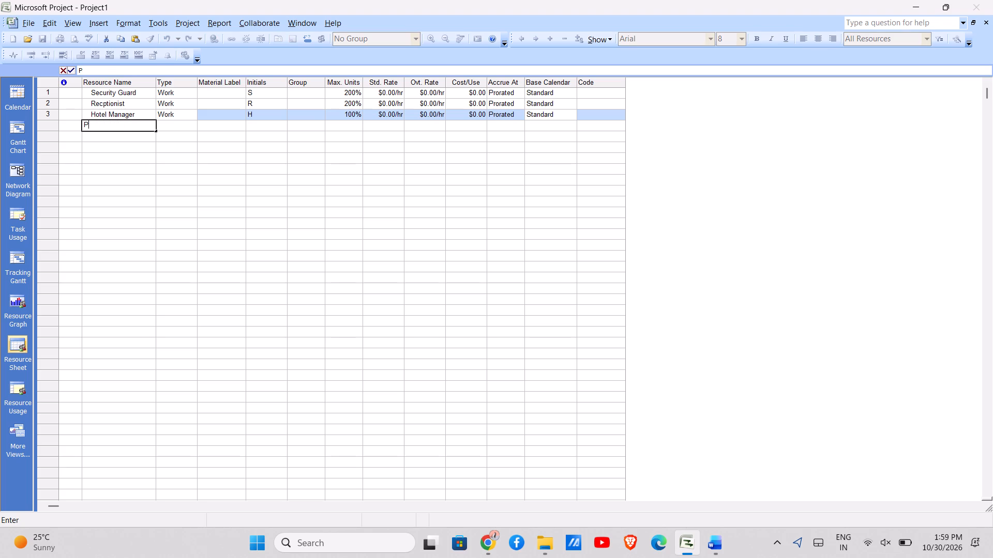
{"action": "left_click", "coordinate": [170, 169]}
Name the blank fourth resource Cleaning staffs and set its maximum units to 500%.
{"action": "left_click", "coordinate": [113, 126]}
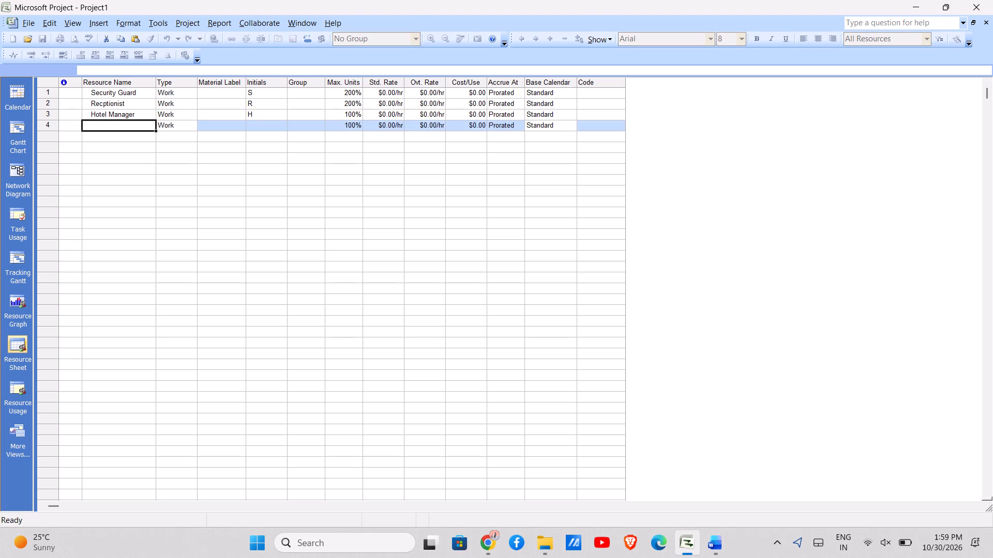
{"action": "left_click", "coordinate": [113, 126]}
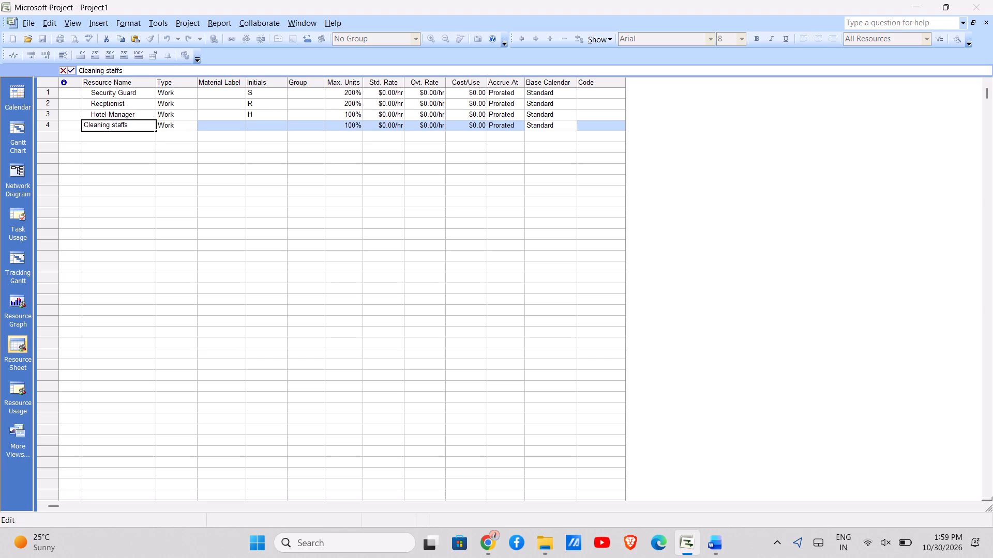
{"action": "key", "text": "Return"}
{"action": "left_click", "coordinate": [349, 126]}
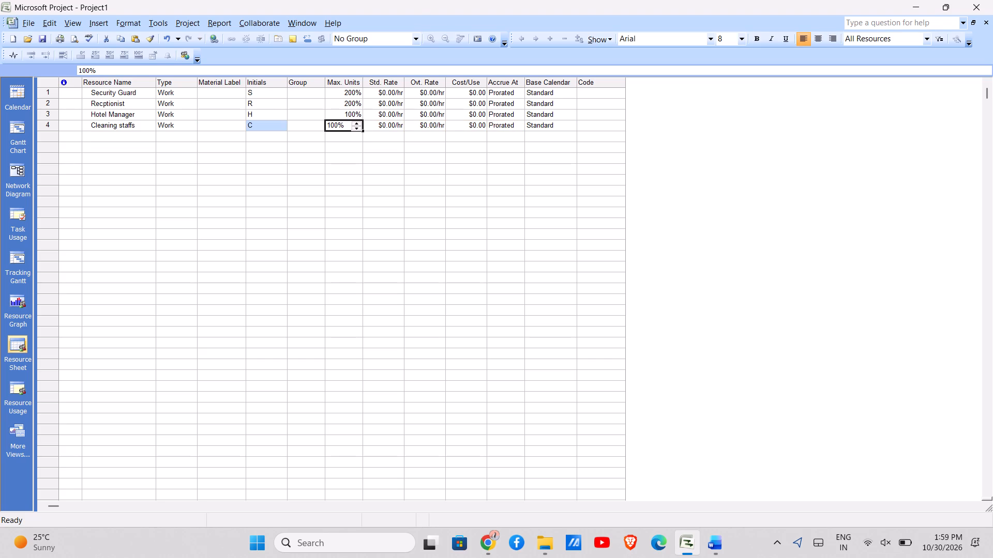
{"action": "key", "text": "5"}
{"action": "type", "text": "00"}
{"action": "key", "text": "Return"}
Add a fifth resource named Maintainence staff below Cleaning staffs, with maximum units of 400%.
{"action": "left_click", "coordinate": [116, 139]}
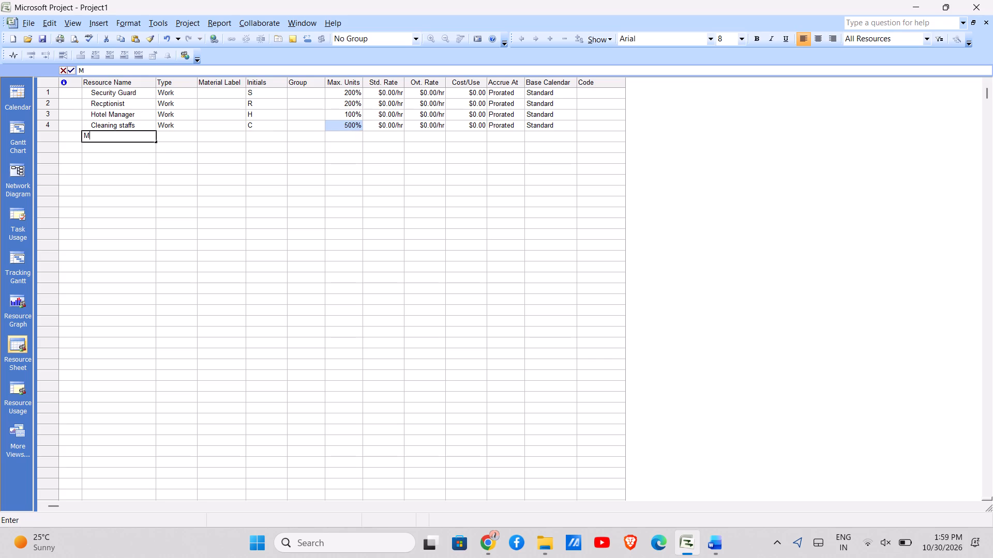
{"action": "key", "text": "BackSpace"}
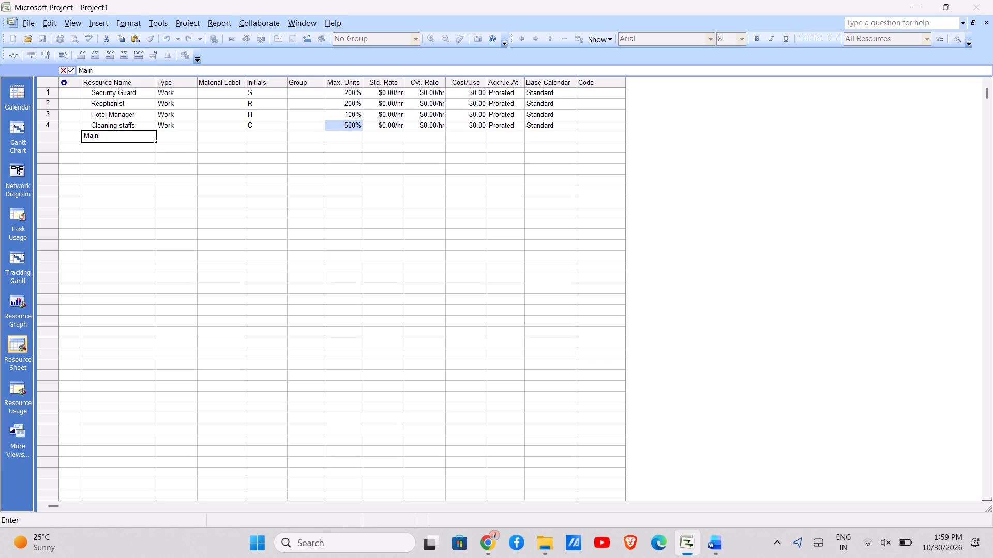
{"action": "type", "text": "ta"}
{"action": "type", "text": "inence staff"}
{"action": "key", "text": "Return"}
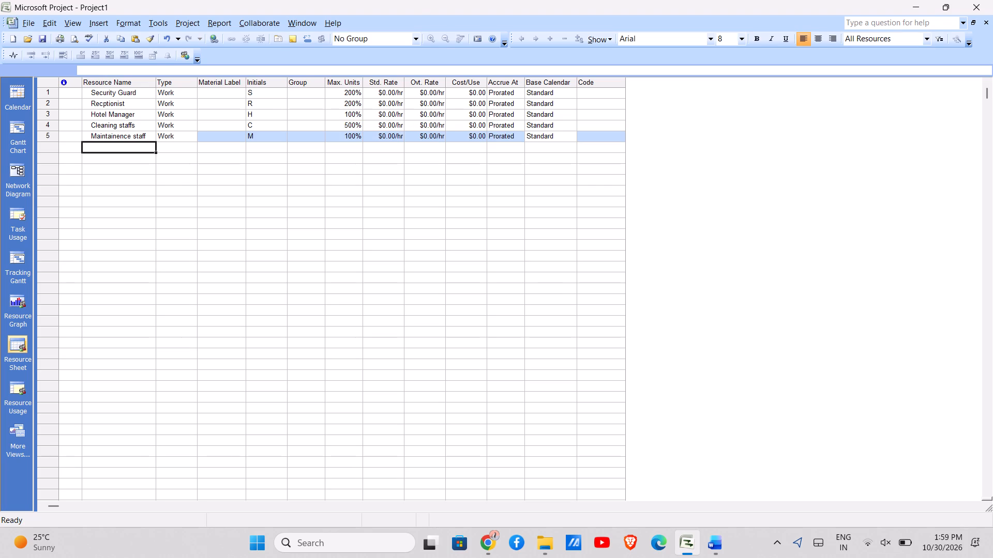
{"action": "left_click", "coordinate": [349, 135]}
{"action": "type", "text": "400"}
{"action": "key", "text": "Return"}
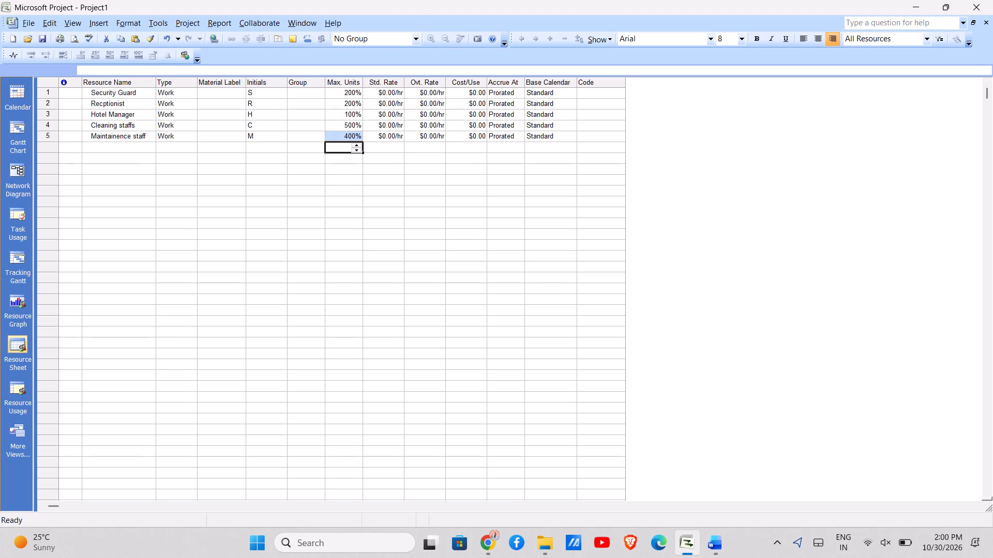
Add a sixth resource named Waiter below Maintainence staff, with maximum units of 200%.
{"action": "left_click", "coordinate": [100, 151]}
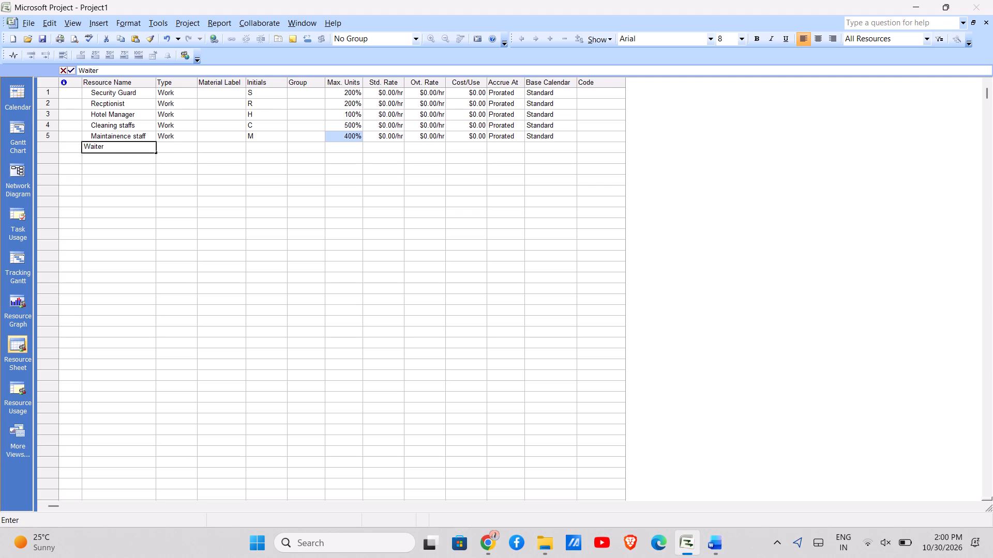
{"action": "key", "text": "Return"}
{"action": "left_click", "coordinate": [340, 148]}
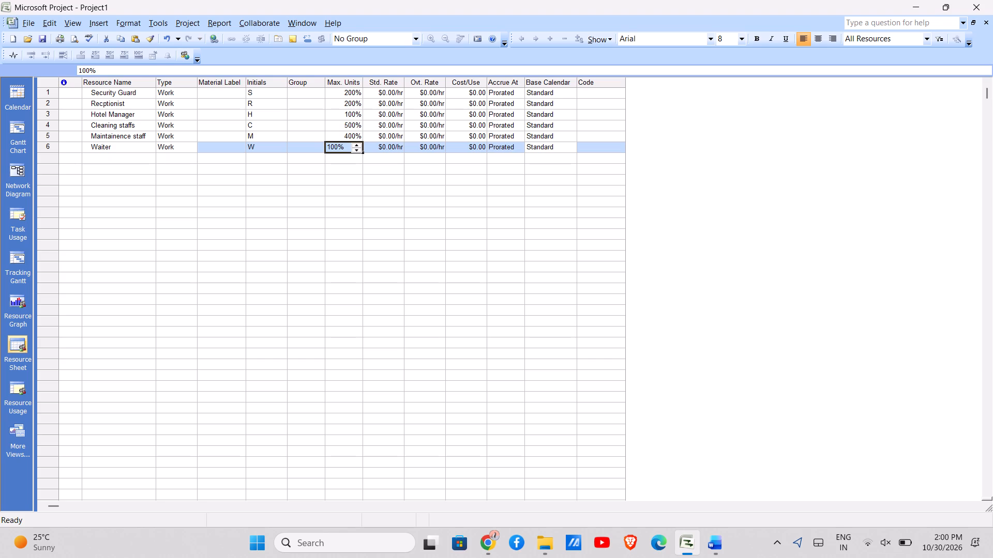
{"action": "key", "text": "2"}
{"action": "type", "text": "00"}
{"action": "key", "text": "Return"}
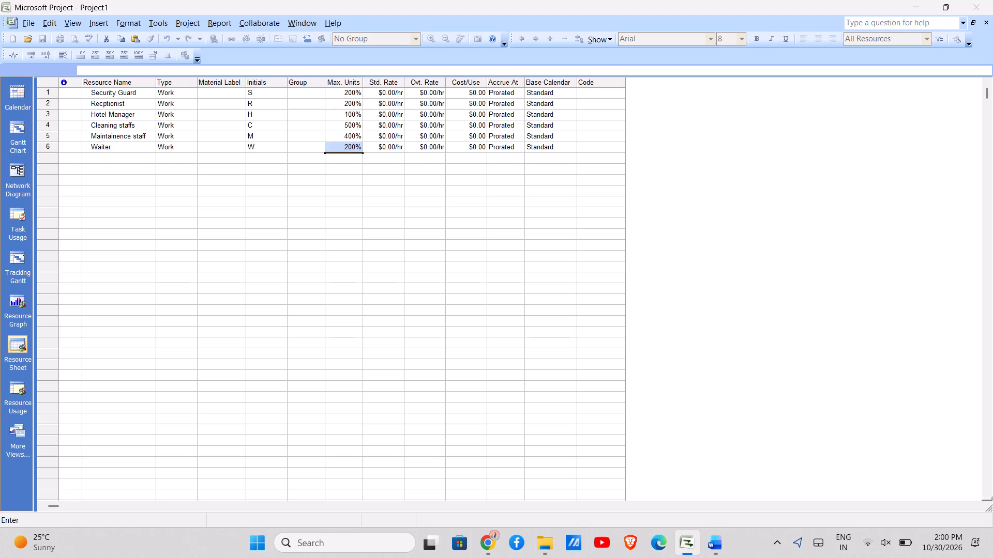
Add Chefs and Driver as the seventh and eighth resources, keeping their default maximum units.
{"action": "left_click", "coordinate": [115, 158]}
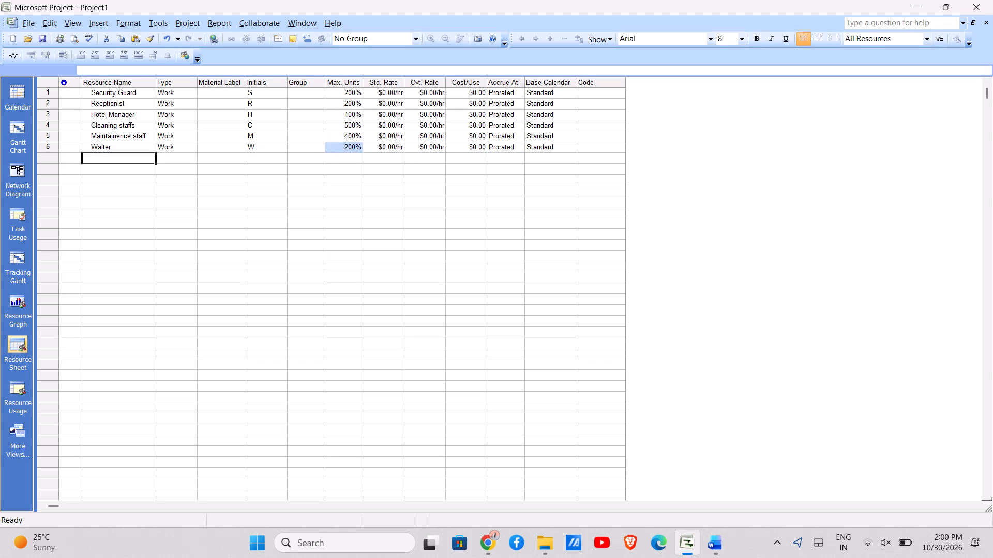
{"action": "left_click", "coordinate": [115, 158]}
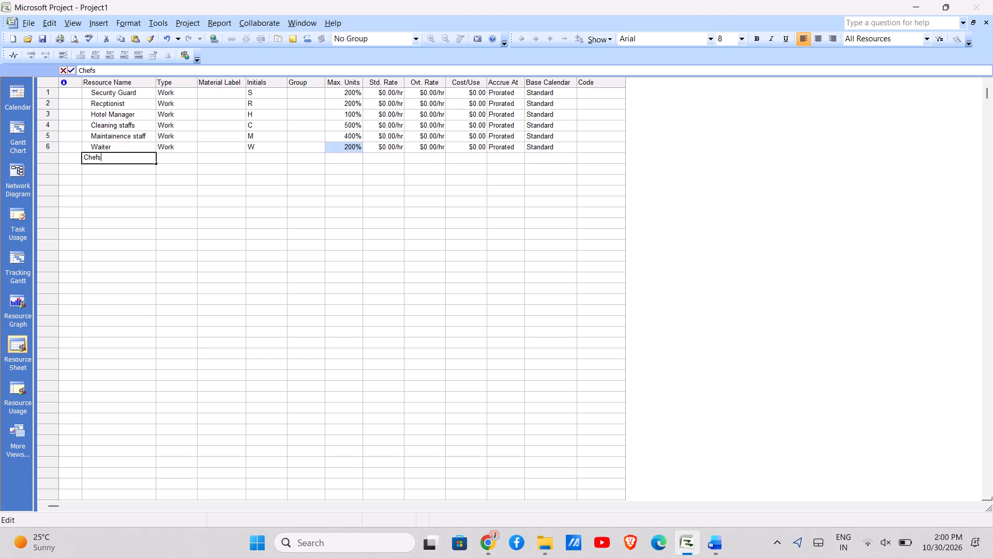
{"action": "key", "text": "Return"}
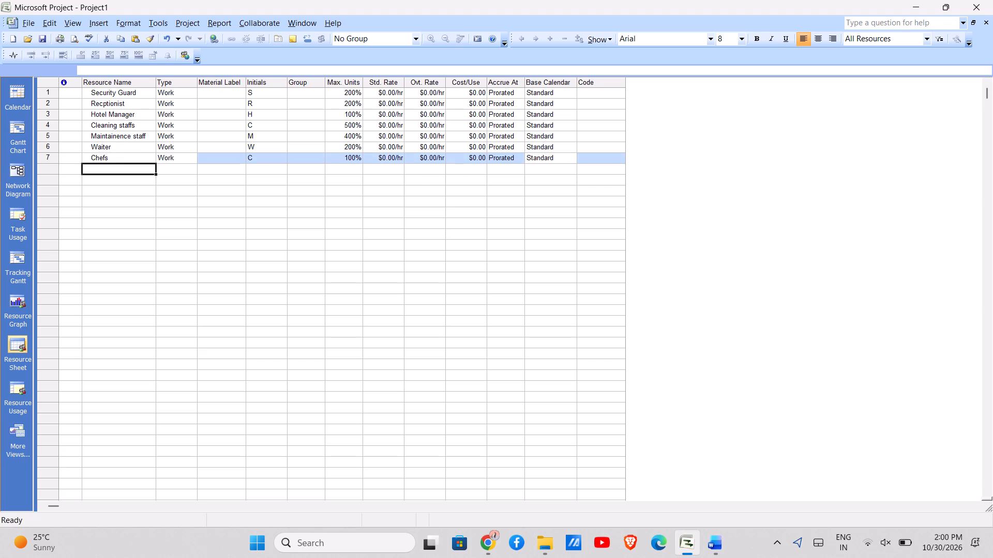
{"action": "left_click", "coordinate": [119, 167]}
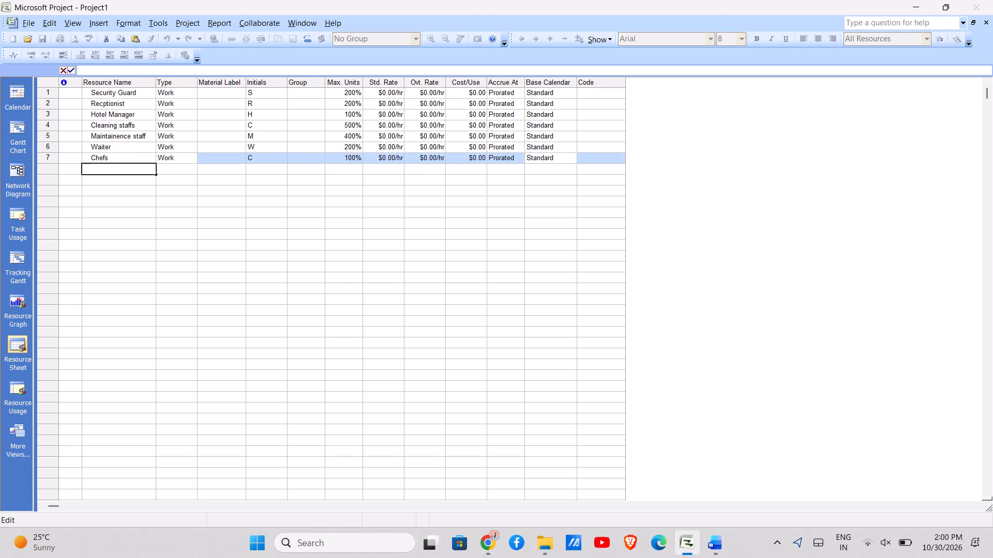
{"action": "key", "text": "Return"}
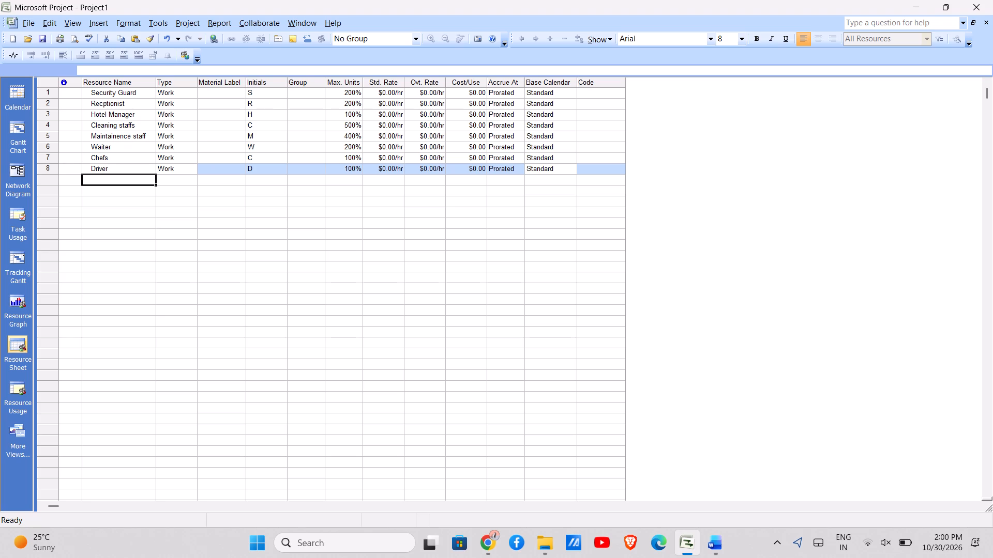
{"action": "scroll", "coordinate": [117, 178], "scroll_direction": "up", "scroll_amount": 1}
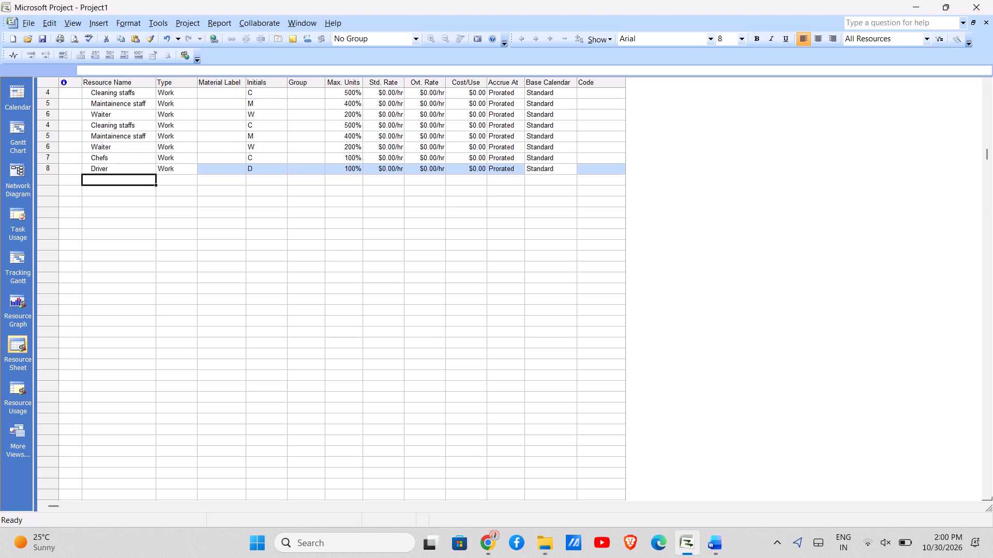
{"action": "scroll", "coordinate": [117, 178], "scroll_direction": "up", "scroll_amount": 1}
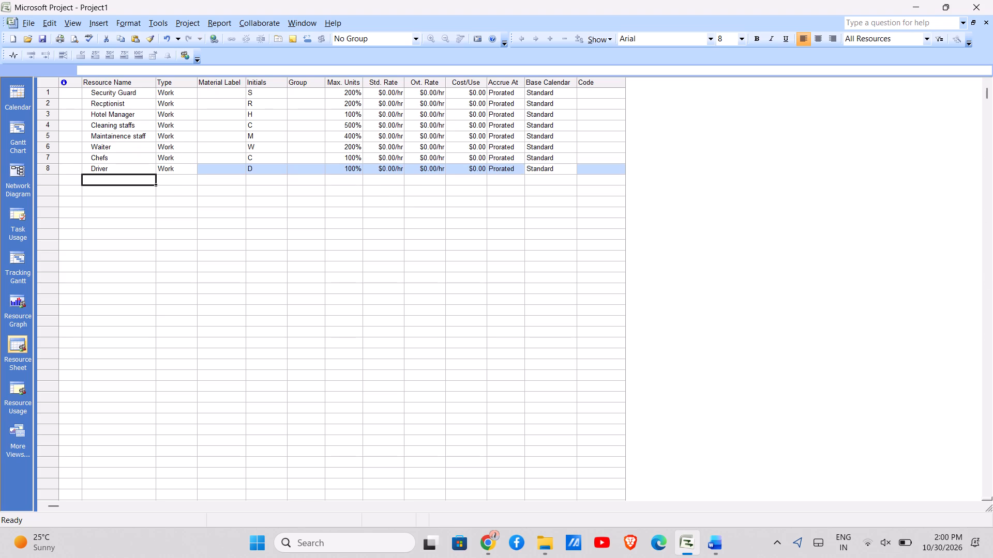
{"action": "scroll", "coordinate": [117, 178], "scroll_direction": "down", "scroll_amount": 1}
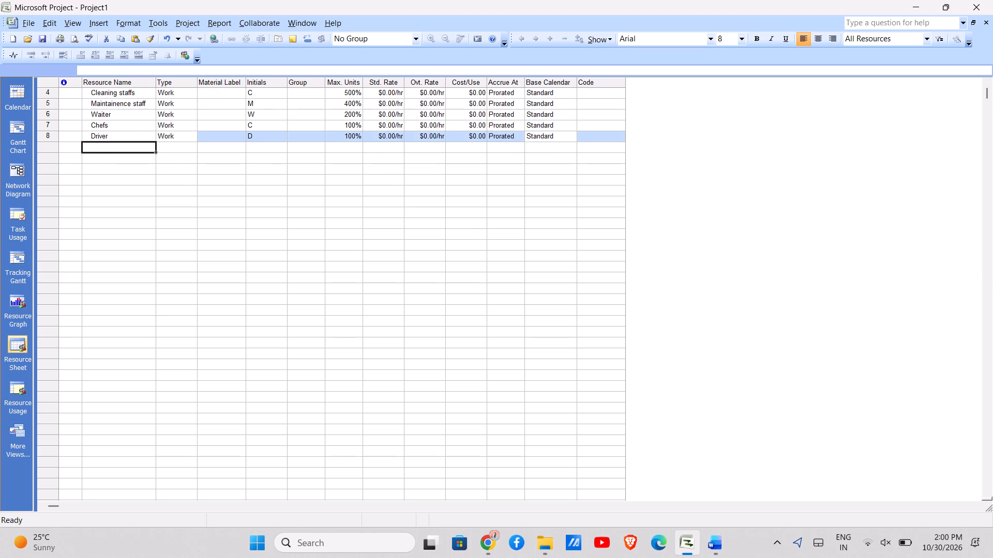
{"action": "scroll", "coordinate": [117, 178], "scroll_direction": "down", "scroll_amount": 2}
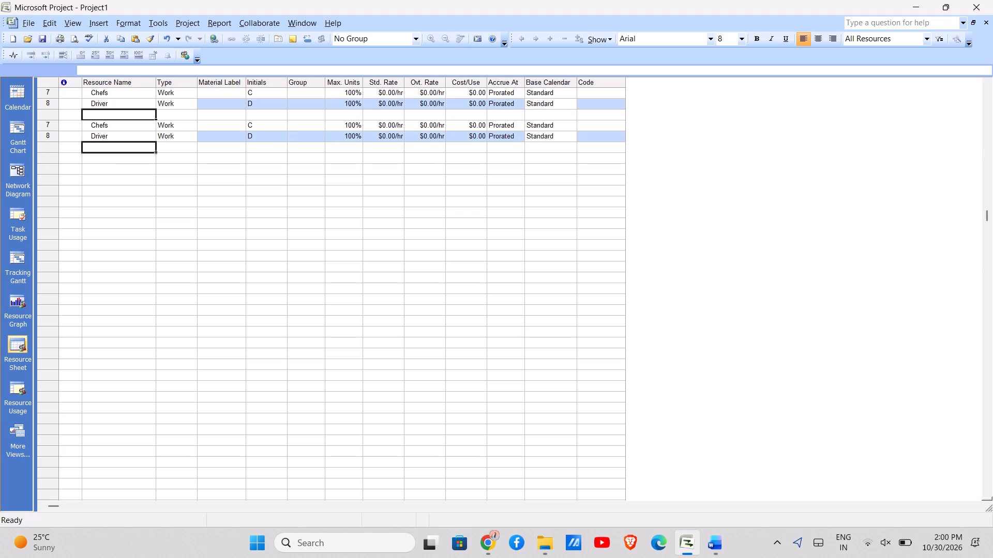
Close the three open Downloads windows of File Explorer.
{"action": "left_click", "coordinate": [552, 544]}
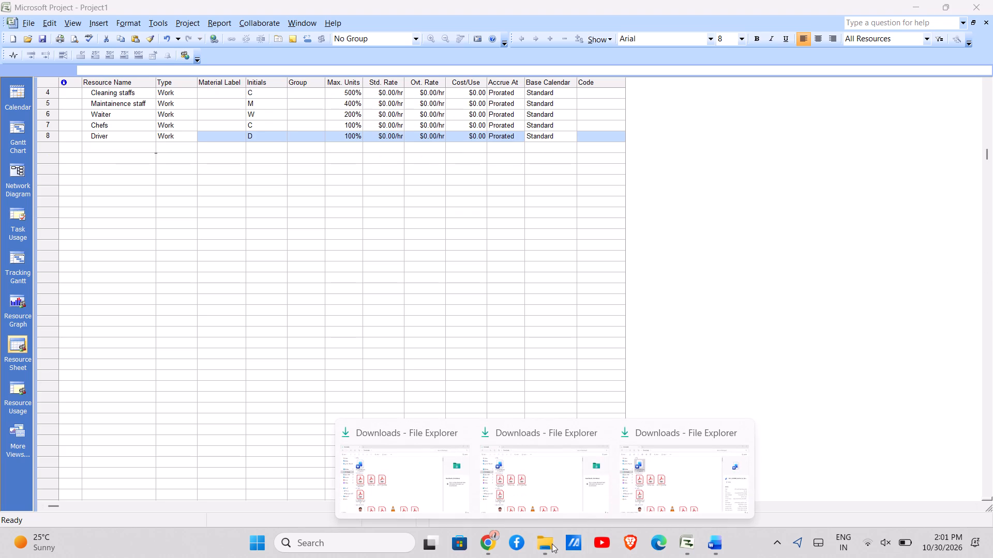
{"action": "left_click", "coordinate": [467, 434]}
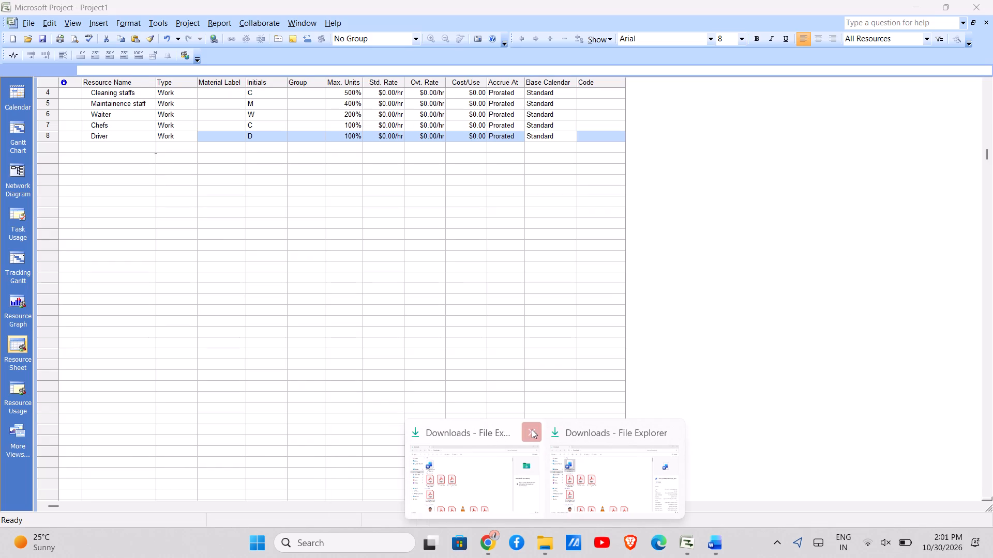
{"action": "left_click", "coordinate": [532, 429]}
{"action": "left_click", "coordinate": [605, 432]}
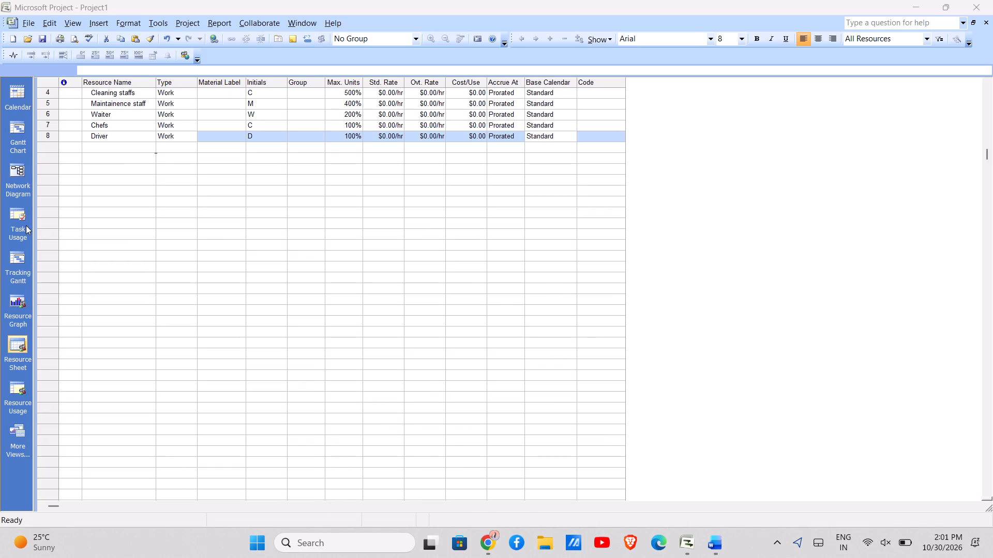
Add a ninth resource named Painter below Driver, keeping its default maximum units.
{"action": "left_click", "coordinate": [97, 149]}
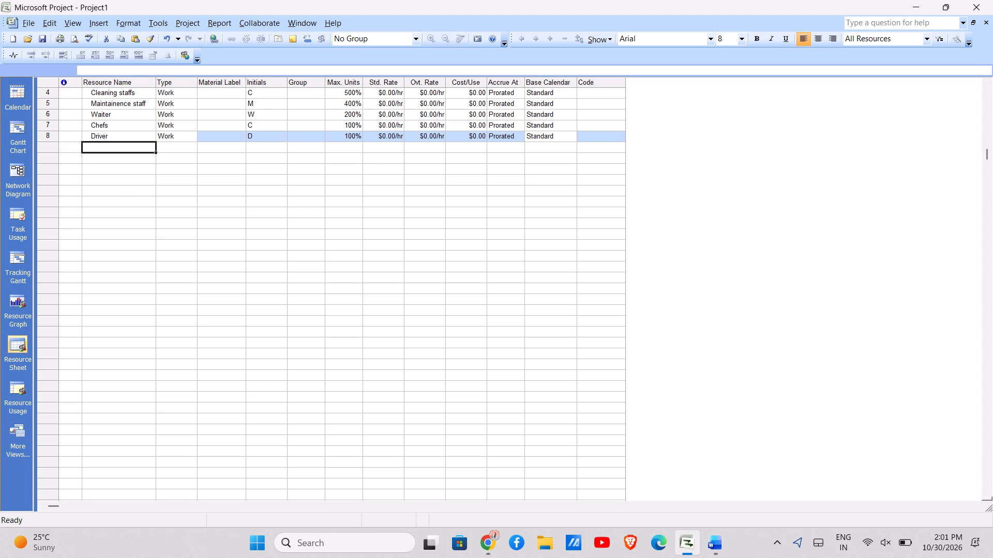
{"action": "left_click", "coordinate": [240, 136]}
{"action": "key", "text": "Return"}
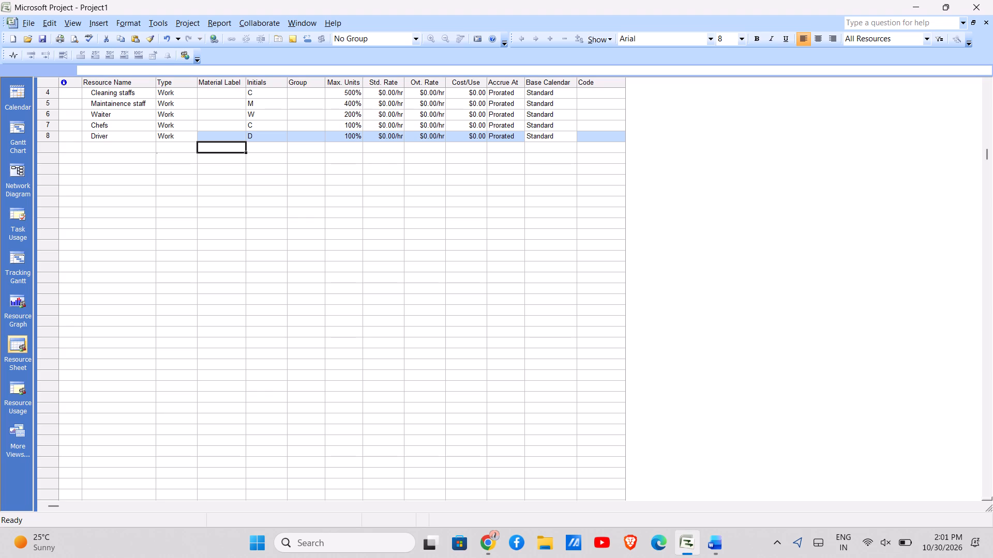
{"action": "key", "text": "Left"}
{"action": "key", "text": "Left"}
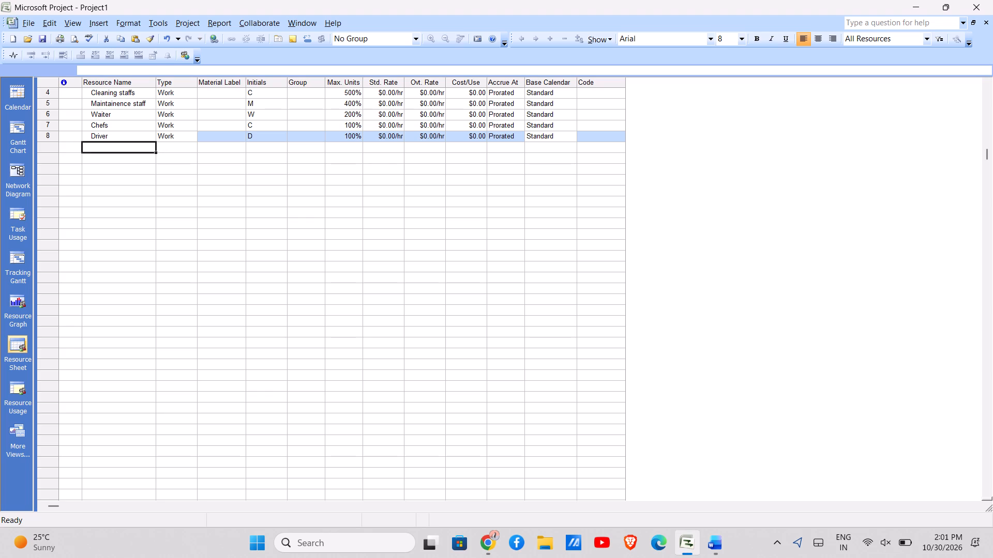
{"action": "left_click", "coordinate": [133, 146]}
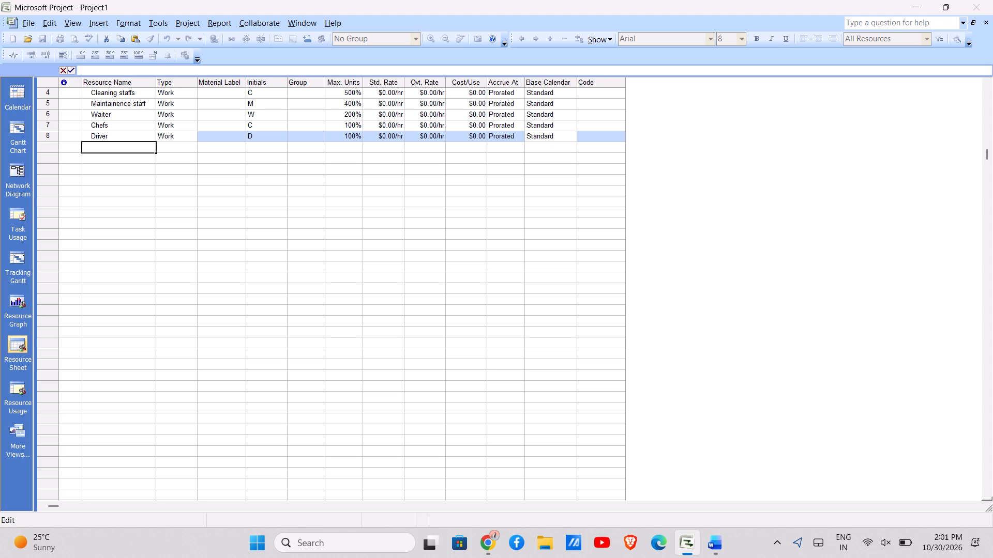
{"action": "key", "text": "BackSpace"}
{"action": "key", "text": "BackSpace"}
{"action": "key", "text": "BackSpace"}
{"action": "key", "text": "BackSpace"}
{"action": "key", "text": "BackSpace"}
{"action": "key", "text": "BackSpace"}
{"action": "key", "text": "BackSpace"}
{"action": "key", "text": "BackSpace"}
{"action": "key", "text": "Return"}
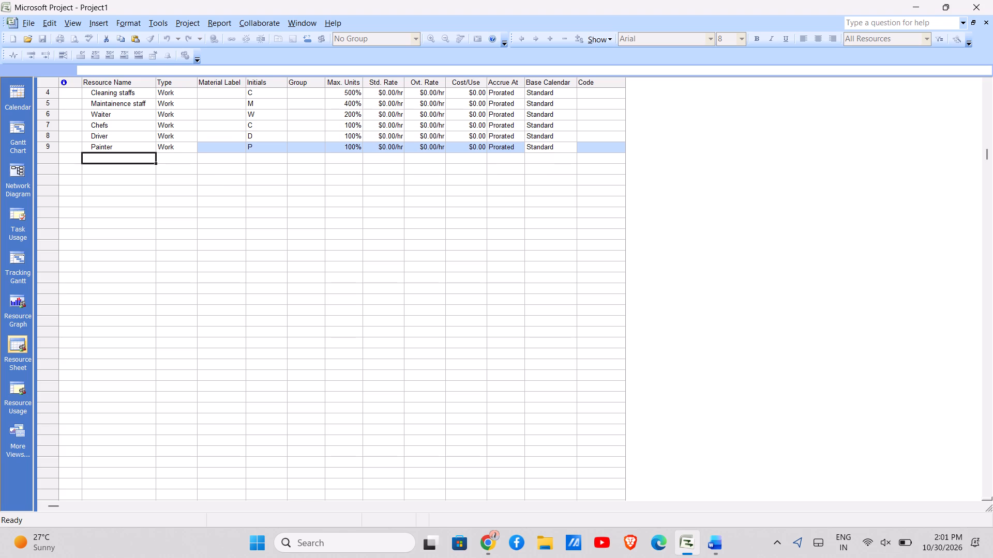
Look through the files on New Volume (D:) in File Explorer for material related to the hotel project.
{"action": "left_click", "coordinate": [545, 541]}
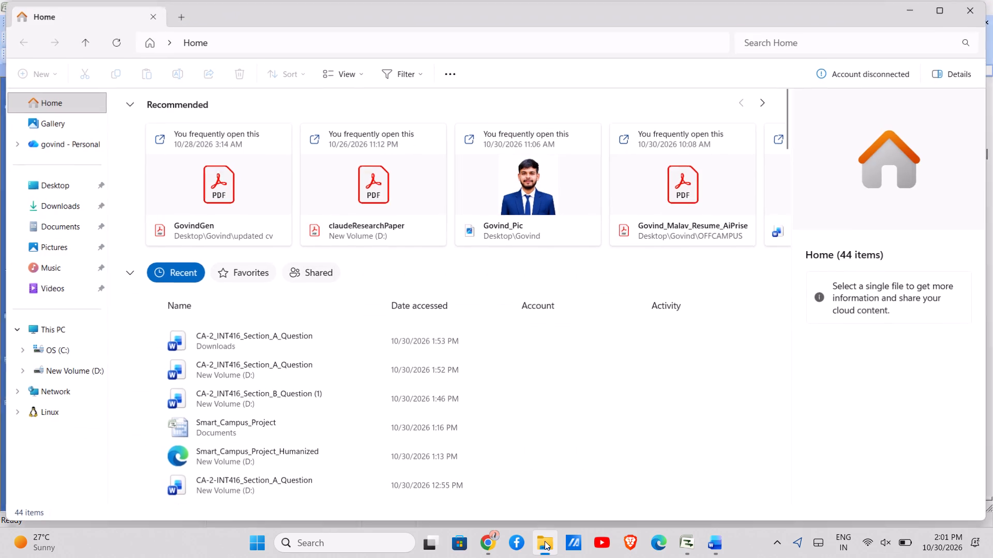
{"action": "left_click", "coordinate": [49, 205]}
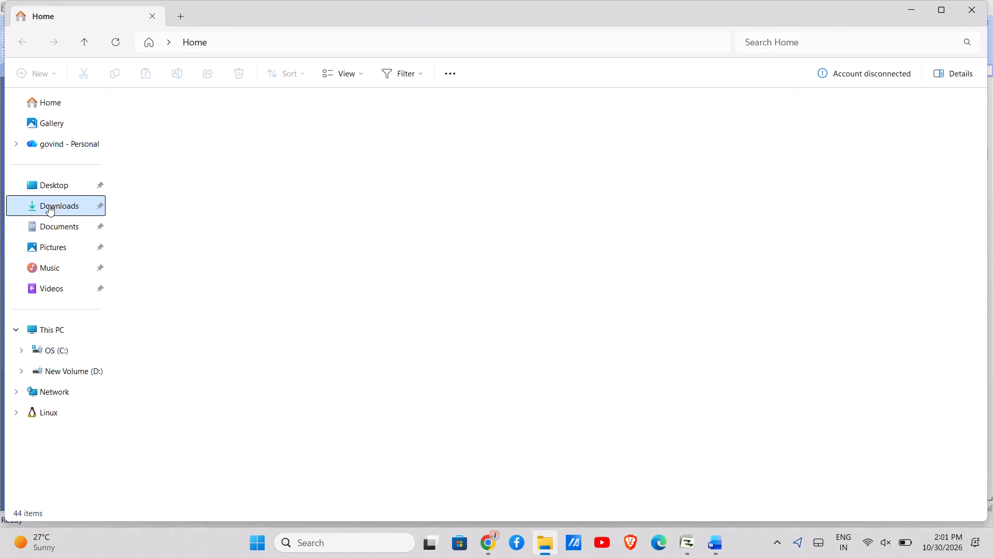
{"action": "left_click", "coordinate": [95, 369]}
{"action": "scroll", "coordinate": [312, 337], "scroll_direction": "down", "scroll_amount": 10}
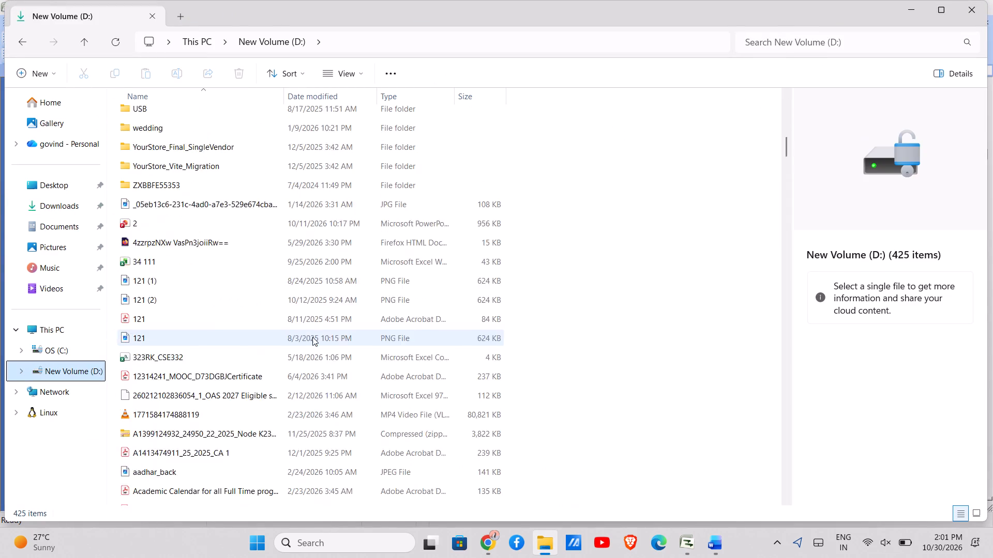
{"action": "scroll", "coordinate": [312, 337], "scroll_direction": "down", "scroll_amount": 20}
{"action": "scroll", "coordinate": [312, 337], "scroll_direction": "down", "scroll_amount": 19}
{"action": "scroll", "coordinate": [312, 337], "scroll_direction": "down", "scroll_amount": 2}
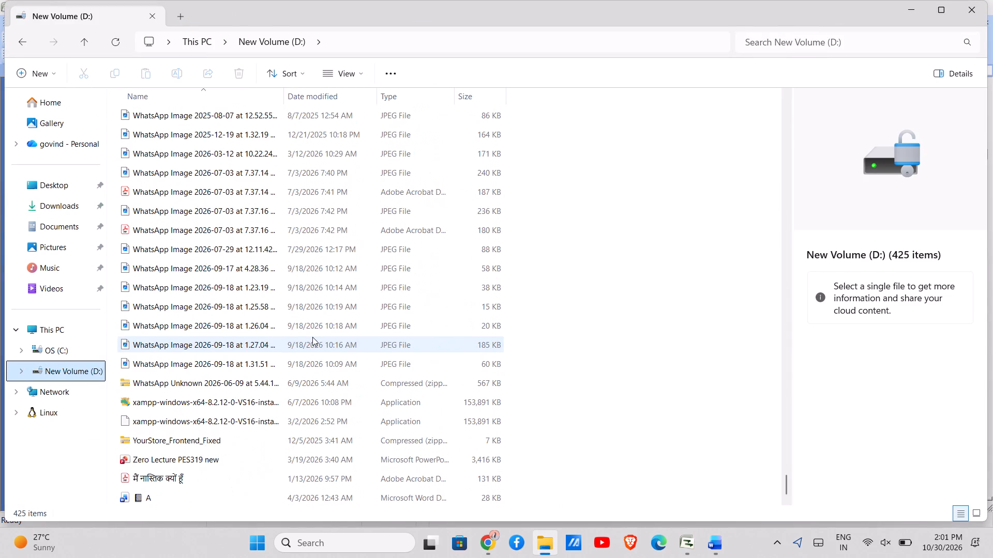
{"action": "scroll", "coordinate": [312, 337], "scroll_direction": "up", "scroll_amount": 8}
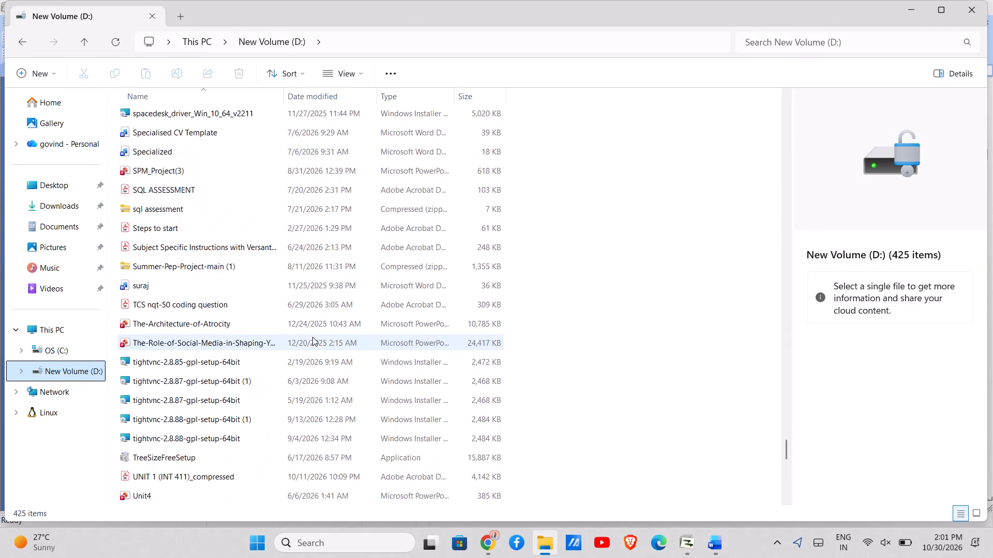
{"action": "scroll", "coordinate": [312, 337], "scroll_direction": "up", "scroll_amount": 6}
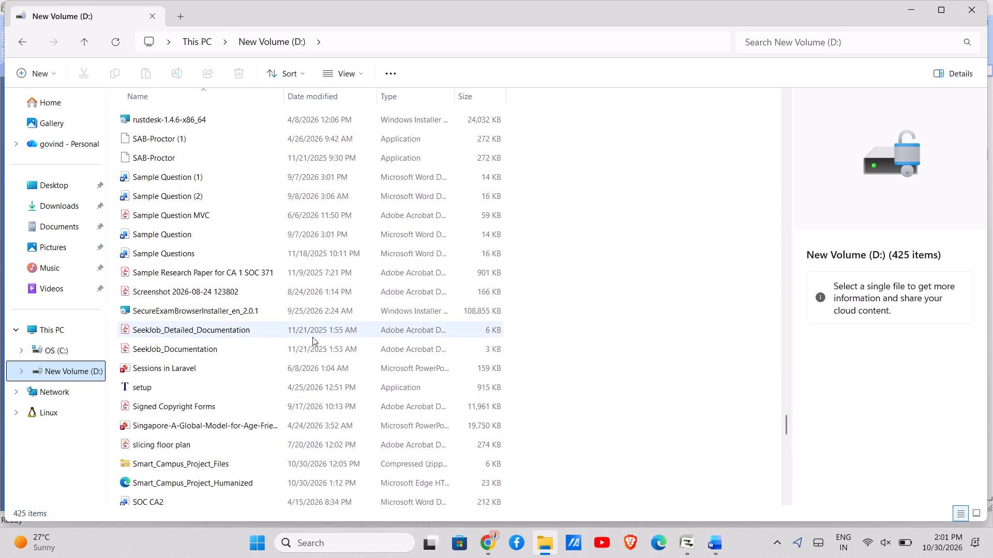
{"action": "scroll", "coordinate": [312, 337], "scroll_direction": "up", "scroll_amount": 9}
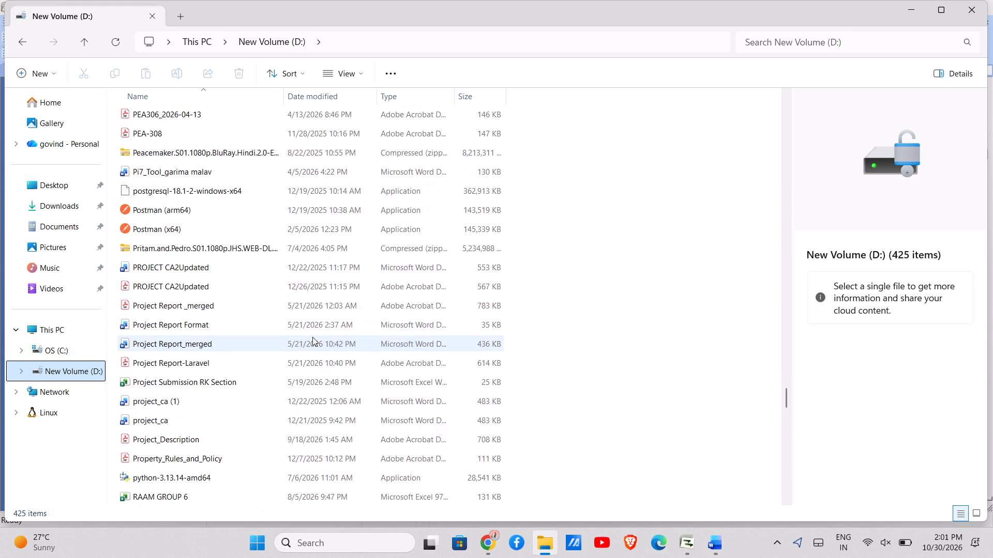
{"action": "scroll", "coordinate": [312, 337], "scroll_direction": "up", "scroll_amount": 5}
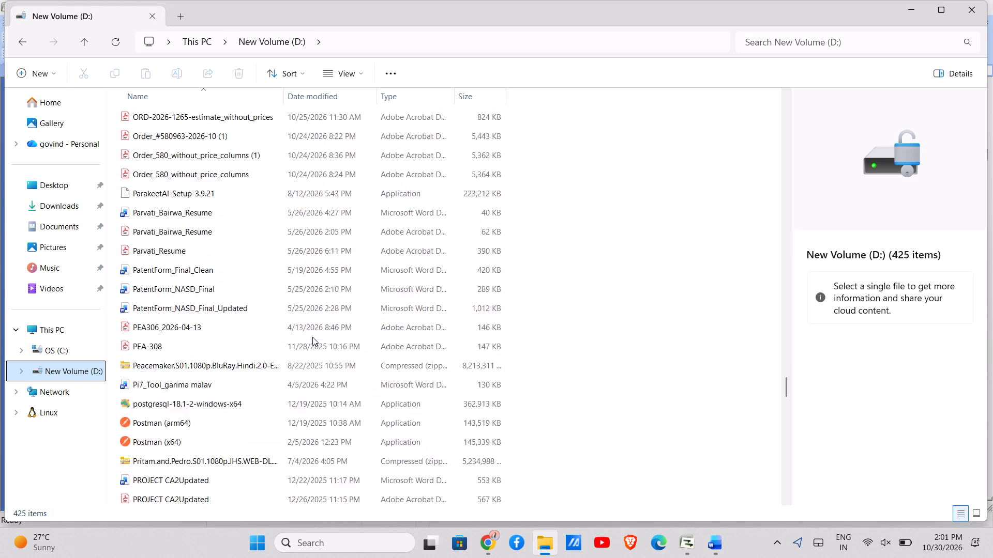
{"action": "scroll", "coordinate": [312, 337], "scroll_direction": "up", "scroll_amount": 6}
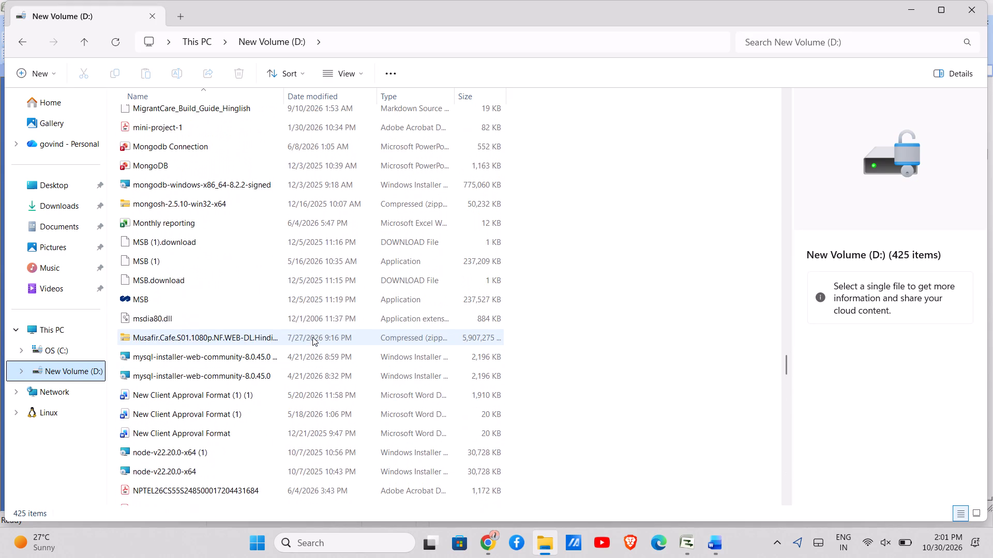
{"action": "scroll", "coordinate": [312, 337], "scroll_direction": "up", "scroll_amount": 6}
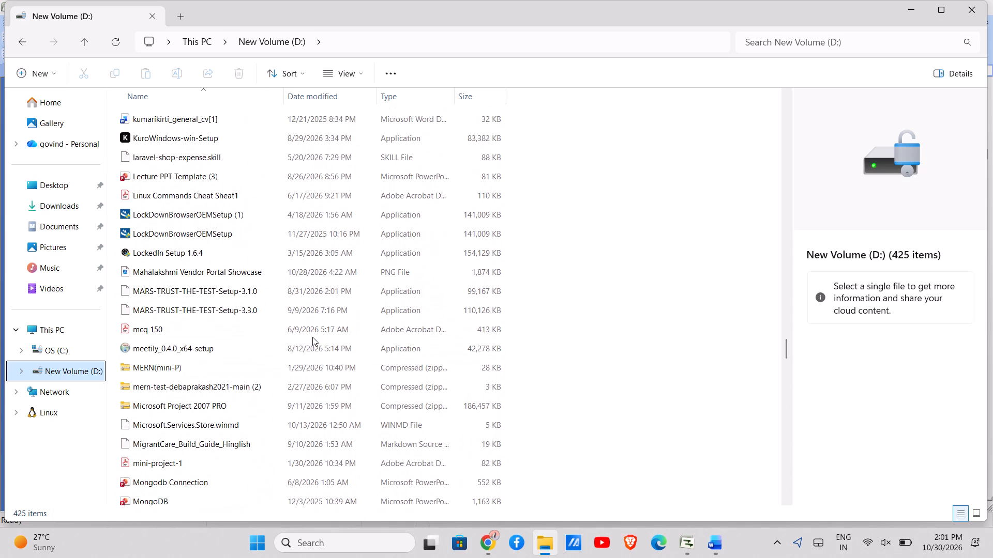
{"action": "scroll", "coordinate": [312, 337], "scroll_direction": "up", "scroll_amount": 4}
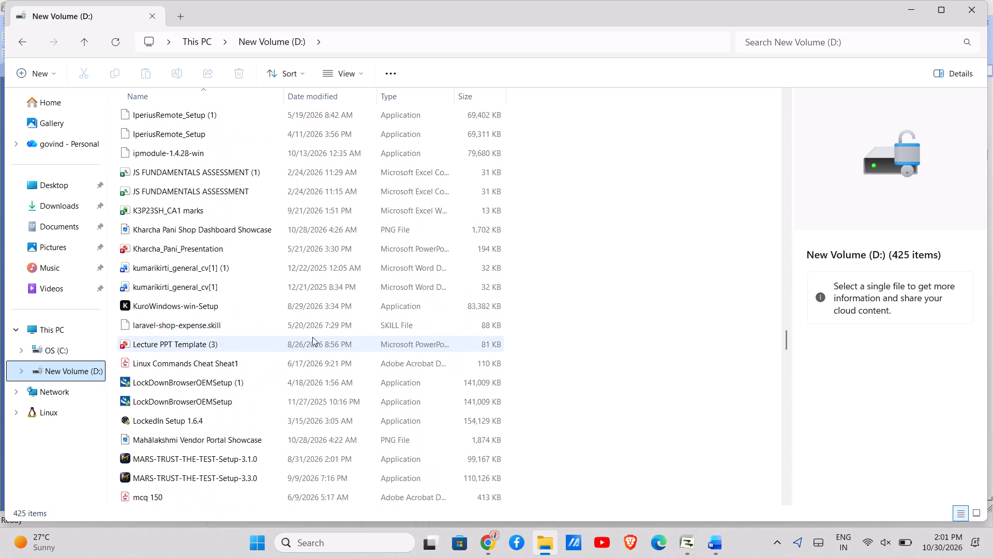
{"action": "scroll", "coordinate": [312, 337], "scroll_direction": "up", "scroll_amount": 6}
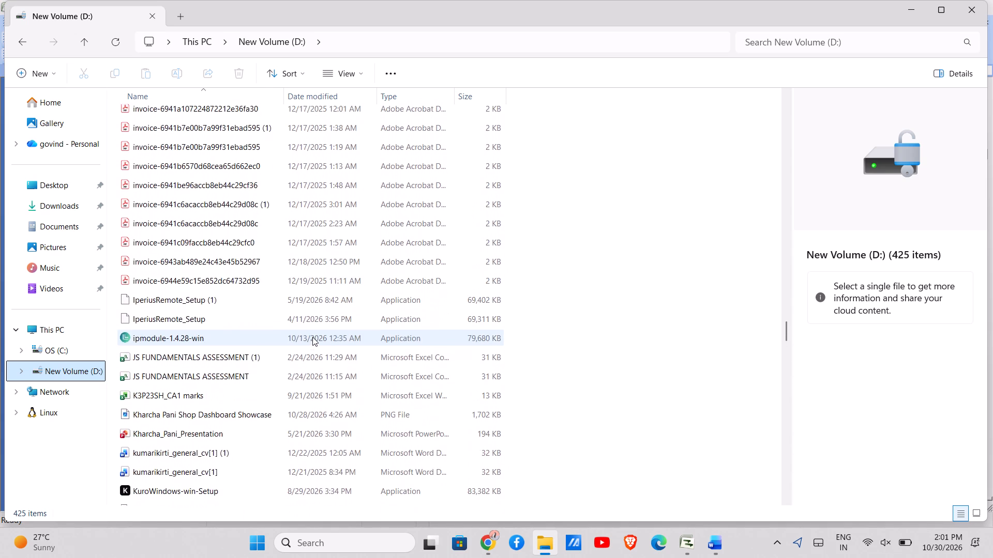
{"action": "scroll", "coordinate": [312, 337], "scroll_direction": "up", "scroll_amount": 3}
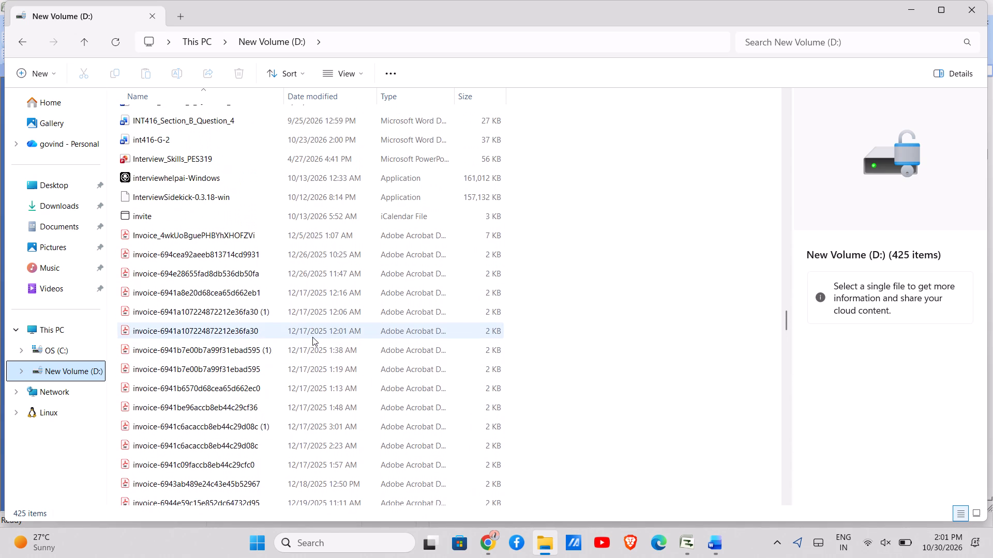
{"action": "scroll", "coordinate": [312, 337], "scroll_direction": "up", "scroll_amount": 4}
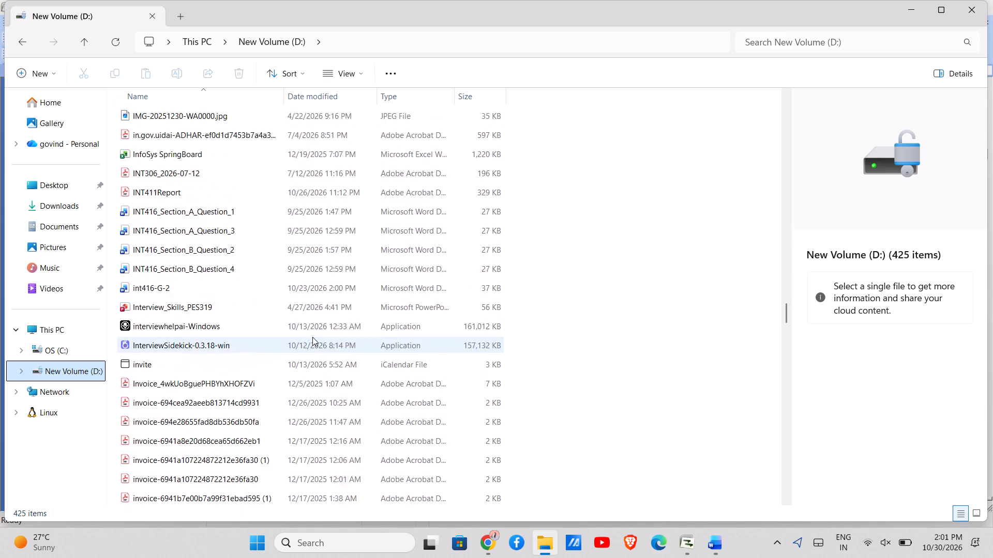
{"action": "scroll", "coordinate": [312, 337], "scroll_direction": "up", "scroll_amount": 6}
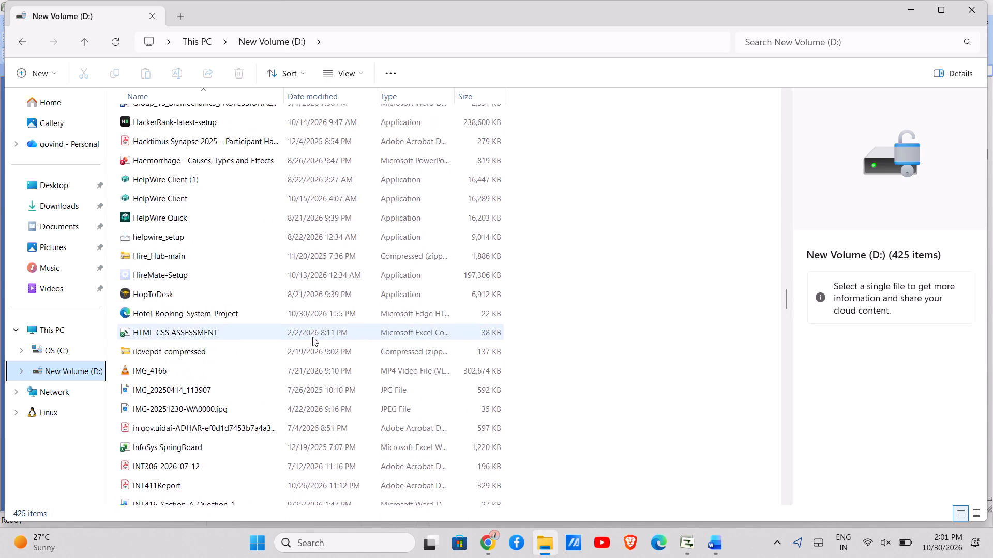
{"action": "scroll", "coordinate": [312, 337], "scroll_direction": "up", "scroll_amount": 6}
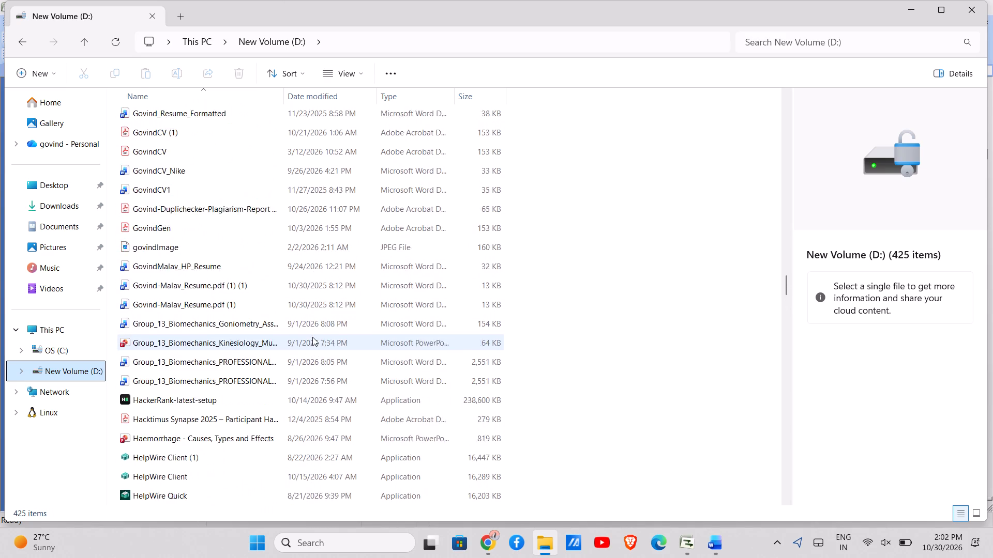
{"action": "scroll", "coordinate": [312, 337], "scroll_direction": "up", "scroll_amount": 1}
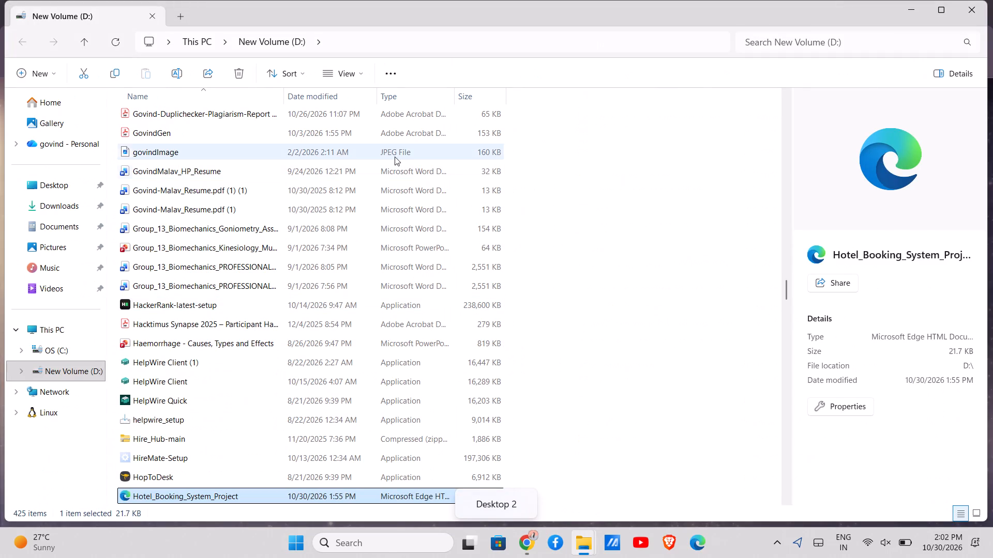
Locate the Hotel_Booking_System_Project file on New Volume (D:) and close the File Explorer window.
{"action": "left_click", "coordinate": [335, 360]}
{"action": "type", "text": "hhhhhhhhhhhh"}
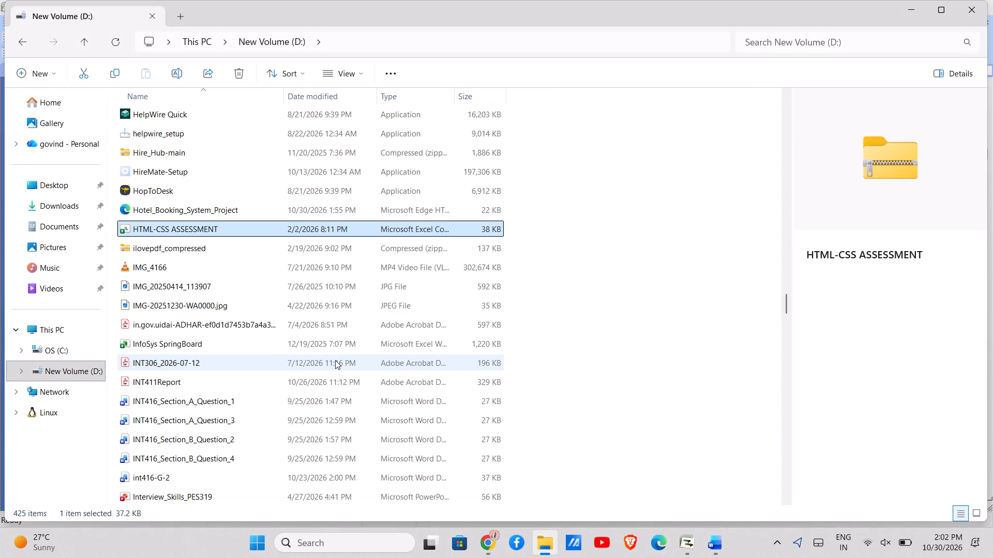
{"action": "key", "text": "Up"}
{"action": "left_click_drag", "start_coordinate": [323, 214], "coordinate": [61, 226]}
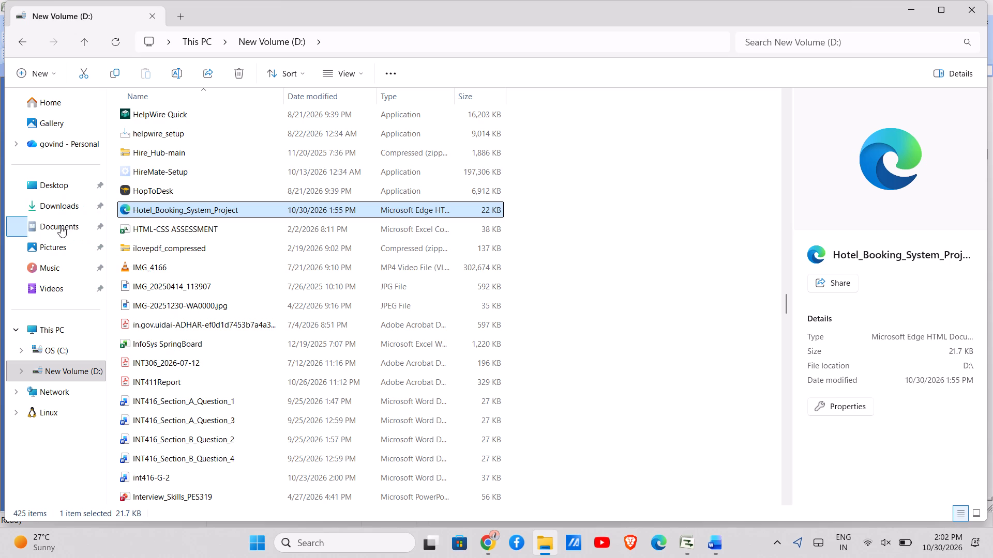
{"action": "left_click", "coordinate": [975, 7]}
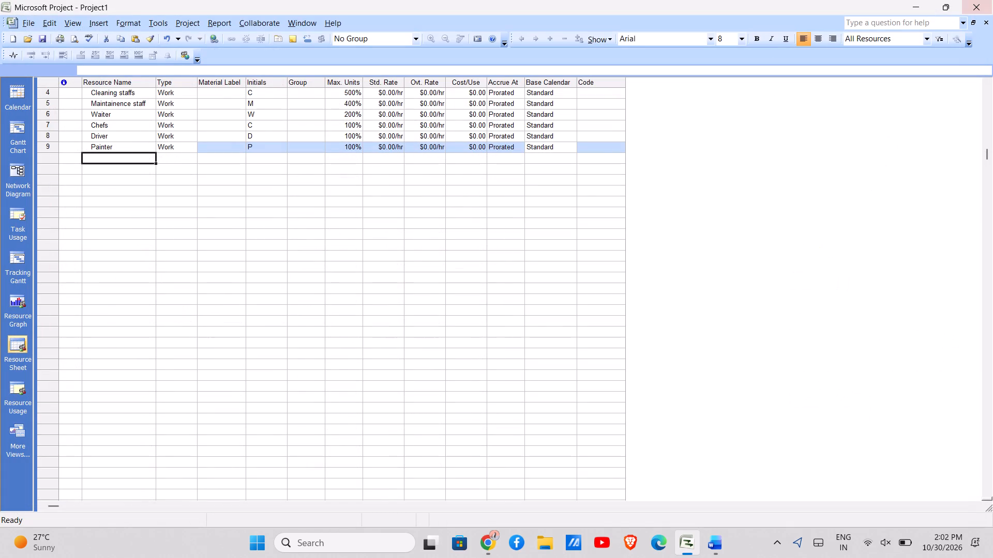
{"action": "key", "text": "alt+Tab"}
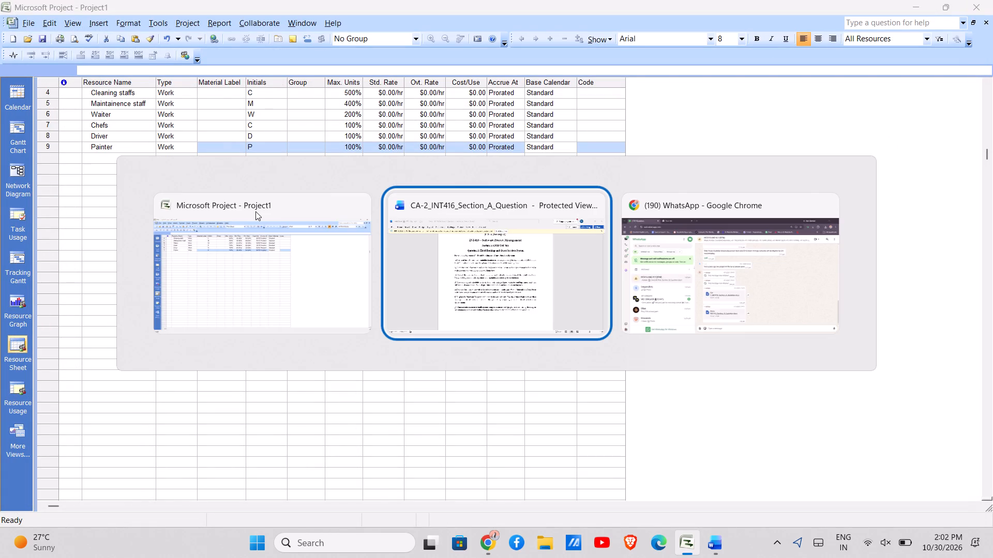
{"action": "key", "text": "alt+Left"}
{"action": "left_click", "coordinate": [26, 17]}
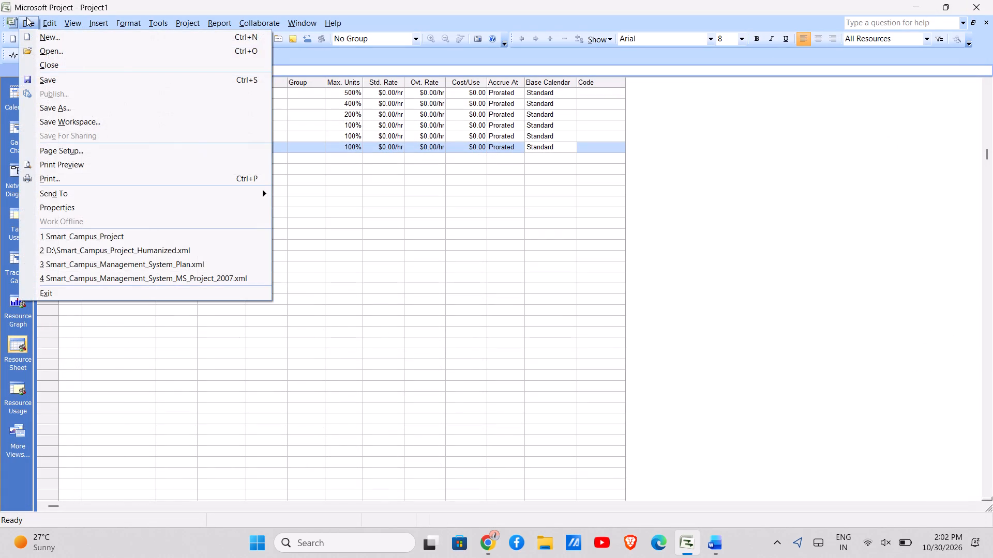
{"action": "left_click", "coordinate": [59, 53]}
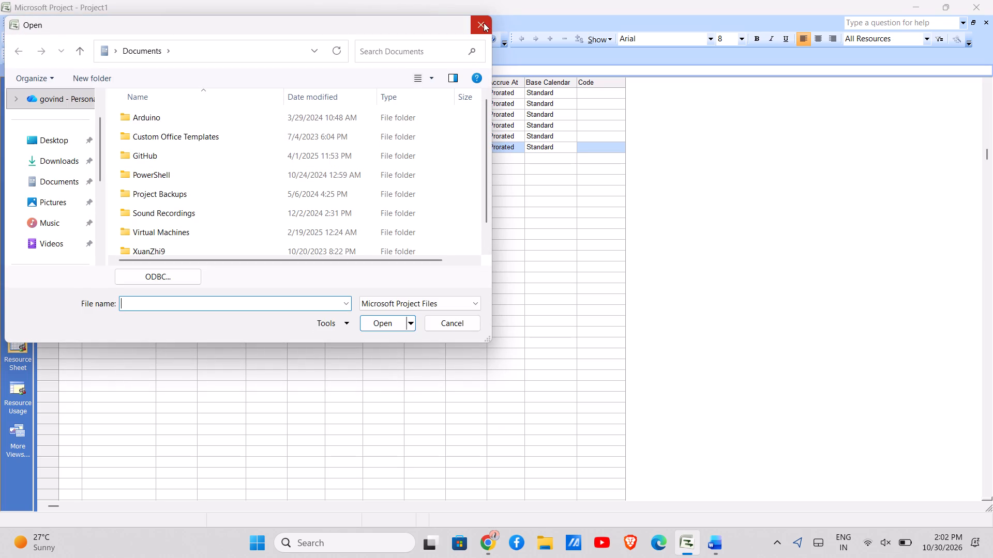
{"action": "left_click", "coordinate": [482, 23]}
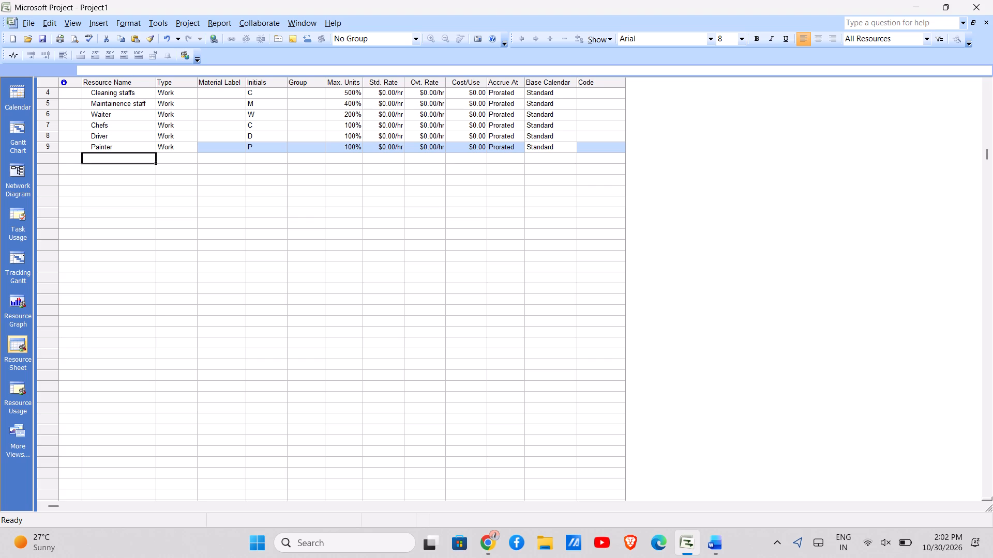
Add a tenth resource named Working Staff below Painter in Microsoft Project, keeping its default maximum units.
{"action": "left_click", "coordinate": [97, 158]}
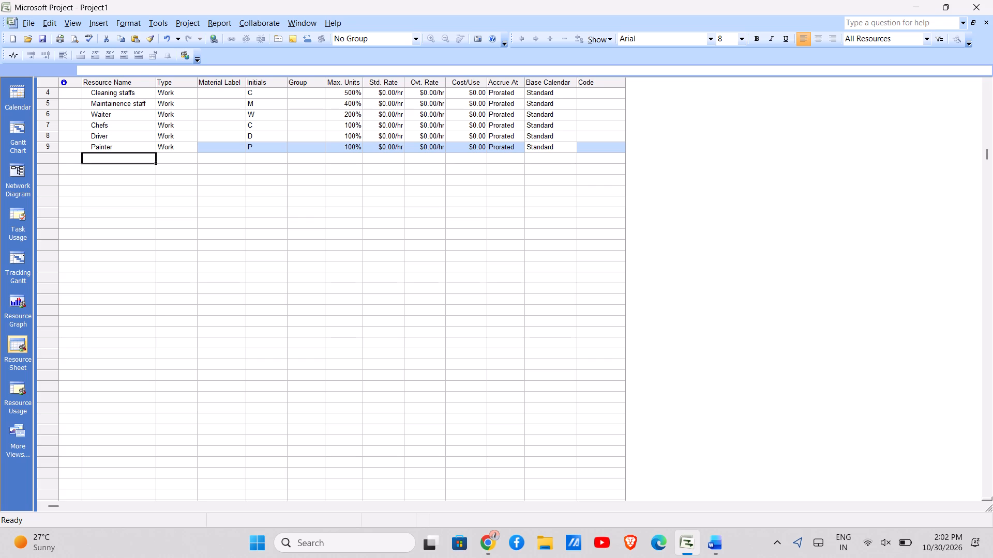
{"action": "left_click", "coordinate": [97, 158]}
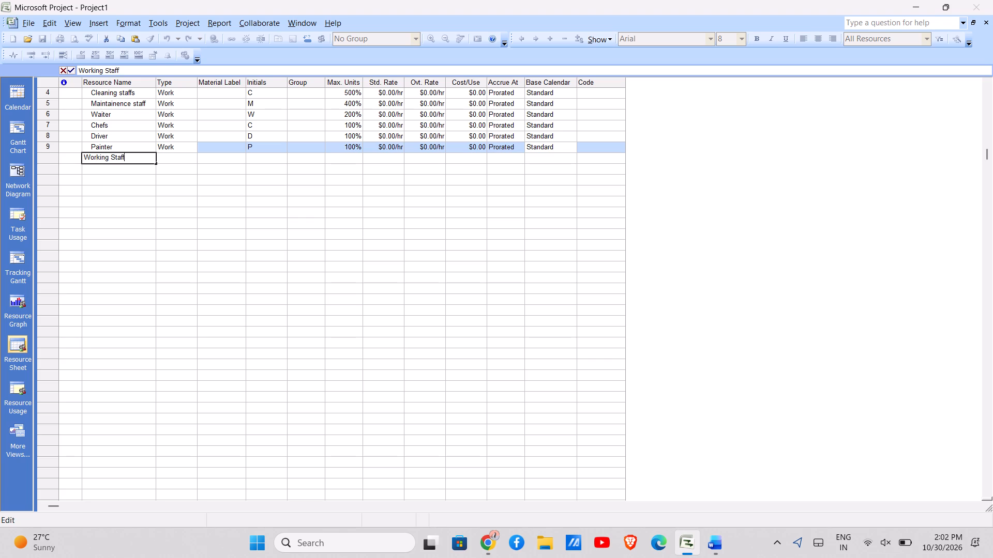
{"action": "key", "text": "Return"}
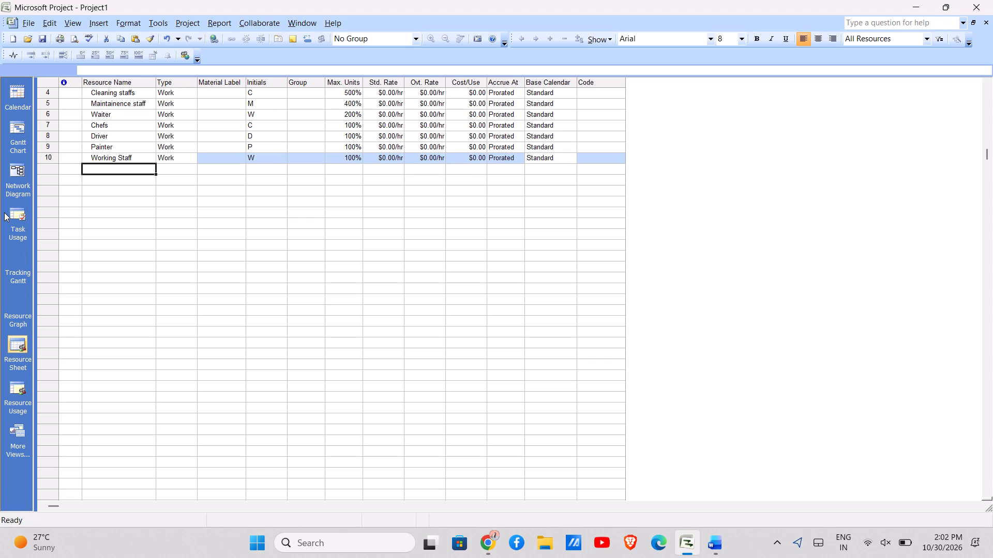
Return to the Gantt Chart and name the blank seventh task Service area.
{"action": "left_click", "coordinate": [20, 134]}
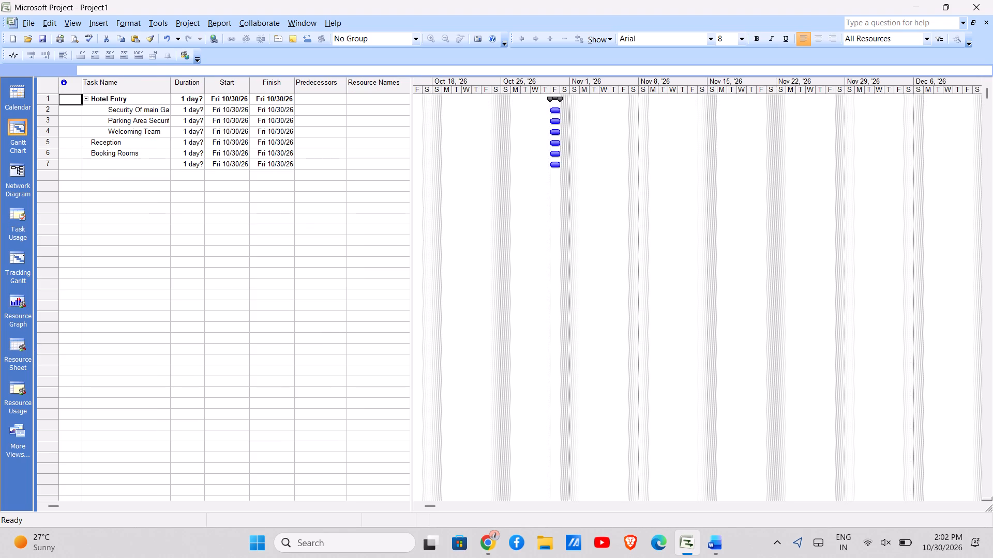
{"action": "left_click", "coordinate": [115, 164]}
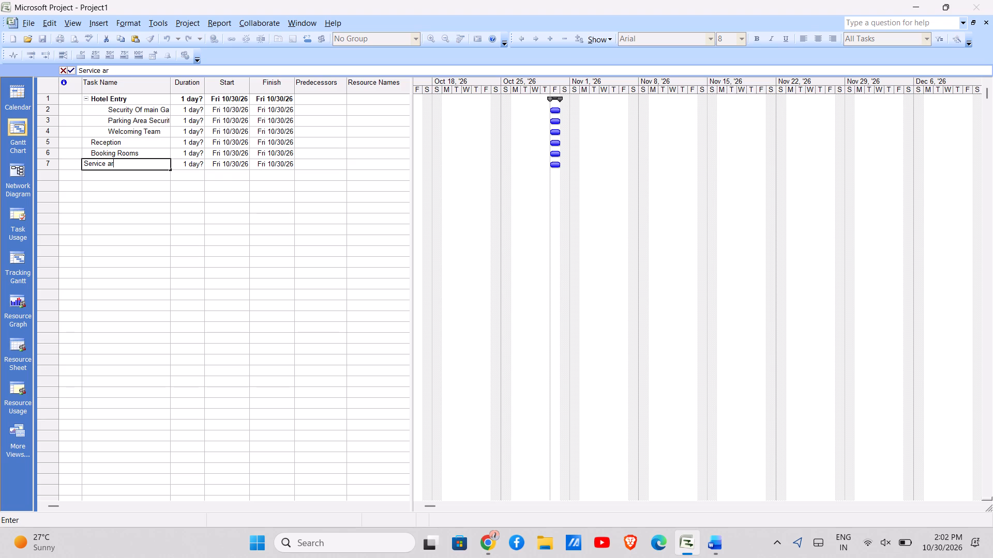
{"action": "key", "text": "Return"}
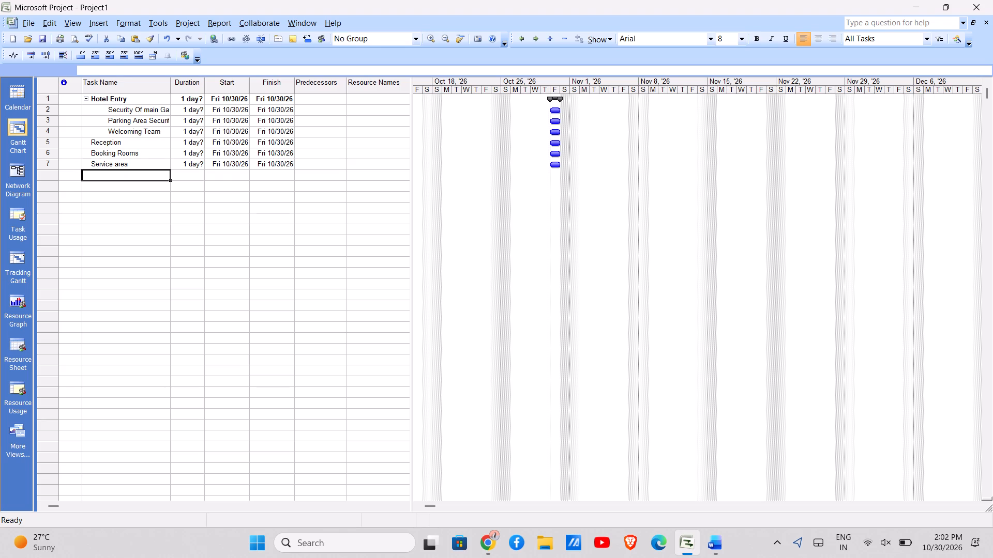
Rename the seventh task, Service area, as service areas.
{"action": "left_click", "coordinate": [97, 164]}
{"action": "left_click", "coordinate": [149, 164]}
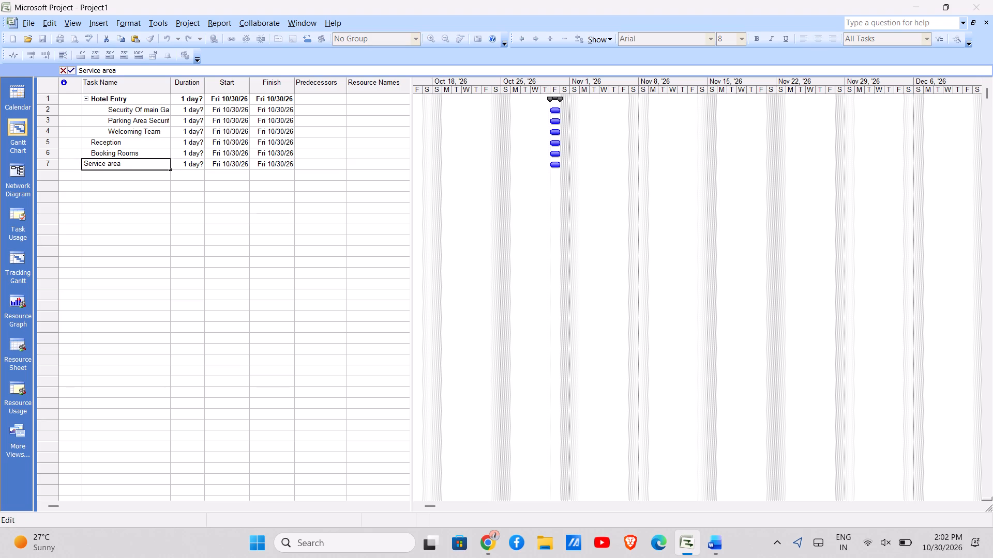
{"action": "key", "text": "BackSpace"}
{"action": "key", "text": "BackSpace"}
{"action": "key", "text": "BackSpace"}
{"action": "key", "text": "BackSpace"}
{"action": "key", "text": "BackSpace"}
{"action": "key", "text": "BackSpace"}
{"action": "key", "text": "BackSpace"}
{"action": "key", "text": "BackSpace"}
{"action": "key", "text": "BackSpace"}
{"action": "key", "text": "BackSpace"}
{"action": "key", "text": "BackSpace"}
{"action": "key", "text": "BackSpace"}
{"action": "type", "text": "service areas"}
{"action": "key", "text": "space"}
{"action": "key", "text": "Return"}
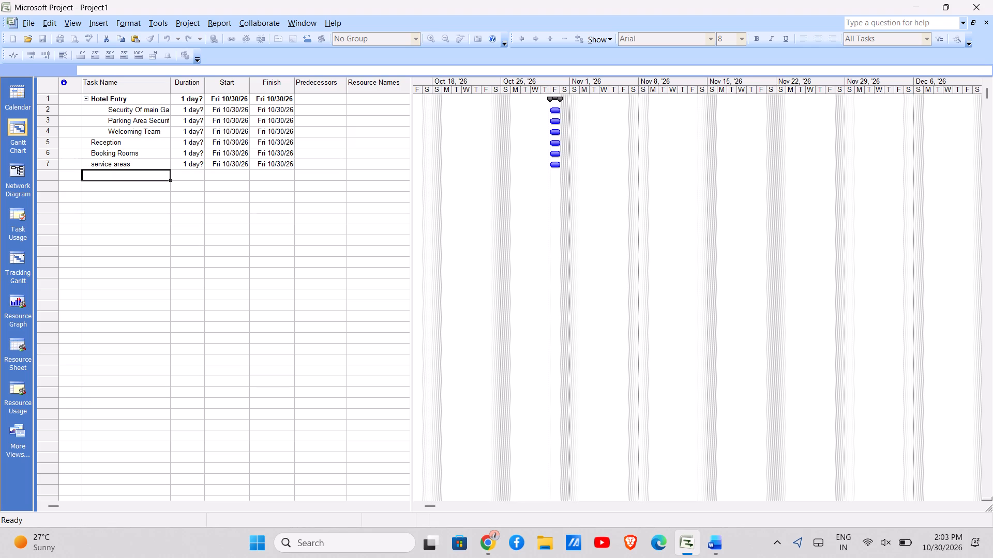
Indent the Booking Rooms and service areas tasks as subtasks of Reception.
{"action": "left_click_drag", "start_coordinate": [86, 150], "coordinate": [142, 161]}
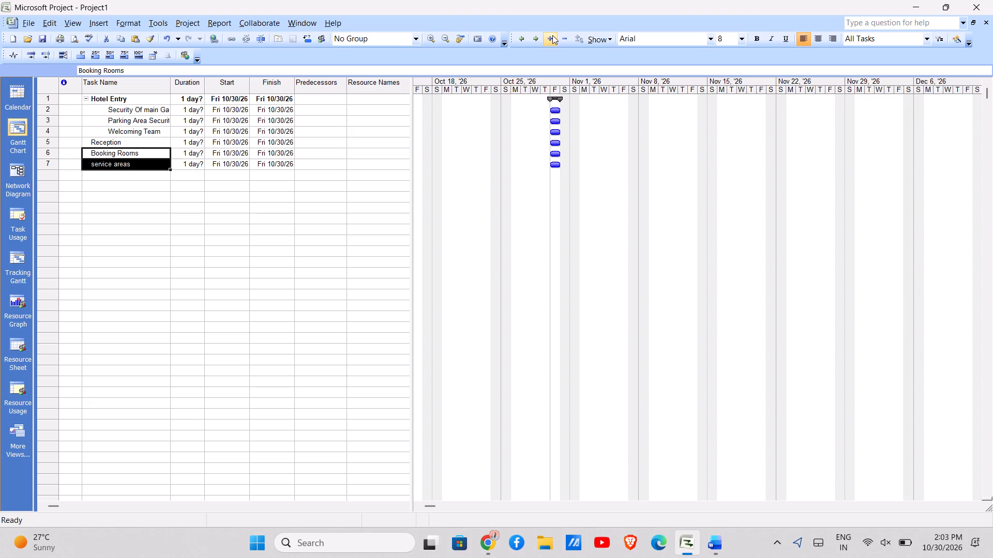
{"action": "left_click", "coordinate": [537, 40]}
{"action": "left_click", "coordinate": [124, 205]}
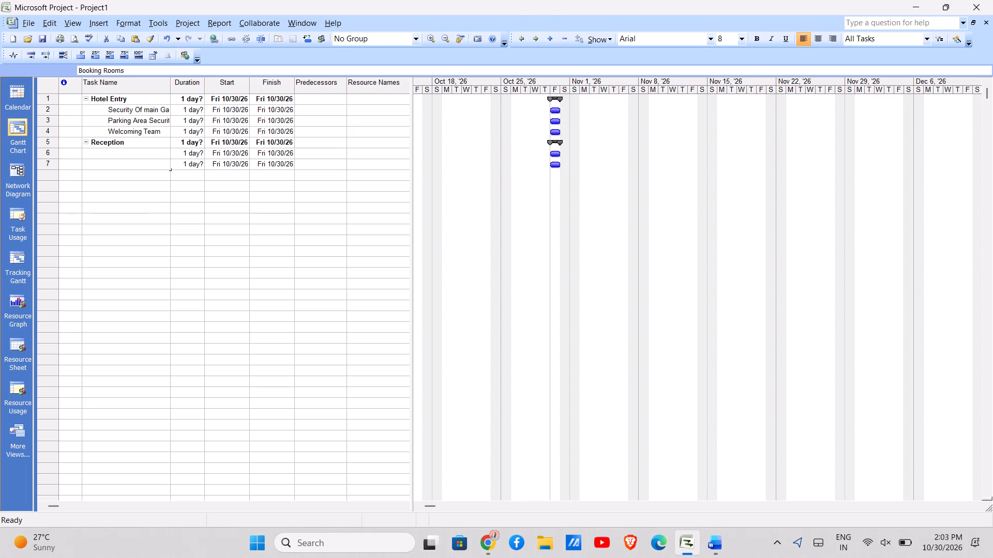
{"action": "left_click", "coordinate": [123, 174]}
From the Resource Sheet, create a new base calendar named Security Guard as a copy of the Standard calendar.
{"action": "left_click", "coordinate": [14, 352]}
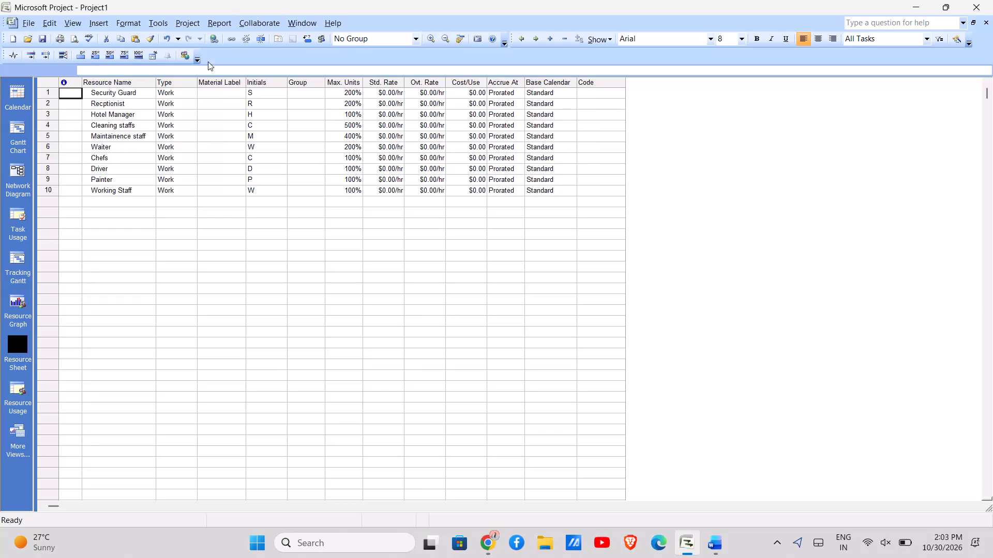
{"action": "left_click", "coordinate": [164, 22]}
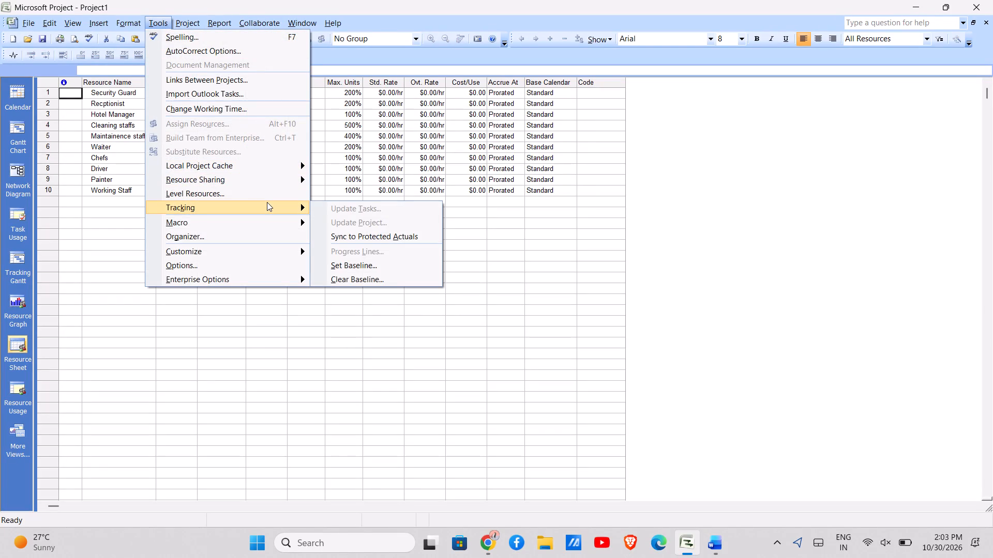
{"action": "left_click", "coordinate": [248, 112]}
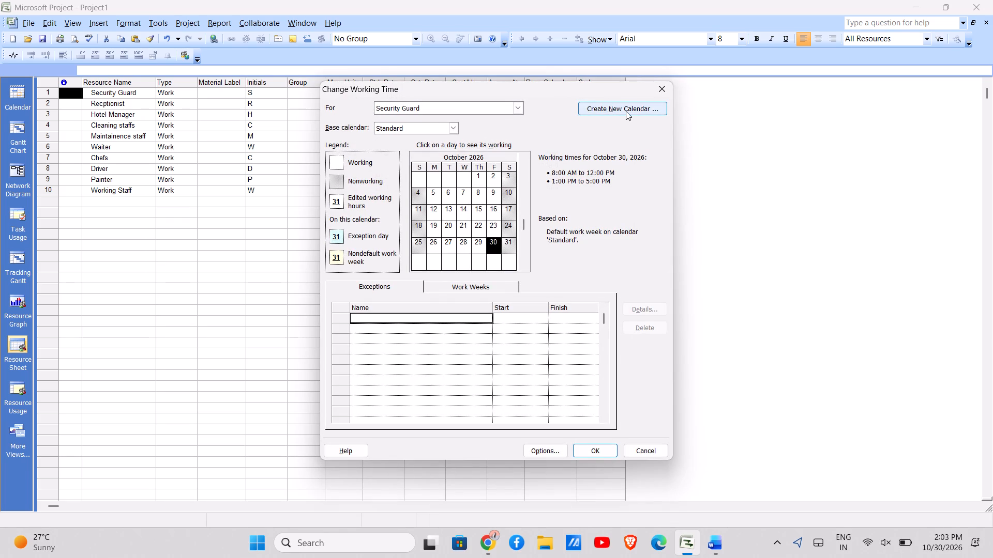
{"action": "left_click", "coordinate": [626, 111]}
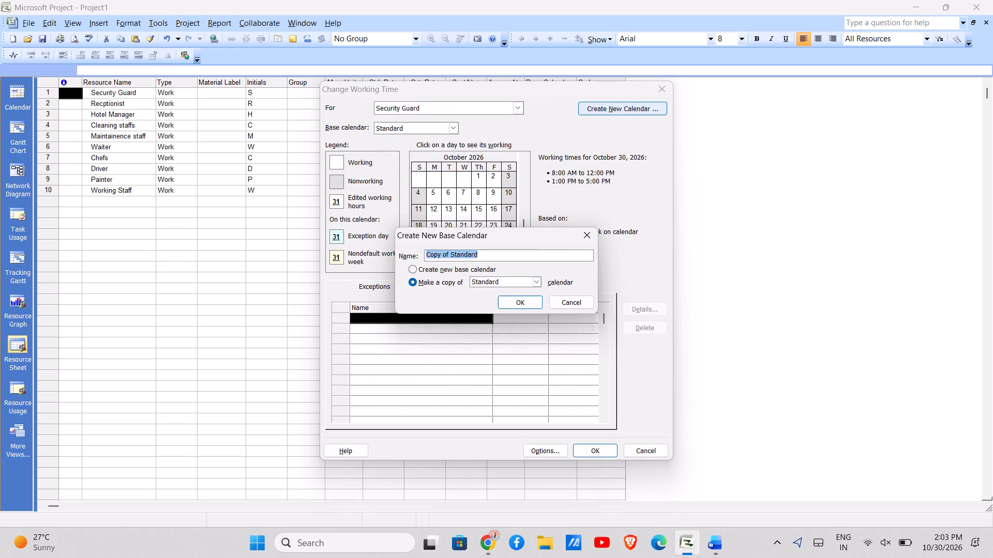
{"action": "key", "text": "s"}
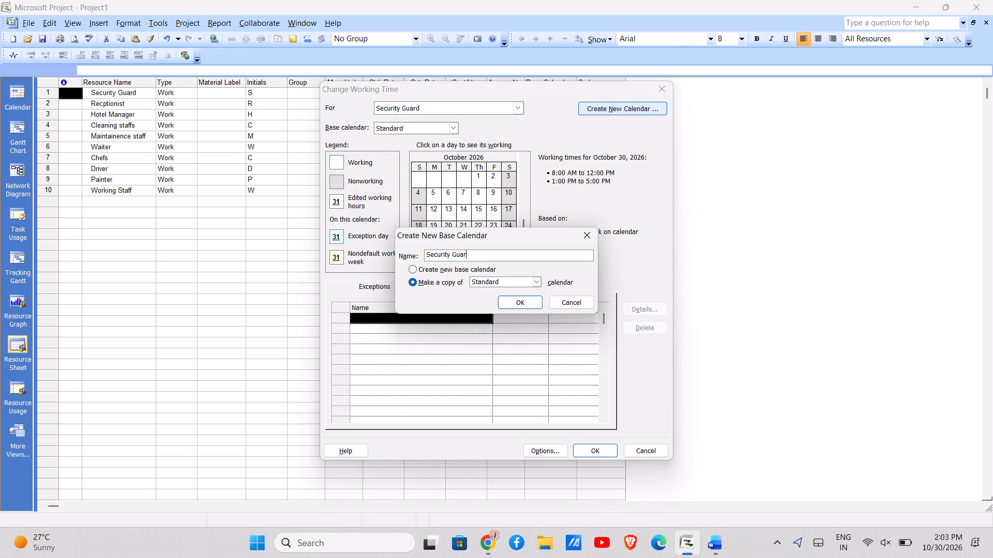
{"action": "key", "text": "Return"}
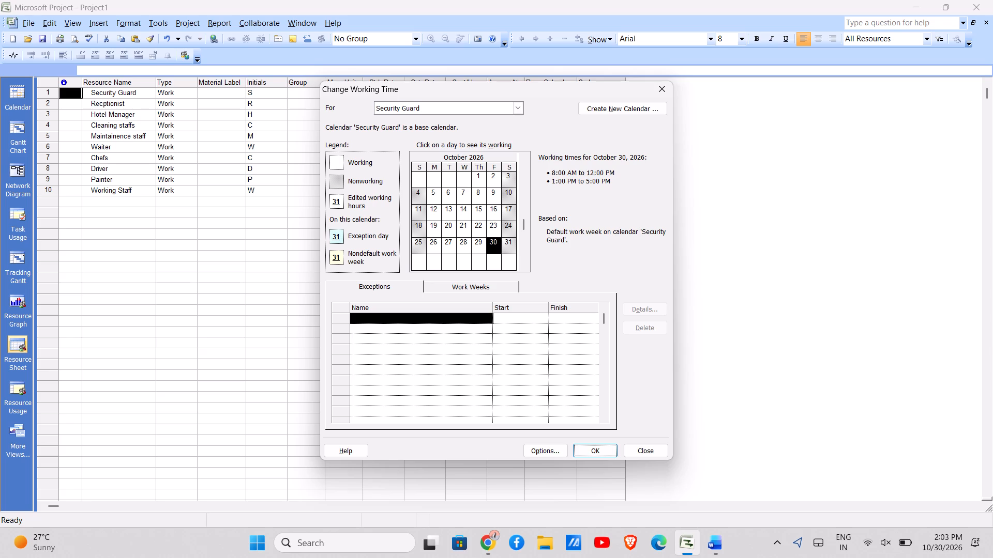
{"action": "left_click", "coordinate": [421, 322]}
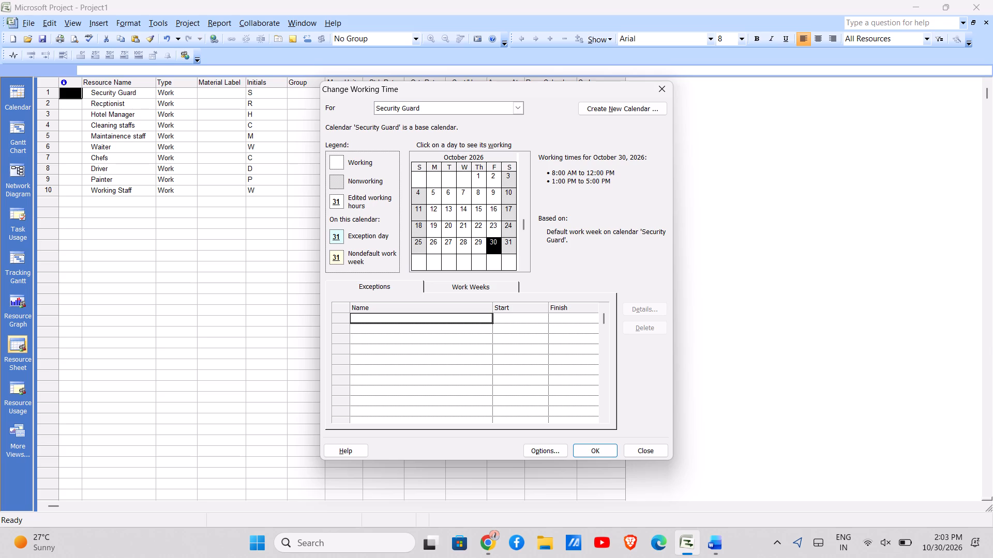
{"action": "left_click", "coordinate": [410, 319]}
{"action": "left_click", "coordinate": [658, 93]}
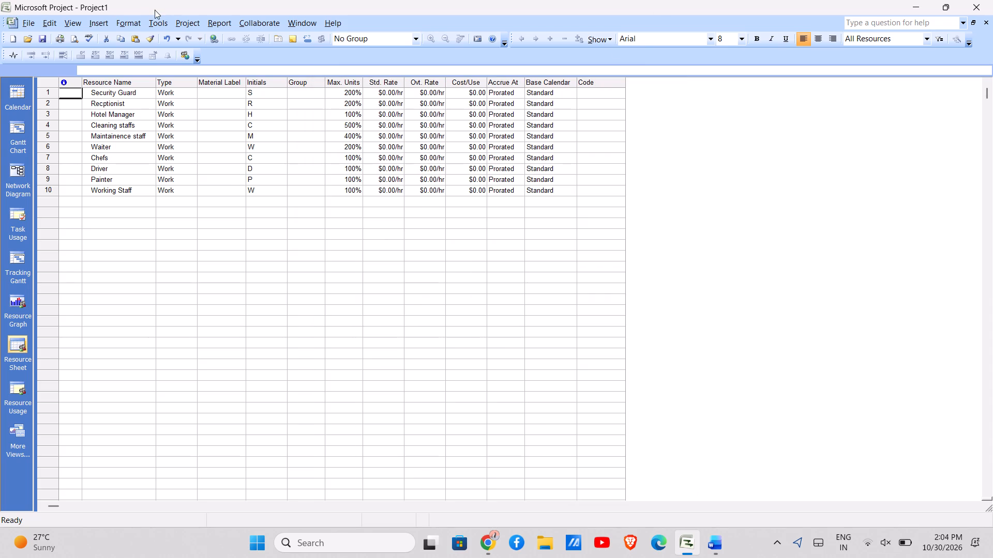
Open the XML file Hotel_Booking_System_Project from Documents as a new project, continuing and allowing the scheduling conflict.
{"action": "left_click", "coordinate": [32, 23]}
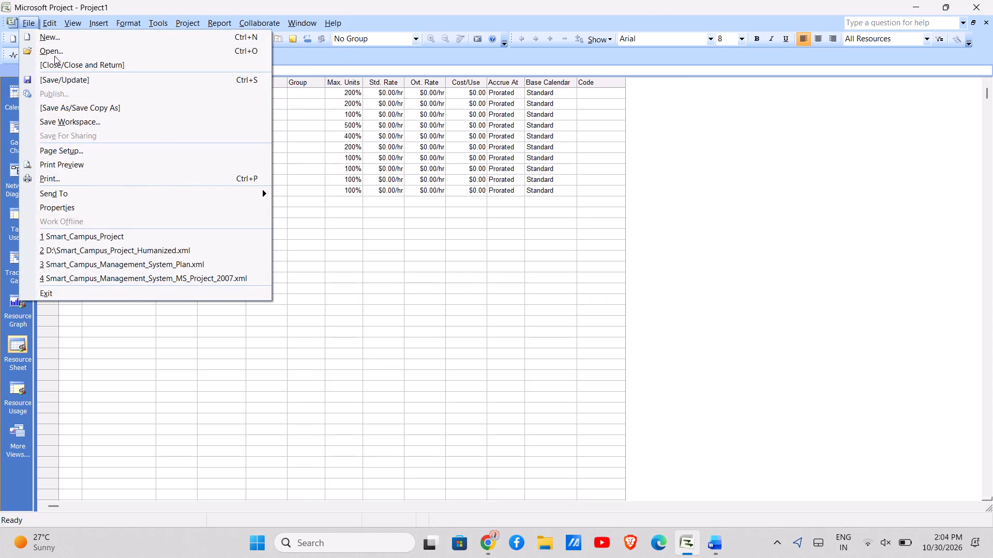
{"action": "left_click", "coordinate": [51, 47]}
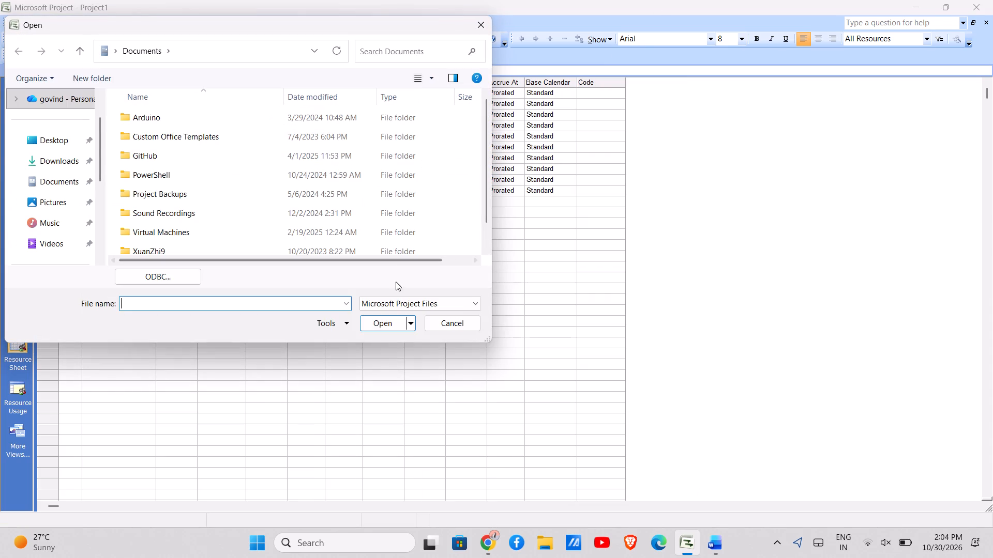
{"action": "left_click", "coordinate": [425, 301]}
{"action": "left_click", "coordinate": [423, 429]}
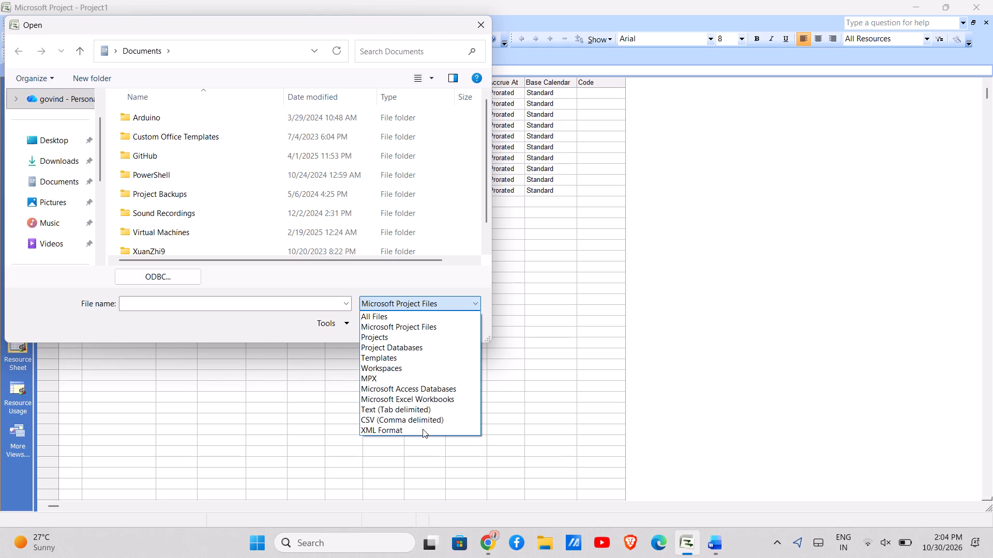
{"action": "left_click", "coordinate": [62, 180]}
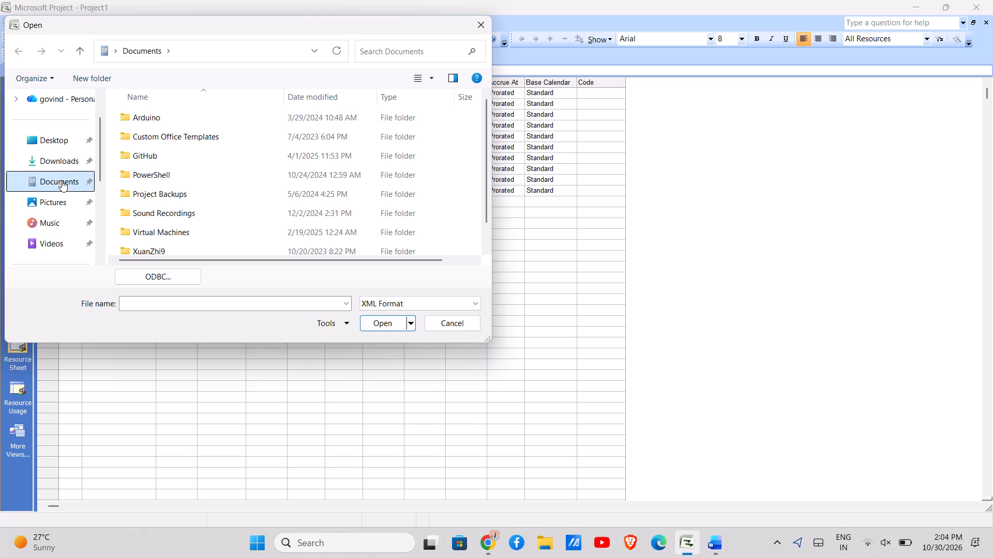
{"action": "left_click", "coordinate": [67, 179]}
{"action": "scroll", "coordinate": [213, 169], "scroll_direction": "down", "scroll_amount": 3}
{"action": "left_click", "coordinate": [222, 245]}
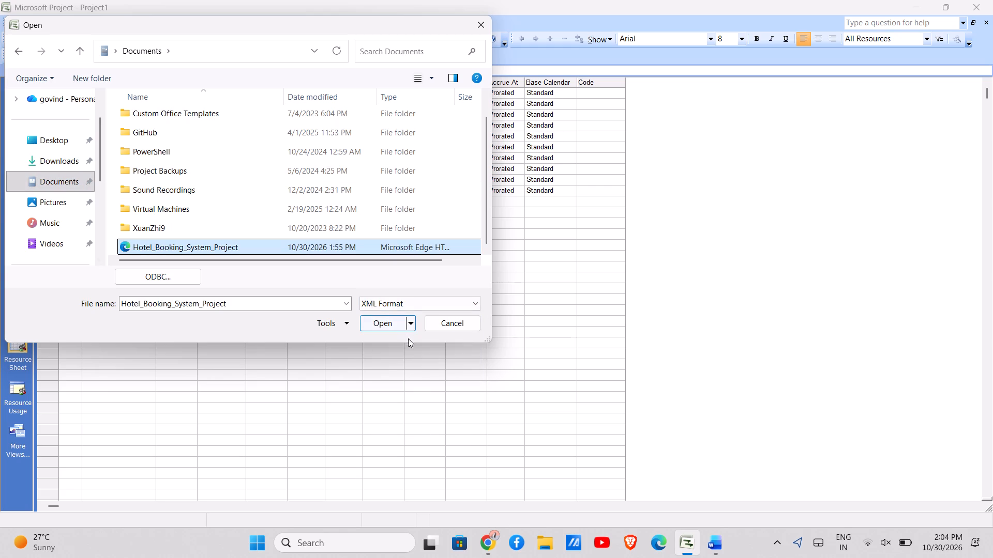
{"action": "left_click", "coordinate": [387, 325]}
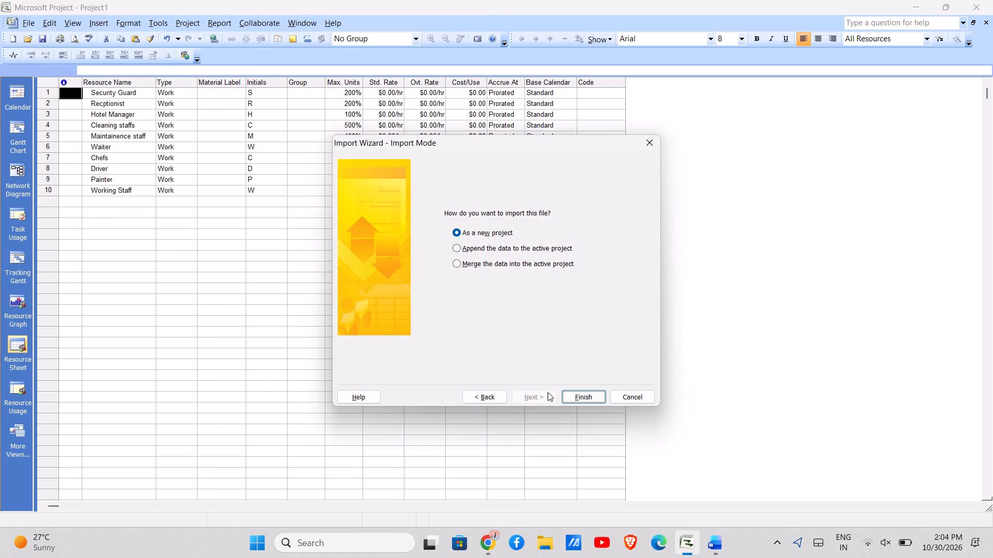
{"action": "left_click", "coordinate": [569, 395]}
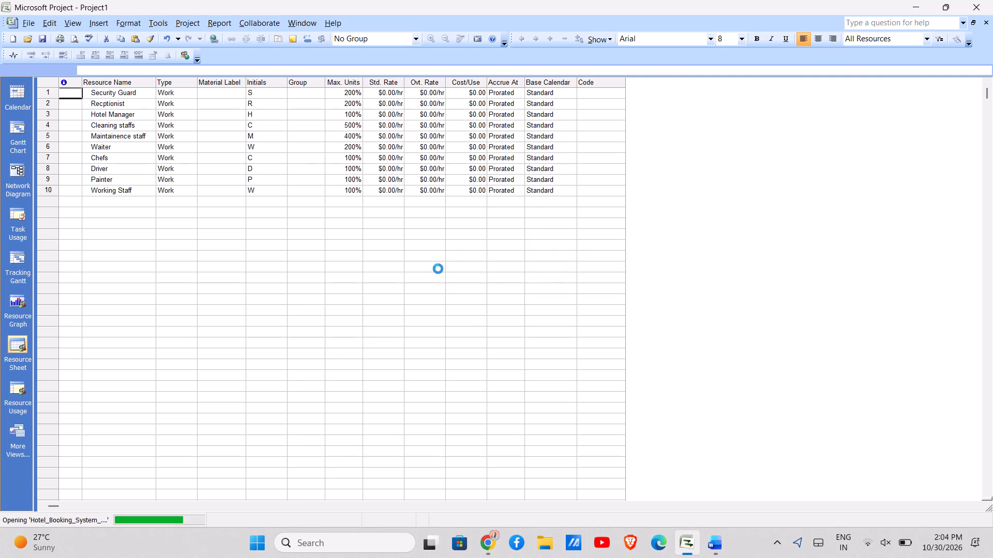
{"action": "left_click", "coordinate": [387, 303]}
{"action": "left_click", "coordinate": [390, 303]}
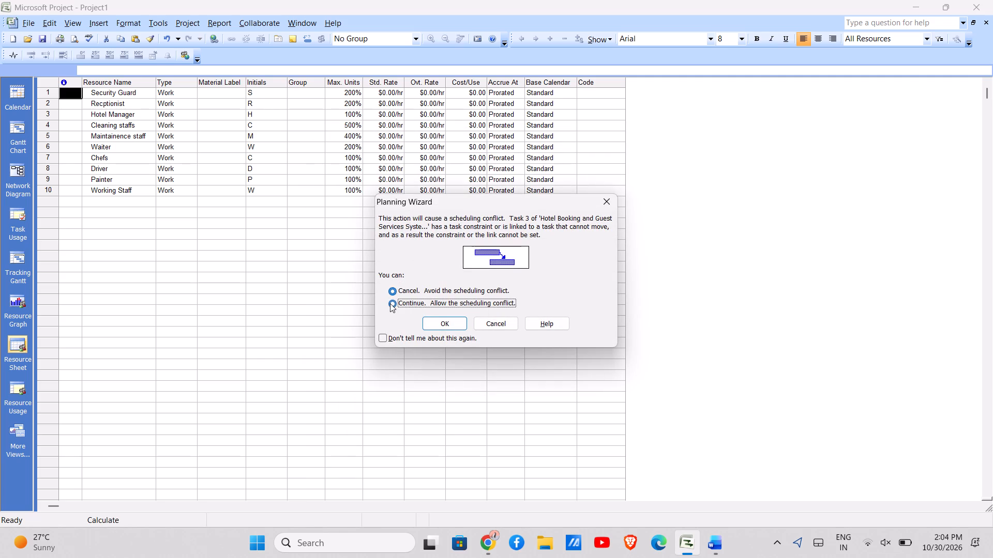
{"action": "left_click", "coordinate": [442, 325]}
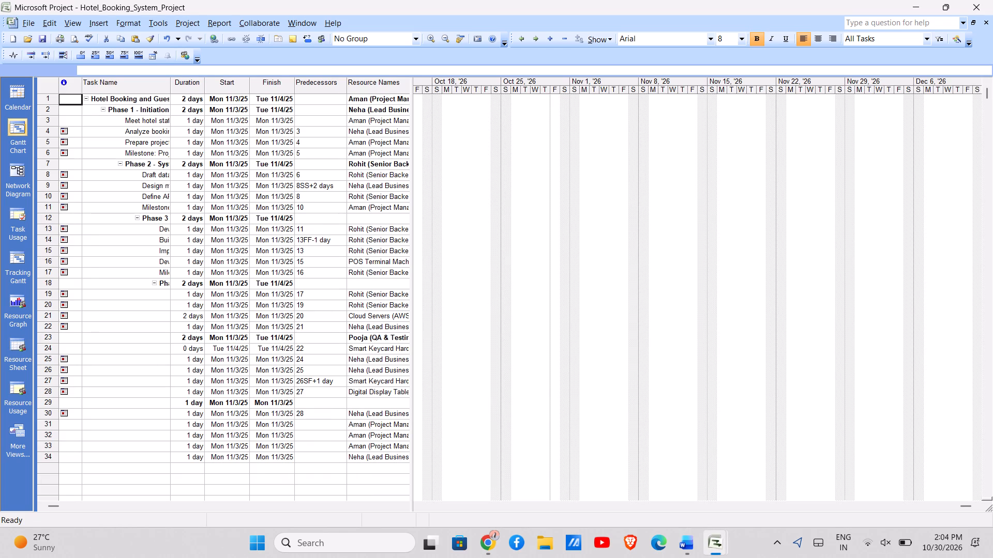
Widen the Task Name column and the Gantt table area to fit the full task names and the Resource Names column.
{"action": "left_click_drag", "start_coordinate": [412, 287], "coordinate": [465, 280]}
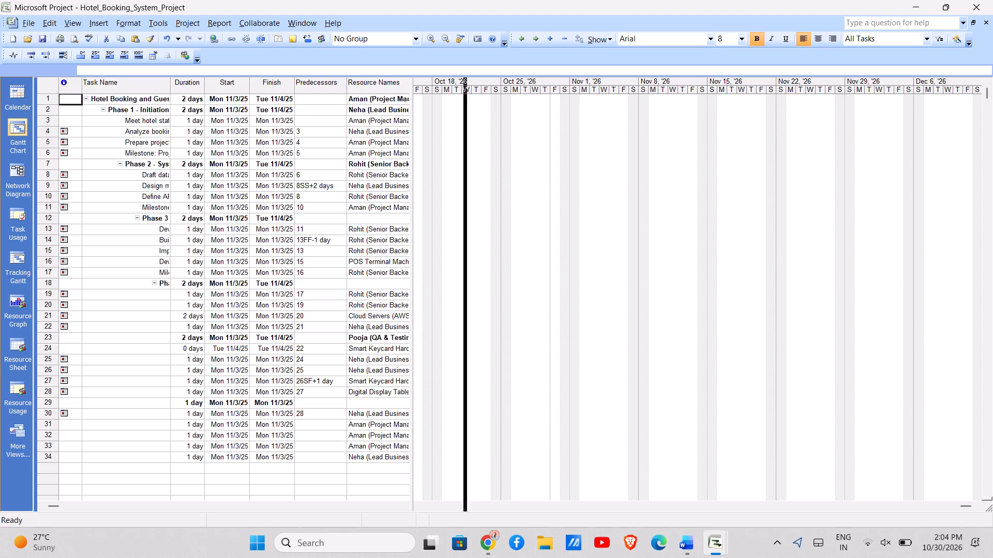
{"action": "left_click_drag", "start_coordinate": [465, 280], "coordinate": [489, 273]}
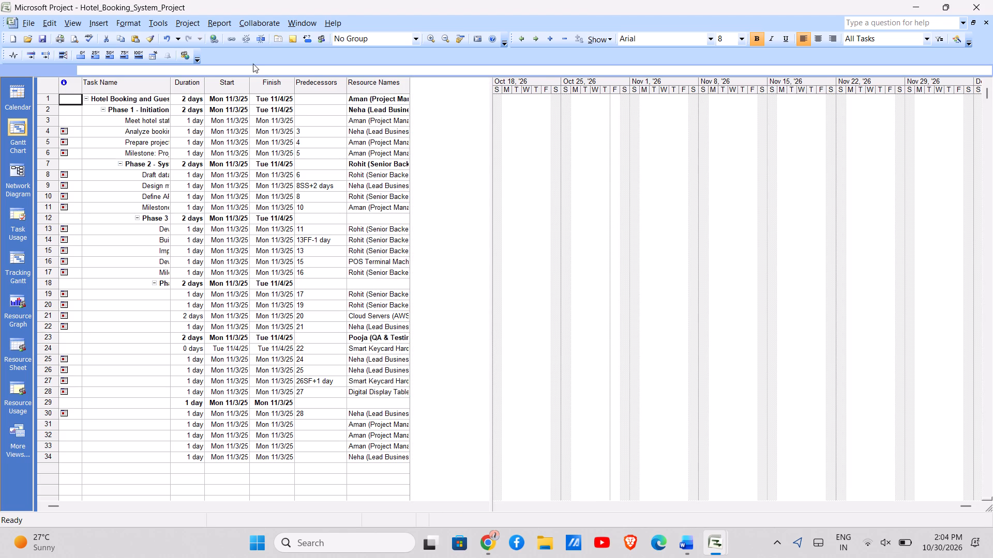
{"action": "left_click_drag", "start_coordinate": [170, 87], "coordinate": [223, 85]}
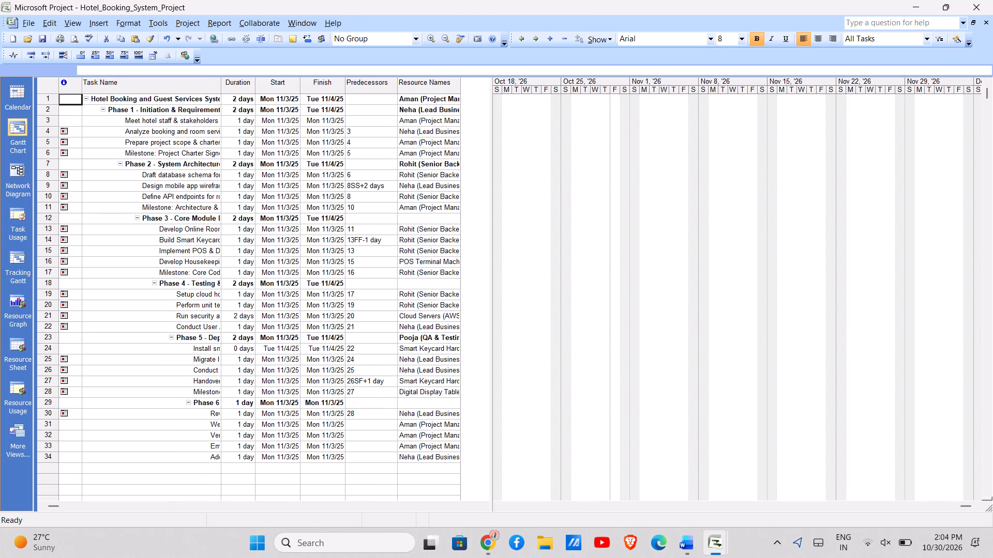
{"action": "left_click_drag", "start_coordinate": [221, 89], "coordinate": [284, 84]}
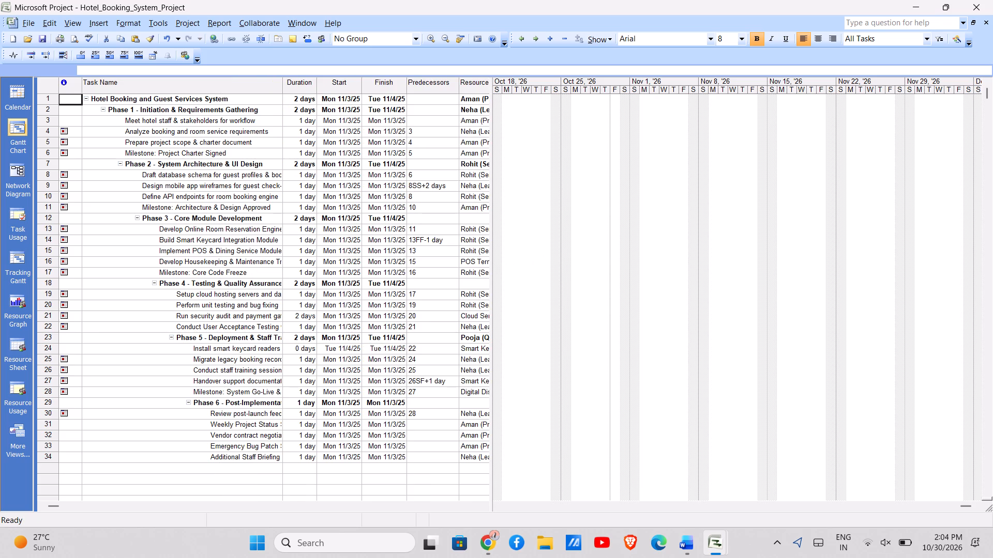
{"action": "left_click_drag", "start_coordinate": [490, 263], "coordinate": [552, 254]}
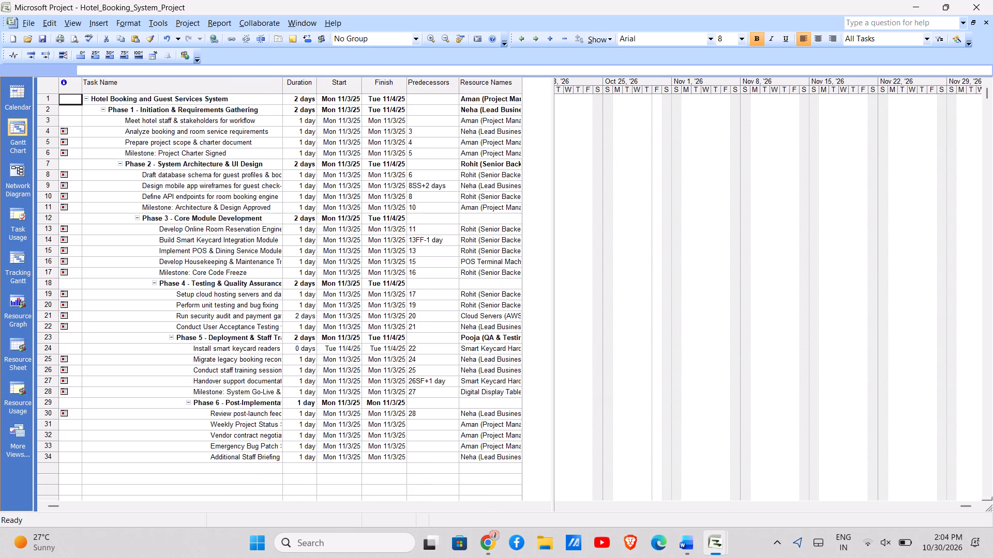
{"action": "left_click_drag", "start_coordinate": [283, 89], "coordinate": [325, 84]}
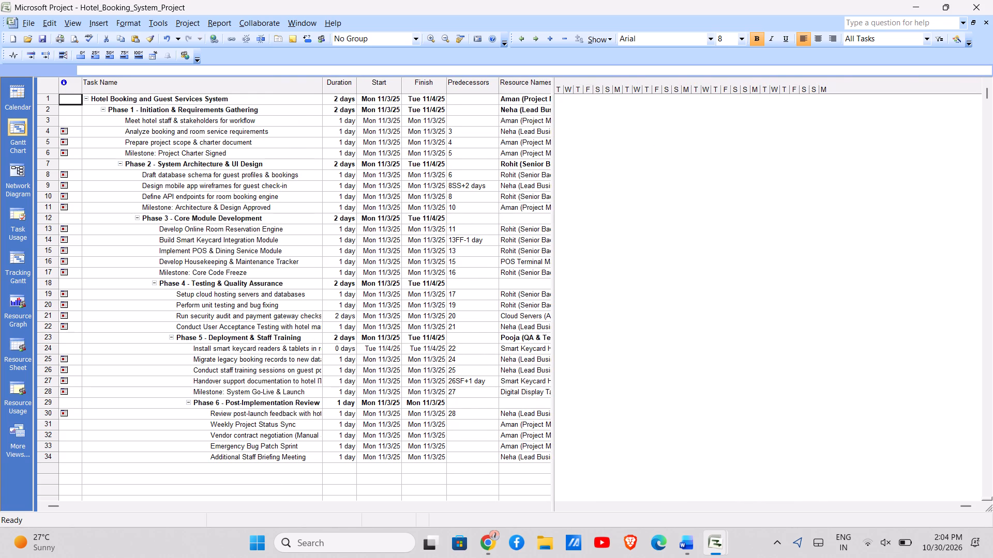
{"action": "left_click_drag", "start_coordinate": [323, 89], "coordinate": [367, 89]}
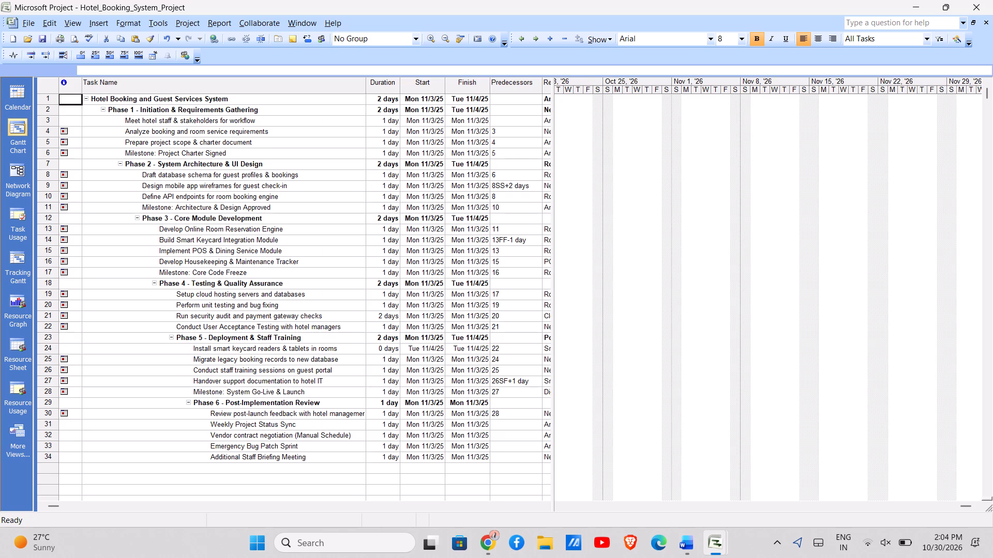
{"action": "left_click_drag", "start_coordinate": [553, 223], "coordinate": [589, 214]}
{"action": "left_click_drag", "start_coordinate": [588, 216], "coordinate": [633, 211]}
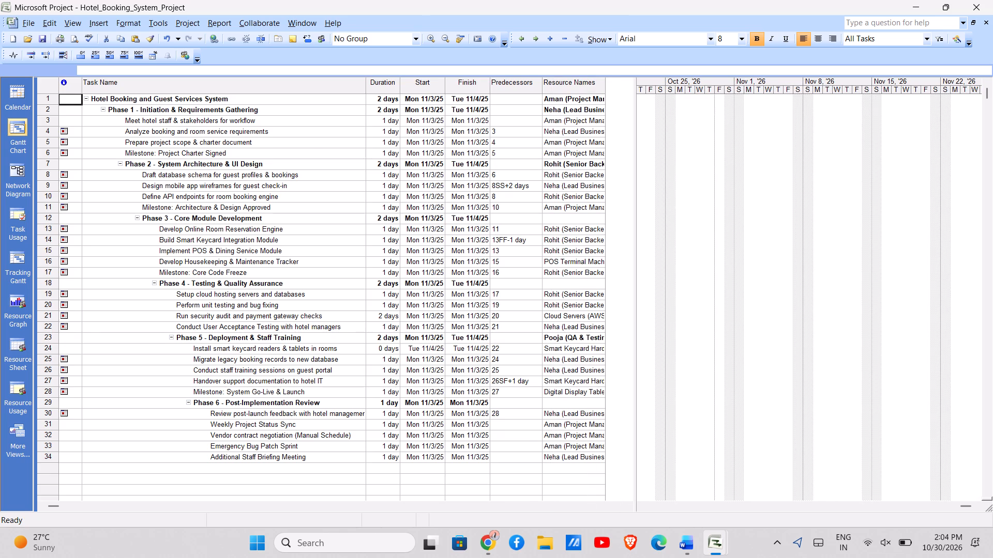
Look through the imported project's Resource Sheet and Network Diagram.
{"action": "left_click", "coordinate": [22, 363]}
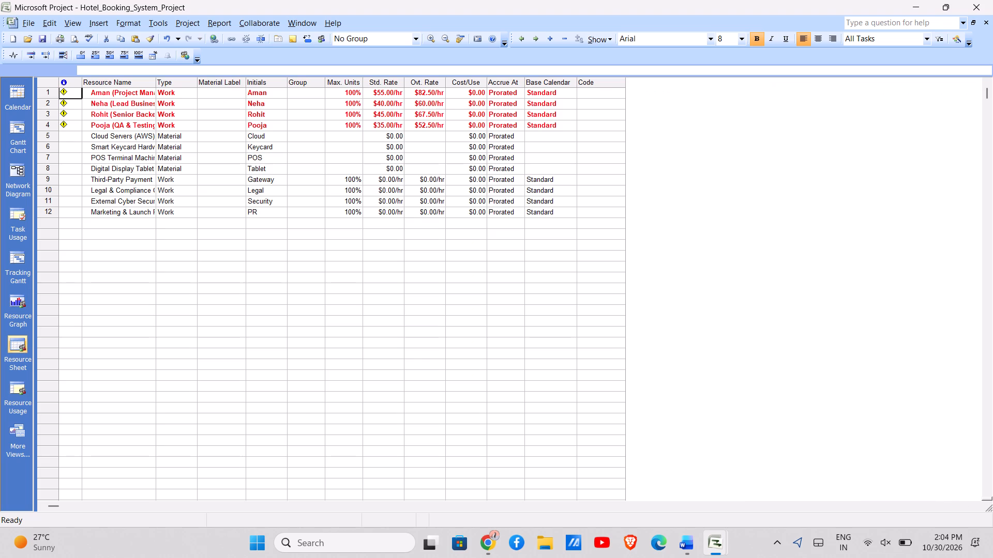
{"action": "left_click", "coordinate": [23, 171]}
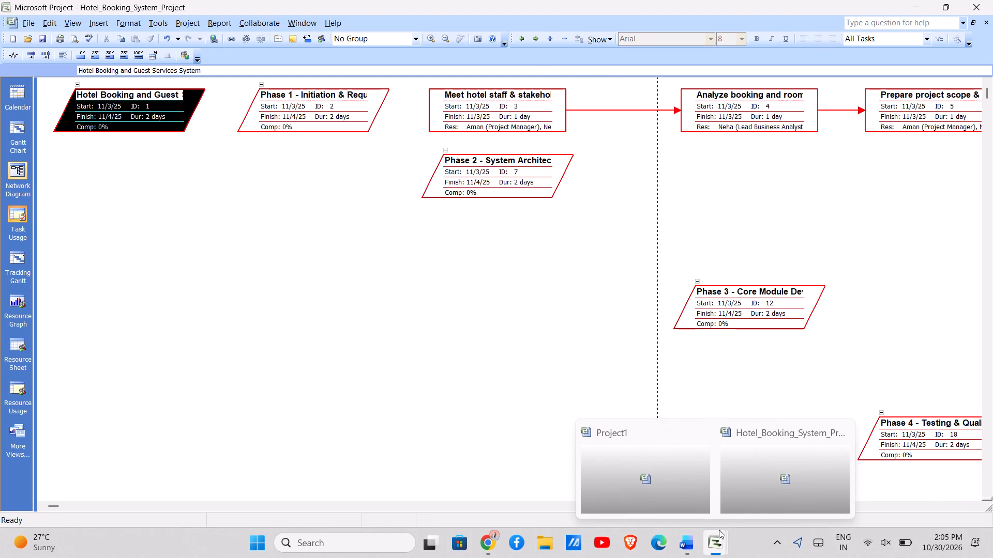
Switch to Project1 and examine the calendars available in Change Working Time, leaving without making changes.
{"action": "left_click", "coordinate": [659, 482]}
{"action": "left_click", "coordinate": [126, 206]}
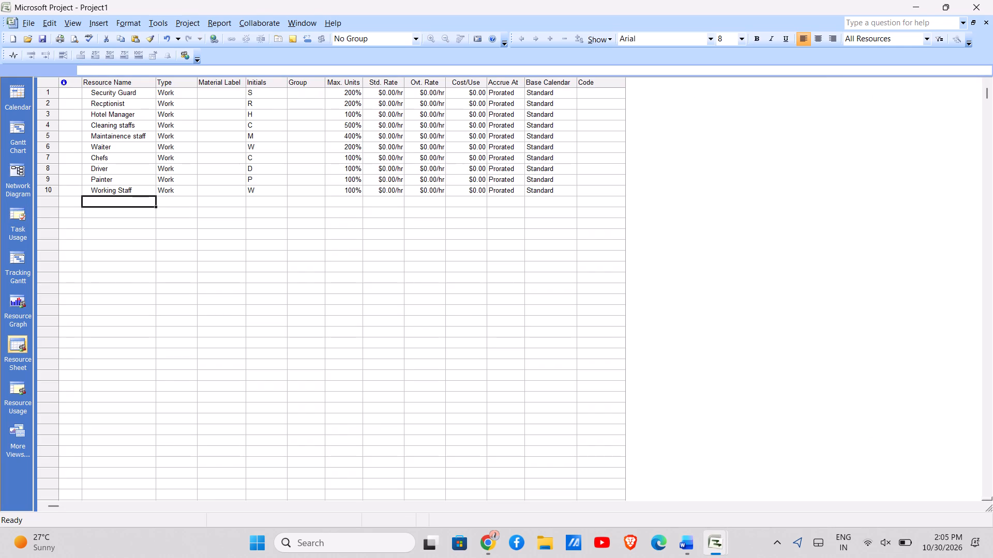
{"action": "left_click", "coordinate": [161, 23]}
{"action": "left_click", "coordinate": [160, 22]}
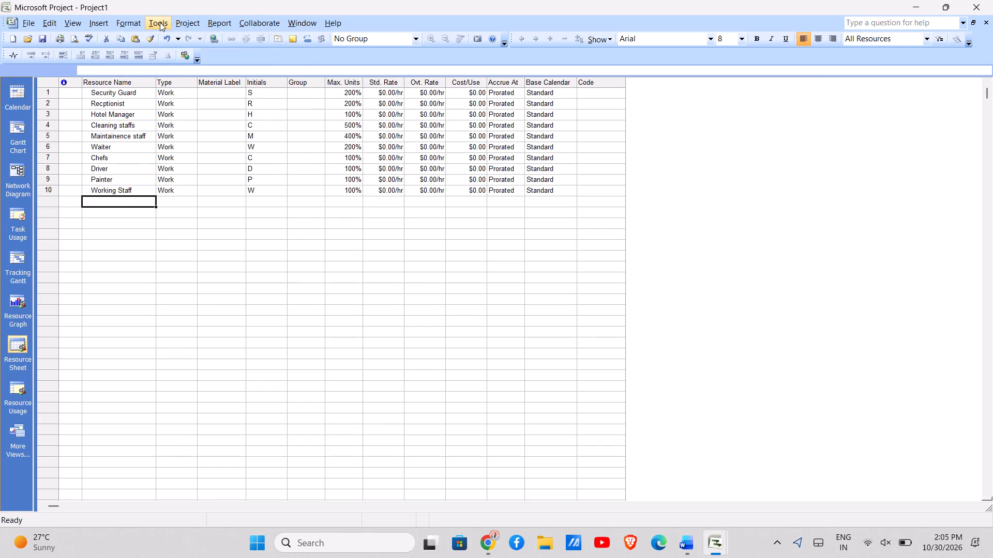
{"action": "left_click", "coordinate": [160, 22]}
{"action": "left_click", "coordinate": [238, 101]}
{"action": "left_click", "coordinate": [239, 111]}
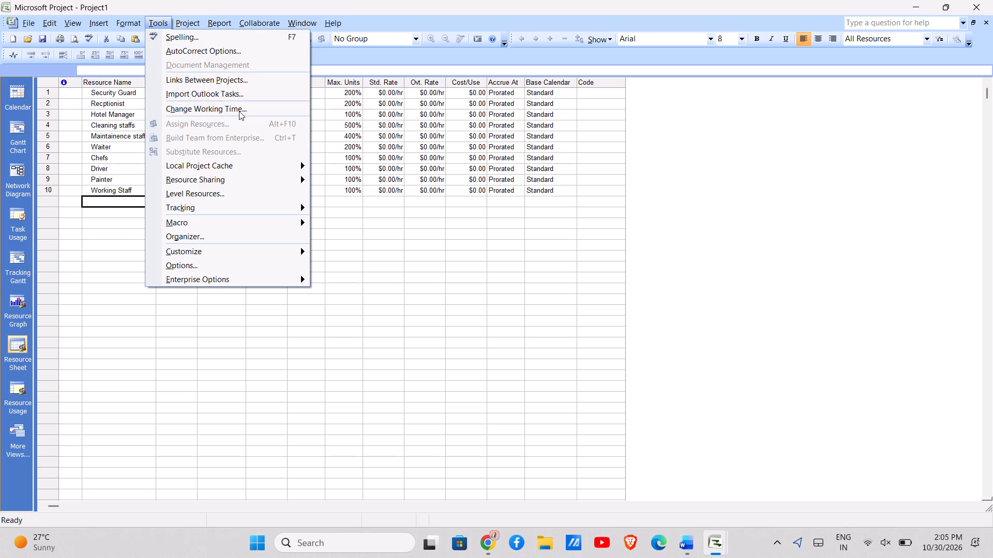
{"action": "left_click", "coordinate": [471, 103]}
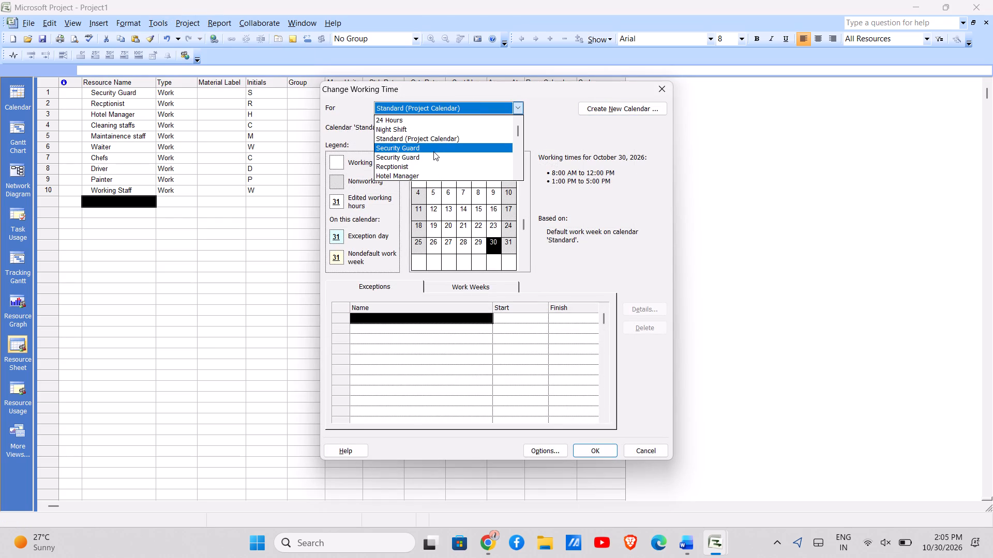
{"action": "left_click", "coordinate": [539, 126]}
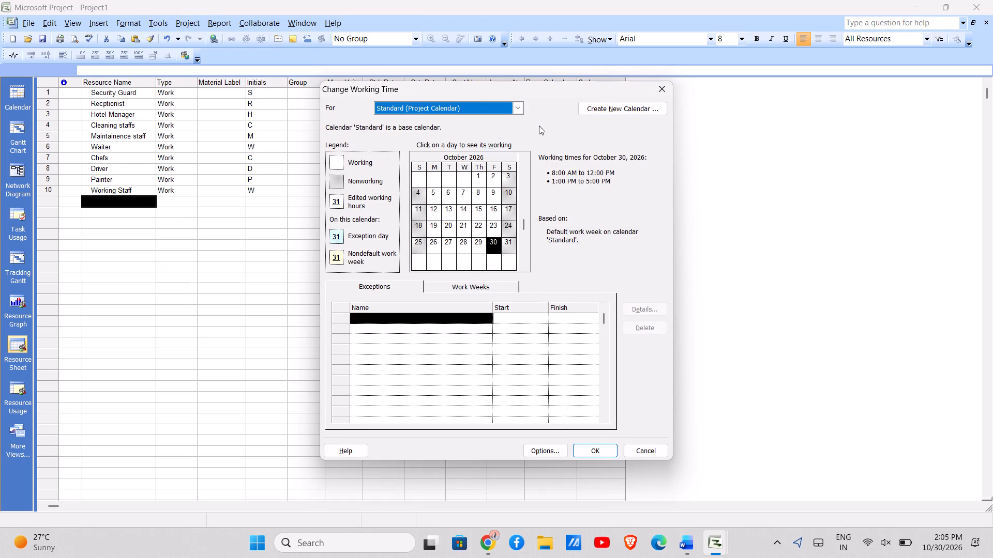
{"action": "key", "text": "alt+Tab"}
{"action": "key", "text": "alt+Tab"}
{"action": "key", "text": "alt+Tab"}
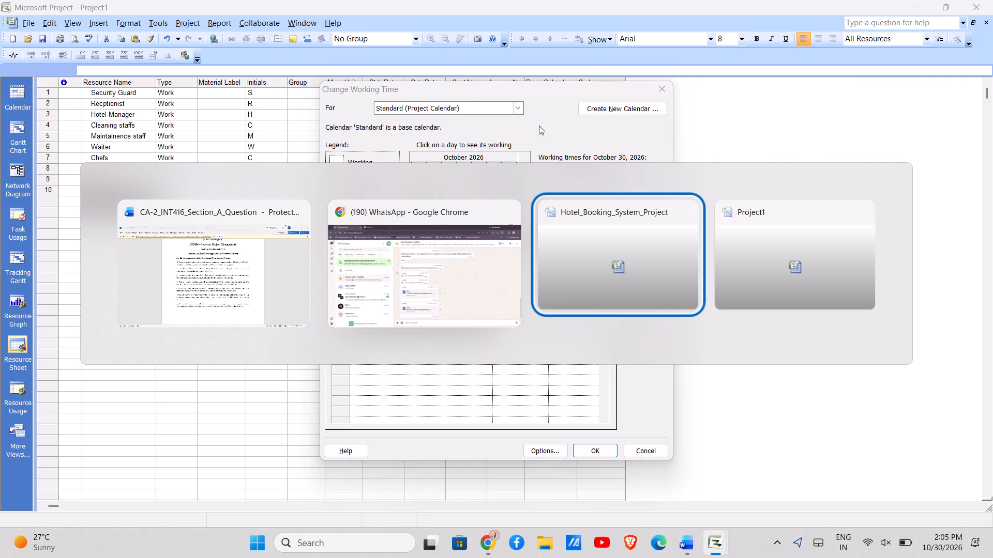
{"action": "left_click", "coordinate": [659, 88]}
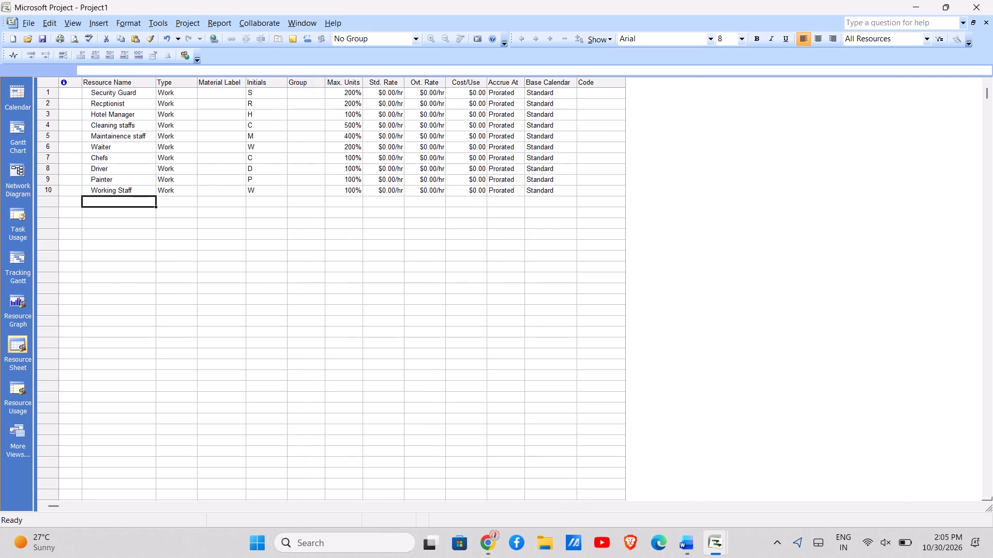
In the Resource Sheet of Hotel_Booking_System_Project, rename the first resource as Project Manager, removing the personal name and parentheses.
{"action": "left_click", "coordinate": [919, 5]}
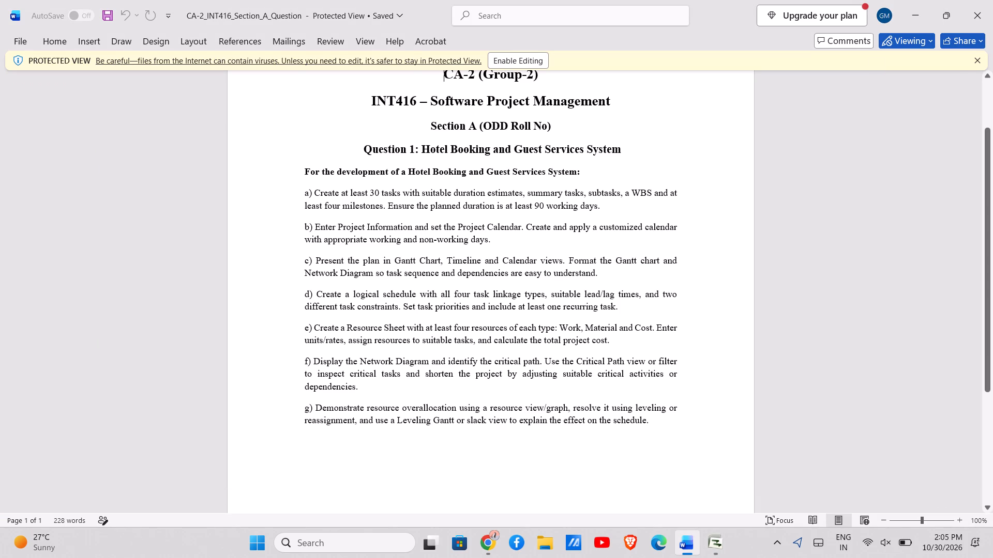
{"action": "left_click", "coordinate": [768, 471]}
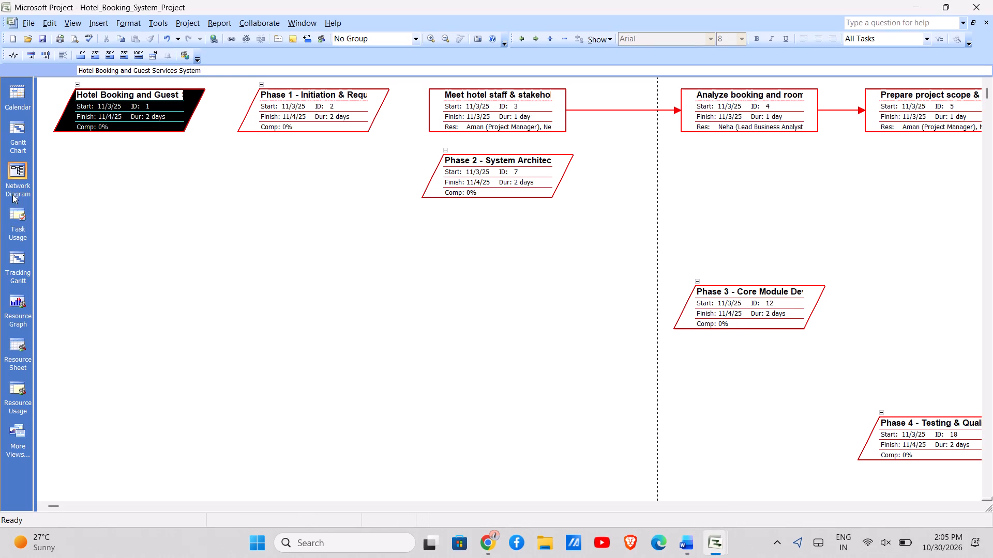
{"action": "left_click", "coordinate": [18, 353]}
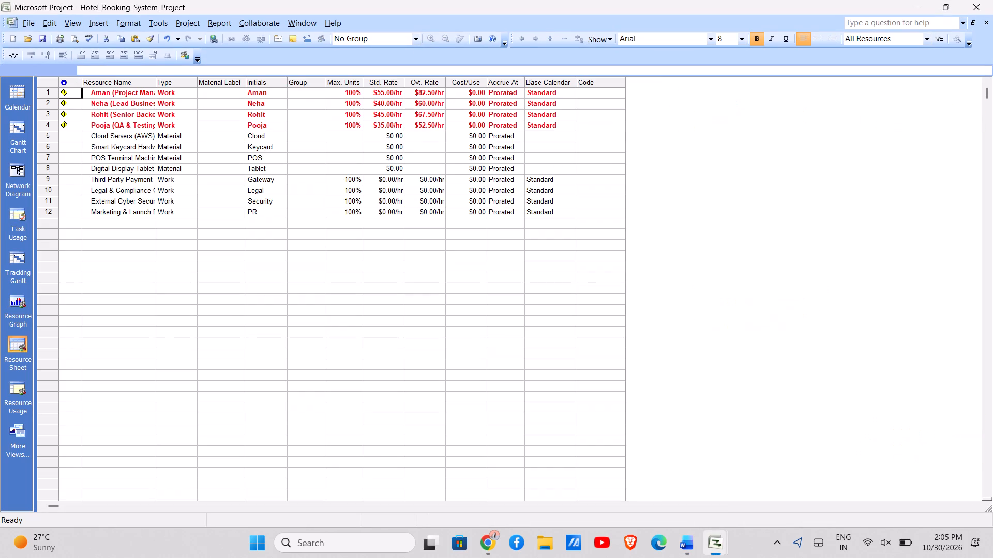
{"action": "left_click", "coordinate": [112, 95]}
{"action": "left_click", "coordinate": [111, 93]}
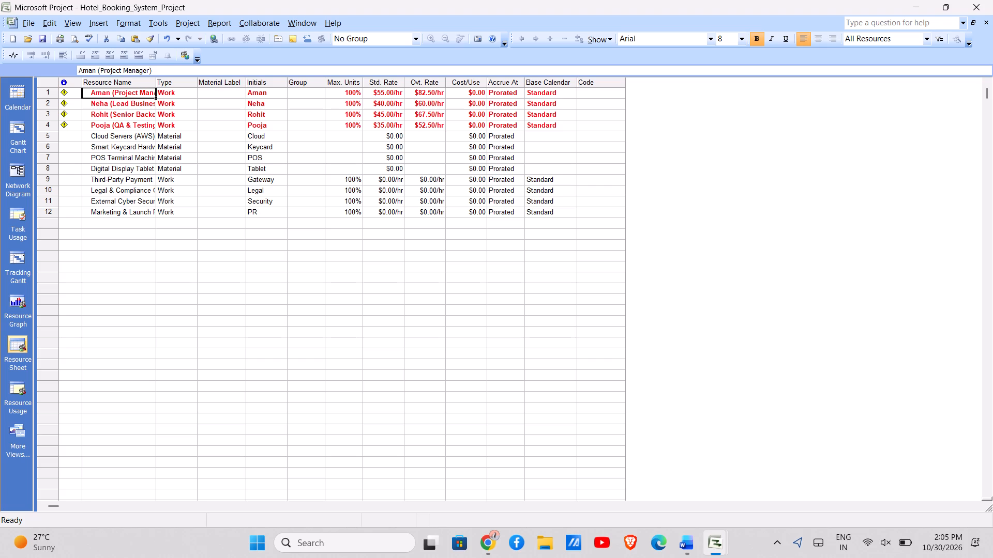
{"action": "key", "text": "BackSpace"}
{"action": "key", "text": "BackSpace"}
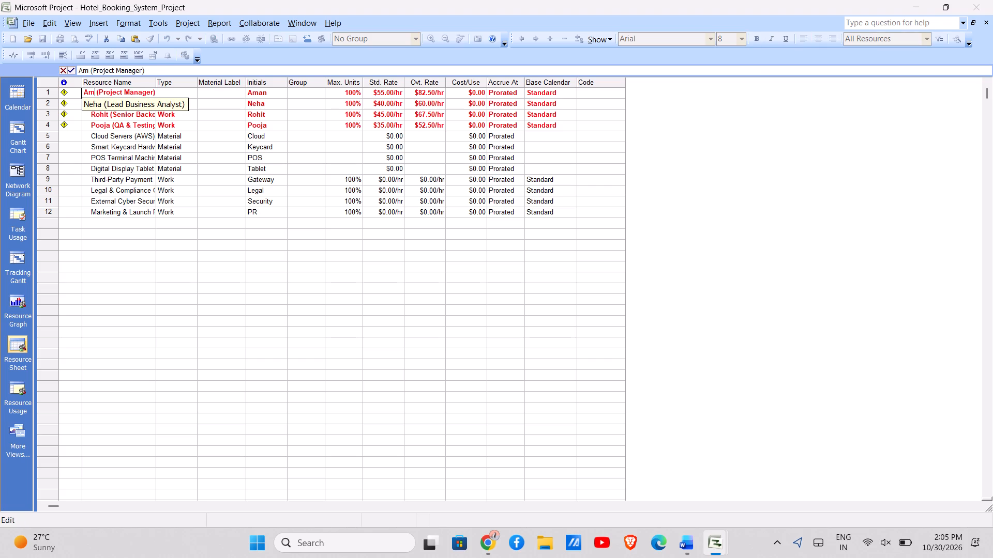
{"action": "key", "text": "BackSpace"}
{"action": "key", "text": "BackSpace"}
{"action": "key", "text": "Right"}
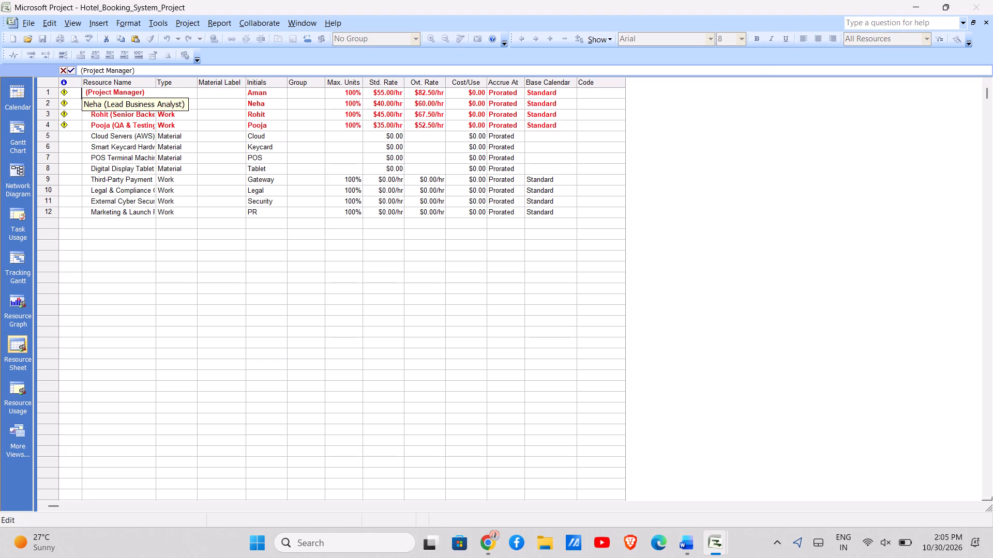
{"action": "key", "text": "Right"}
{"action": "key", "text": "BackSpace"}
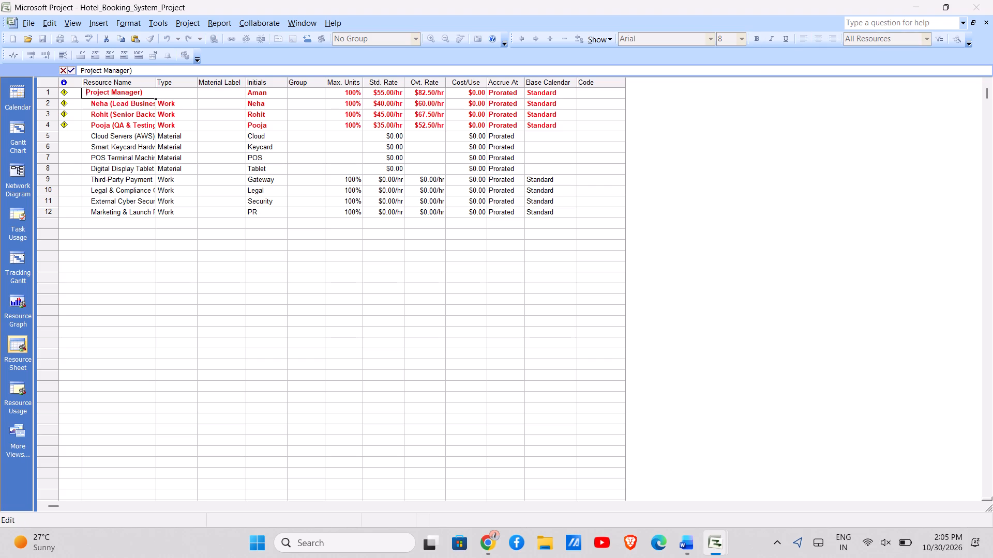
{"action": "left_click", "coordinate": [145, 92]}
{"action": "key", "text": "BackSpace"}
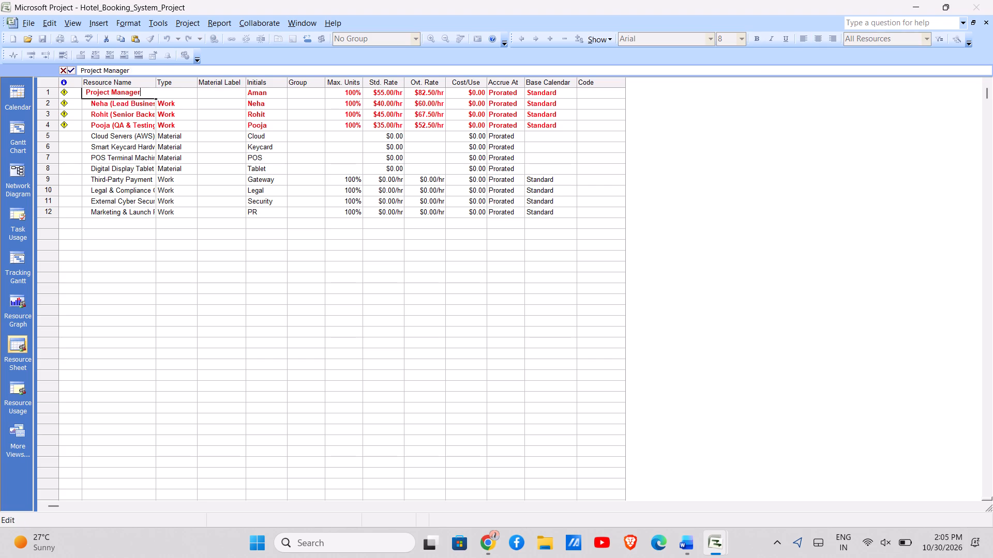
Rename the second resource as Lead Business Analyst, removing the personal name and parentheses.
{"action": "left_click", "coordinate": [141, 103]}
{"action": "left_click", "coordinate": [113, 105]}
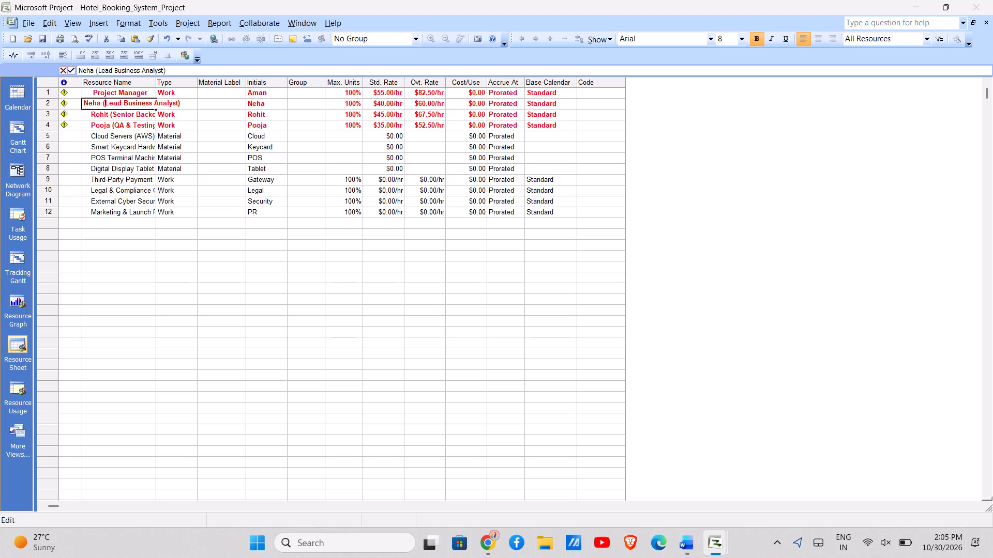
{"action": "key", "text": "BackSpace"}
{"action": "key", "text": "BackSpace"}
{"action": "key", "text": "BackSpace"}
{"action": "key", "text": "BackSpace"}
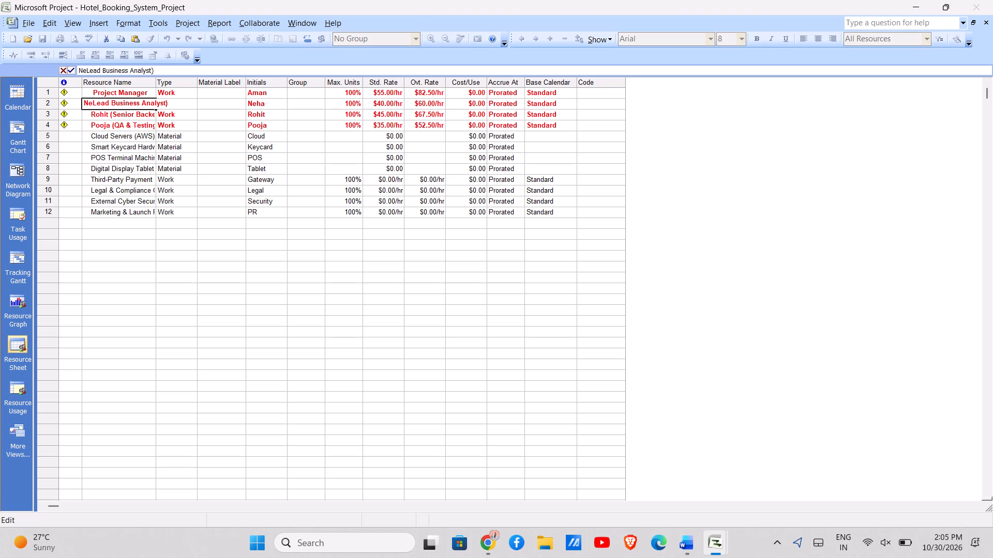
{"action": "key", "text": "BackSpace"}
{"action": "key", "text": "BackSpace"}
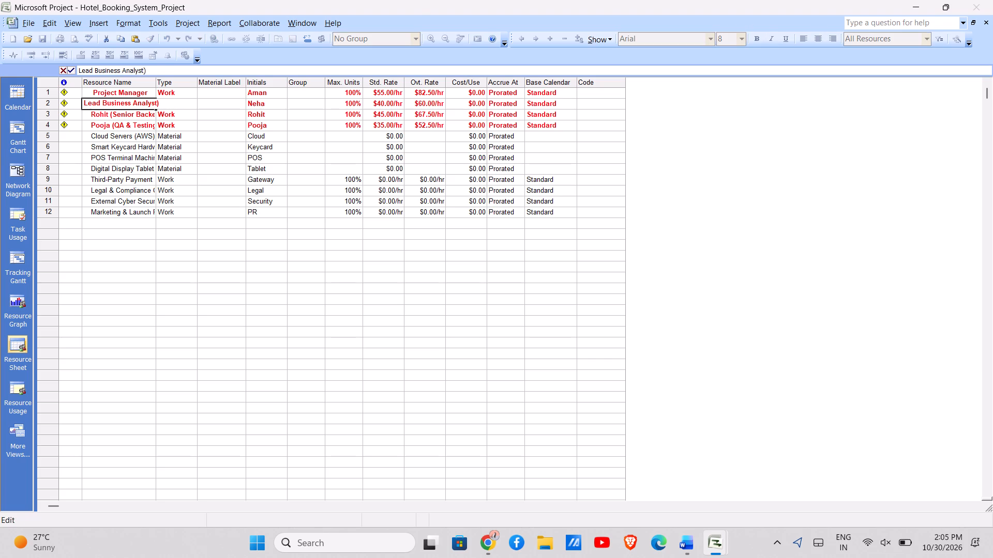
{"action": "left_click", "coordinate": [131, 105]}
{"action": "key", "text": "Right"}
{"action": "key", "text": "Right"}
{"action": "key", "text": "Right"}
{"action": "key", "text": "Right"}
{"action": "key", "text": "Right"}
{"action": "key", "text": "Right"}
{"action": "key", "text": "Right"}
{"action": "key", "text": "Right"}
{"action": "key", "text": "Right"}
{"action": "key", "text": "BackSpace"}
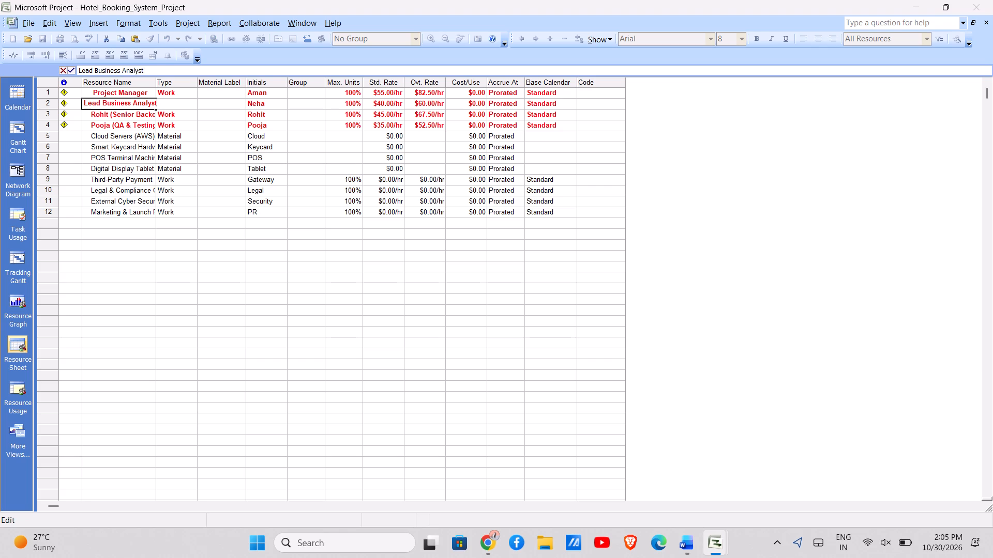
Rename the third resource as Senior Backend Dev, removing the personal name and parentheses.
{"action": "left_click", "coordinate": [126, 114]}
{"action": "left_click", "coordinate": [115, 114]}
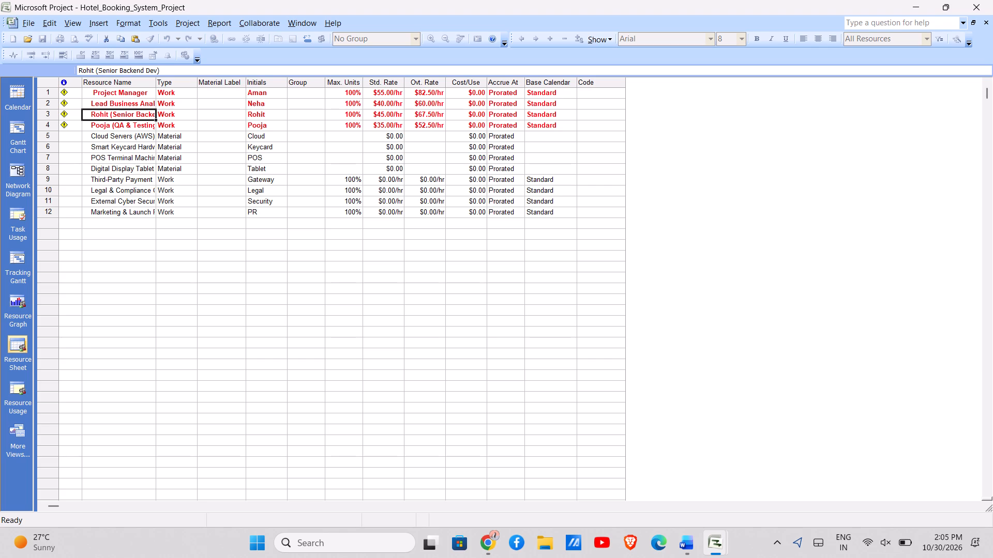
{"action": "key", "text": "Left"}
{"action": "key", "text": "BackSpace"}
{"action": "key", "text": "BackSpace"}
{"action": "key", "text": "BackSpace"}
{"action": "key", "text": "BackSpace"}
{"action": "key", "text": "BackSpace"}
{"action": "key", "text": "BackSpace"}
{"action": "key", "text": "BackSpace"}
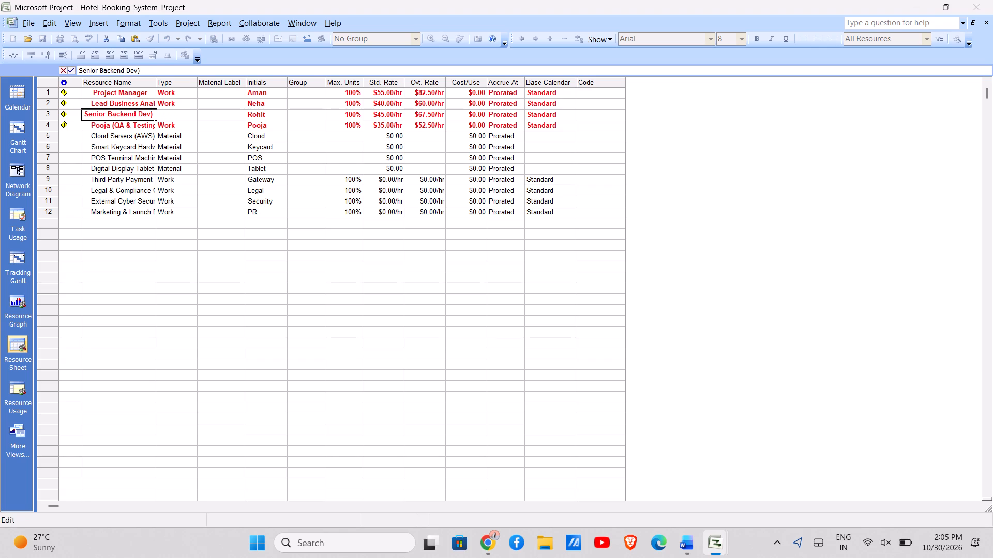
{"action": "key", "text": "BackSpace"}
{"action": "left_click", "coordinate": [143, 113]}
{"action": "key", "text": "Right"}
{"action": "key", "text": "Right"}
{"action": "key", "text": "Right"}
{"action": "key", "text": "BackSpace"}
{"action": "key", "text": "BackSpace"}
{"action": "key", "text": "v"}
{"action": "key", "text": "Down"}
Rename the fourth resource as QA & Testing Lead, removing the personal name and parentheses, and return to the Gantt Chart.
{"action": "left_click", "coordinate": [115, 126]}
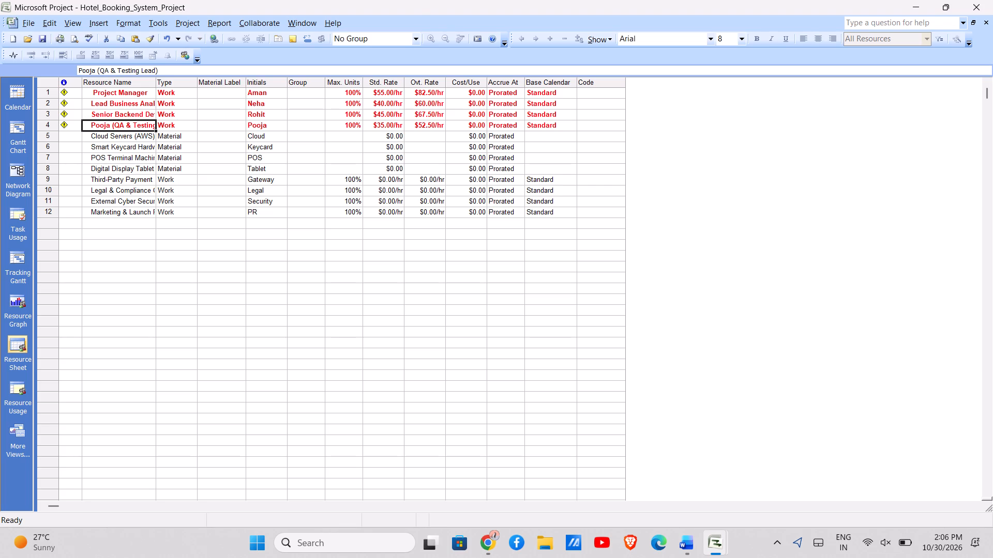
{"action": "key", "text": "Left"}
{"action": "key", "text": "Right"}
{"action": "left_click", "coordinate": [115, 126]}
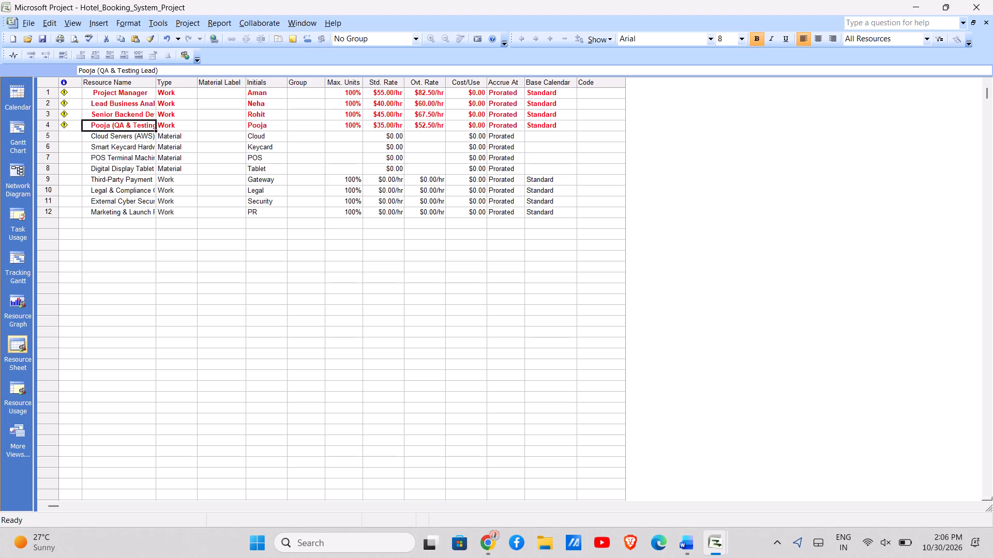
{"action": "key", "text": "BackSpace"}
{"action": "key", "text": "BackSpace"}
{"action": "key", "text": "BackSpace"}
{"action": "key", "text": "BackSpace"}
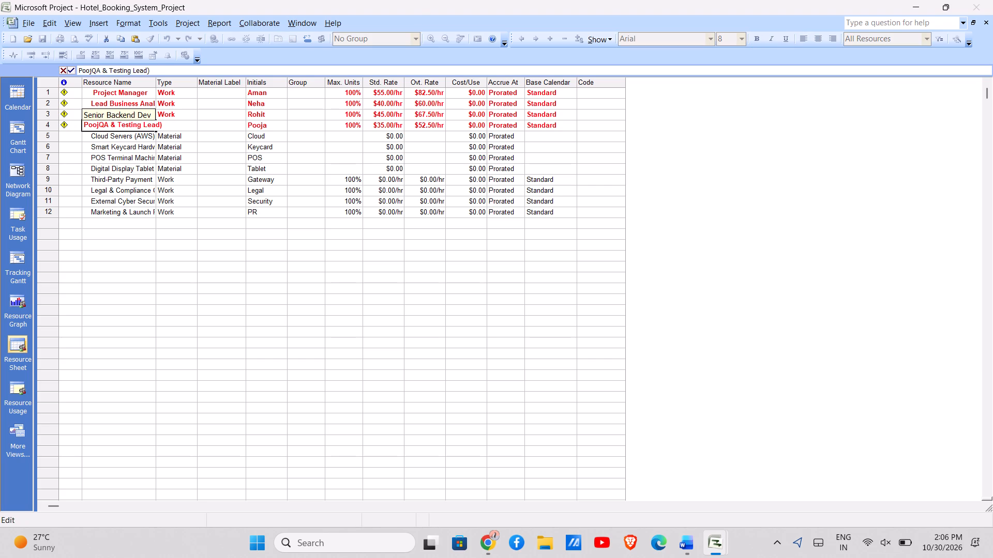
{"action": "key", "text": "BackSpace"}
{"action": "key", "text": "BackSpace"}
{"action": "key", "text": "BackSpace"}
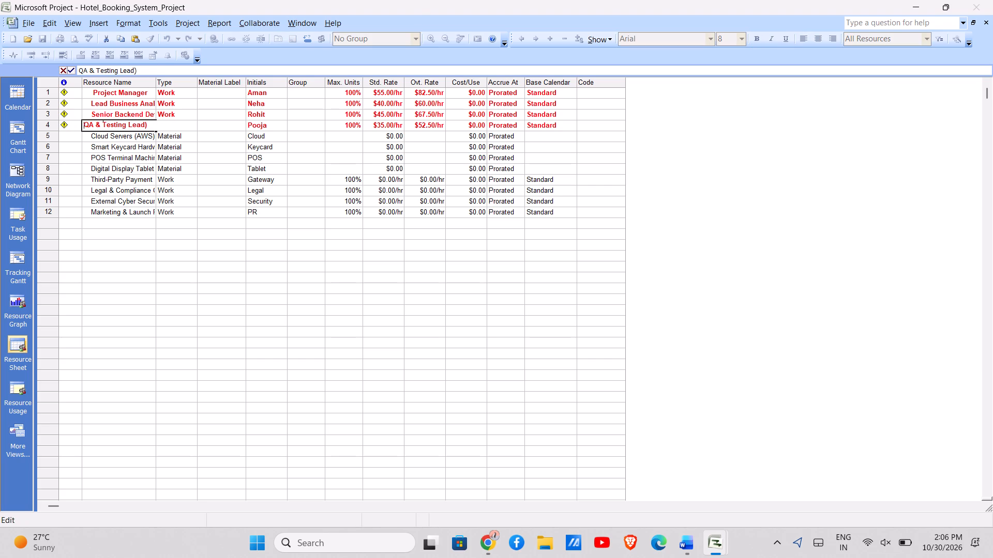
{"action": "left_click", "coordinate": [151, 124]}
{"action": "key", "text": "BackSpace"}
{"action": "left_click", "coordinate": [136, 139]}
{"action": "left_click", "coordinate": [136, 147]}
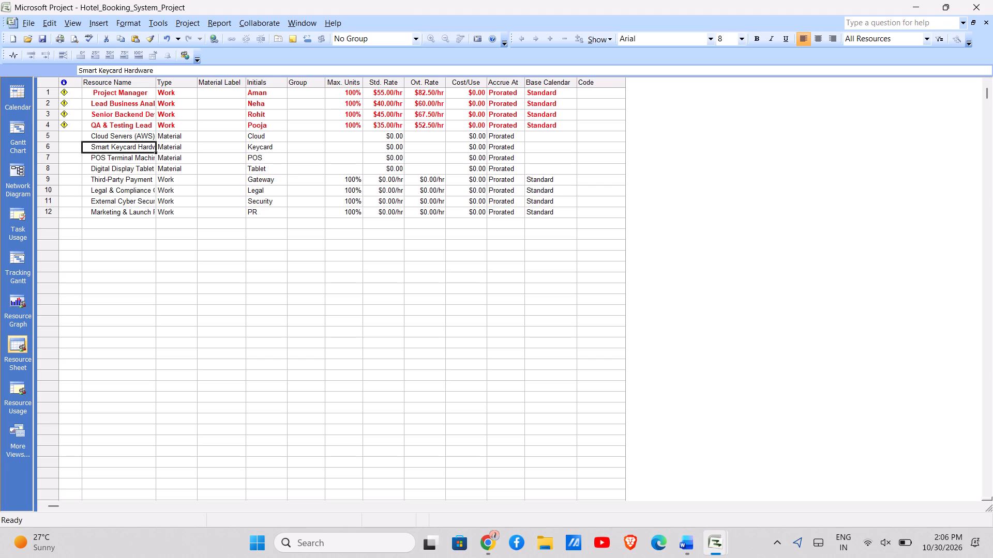
{"action": "left_click", "coordinate": [141, 210]}
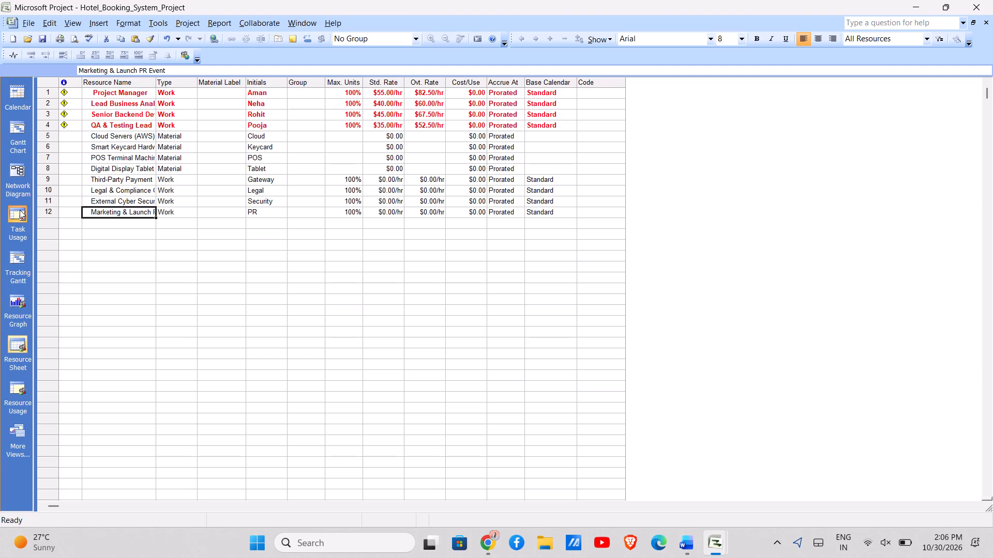
{"action": "left_click", "coordinate": [13, 128]}
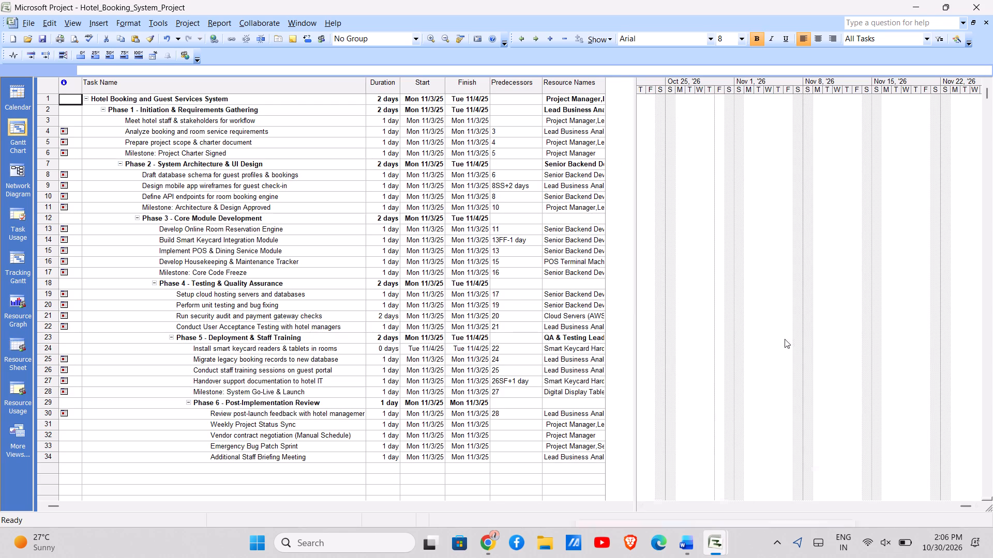
In the Project1 file, set Sunday in the Security Guard calendar's default work week to working times of 9:00 AM to 5:00 PM.
{"action": "left_click", "coordinate": [921, 3]}
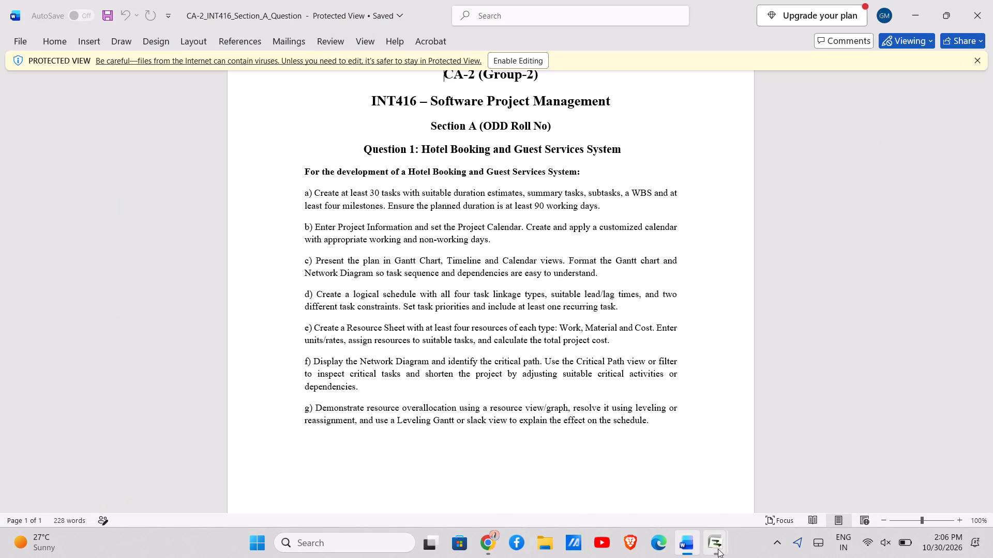
{"action": "left_click", "coordinate": [682, 508]}
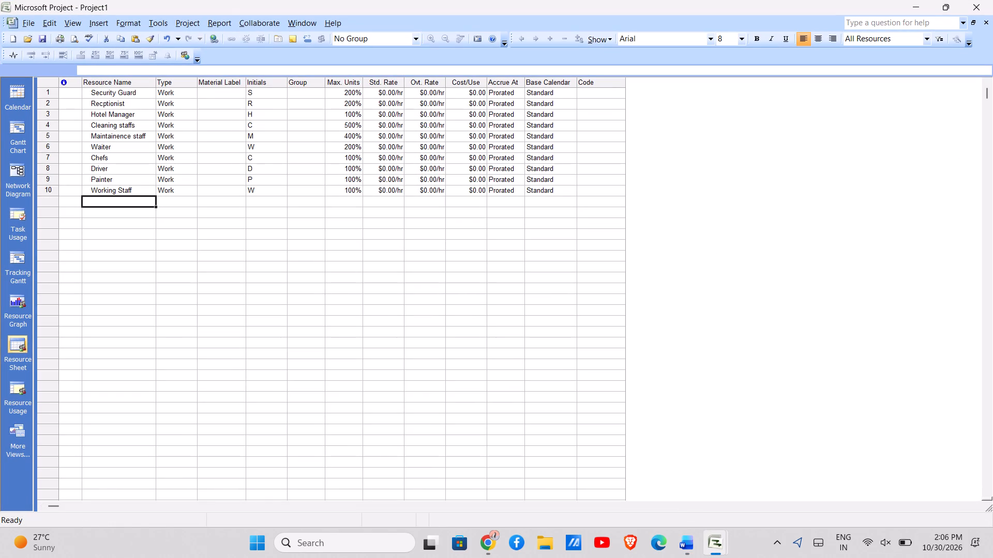
{"action": "left_click", "coordinate": [160, 24]}
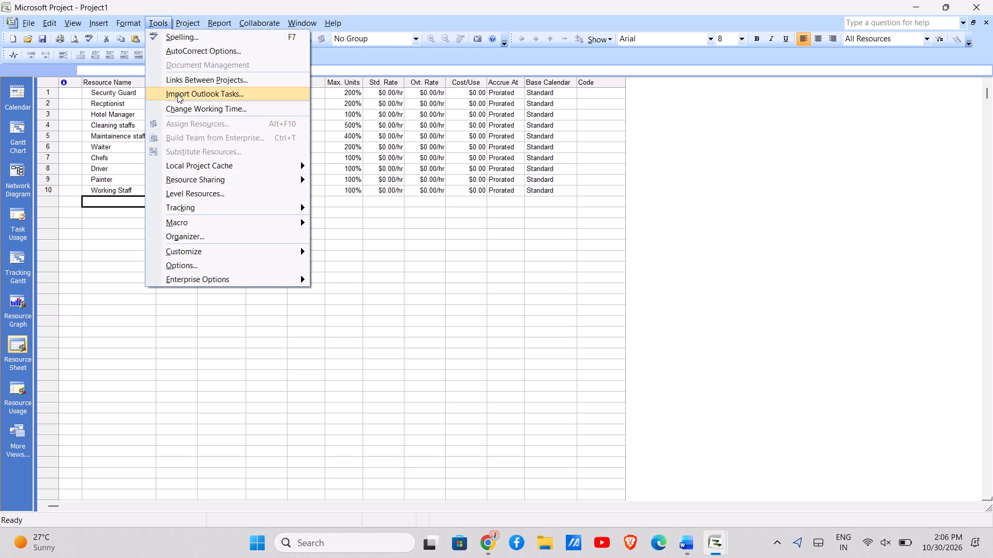
{"action": "left_click", "coordinate": [184, 108]}
{"action": "left_click", "coordinate": [470, 106]}
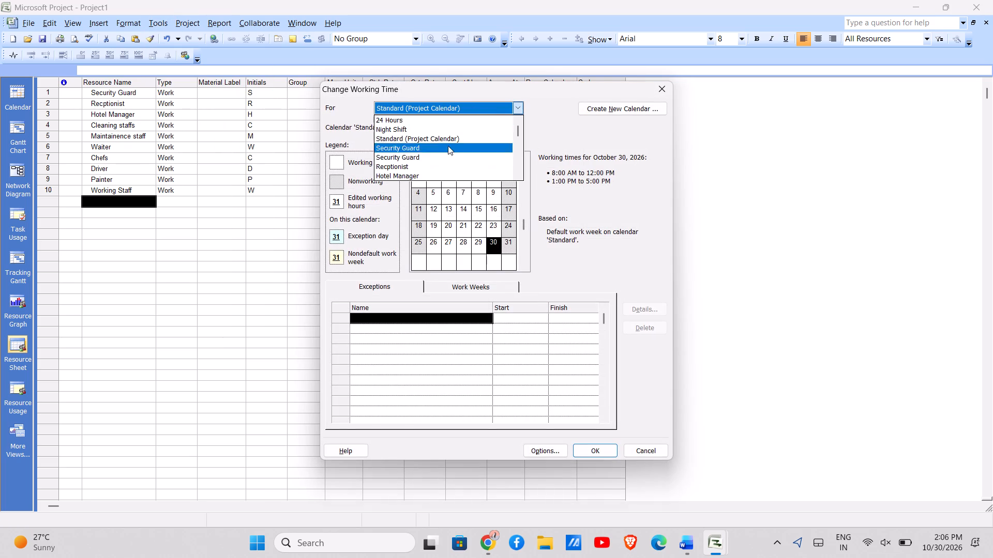
{"action": "left_click", "coordinate": [431, 153]}
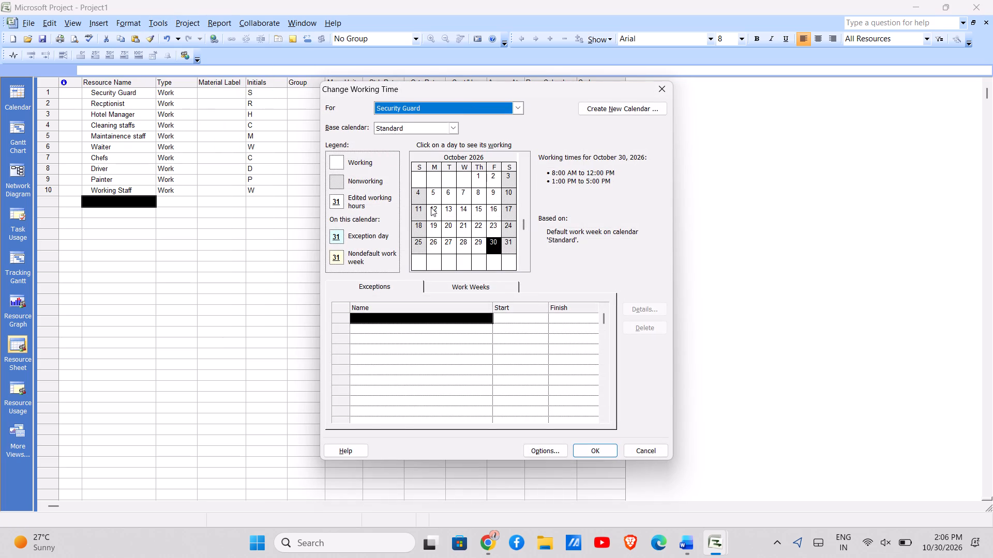
{"action": "left_click", "coordinate": [434, 293]}
{"action": "left_click", "coordinate": [445, 287]}
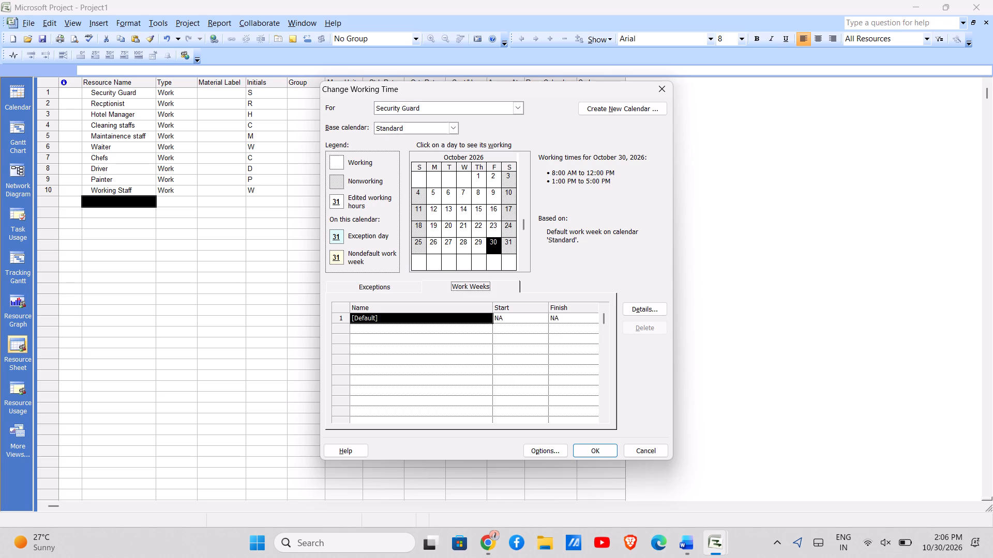
{"action": "double_click", "coordinate": [419, 317]}
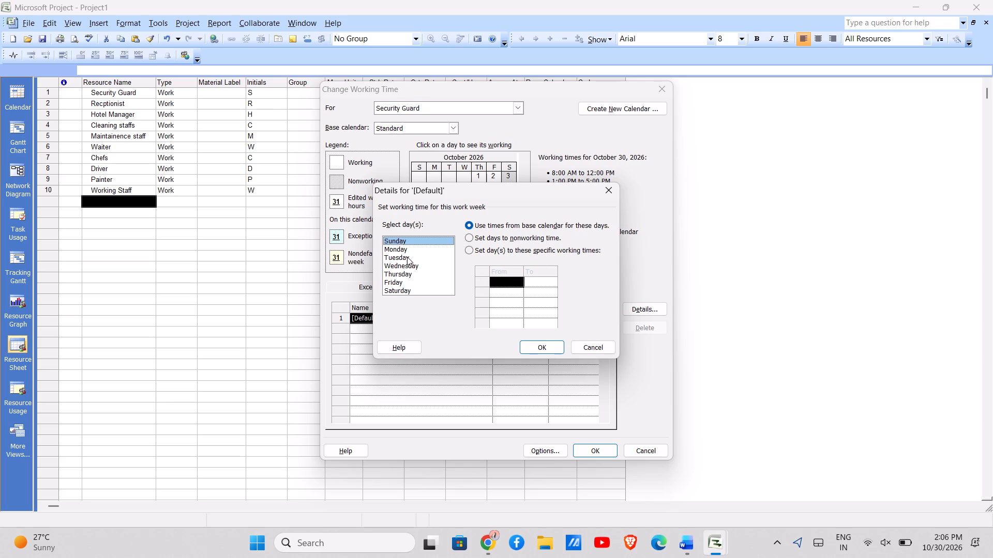
{"action": "left_click", "coordinate": [470, 251]}
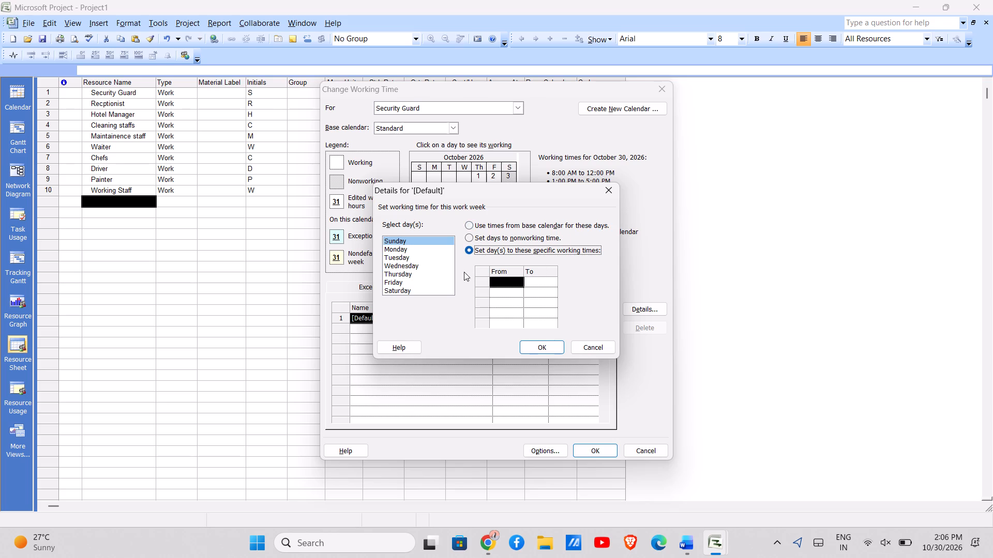
{"action": "left_click", "coordinate": [493, 282]}
{"action": "key", "text": "9"}
{"action": "type", "text": ":00 a"}
{"action": "key", "text": "Return"}
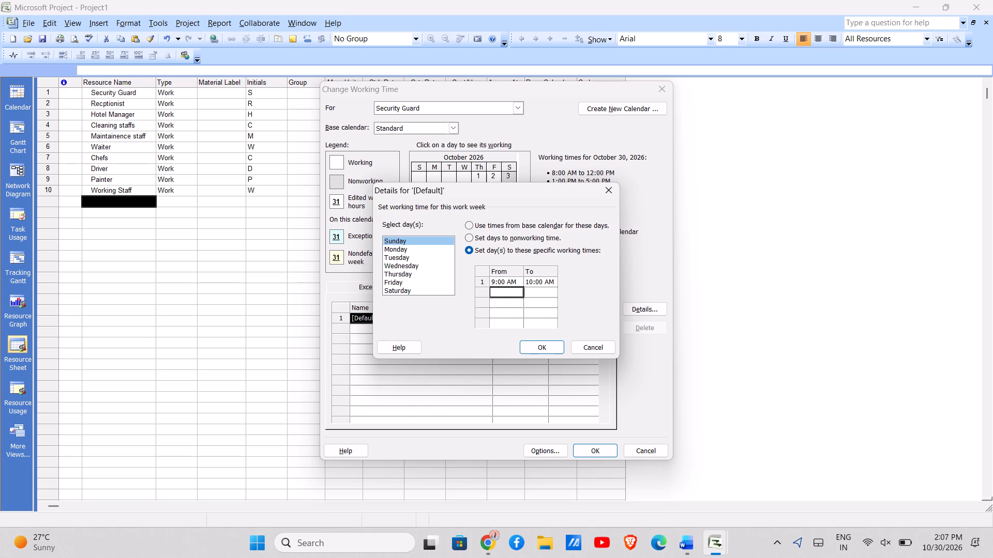
{"action": "left_click", "coordinate": [537, 281]}
{"action": "left_click", "coordinate": [532, 282]}
{"action": "key", "text": "BackSpace"}
{"action": "key", "text": "shift+colon"}
{"action": "left_click", "coordinate": [540, 345]}
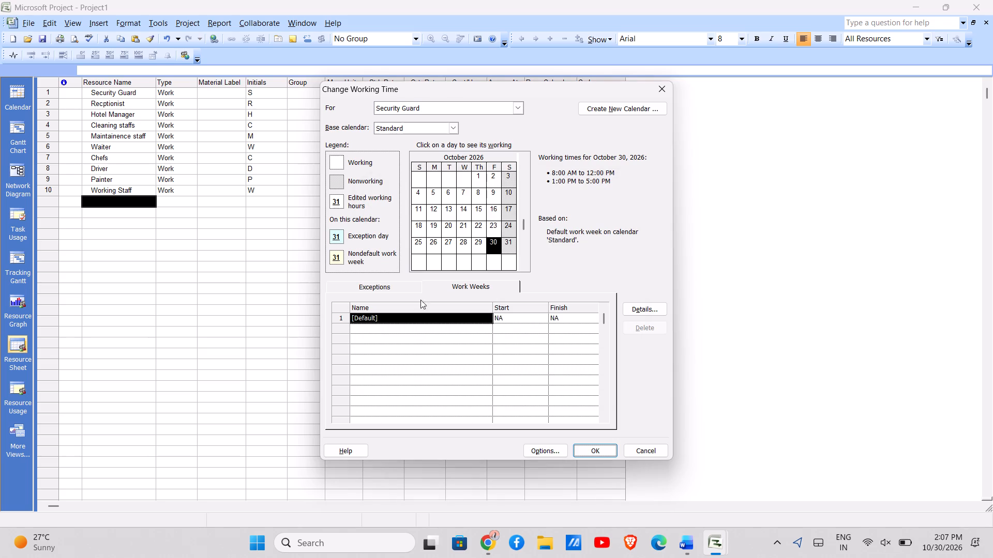
Add an exception named "Fourth Saturday Of the month" on October 24, 2026 to the Security Guard calendar.
{"action": "left_click", "coordinate": [382, 284]}
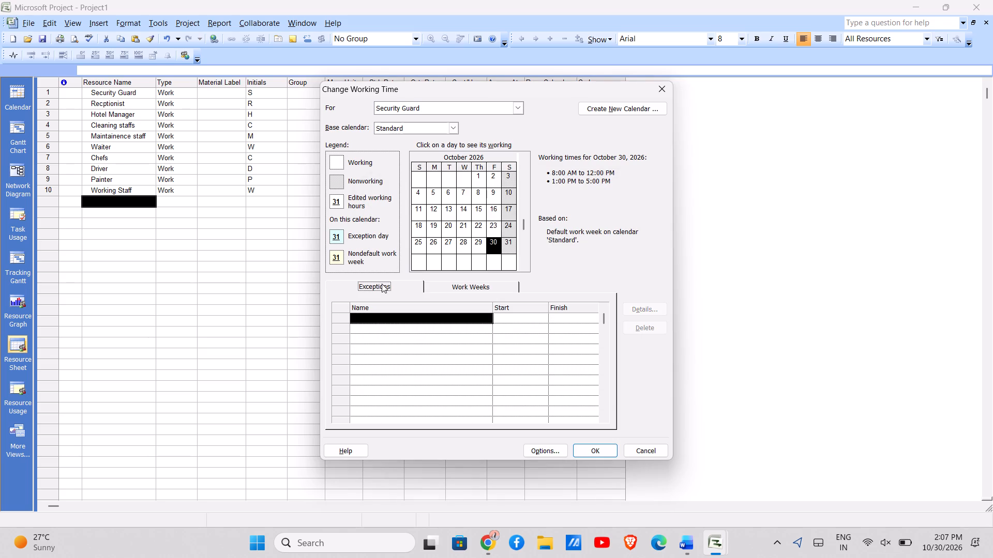
{"action": "left_click", "coordinate": [504, 228]}
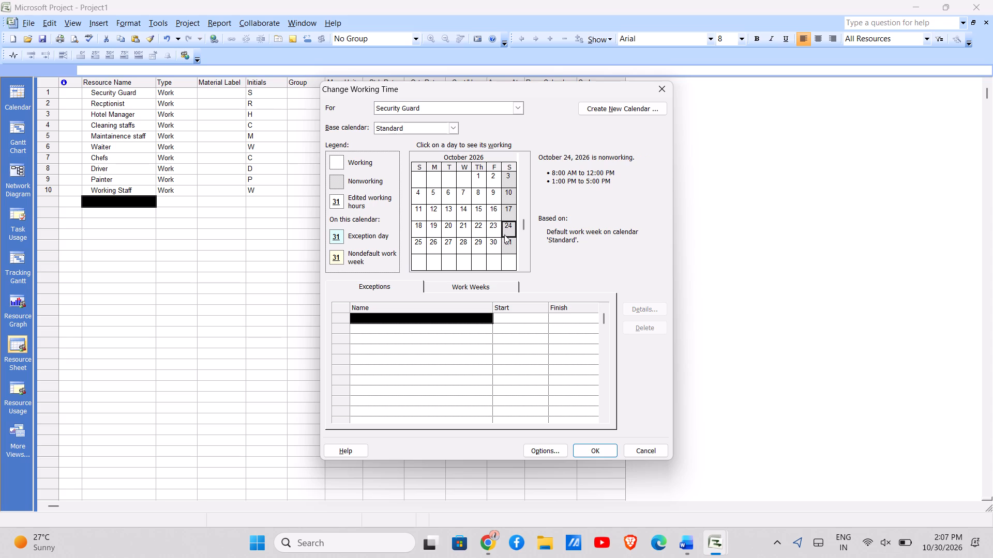
{"action": "left_click", "coordinate": [437, 325]}
{"action": "left_click", "coordinate": [421, 316]}
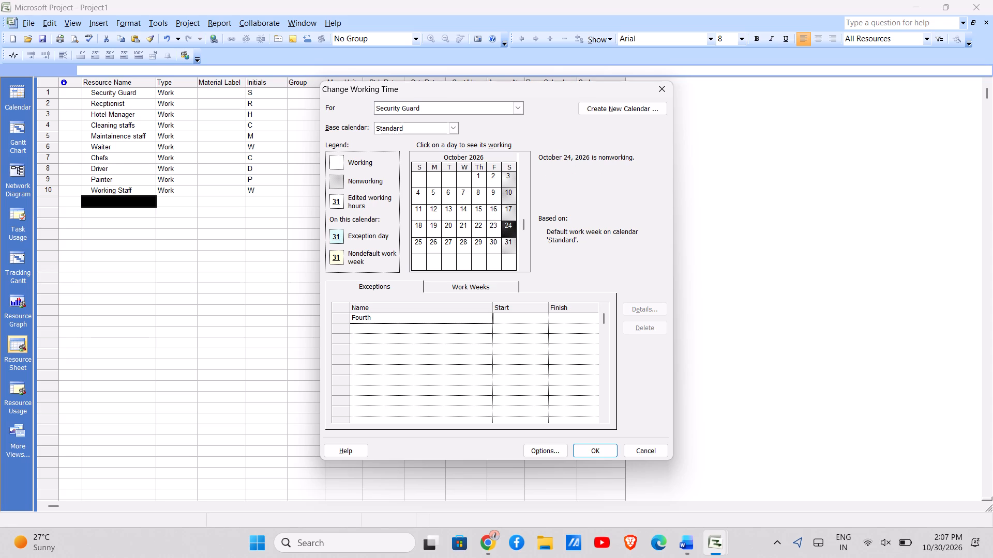
{"action": "type", "text": "tura"}
{"action": "key", "text": "BackSpace"}
{"action": "type", "text": "day"}
{"action": "key", "text": "space"}
{"action": "key", "text": "BackSpace"}
{"action": "key", "text": "BackSpace"}
{"action": "key", "text": "BackSpace"}
{"action": "key", "text": "BackSpace"}
{"action": "key", "text": "BackSpace"}
{"action": "key", "text": "BackSpace"}
{"action": "key", "text": "BackSpace"}
{"action": "type", "text": "atud"}
{"action": "key", "text": "BackSpace"}
{"action": "type", "text": "f the month"}
{"action": "key", "text": "Return"}
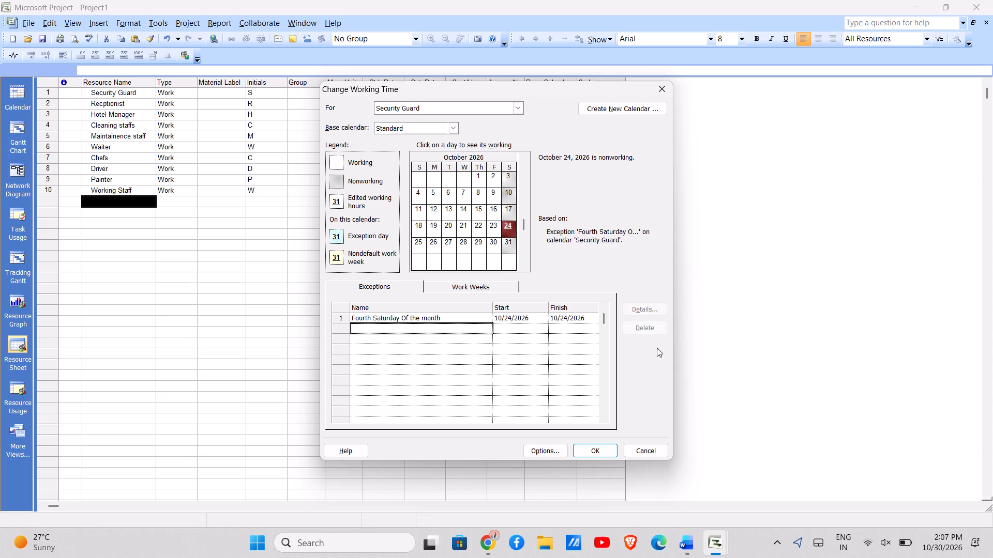
Make the nonworking "Fourth Saturday Of the month" exception recur monthly on day 24 of every 1 month and apply the calendar changes.
{"action": "left_click", "coordinate": [456, 316]}
{"action": "double_click", "coordinate": [458, 320]}
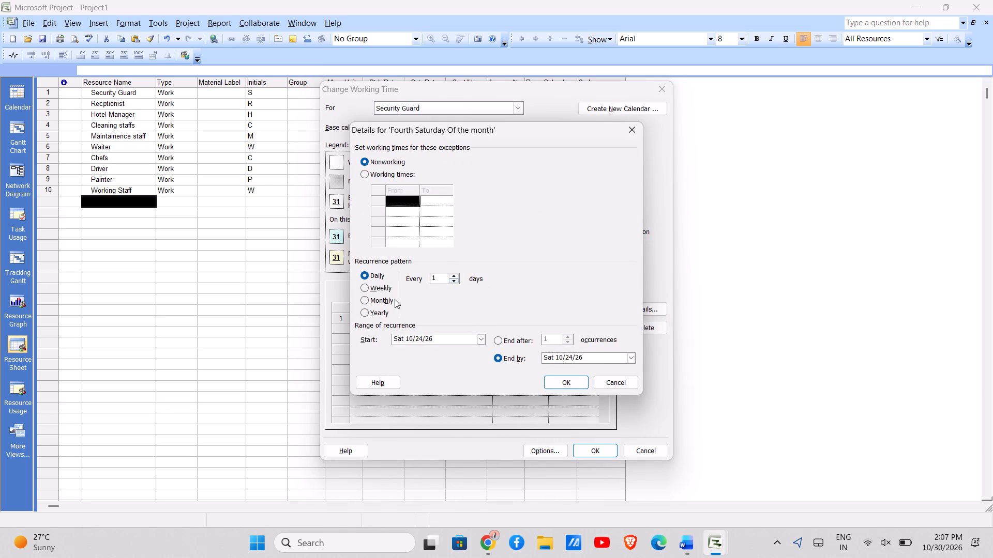
{"action": "left_click", "coordinate": [359, 296]}
{"action": "left_click", "coordinate": [366, 296]}
{"action": "left_click", "coordinate": [576, 384]}
{"action": "left_click", "coordinate": [595, 454]}
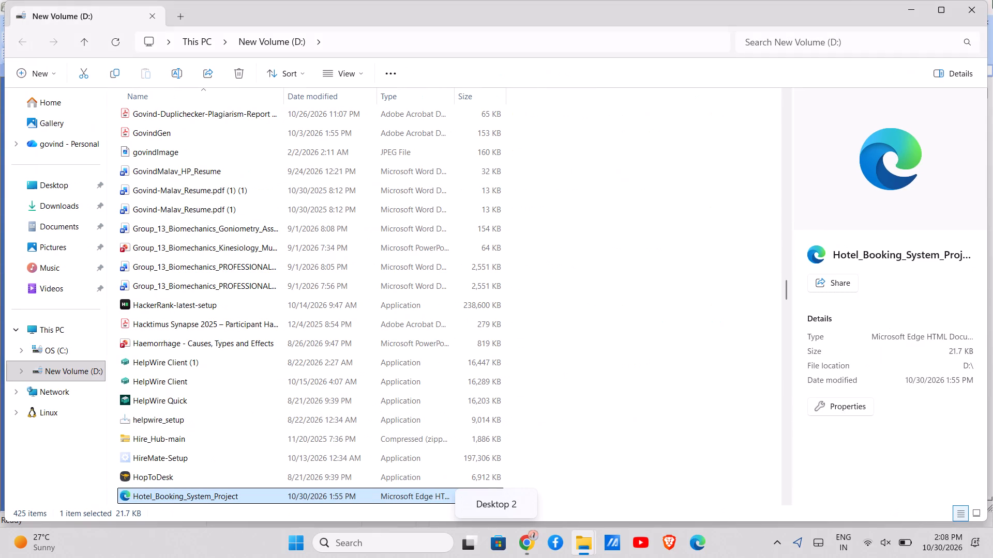
Close the File Explorer window and close Microsoft Project.
{"action": "left_click", "coordinate": [970, 7]}
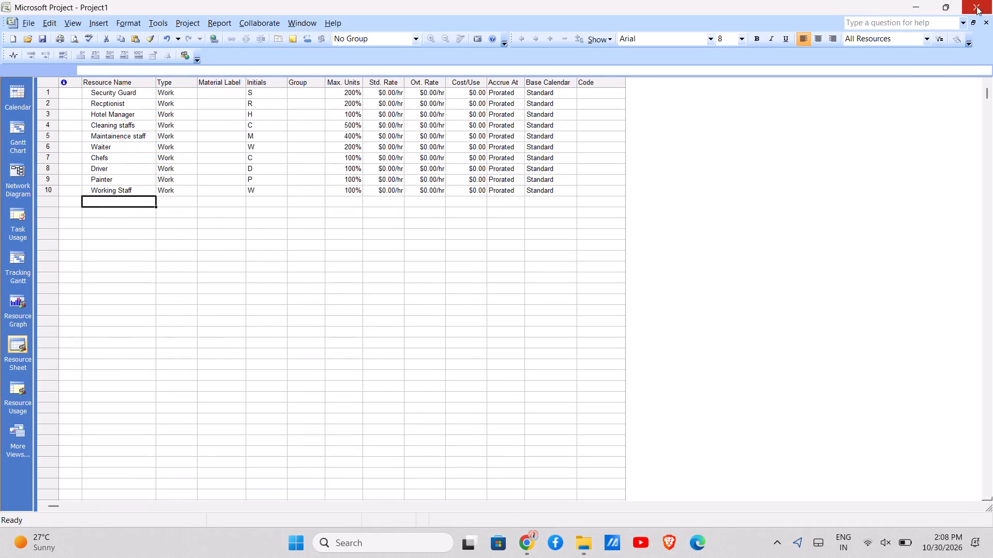
{"action": "left_click", "coordinate": [981, 5]}
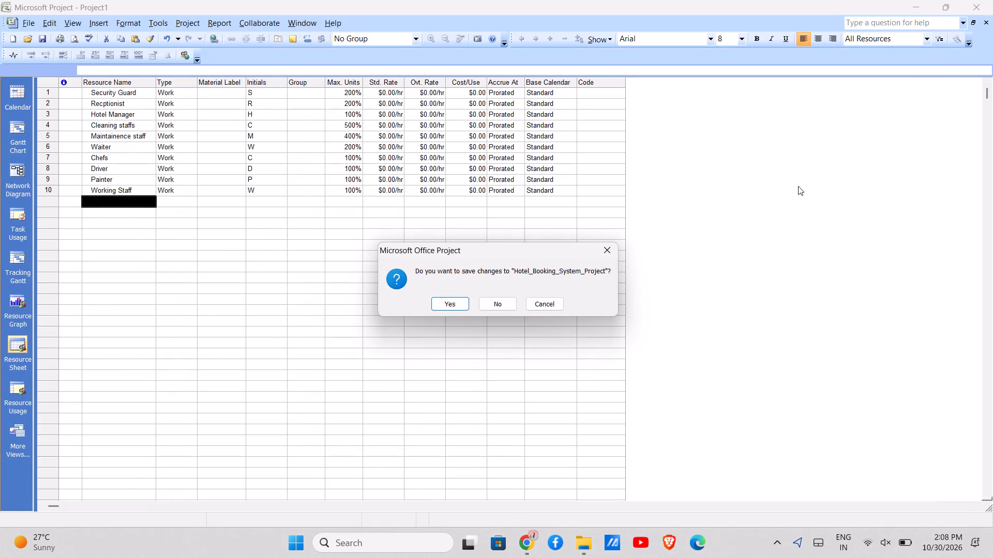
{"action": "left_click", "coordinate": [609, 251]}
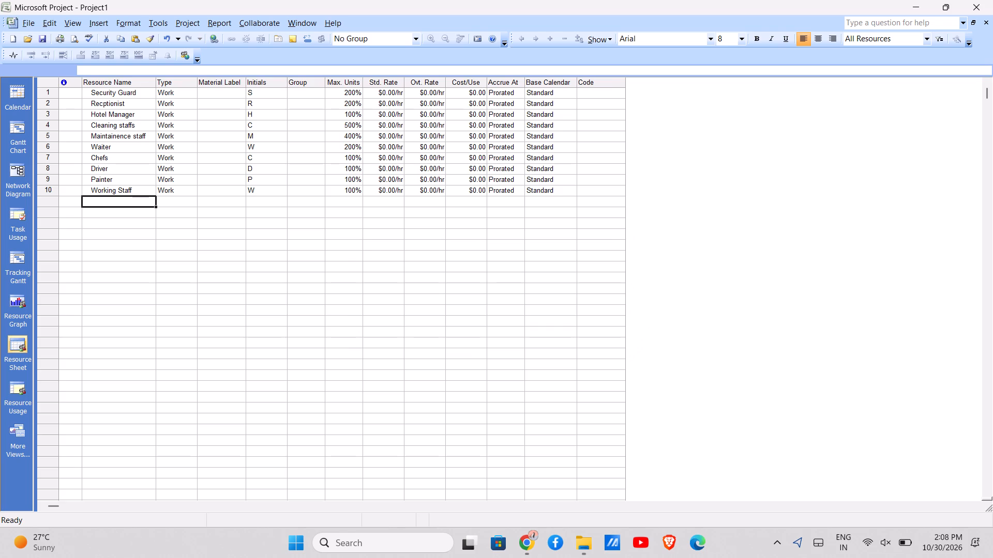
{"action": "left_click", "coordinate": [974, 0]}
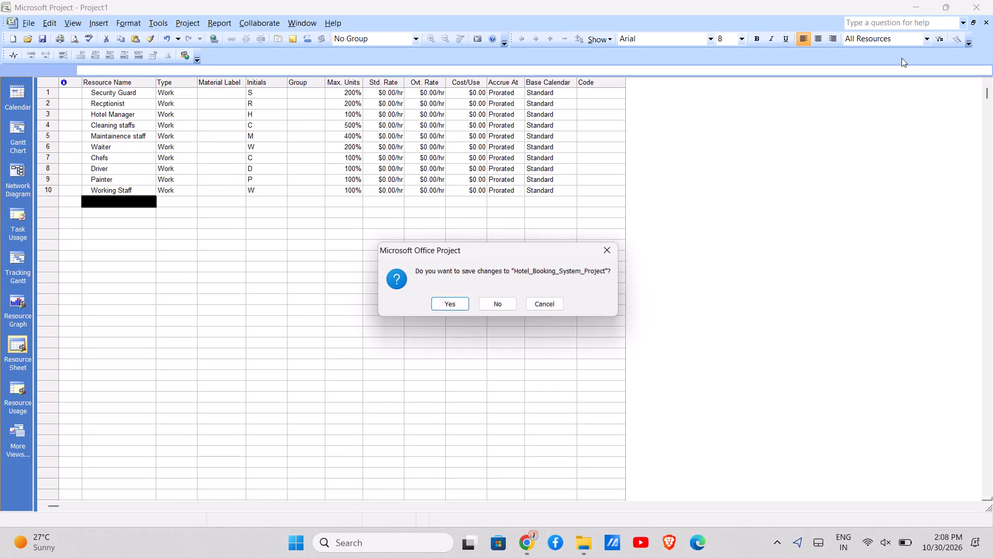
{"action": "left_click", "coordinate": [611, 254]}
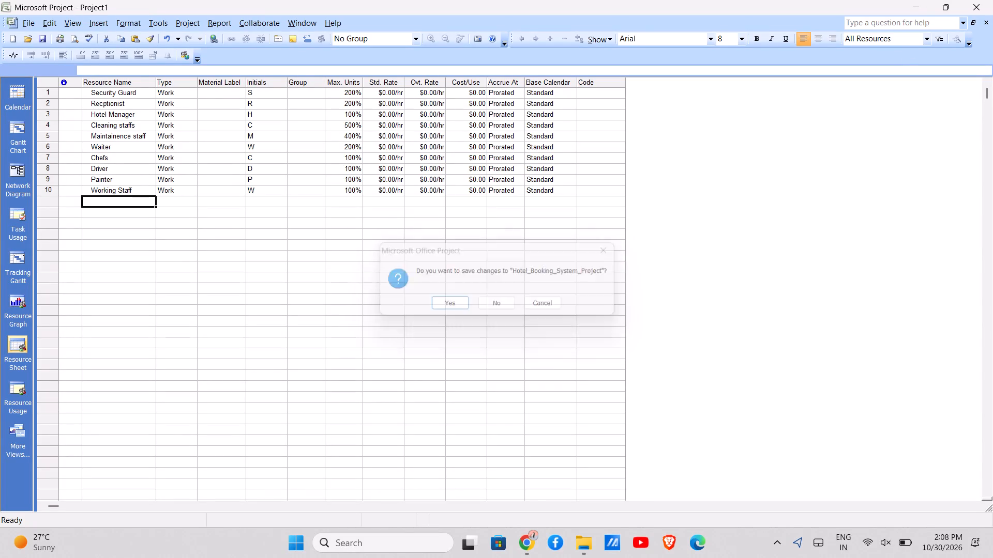
Switch to Google Chrome and begin entering a web address starting with "w" in the new tab.
{"action": "left_click", "coordinate": [536, 536]}
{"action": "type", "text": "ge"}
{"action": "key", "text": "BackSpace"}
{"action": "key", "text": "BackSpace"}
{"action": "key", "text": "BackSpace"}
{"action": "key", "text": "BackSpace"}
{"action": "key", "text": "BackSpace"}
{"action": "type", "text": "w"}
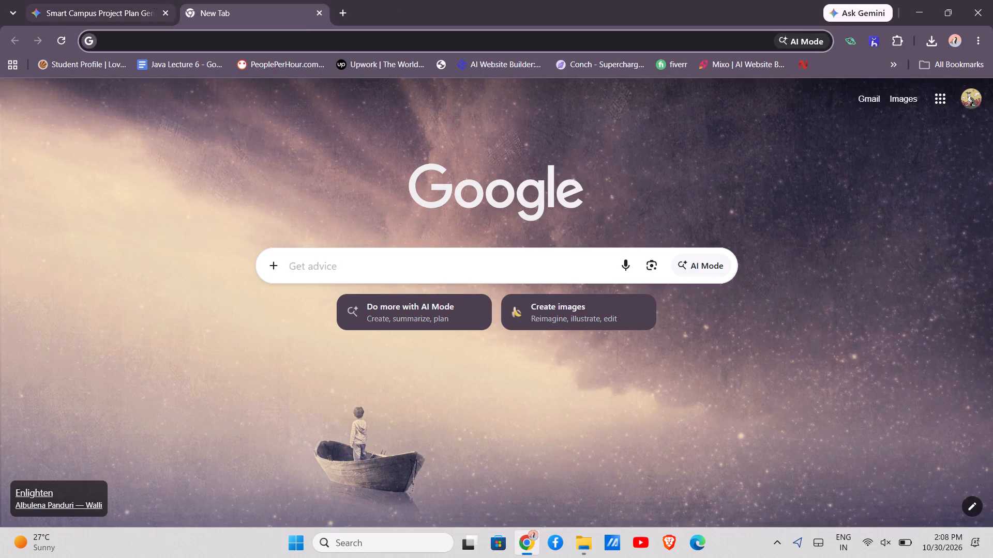
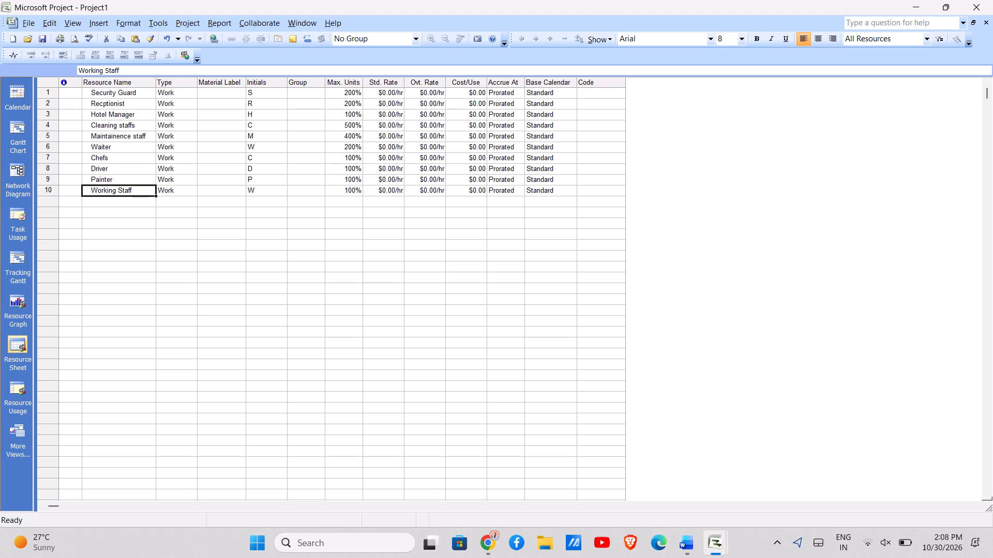
Examine the project's tasks and resources in the Gantt Chart, Network Diagram and Resource Sheet views.
{"action": "left_click", "coordinate": [139, 200]}
{"action": "scroll", "coordinate": [95, 186], "scroll_direction": "down", "scroll_amount": 1}
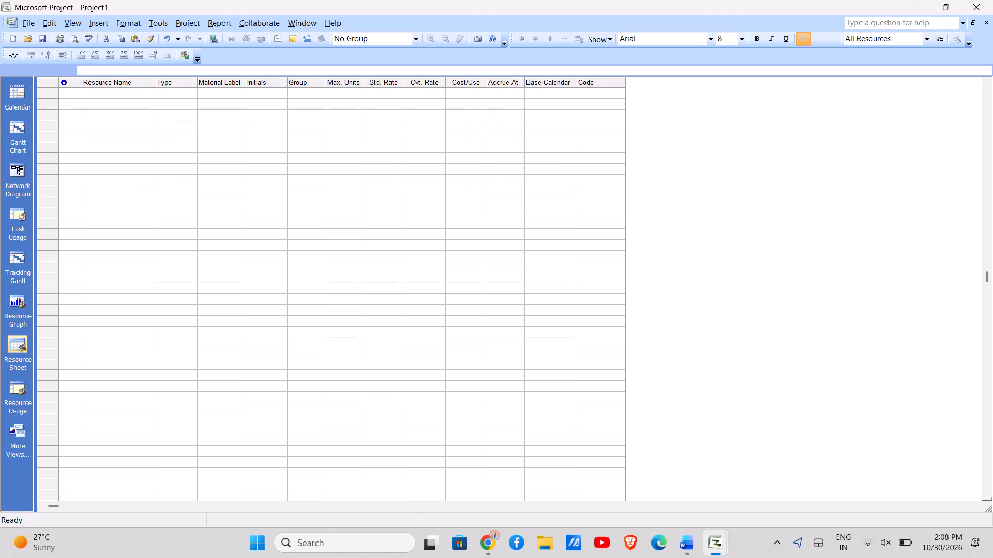
{"action": "scroll", "coordinate": [65, 220], "scroll_direction": "up", "scroll_amount": 1}
{"action": "left_click", "coordinate": [12, 181]}
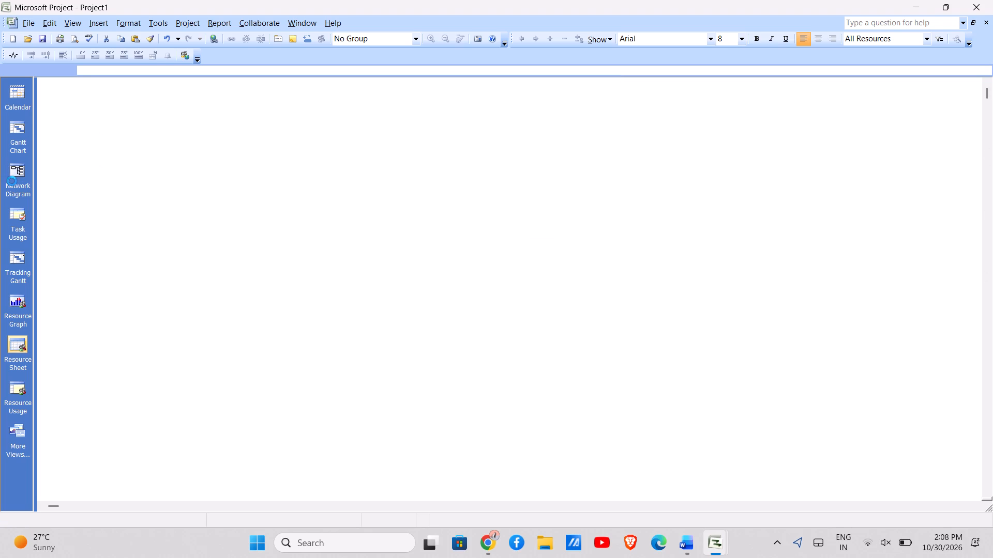
{"action": "left_click", "coordinate": [12, 123]}
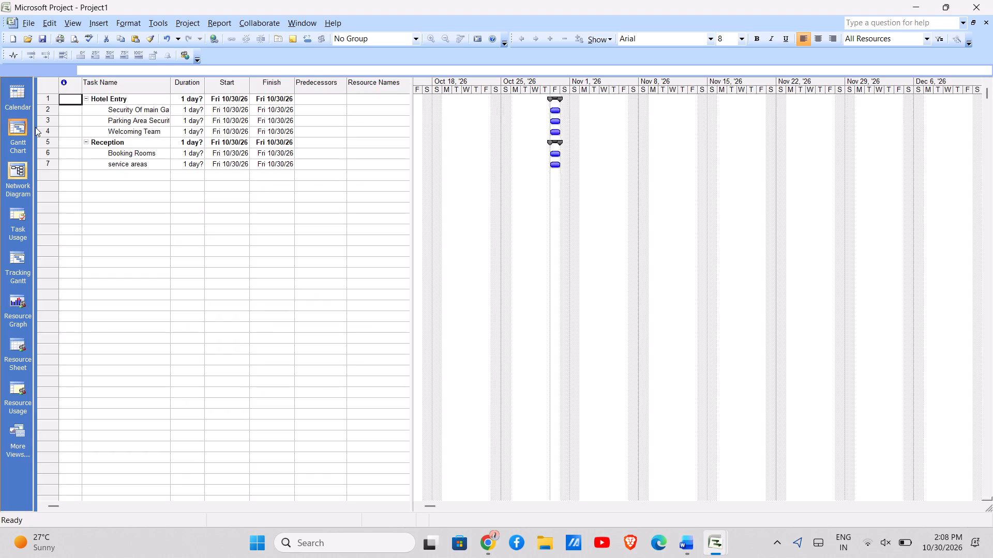
{"action": "left_click", "coordinate": [25, 353]}
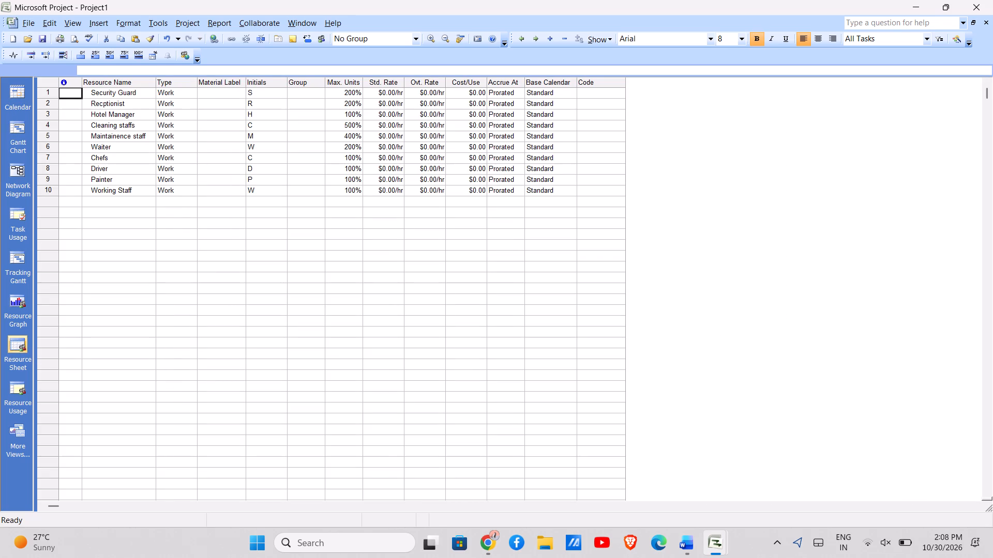
{"action": "left_click", "coordinate": [22, 183]}
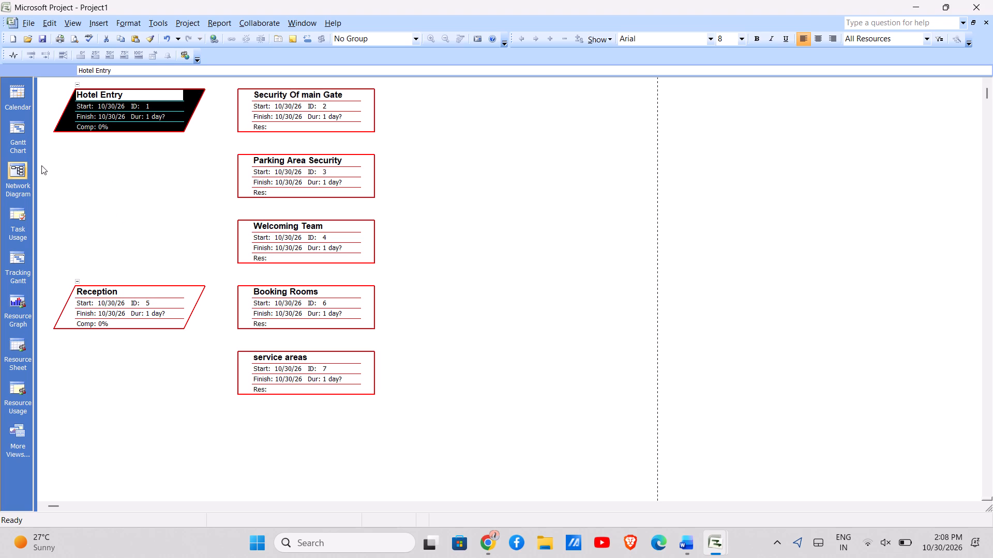
{"action": "left_click", "coordinate": [14, 360]}
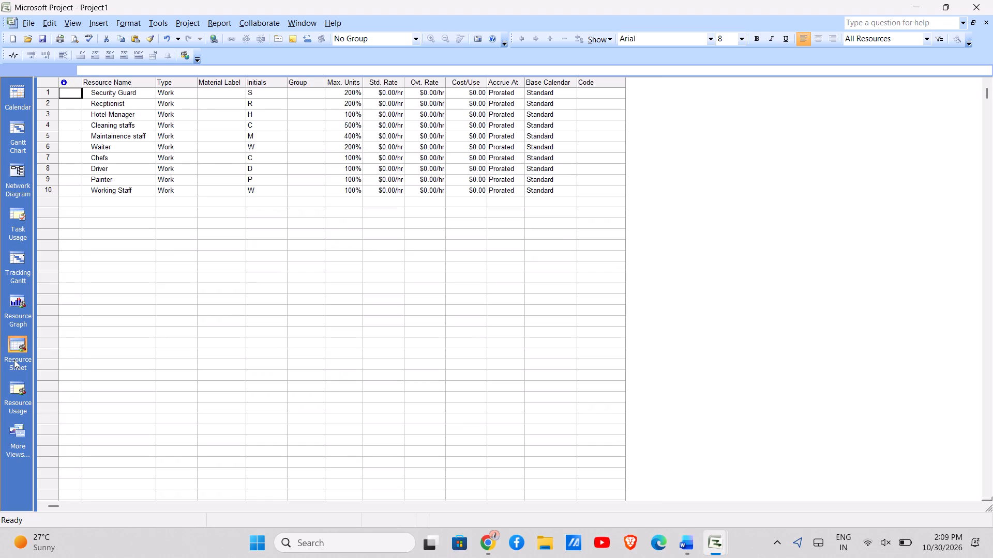
Rename the Painter resource as "Backend Engineer Dev" in the Resource Sheet.
{"action": "left_click", "coordinate": [117, 180]}
{"action": "key", "text": "BackSpace"}
{"action": "key", "text": "BackSpace"}
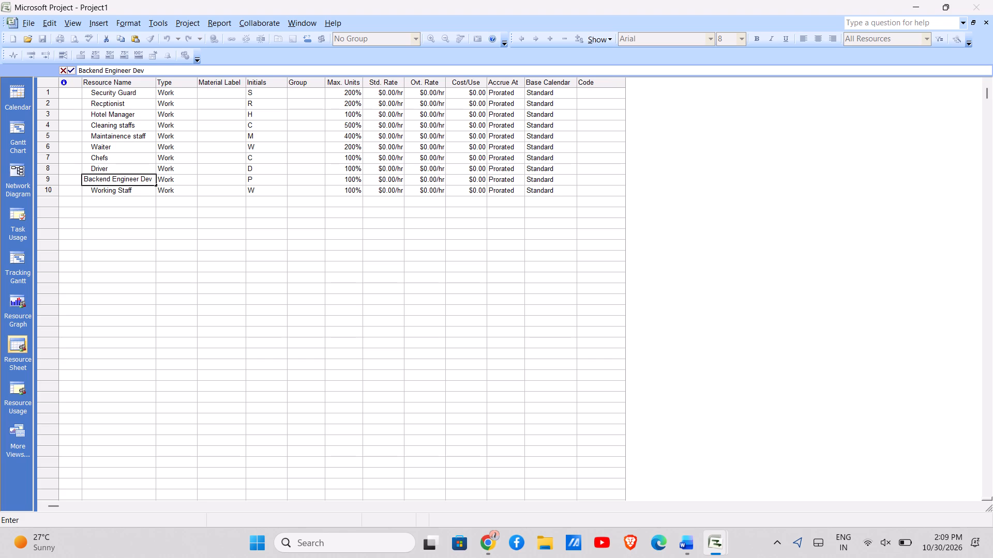
{"action": "left_click", "coordinate": [168, 227]}
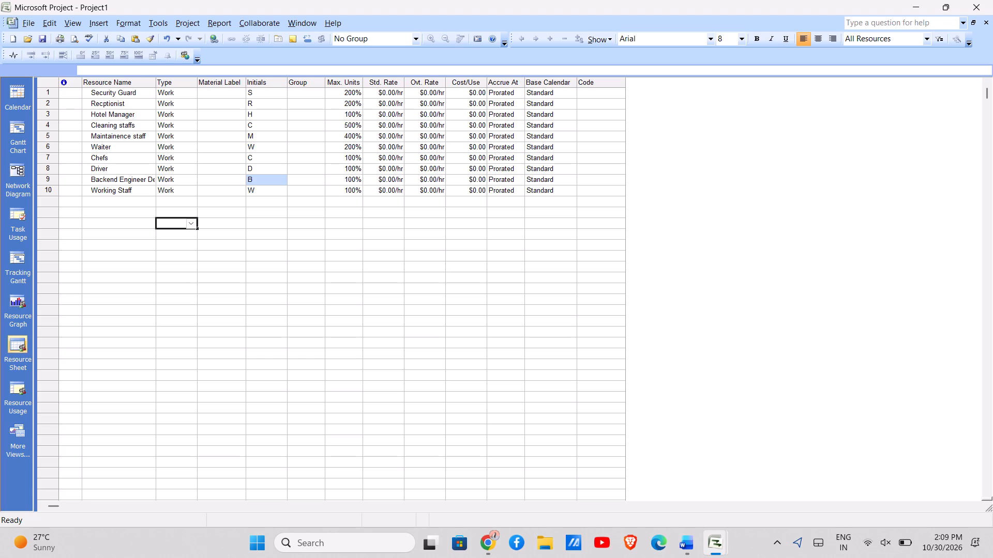
Rename the Driver resource as "Senior Analyst".
{"action": "left_click", "coordinate": [122, 167]}
{"action": "left_click", "coordinate": [122, 167]}
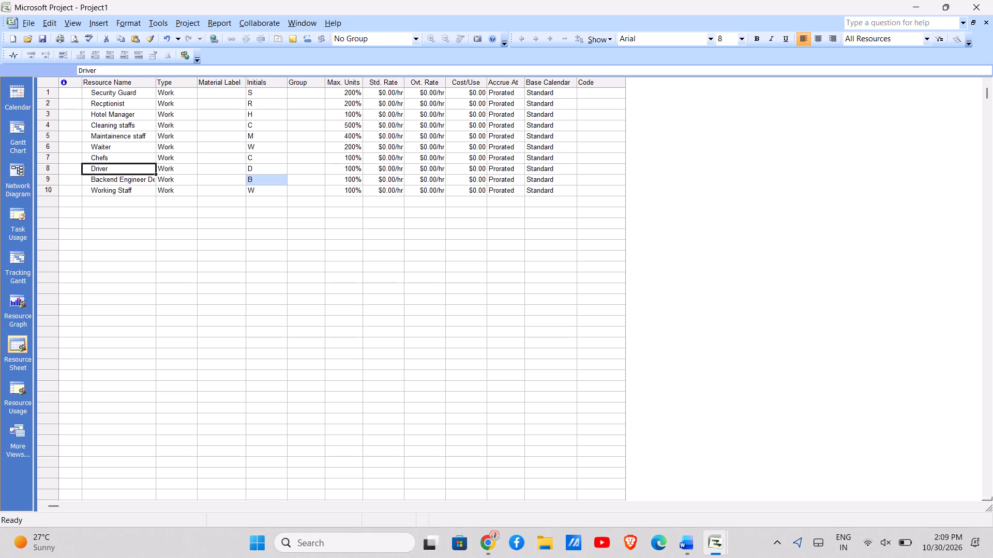
{"action": "key", "text": "BackSpace"}
{"action": "key", "text": "BackSpace"}
{"action": "key", "text": "BackSpace"}
{"action": "key", "text": "BackSpace"}
{"action": "key", "text": "BackSpace"}
{"action": "key", "text": "BackSpace"}
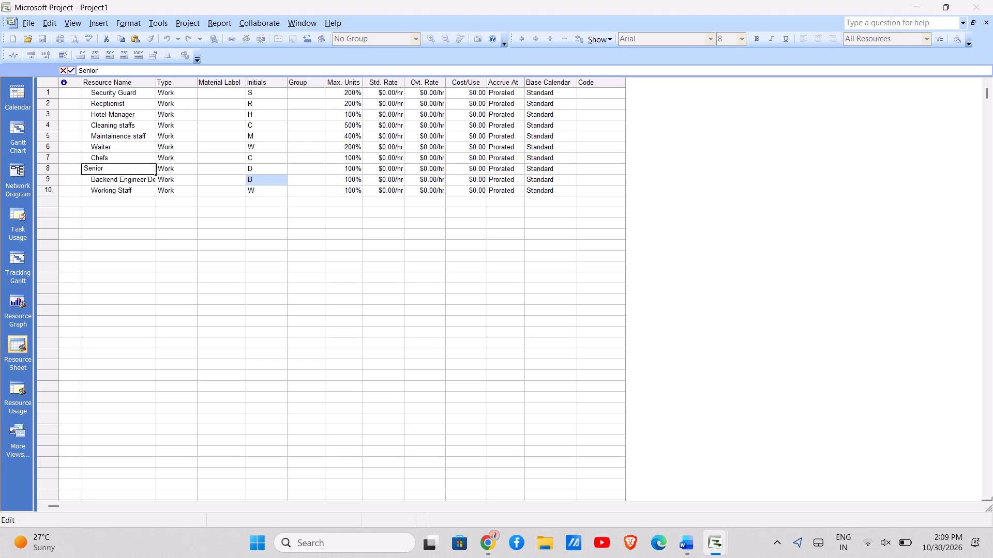
{"action": "key", "text": "BackSpace"}
{"action": "type", "text": "NAL"}
{"action": "key", "text": "BackSpace"}
{"action": "key", "text": "BackSpace"}
{"action": "key", "text": "Return"}
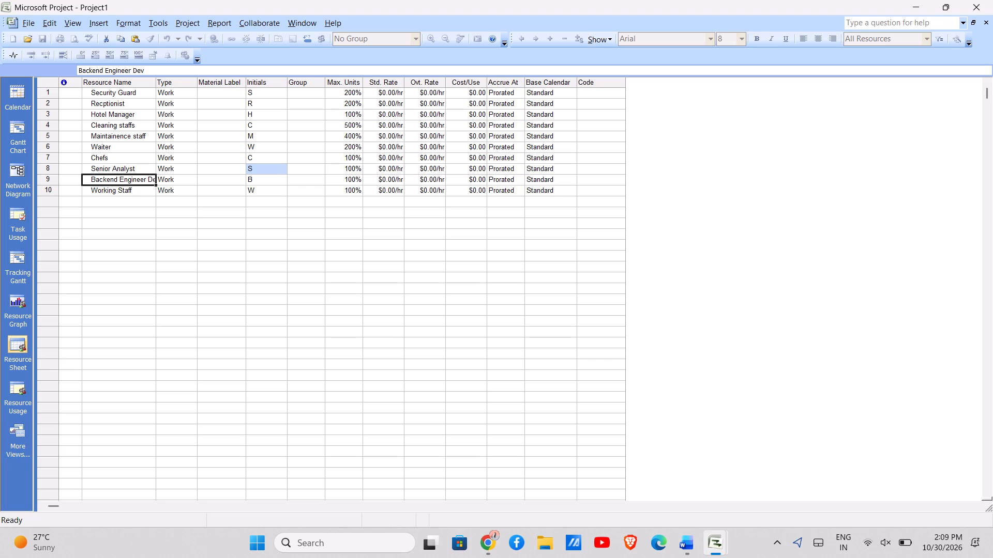
Clear the name of the Chefs resource in row 7 of the Resource Sheet.
{"action": "scroll", "coordinate": [126, 160], "scroll_direction": "down", "scroll_amount": 1}
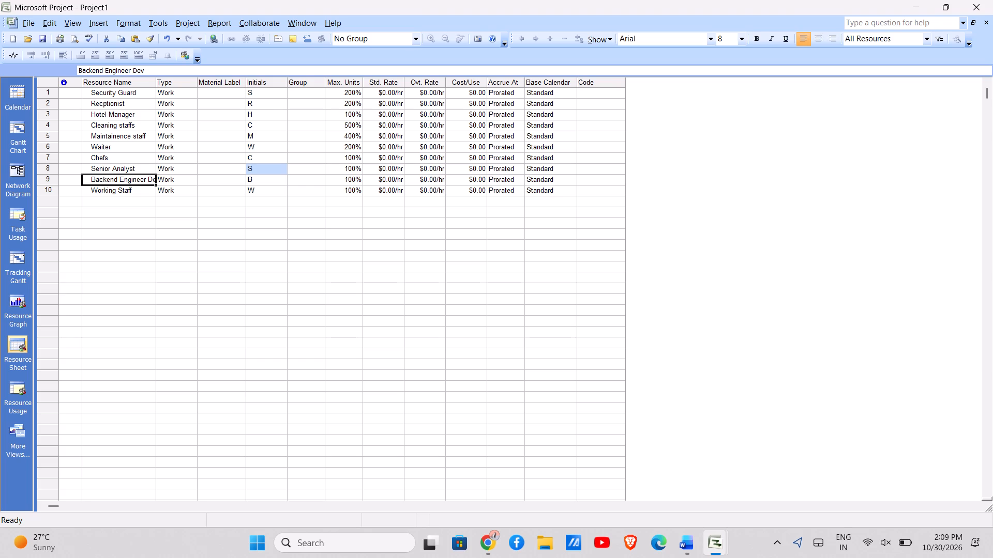
{"action": "scroll", "coordinate": [126, 160], "scroll_direction": "down", "scroll_amount": 1}
{"action": "double_click", "coordinate": [118, 155]}
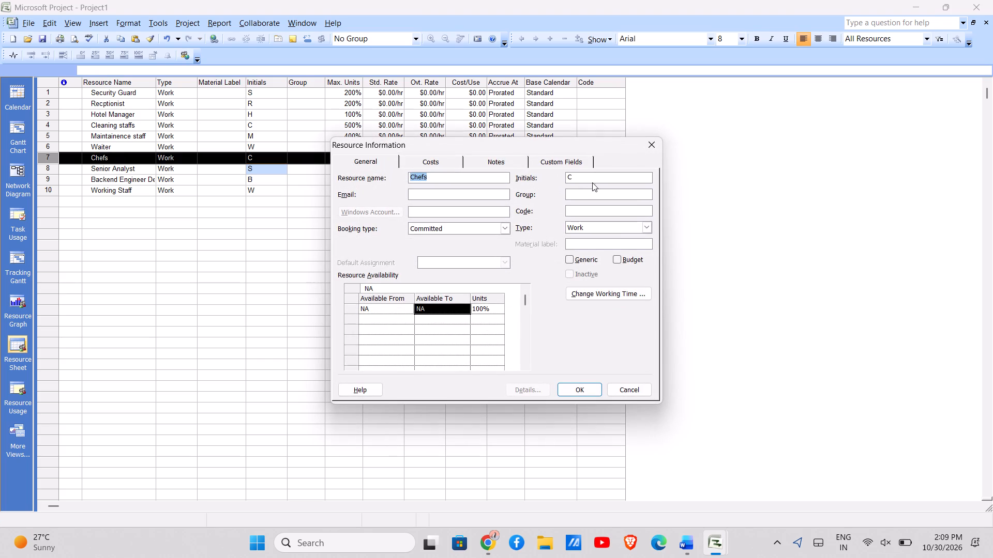
{"action": "left_click", "coordinate": [649, 146]}
{"action": "left_click", "coordinate": [119, 161]}
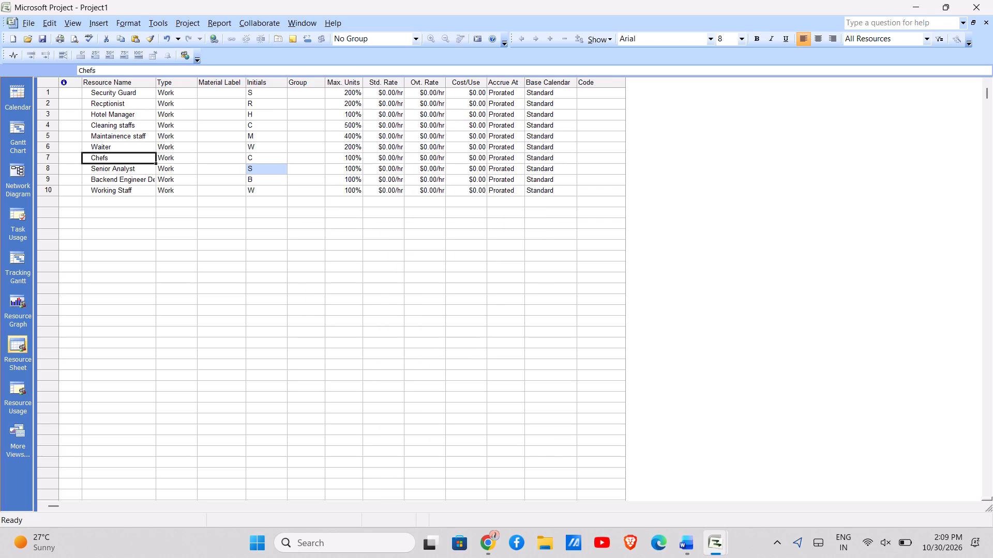
{"action": "key", "text": "BackSpace"}
{"action": "key", "text": "BackSpace"}
{"action": "key", "text": "BackSpace"}
{"action": "key", "text": "BackSpace"}
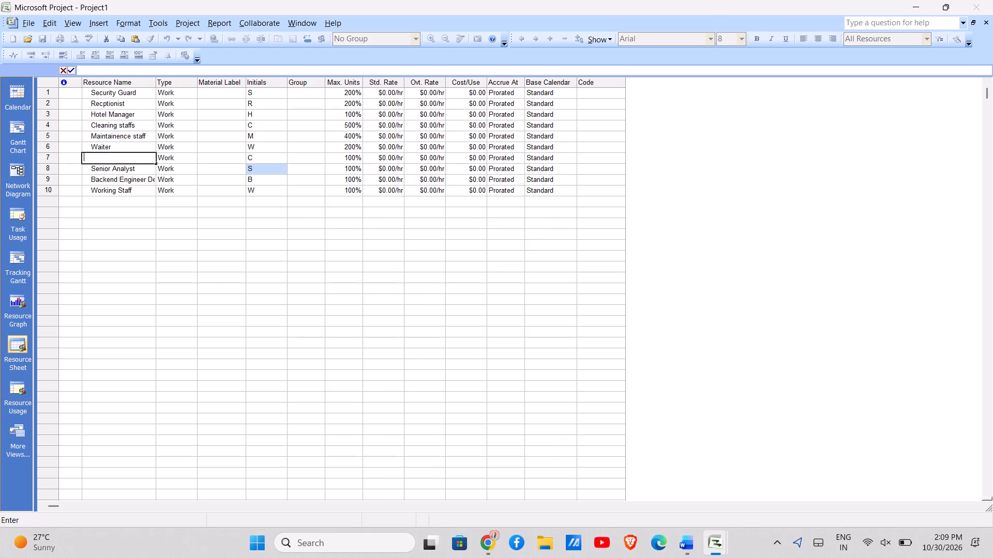
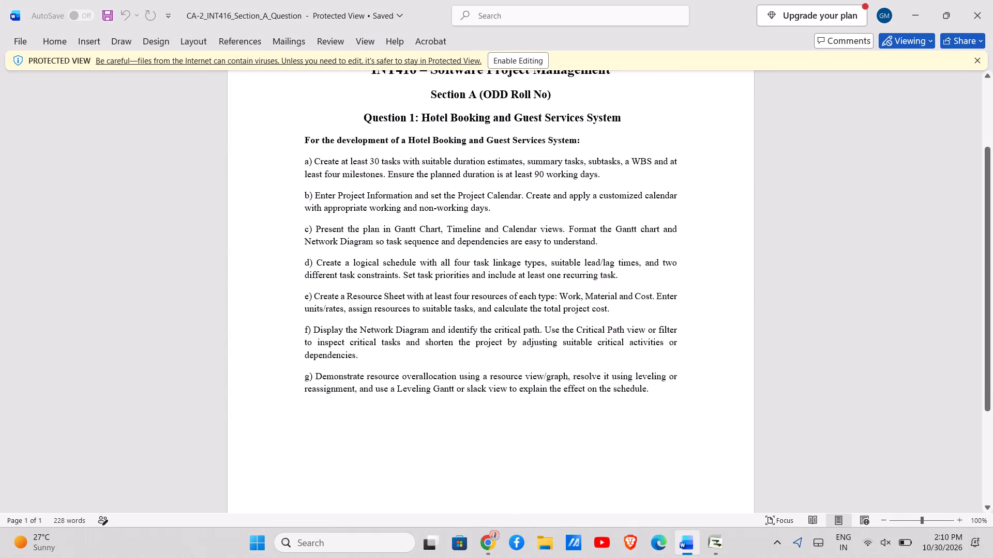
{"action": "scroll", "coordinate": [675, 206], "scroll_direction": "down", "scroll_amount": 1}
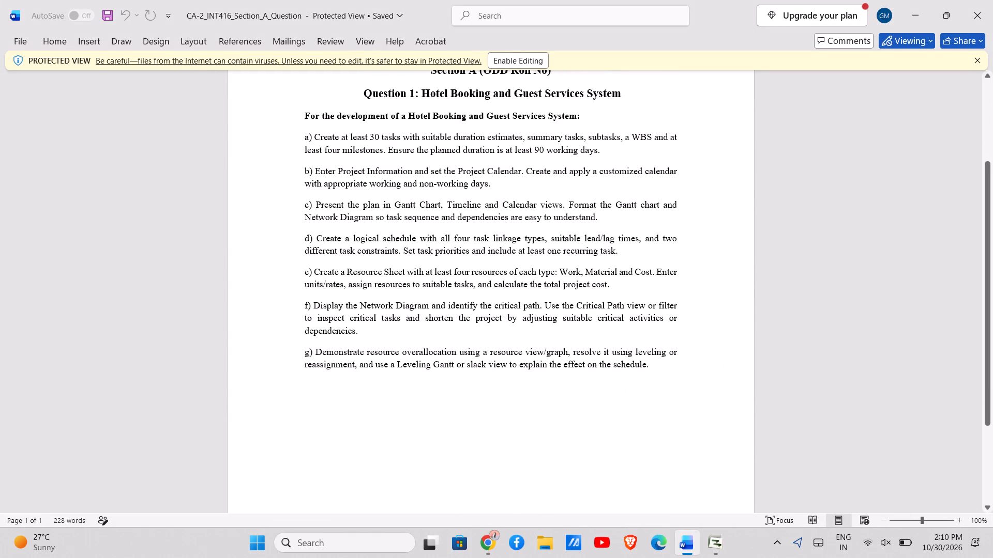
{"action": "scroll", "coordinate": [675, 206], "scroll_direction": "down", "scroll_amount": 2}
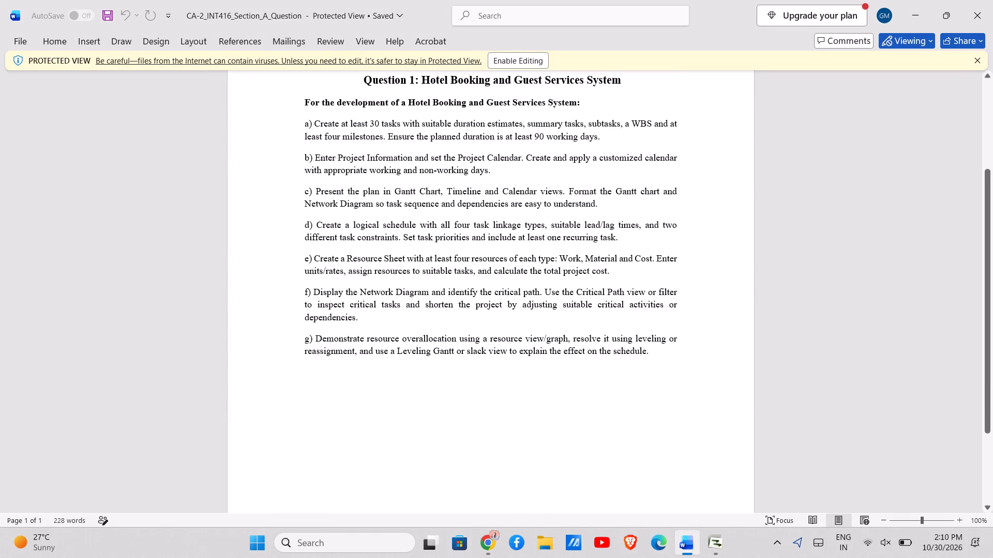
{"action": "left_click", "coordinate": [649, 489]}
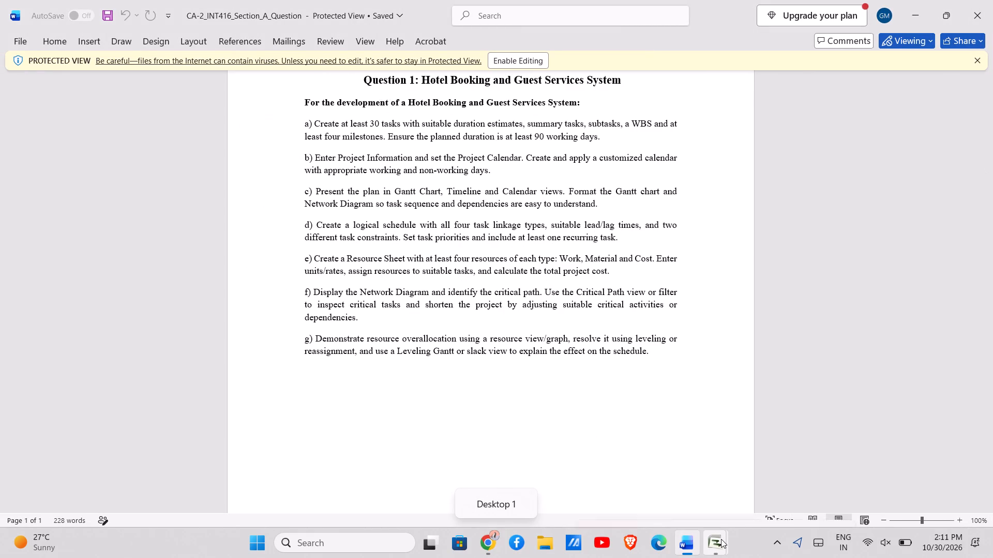
{"action": "left_click", "coordinate": [656, 483]}
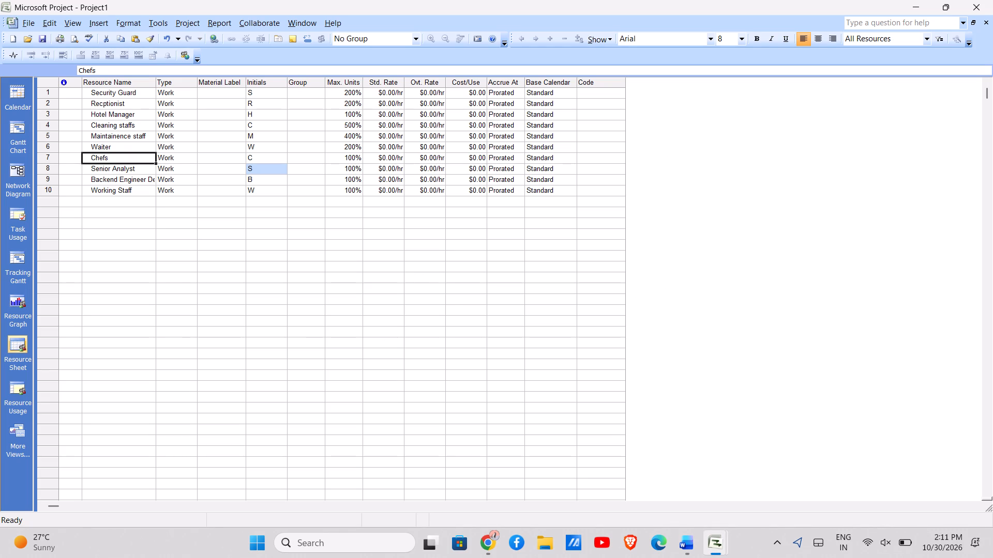
{"action": "left_click", "coordinate": [10, 142]}
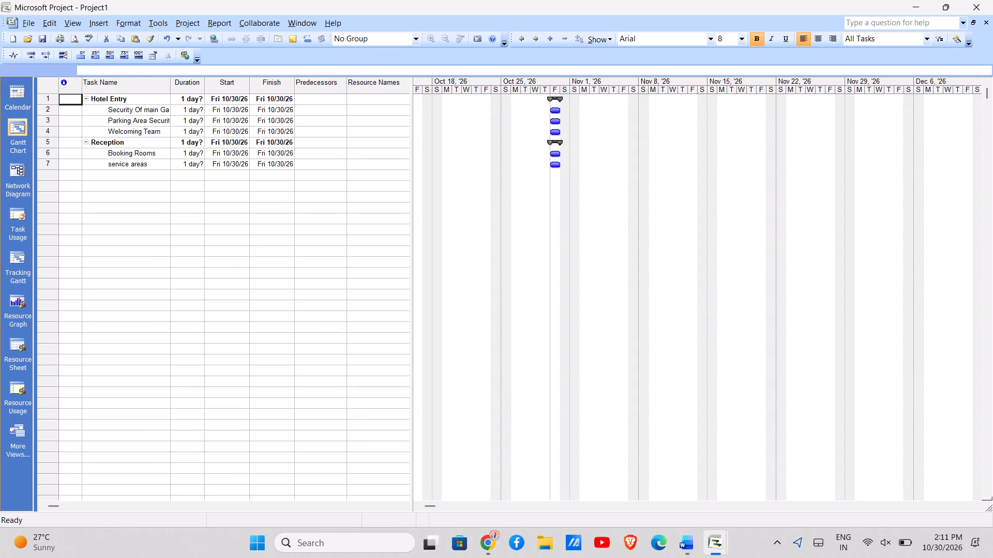
{"action": "left_click", "coordinate": [112, 174]}
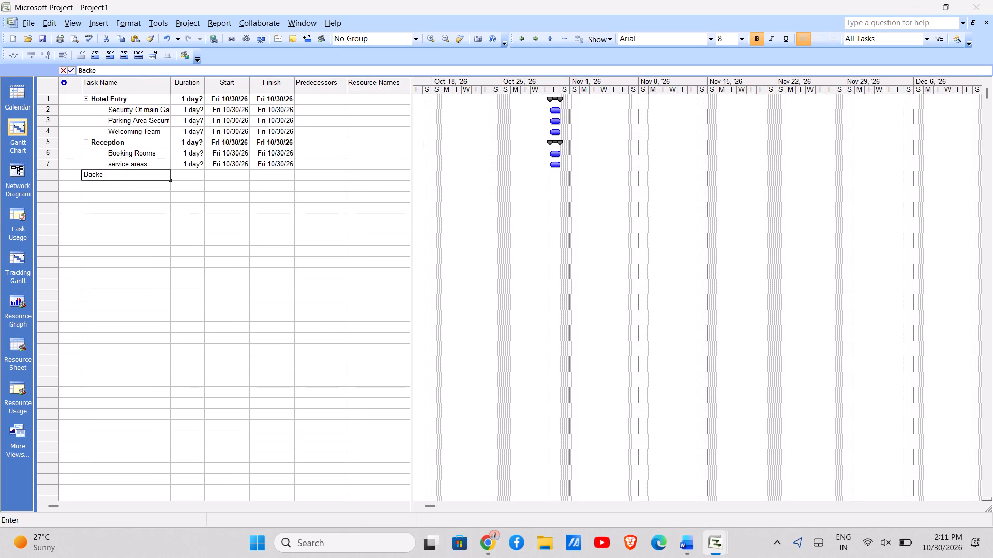
{"action": "key", "text": "BackSpace"}
{"action": "key", "text": "BackSpace"}
{"action": "key", "text": "BackSpace"}
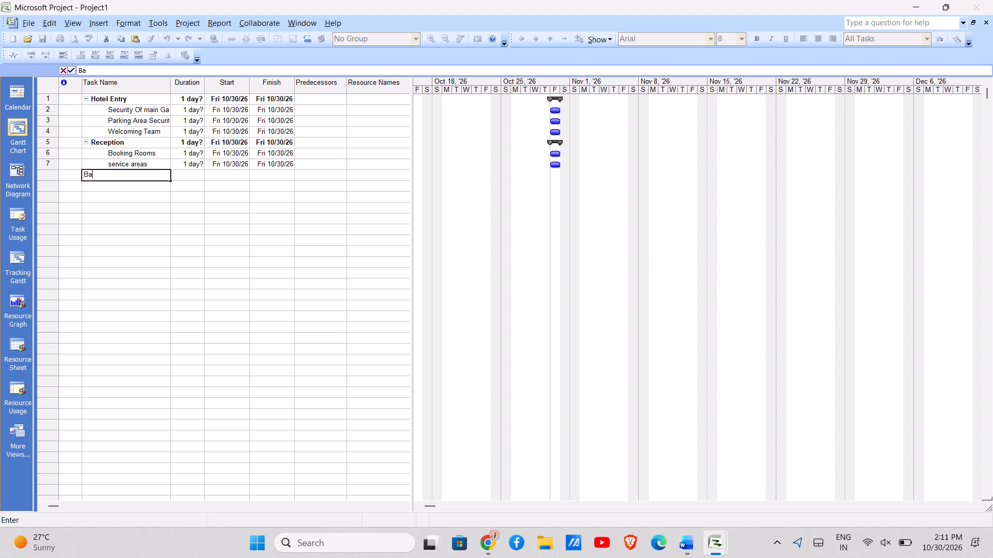
{"action": "key", "text": "BackSpace"}
{"action": "key", "text": "BackSpace"}
{"action": "key", "text": "BackSpace"}
{"action": "type", "text": "eployment"}
{"action": "key", "text": "space"}
{"action": "key", "text": "Return"}
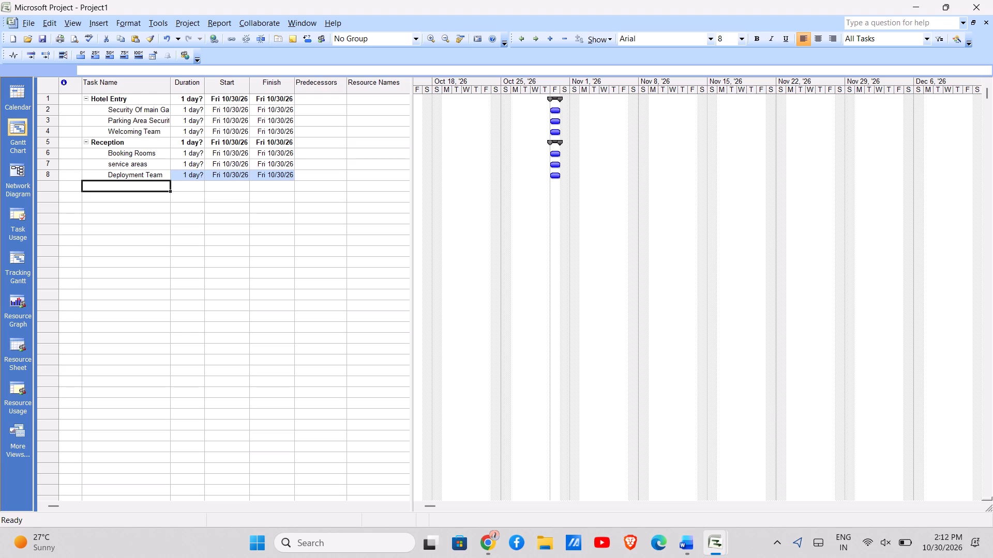
Add the tasks "Backend services" and "Client Handling team" in rows 9 and 10, below Deployment Team.
{"action": "left_click", "coordinate": [97, 184]}
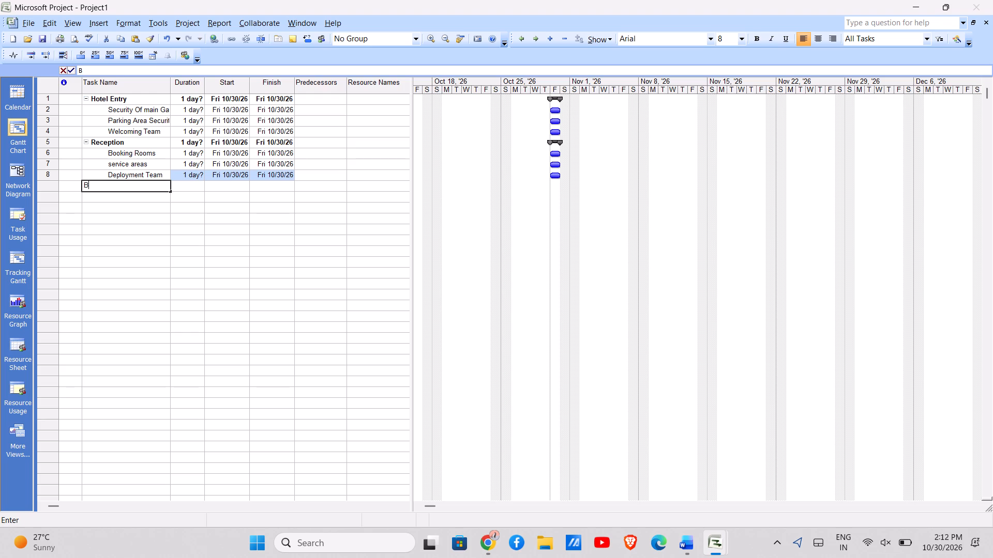
{"action": "type", "text": "end services"}
{"action": "key", "text": "space"}
{"action": "key", "text": "Return"}
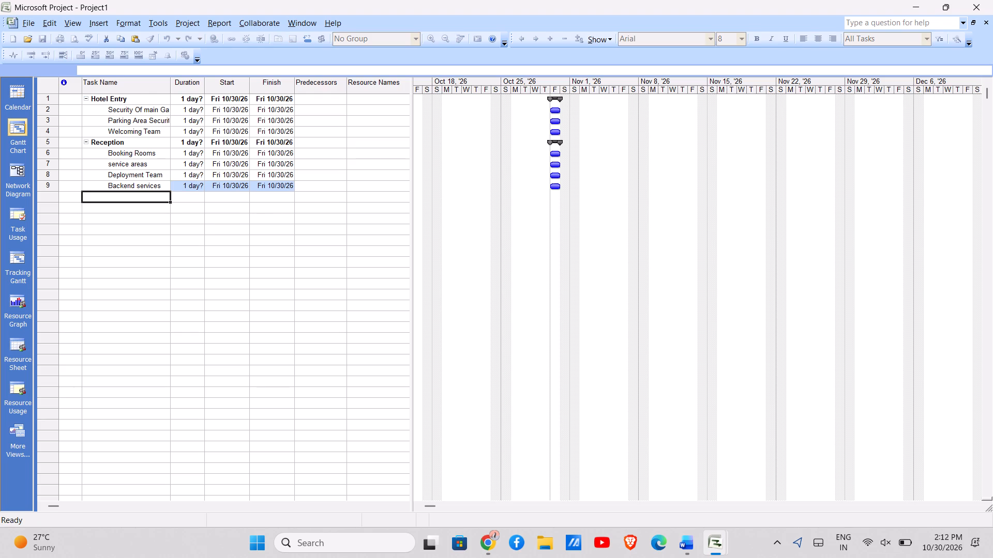
{"action": "left_click", "coordinate": [102, 198]}
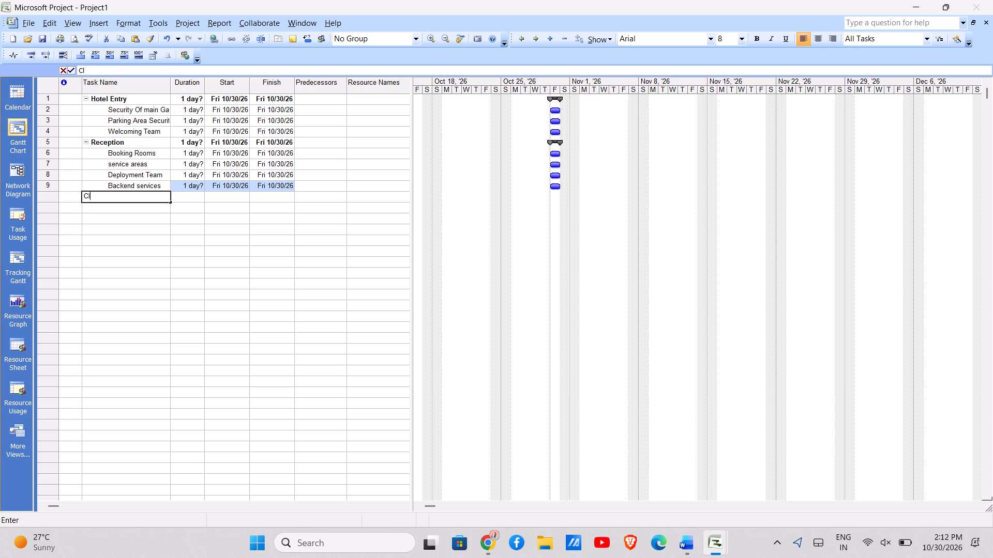
{"action": "type", "text": "ient"}
{"action": "key", "text": "space"}
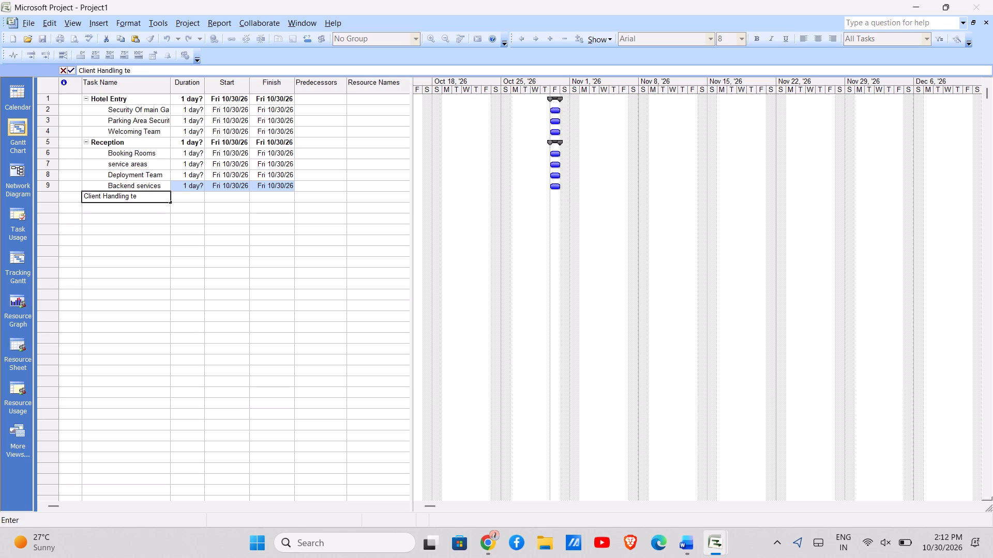
{"action": "key", "text": "Return"}
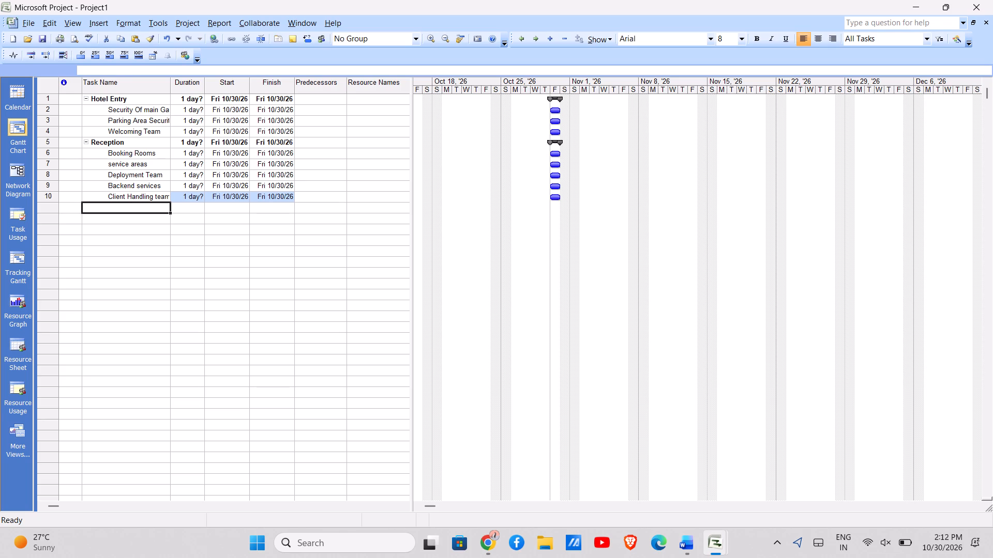
Make Deployment Team a top-level summary task with Backend services and Client Handling team as its subtasks.
{"action": "left_click_drag", "start_coordinate": [87, 183], "coordinate": [142, 197]}
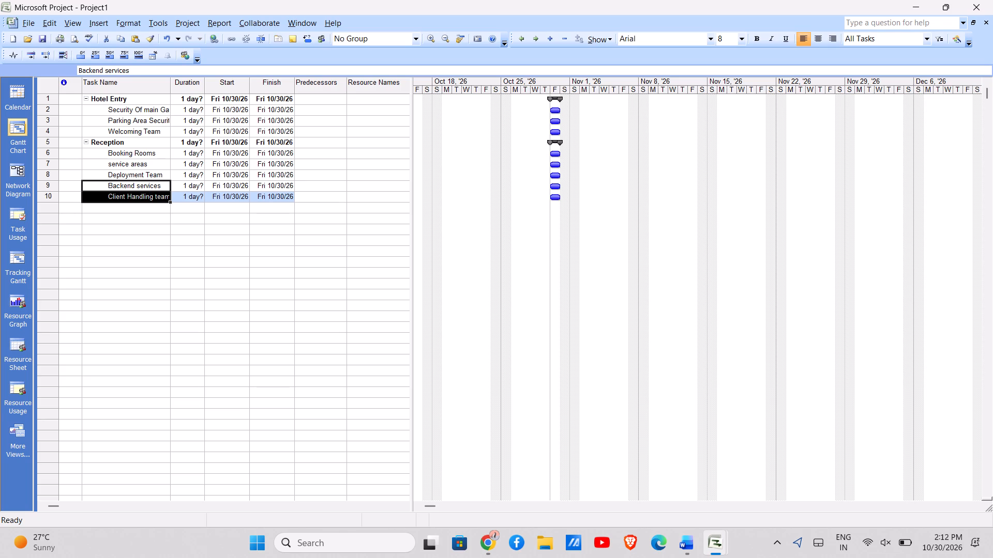
{"action": "left_click_drag", "start_coordinate": [142, 197], "coordinate": [141, 196]}
{"action": "left_click", "coordinate": [538, 41]}
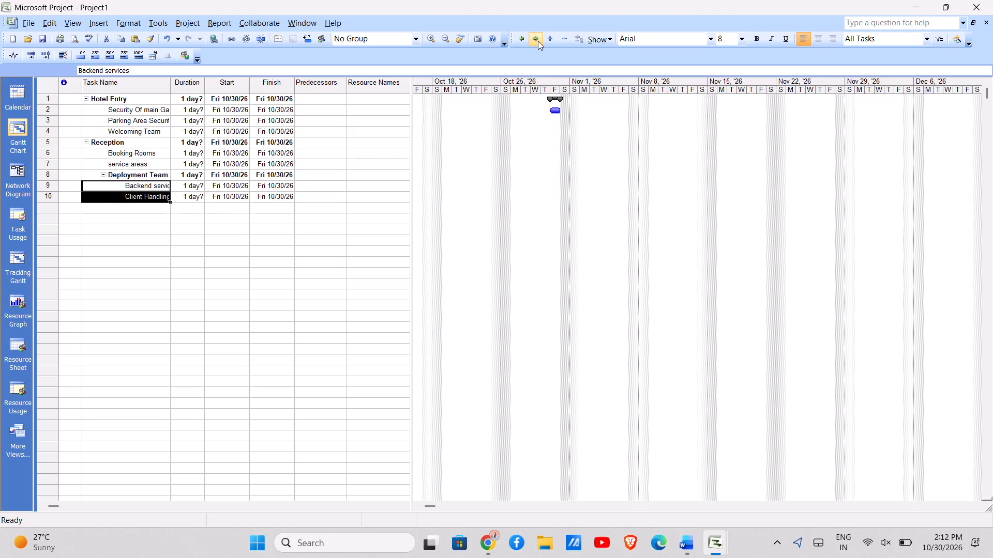
{"action": "left_click", "coordinate": [288, 217]}
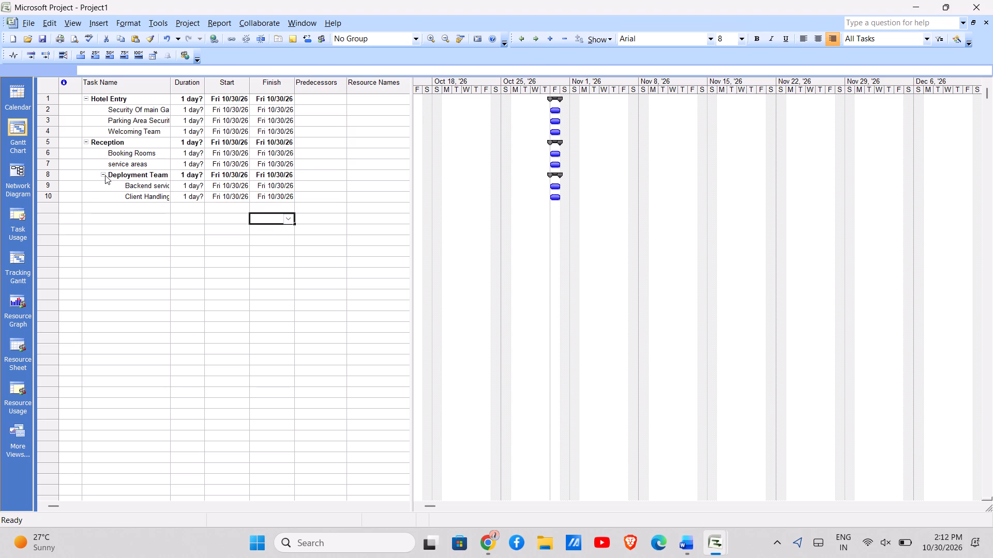
{"action": "left_click_drag", "start_coordinate": [95, 175], "coordinate": [132, 175]}
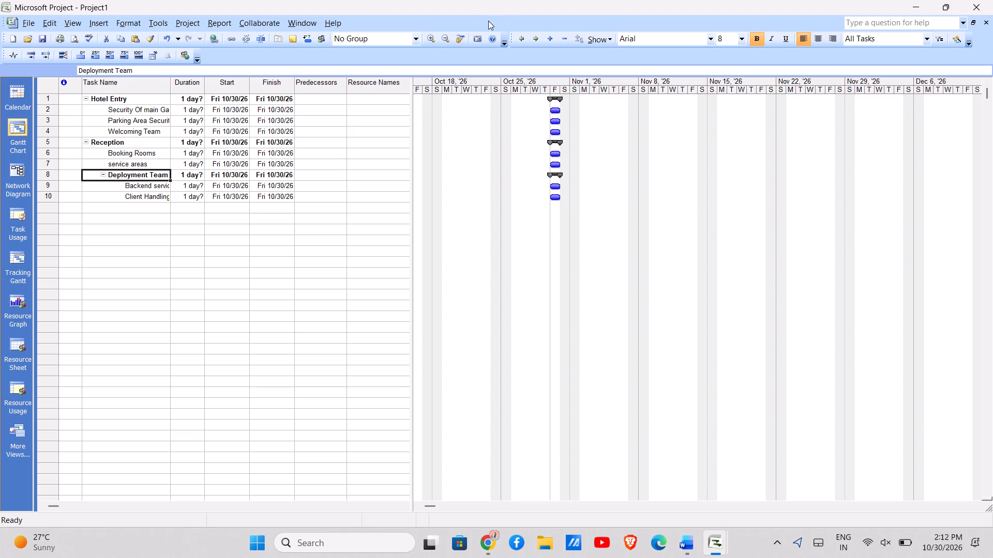
{"action": "left_click", "coordinate": [520, 40]}
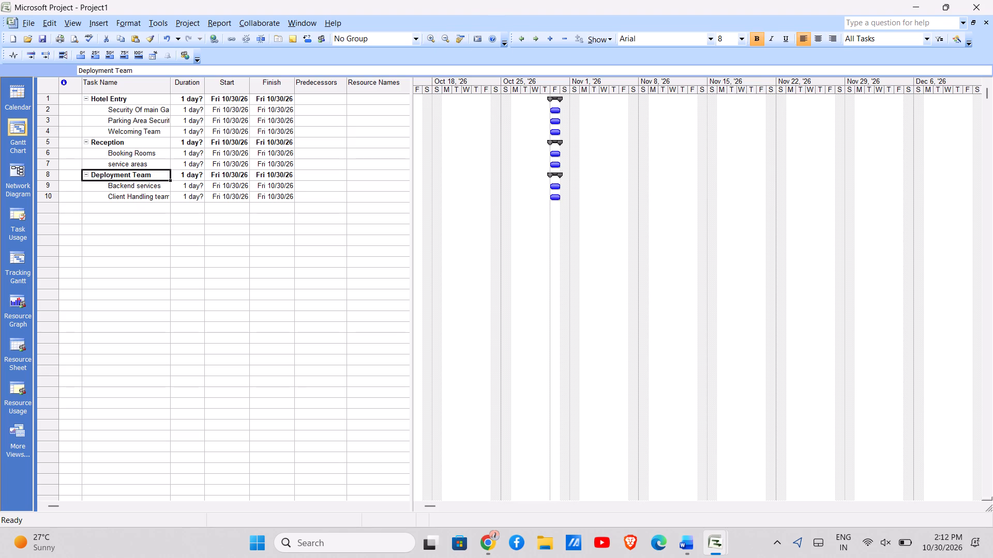
Add a "Frontend Team" task in row 11 and outdent it to the same level as Deployment Team.
{"action": "left_click", "coordinate": [125, 206]}
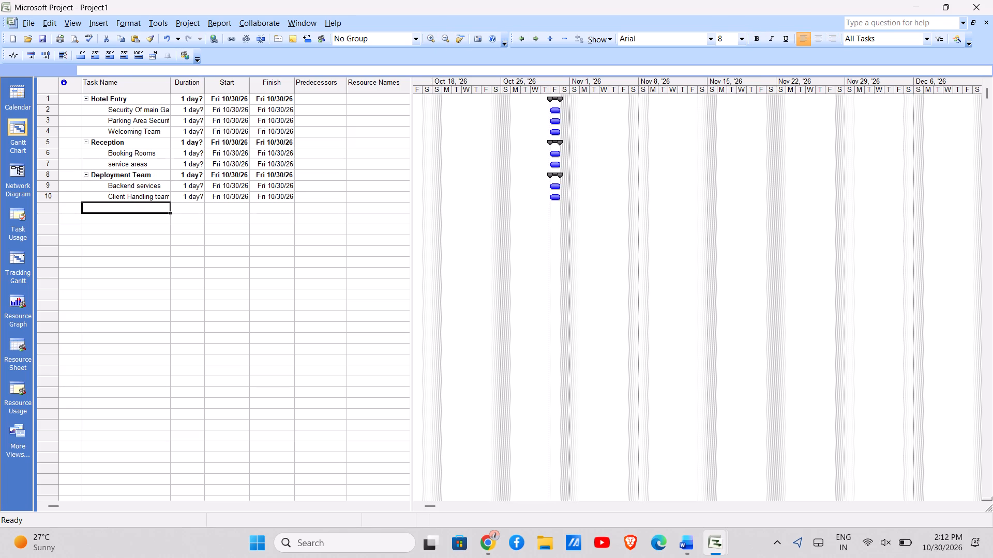
{"action": "left_click", "coordinate": [125, 206]}
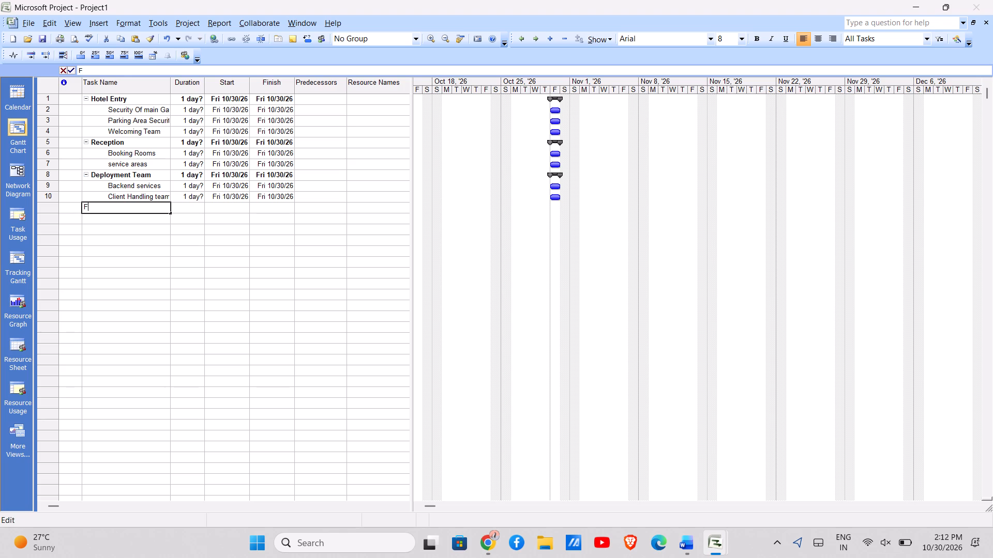
{"action": "key", "text": "BackSpace"}
{"action": "key", "text": "BackSpace"}
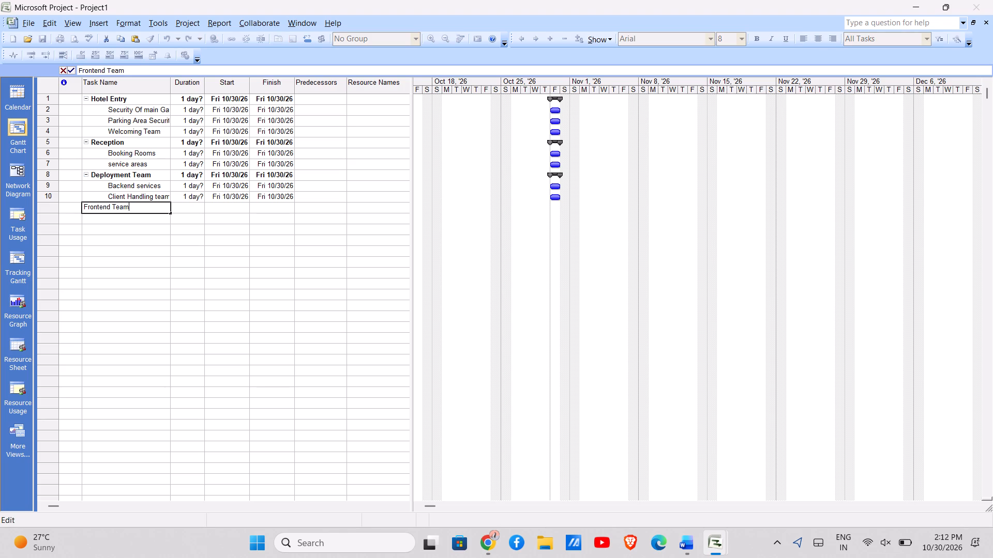
{"action": "key", "text": "Return"}
{"action": "left_click", "coordinate": [119, 206]}
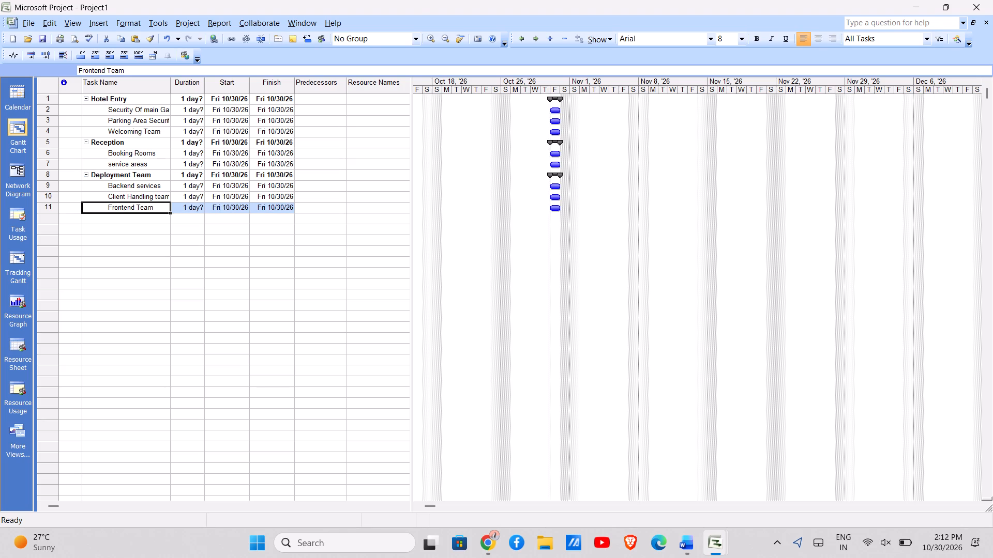
{"action": "left_click", "coordinate": [521, 41]}
{"action": "left_click", "coordinate": [98, 218]}
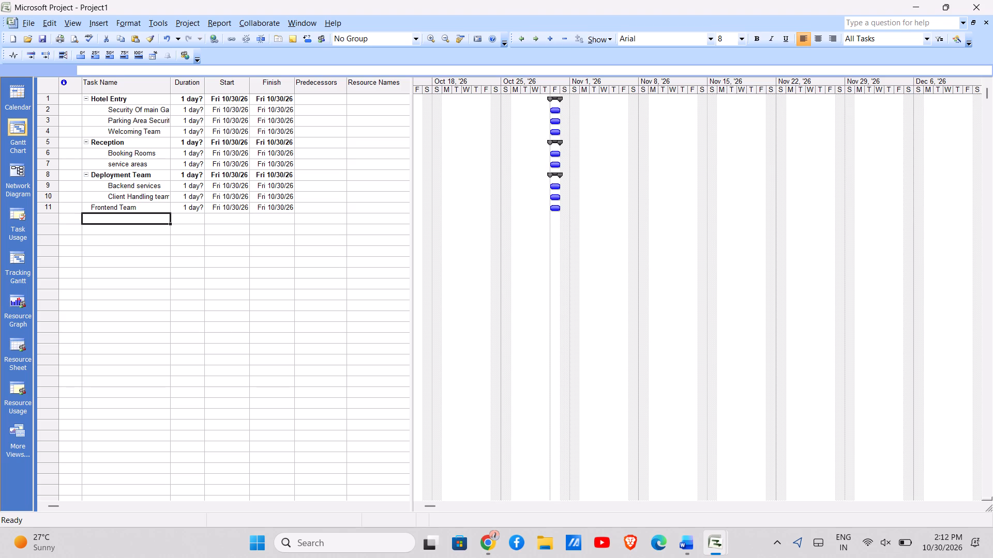
Add a "Client facing side" task in row 12, below Frontend Team.
{"action": "left_click", "coordinate": [98, 218]}
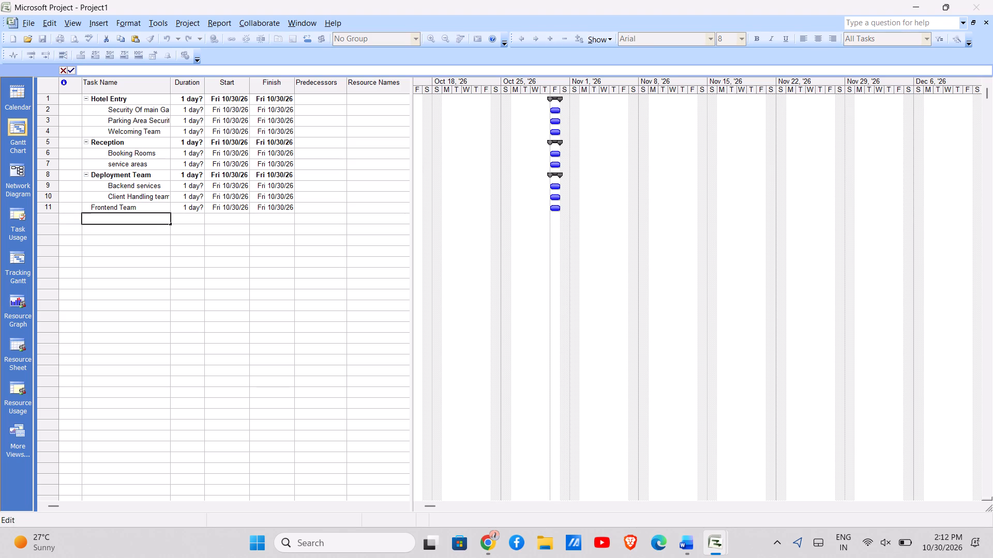
{"action": "key", "text": "d"}
{"action": "key", "text": "BackSpace"}
{"action": "key", "text": "BackSpace"}
{"action": "key", "text": "BackSpace"}
{"action": "key", "text": "BackSpace"}
{"action": "key", "text": "Return"}
Switch to the CA-2 Section A question document in Word and review the Hotel Booking and Guest Services System requirements.
{"action": "key", "text": "alt+Tab"}
{"action": "key", "text": "alt+Right"}
{"action": "key", "text": "alt+Right"}
{"action": "key", "text": "alt+Left"}
{"action": "key", "text": "alt+Left"}
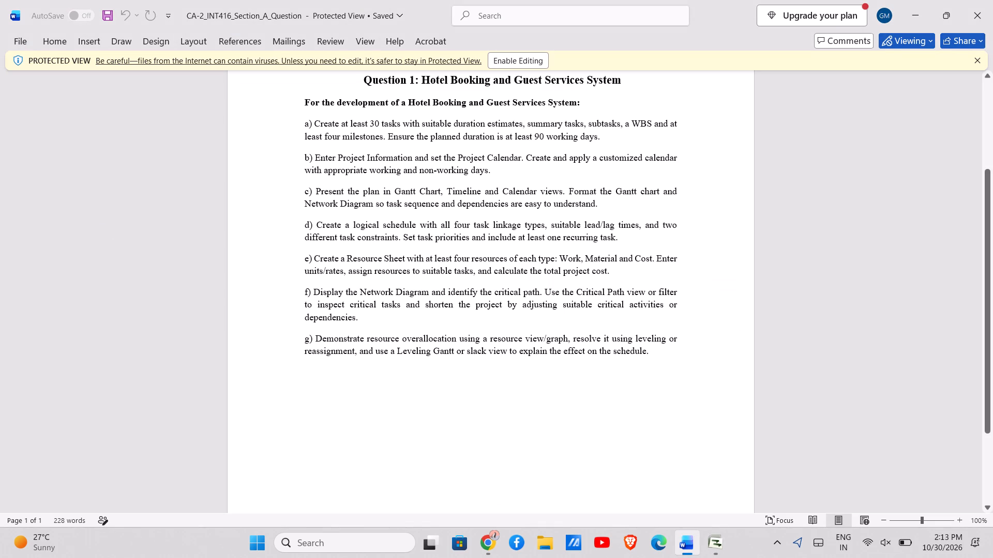
{"action": "scroll", "coordinate": [460, 138], "scroll_direction": "up", "scroll_amount": 1}
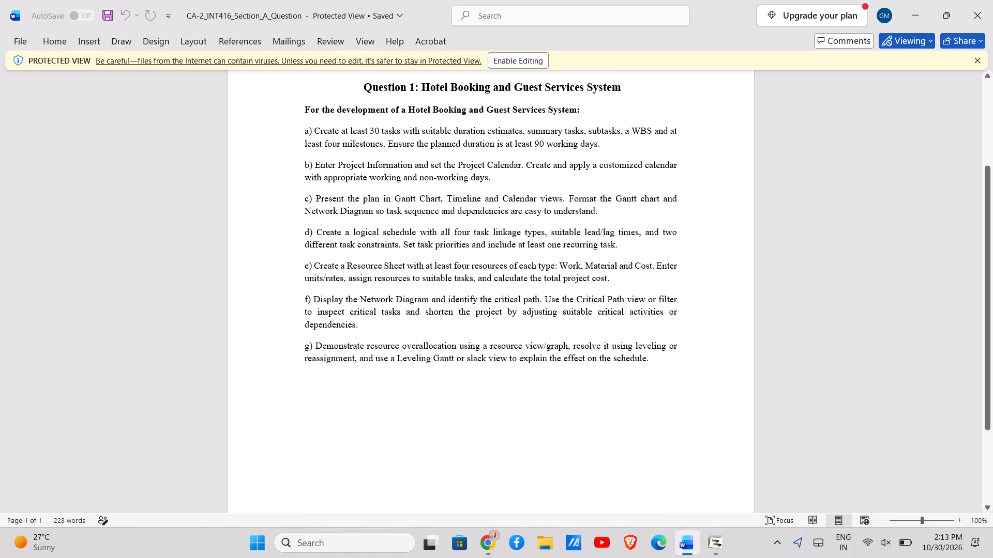
{"action": "scroll", "coordinate": [460, 138], "scroll_direction": "up", "scroll_amount": 2}
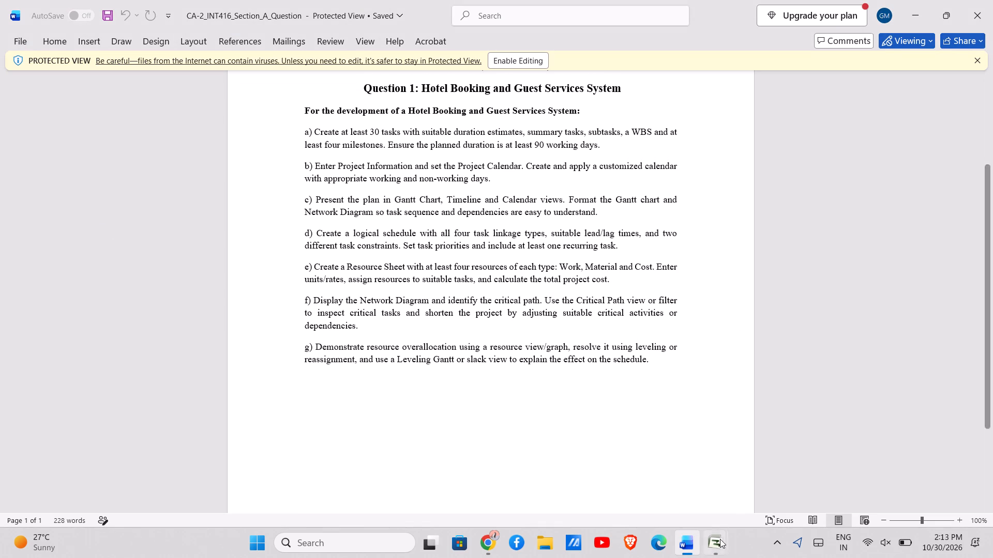
Switch back to Microsoft Project and rename the row 12 task as "client facing side", without the stray backslash.
{"action": "left_click", "coordinate": [649, 468]}
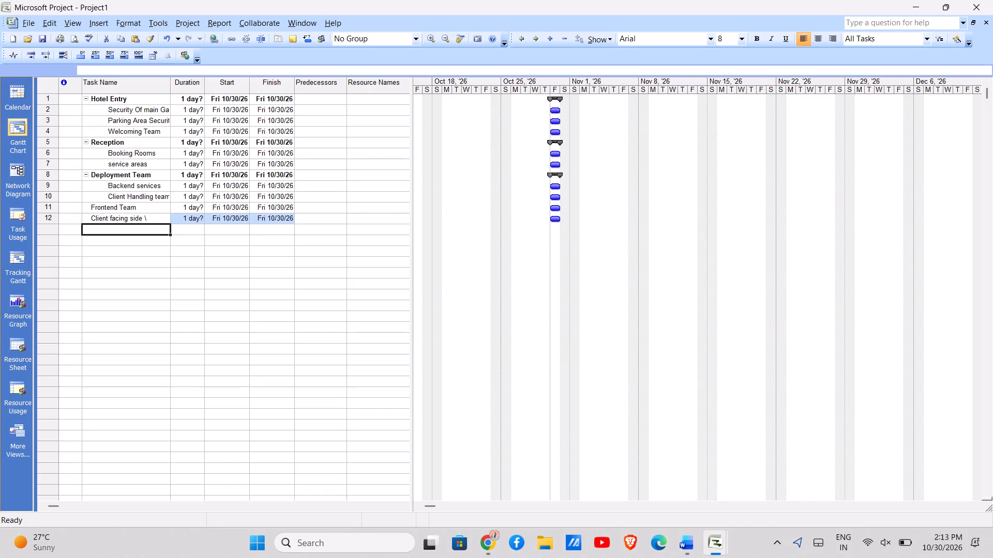
{"action": "left_click", "coordinate": [142, 234]}
{"action": "left_click", "coordinate": [149, 216]}
{"action": "left_click", "coordinate": [149, 216]}
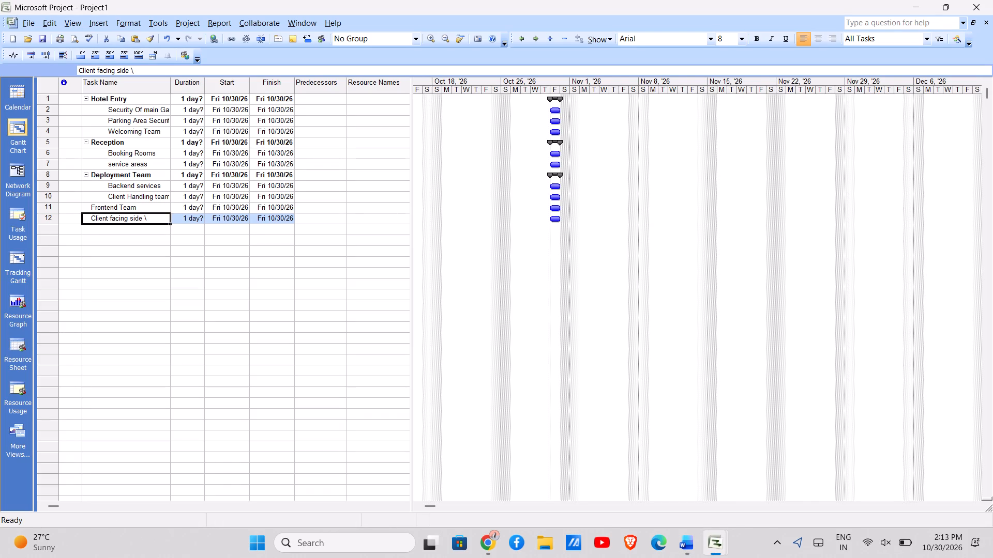
{"action": "key", "text": "BackSpace"}
{"action": "type", "text": "client facing side"}
{"action": "key", "text": "Return"}
Indent the "client facing side" task to make it a subtask of Frontend Team.
{"action": "left_click", "coordinate": [91, 217]}
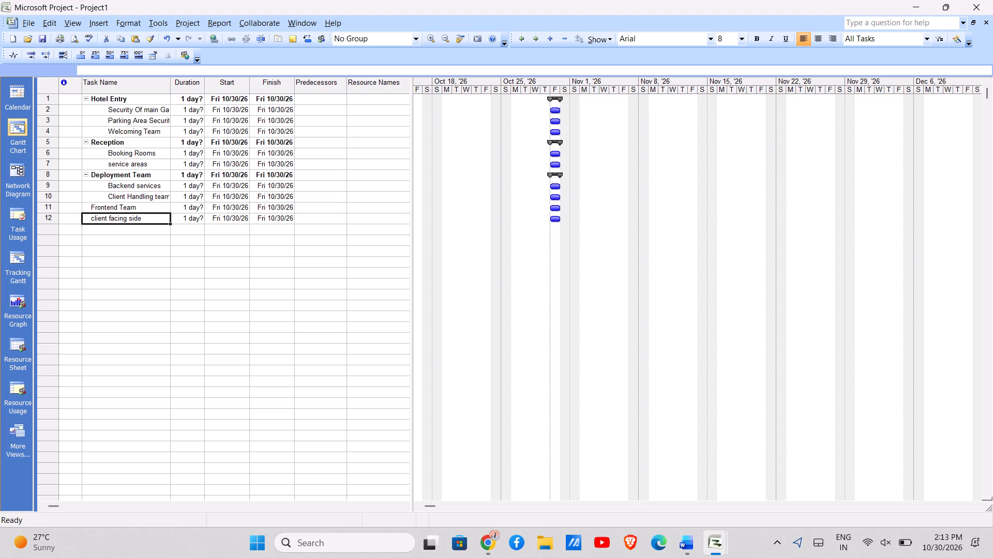
{"action": "left_click", "coordinate": [533, 37]}
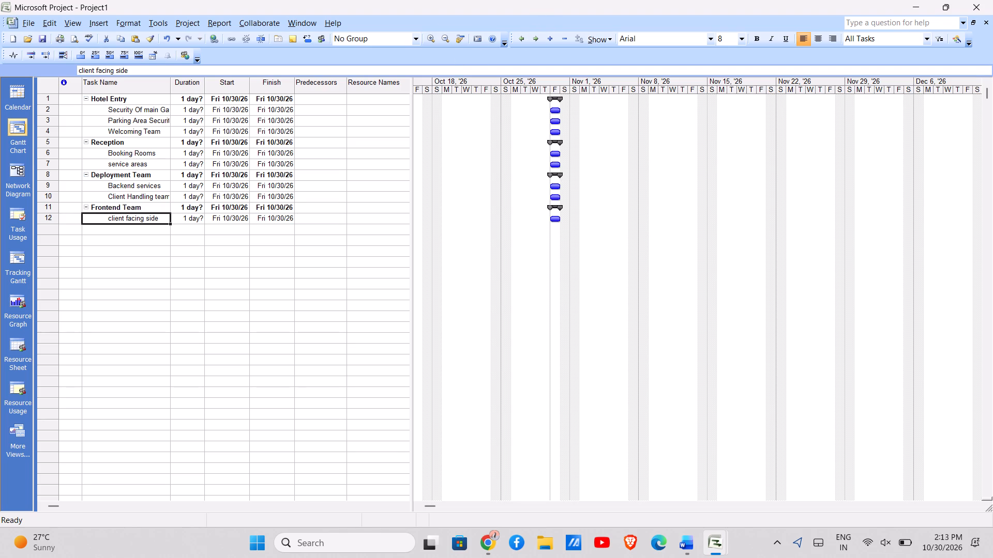
Select the Resource Names cell of the Frontend Team summary task.
{"action": "left_click", "coordinate": [369, 210]}
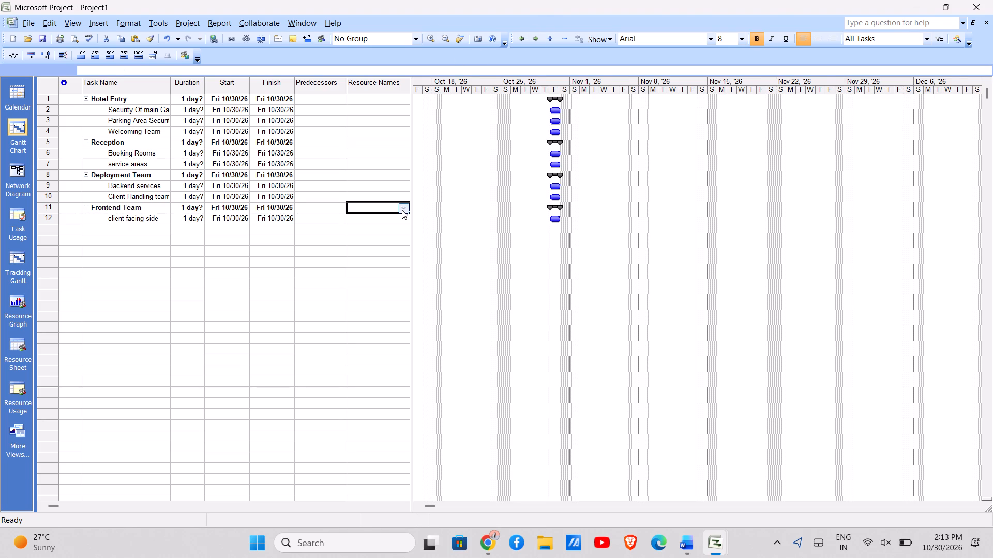
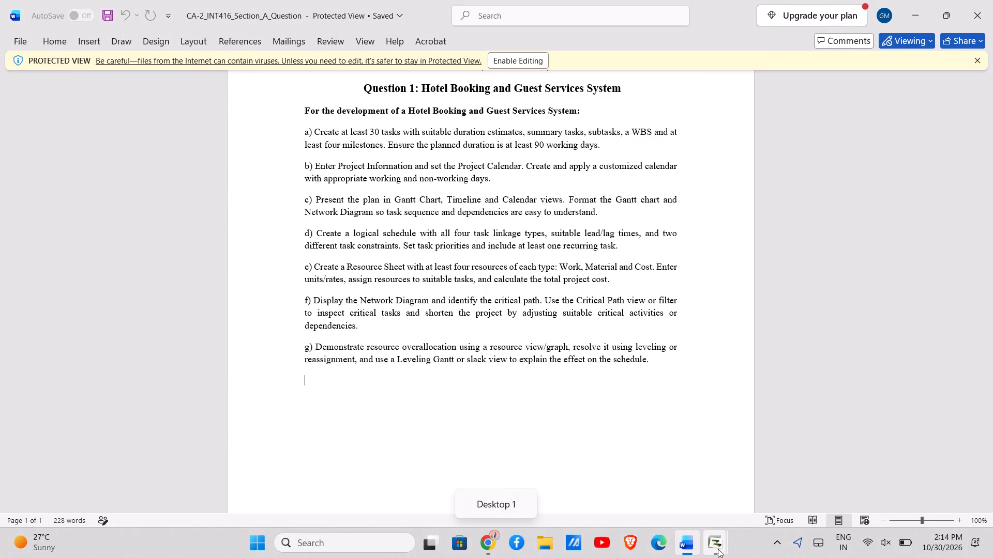
Switch back to Microsoft Project and add a "Cliend Handling Team" task in row 13, below "client facing side".
{"action": "left_click", "coordinate": [658, 484]}
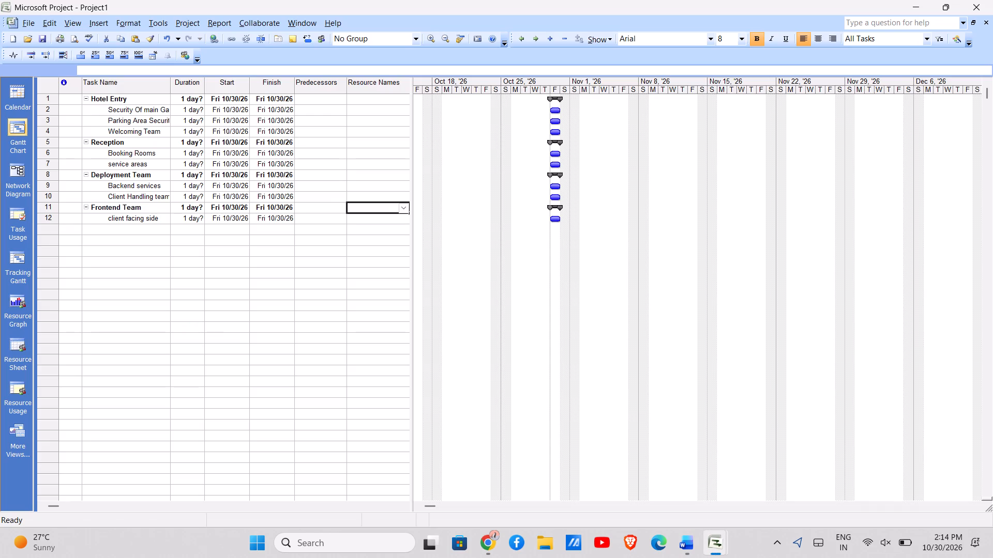
{"action": "left_click", "coordinate": [327, 206]}
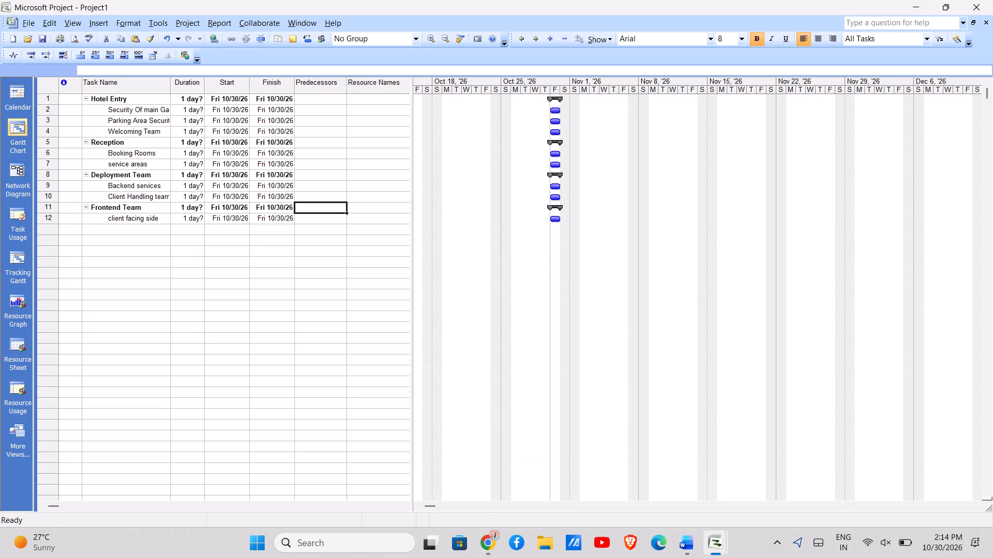
{"action": "left_click", "coordinate": [323, 249]}
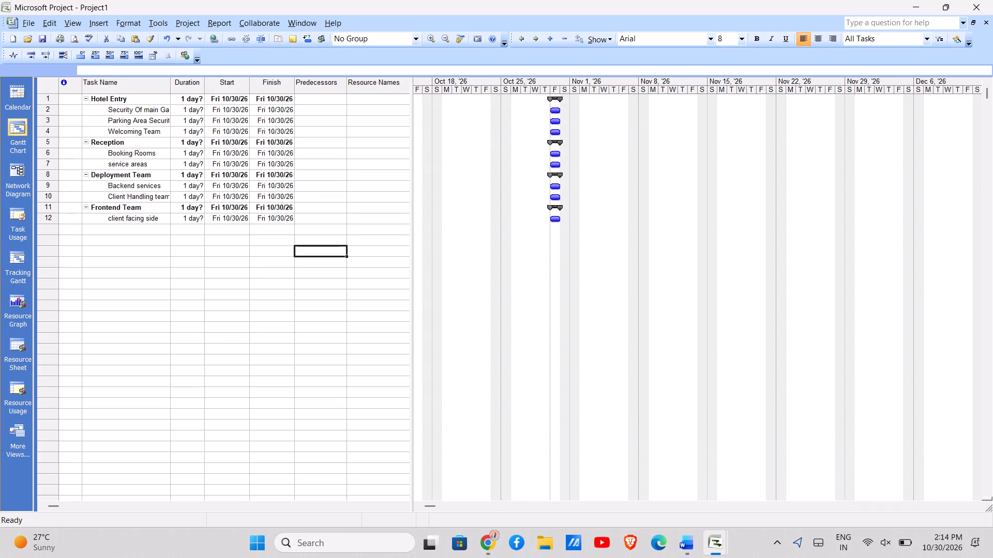
{"action": "left_click", "coordinate": [119, 234]}
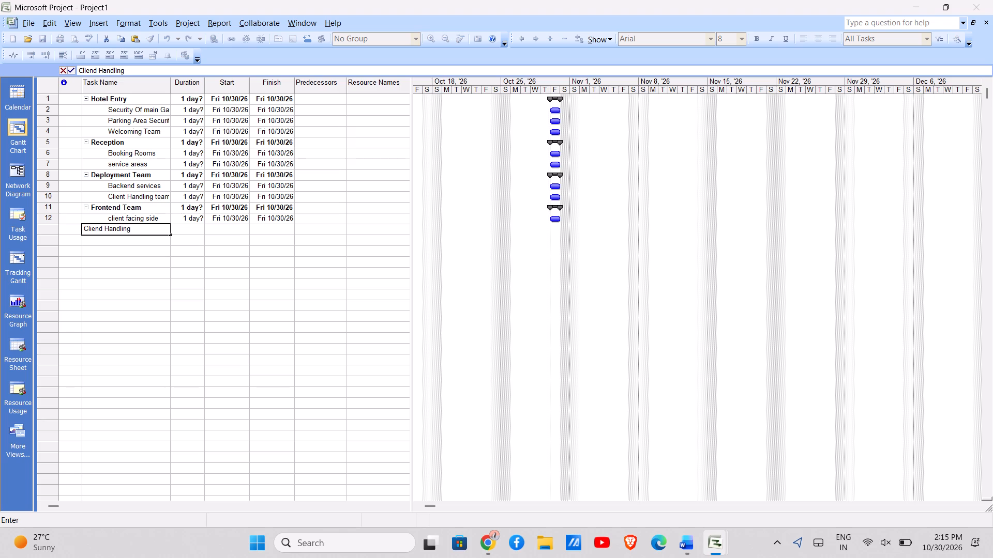
{"action": "key", "text": "Return"}
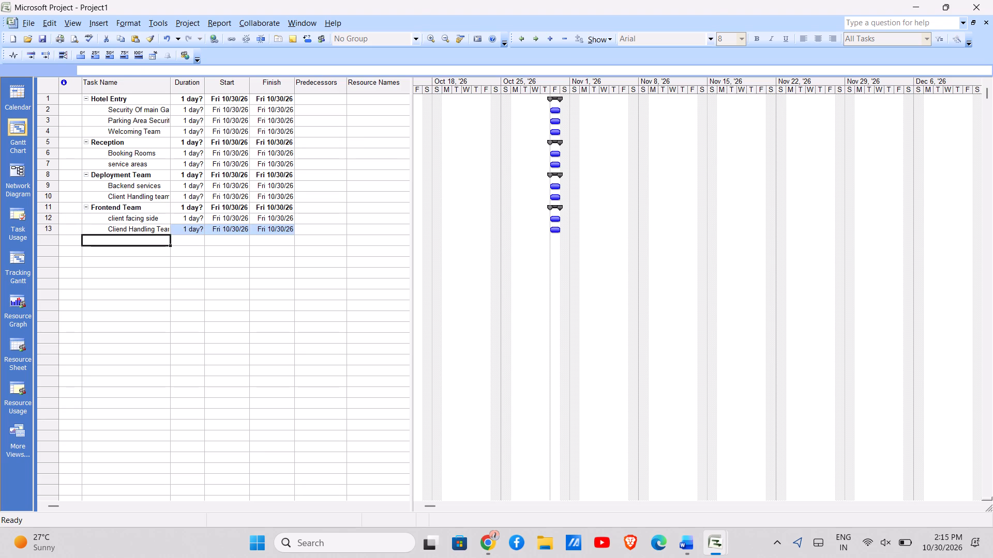
Add a task named "Error Bugging Team" in row 14, below the Cliend Handling Team task.
{"action": "left_click", "coordinate": [109, 238]}
{"action": "scroll", "coordinate": [109, 238], "scroll_direction": "up", "scroll_amount": 1}
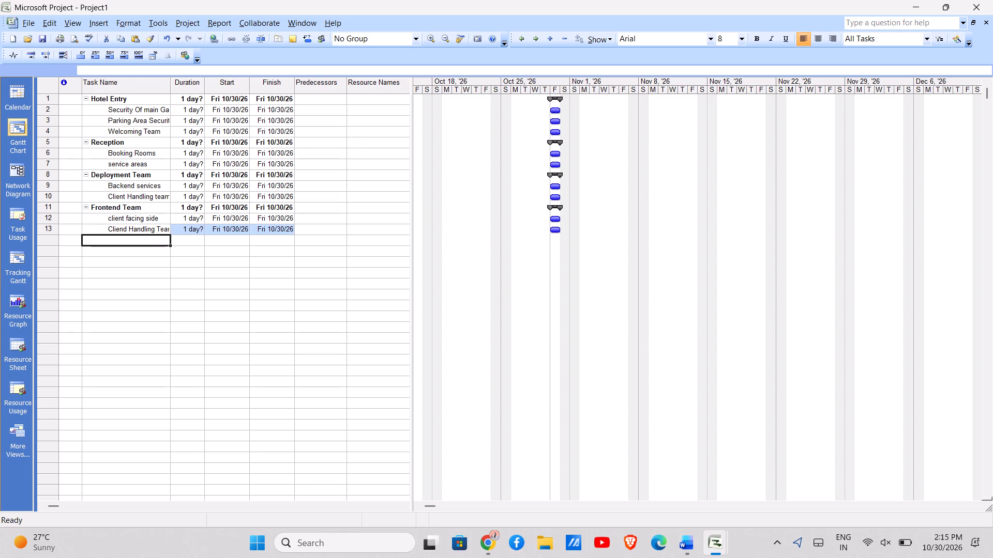
{"action": "scroll", "coordinate": [109, 238], "scroll_direction": "up", "scroll_amount": 1}
{"action": "scroll", "coordinate": [109, 238], "scroll_direction": "down", "scroll_amount": 2}
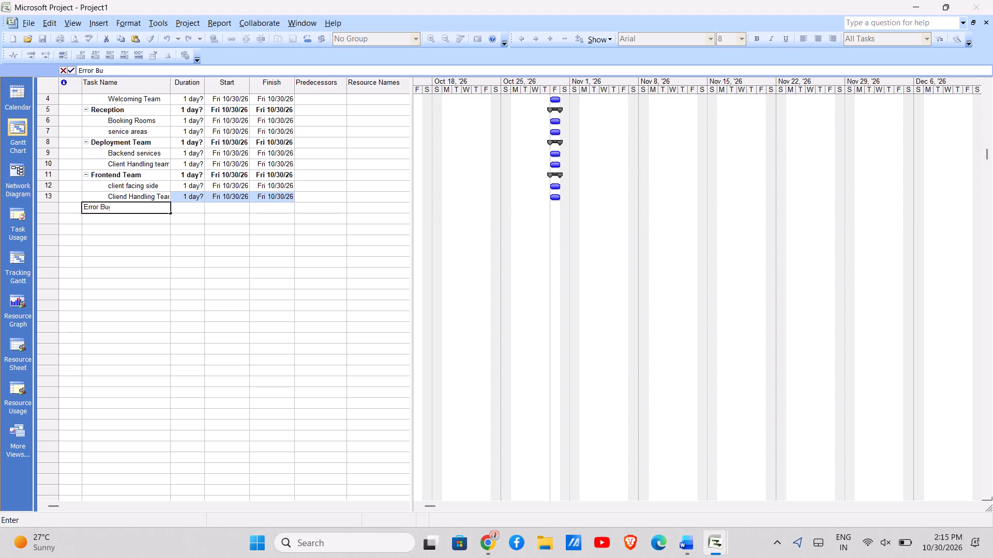
{"action": "key", "text": "BackSpace"}
{"action": "key", "text": "Return"}
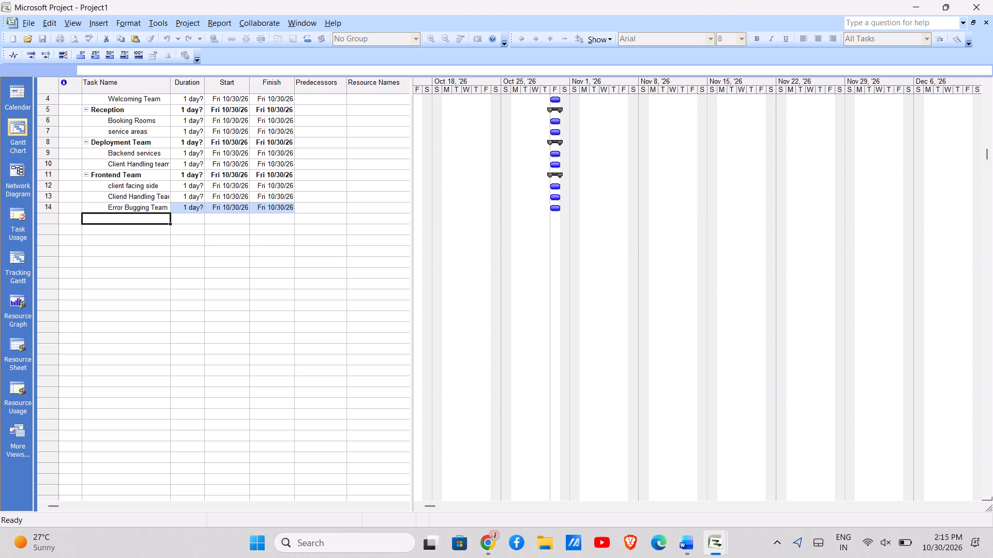
Outdent the "Error Bugging Team" task to the same outline level as Frontend Team.
{"action": "left_click", "coordinate": [144, 211]}
{"action": "left_click", "coordinate": [137, 205]}
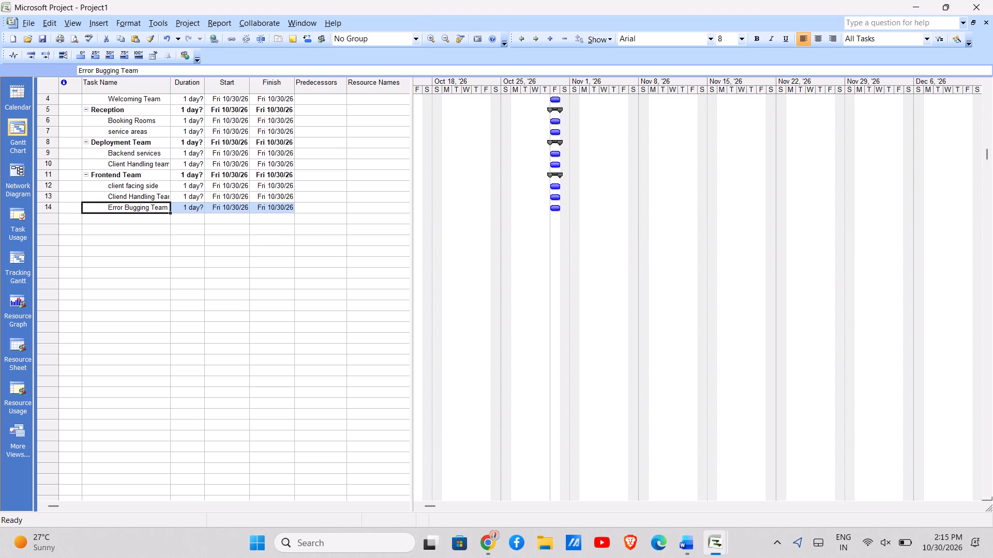
{"action": "left_click", "coordinate": [518, 33]}
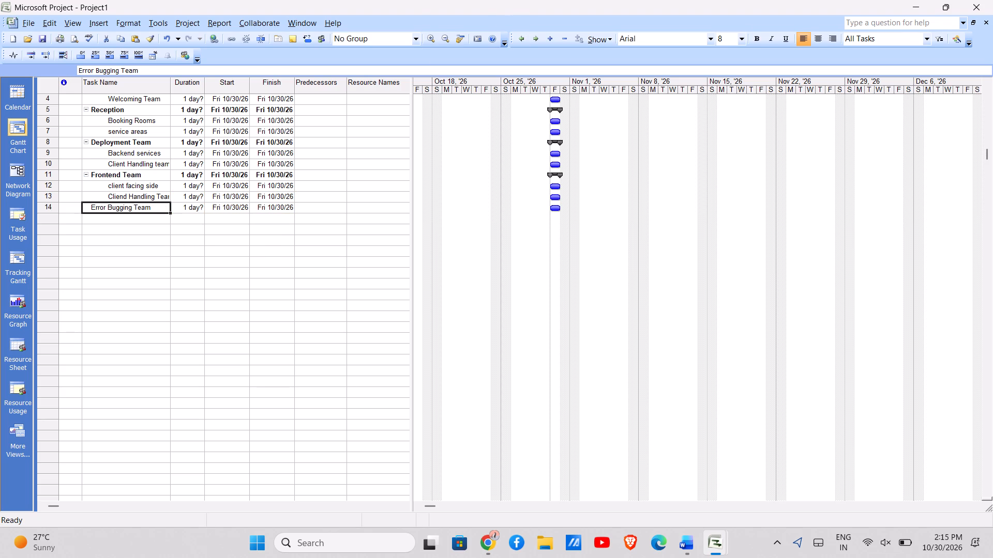
Add a task named "error facing on the side of client" in row 15, below Error Bugging Team.
{"action": "left_click", "coordinate": [147, 219]}
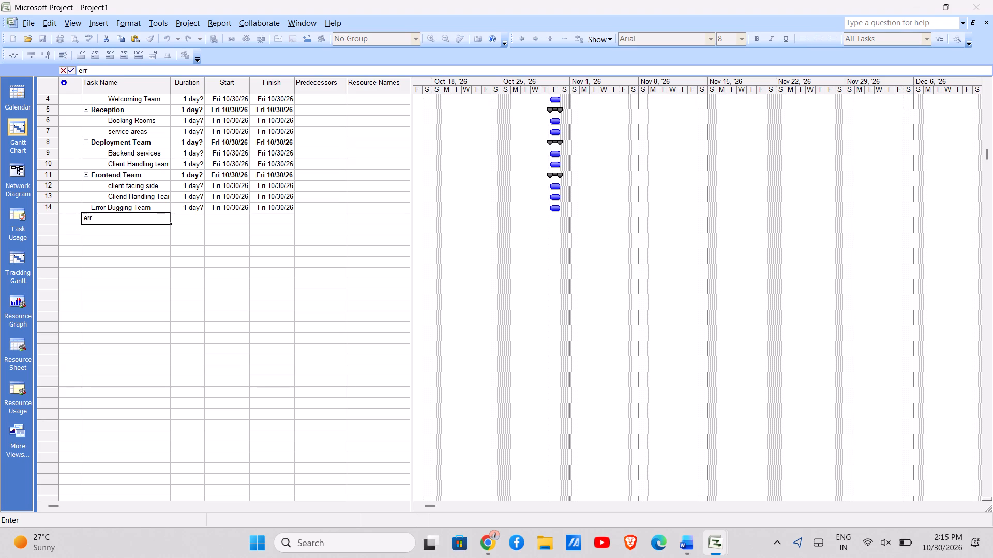
{"action": "key", "text": "BackSpace"}
{"action": "key", "text": "BackSpace"}
{"action": "key", "text": "BackSpace"}
{"action": "type", "text": "r facing on the side of clientg"}
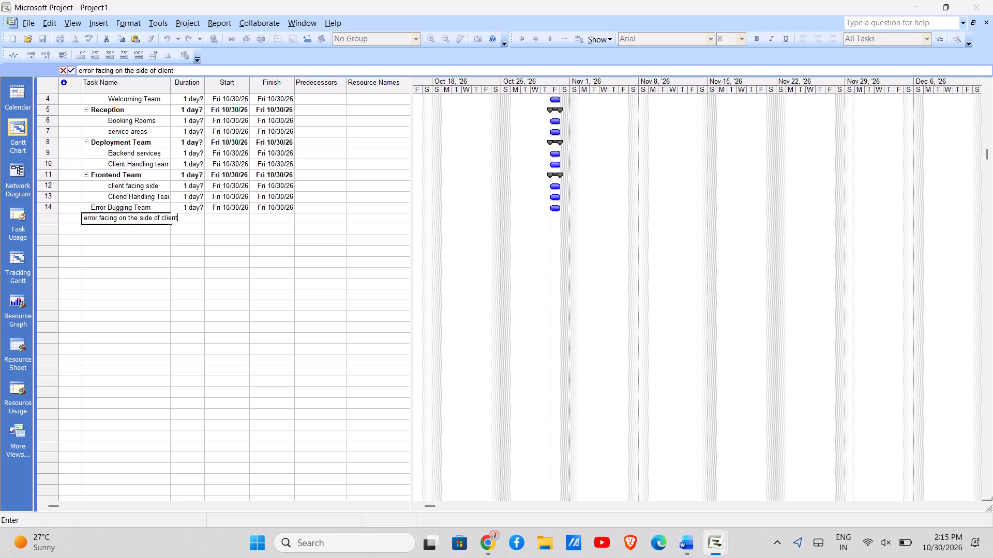
{"action": "key", "text": "BackSpace"}
{"action": "key", "text": "Return"}
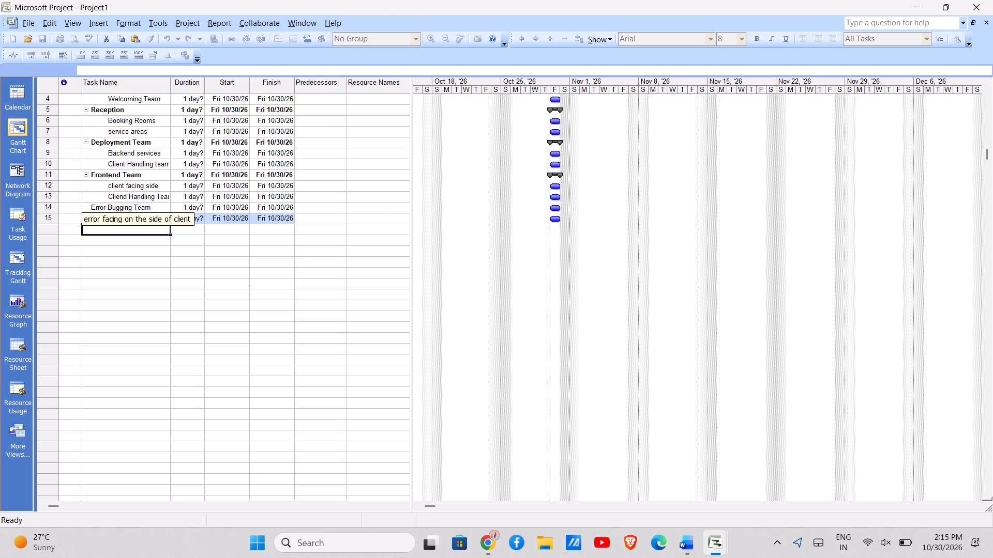
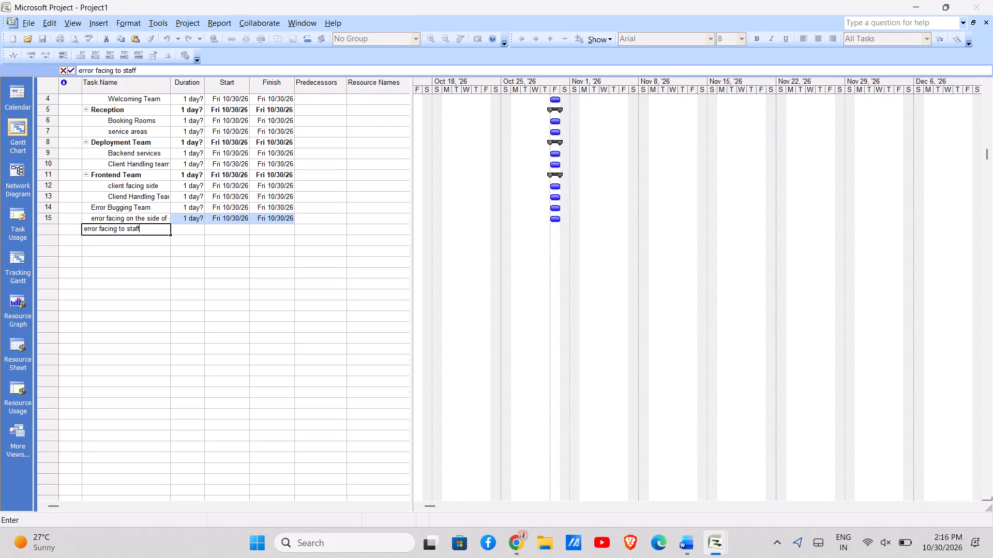
Finish the row 16 task name as "error facing to staff of the hotel", below "error facing on the side of client".
{"action": "key", "text": "space"}
{"action": "type", "text": "of the hotel"}
{"action": "key", "text": "Return"}
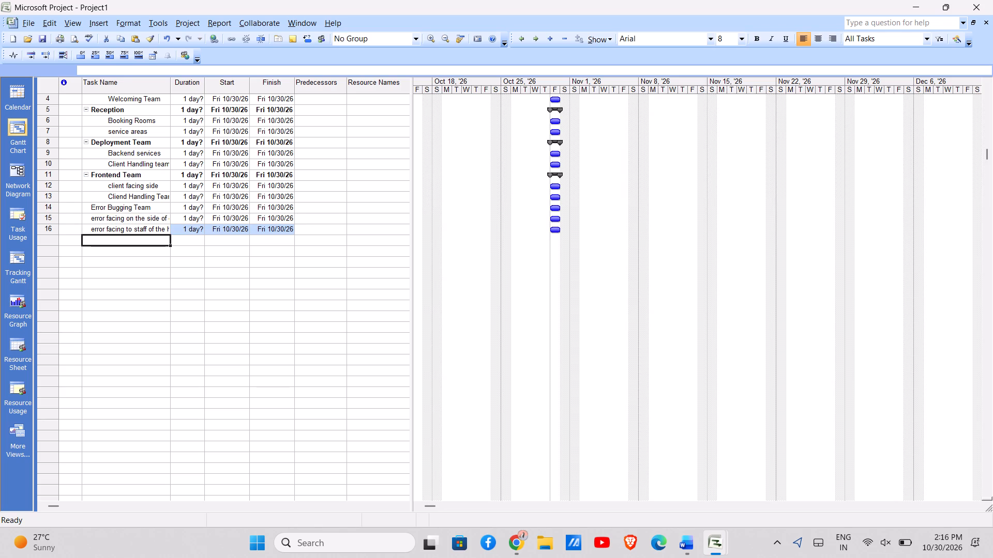
Indent the two error facing tasks in rows 15 and 16 as subtasks of Error Bugging Team.
{"action": "left_click_drag", "start_coordinate": [84, 215], "coordinate": [629, 56]}
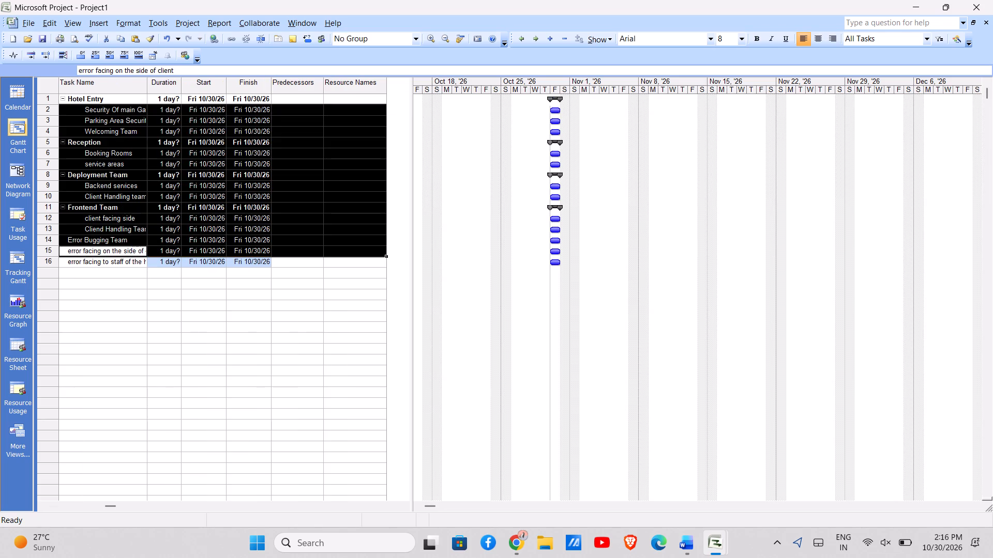
{"action": "left_click_drag", "start_coordinate": [629, 56], "coordinate": [321, 190]}
{"action": "left_click", "coordinate": [321, 190]}
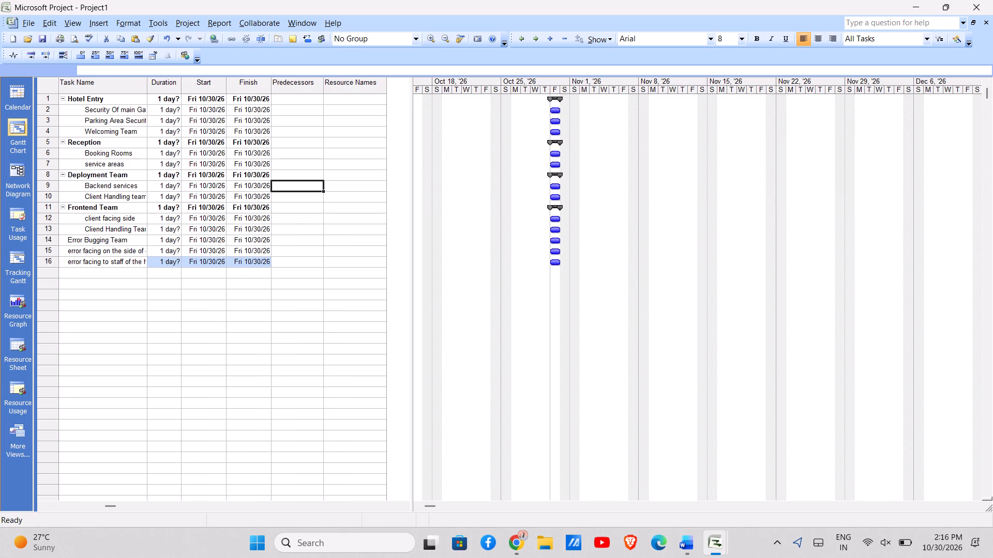
{"action": "left_click_drag", "start_coordinate": [63, 250], "coordinate": [110, 260]}
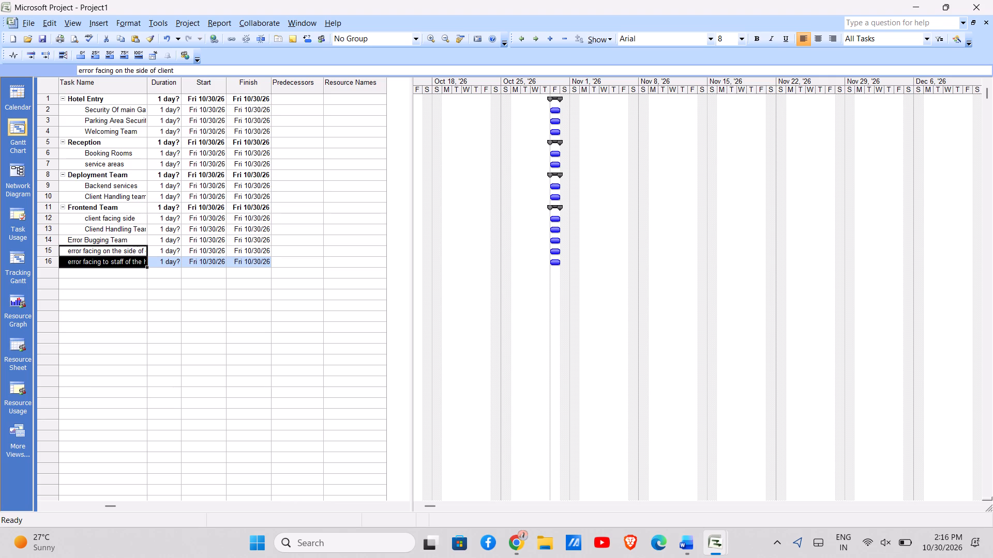
{"action": "left_click_drag", "start_coordinate": [110, 260], "coordinate": [113, 261]}
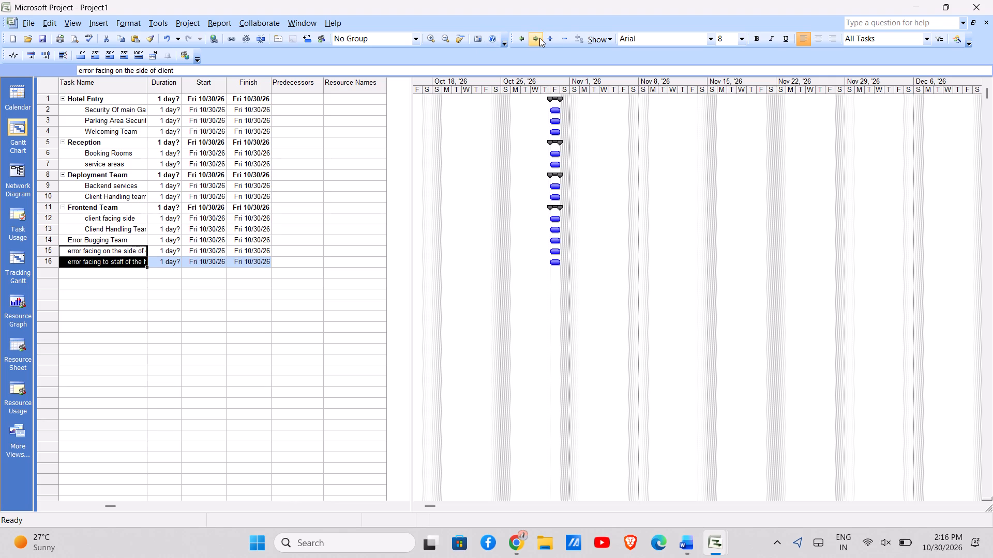
{"action": "left_click", "coordinate": [536, 38]}
{"action": "scroll", "coordinate": [195, 228], "scroll_direction": "right", "scroll_amount": 1}
{"action": "left_click", "coordinate": [262, 257]}
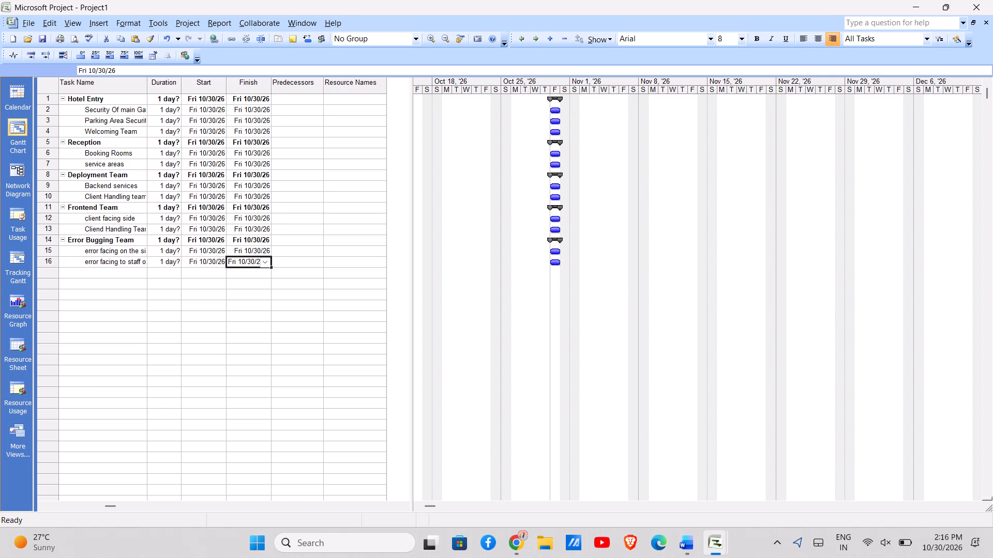
Assign the Backend Engineer Dev resource to the Deployment Team summary task and its Backend services subtask.
{"action": "left_click", "coordinate": [364, 172]}
{"action": "left_click", "coordinate": [379, 178]}
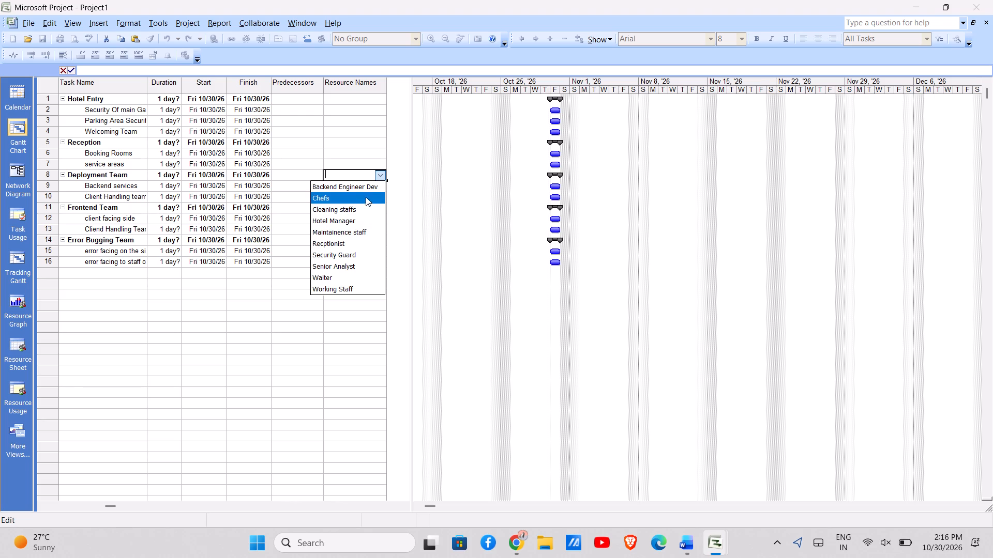
{"action": "left_click", "coordinate": [354, 188]}
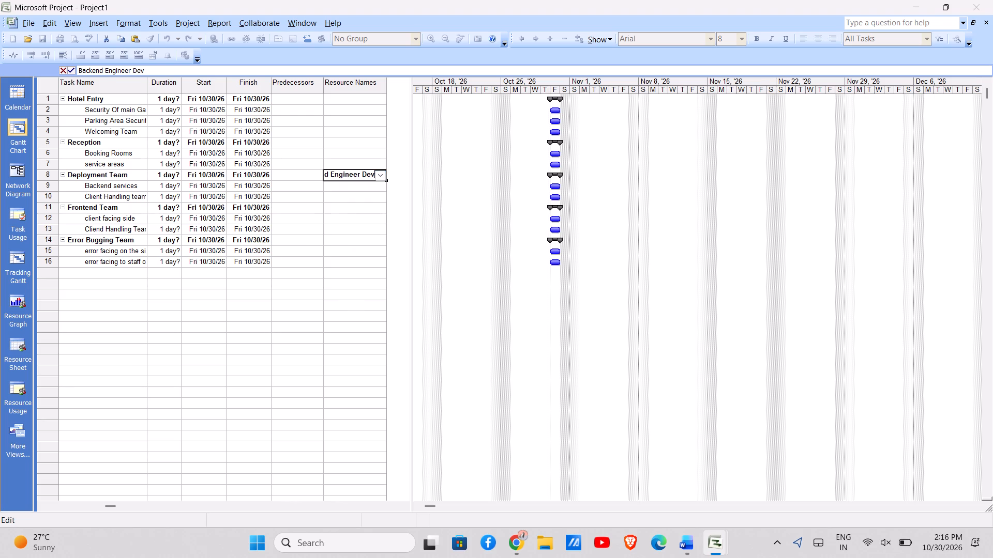
{"action": "left_click", "coordinate": [362, 185]}
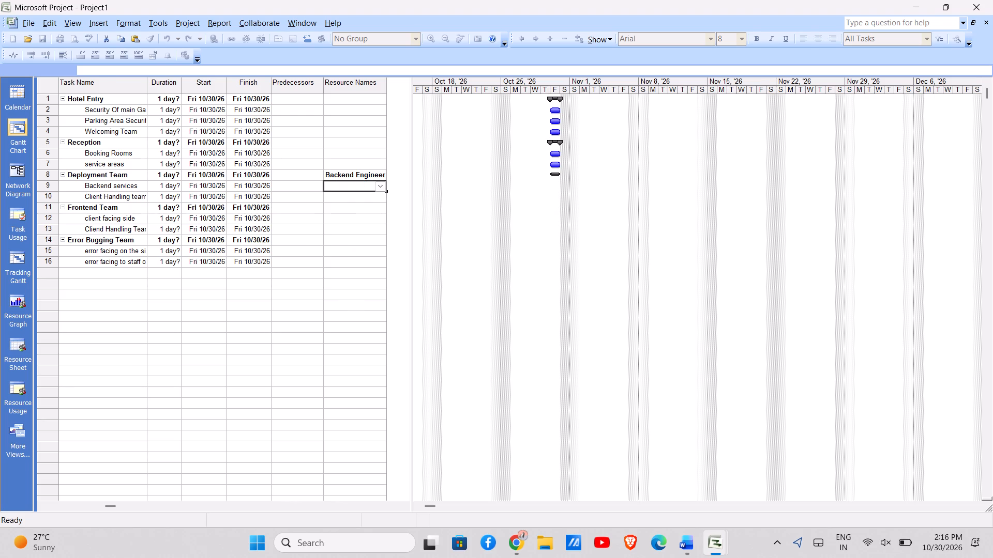
{"action": "left_click", "coordinate": [382, 185]}
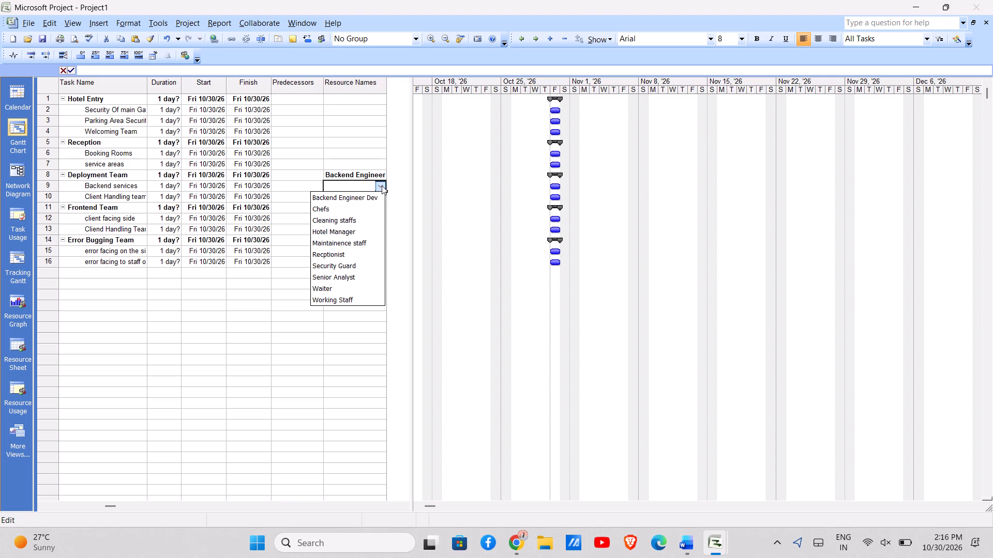
{"action": "left_click", "coordinate": [350, 199]}
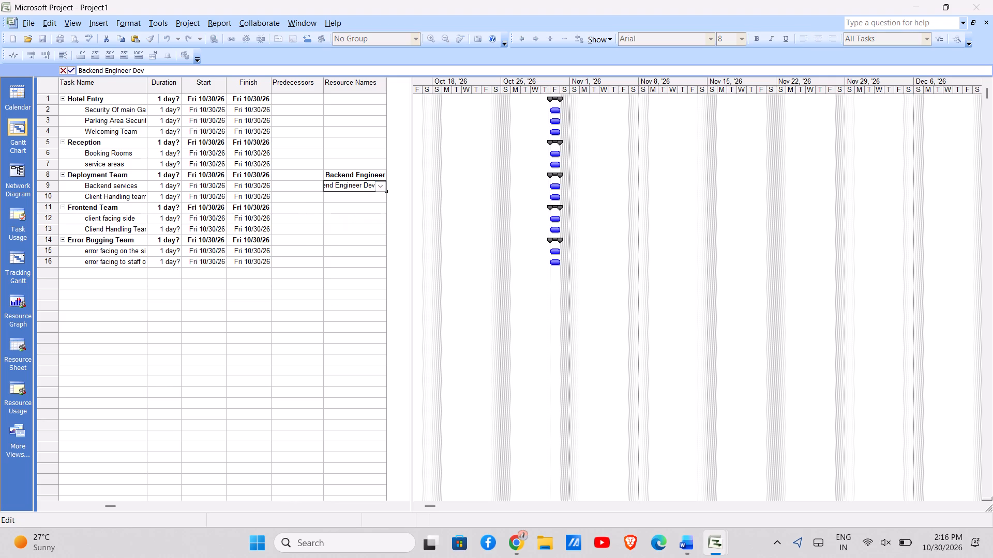
{"action": "left_click", "coordinate": [363, 355]}
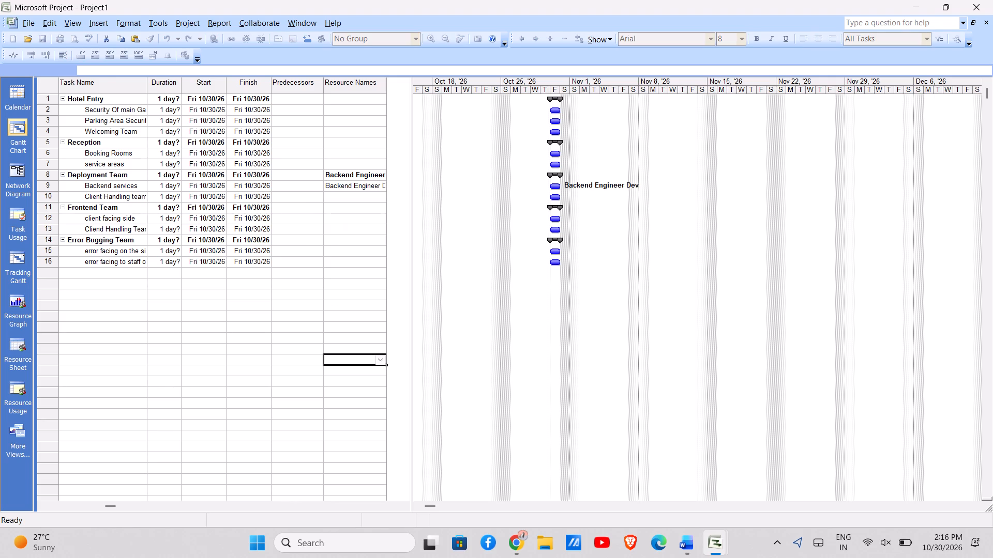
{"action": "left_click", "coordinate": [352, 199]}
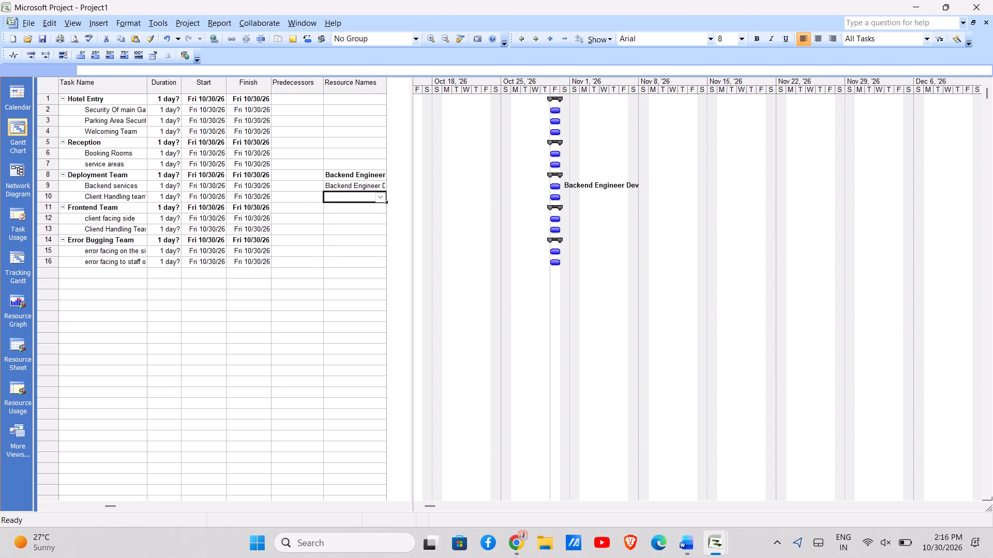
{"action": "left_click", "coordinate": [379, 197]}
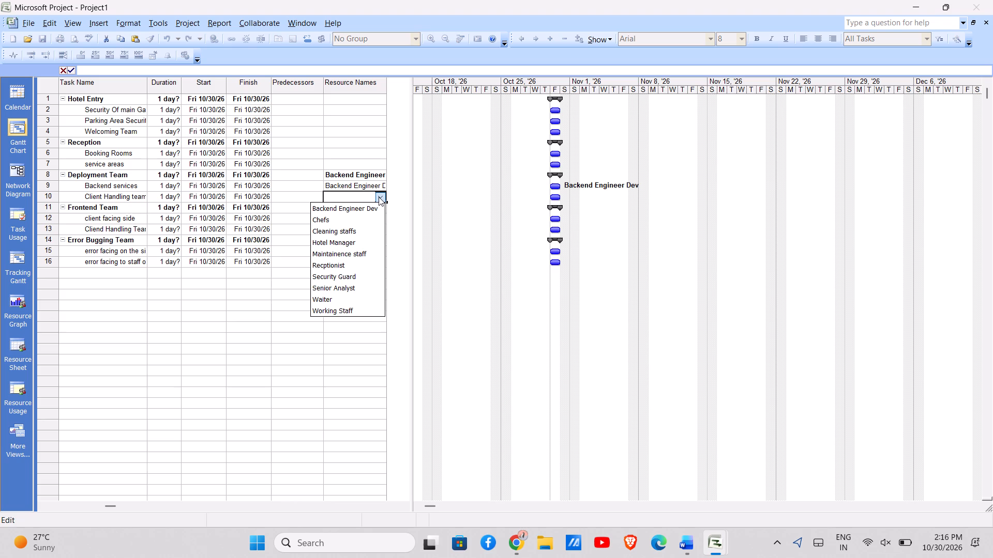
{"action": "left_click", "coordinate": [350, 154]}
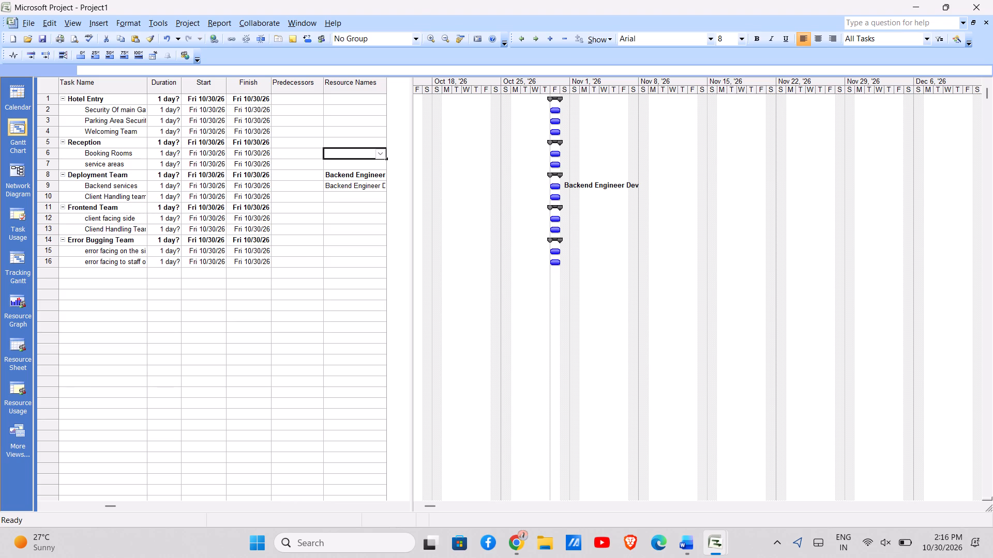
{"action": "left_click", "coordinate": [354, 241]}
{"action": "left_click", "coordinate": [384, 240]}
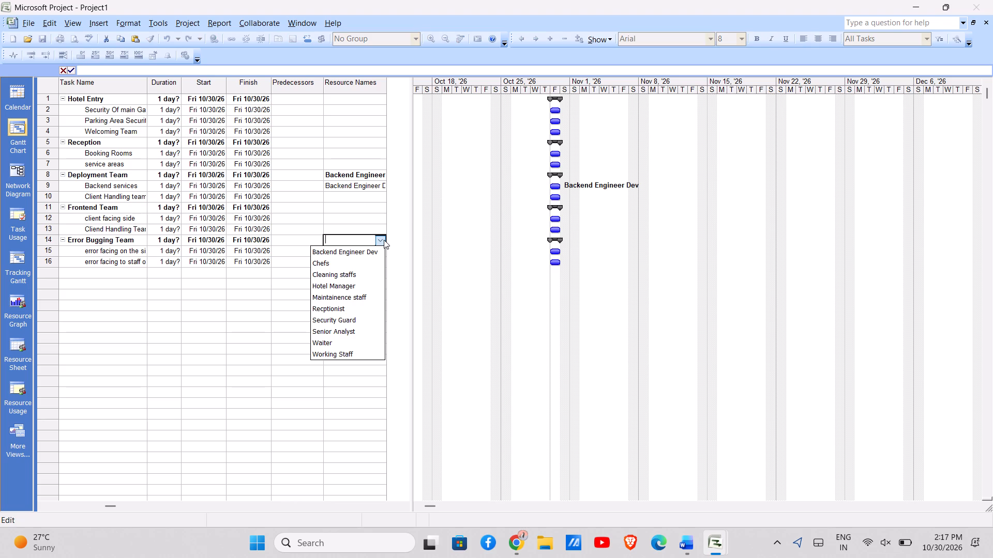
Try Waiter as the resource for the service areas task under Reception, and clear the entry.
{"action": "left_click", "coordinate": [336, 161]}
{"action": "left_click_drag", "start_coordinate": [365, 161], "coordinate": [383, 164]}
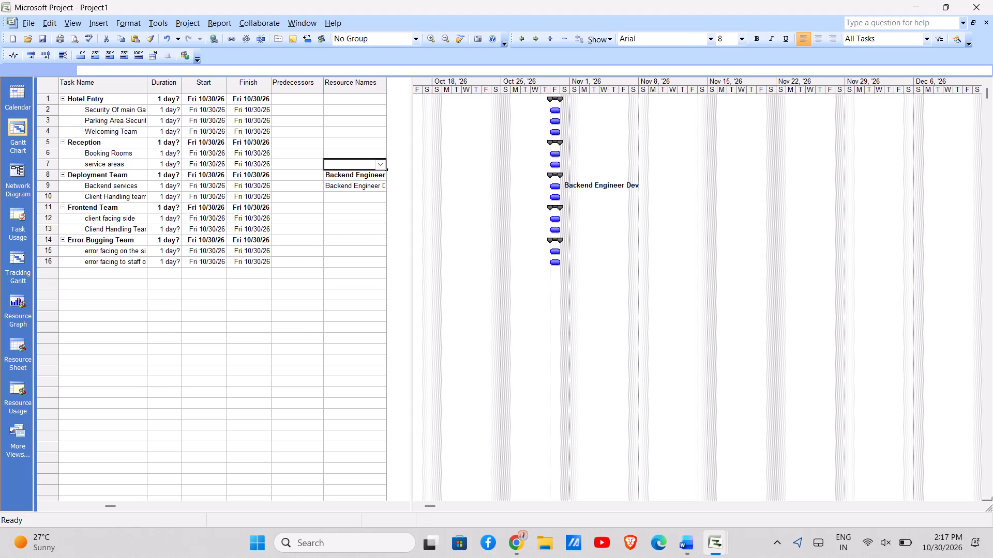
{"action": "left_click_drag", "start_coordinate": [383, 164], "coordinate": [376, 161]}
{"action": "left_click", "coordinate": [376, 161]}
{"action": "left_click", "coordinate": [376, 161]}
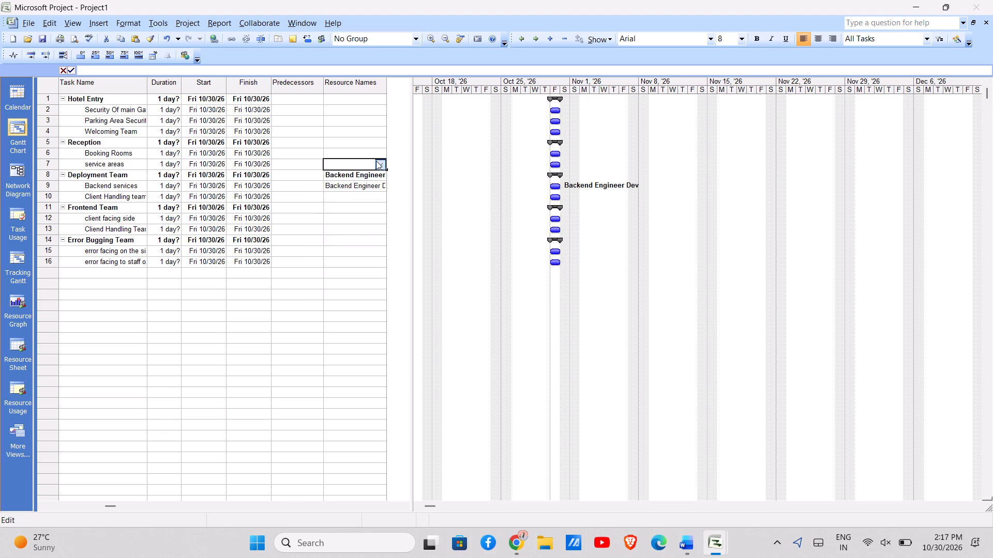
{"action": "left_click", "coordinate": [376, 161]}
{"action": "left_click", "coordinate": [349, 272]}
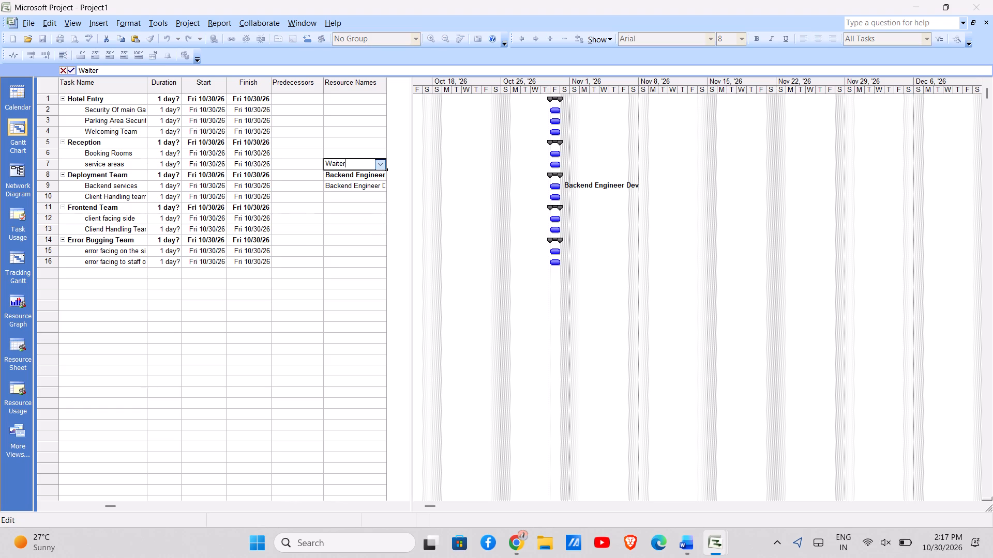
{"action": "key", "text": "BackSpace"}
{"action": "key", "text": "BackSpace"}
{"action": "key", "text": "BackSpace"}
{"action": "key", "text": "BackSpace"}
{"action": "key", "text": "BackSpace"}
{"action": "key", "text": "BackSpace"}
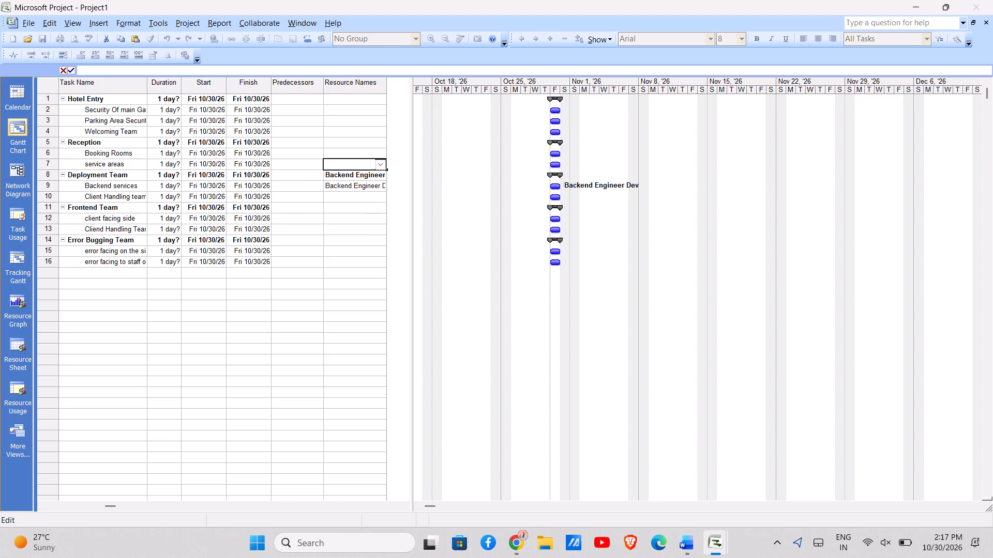
Assign the Working Staff resource to the service areas task under Reception.
{"action": "left_click", "coordinate": [382, 164]}
{"action": "left_click", "coordinate": [352, 283]}
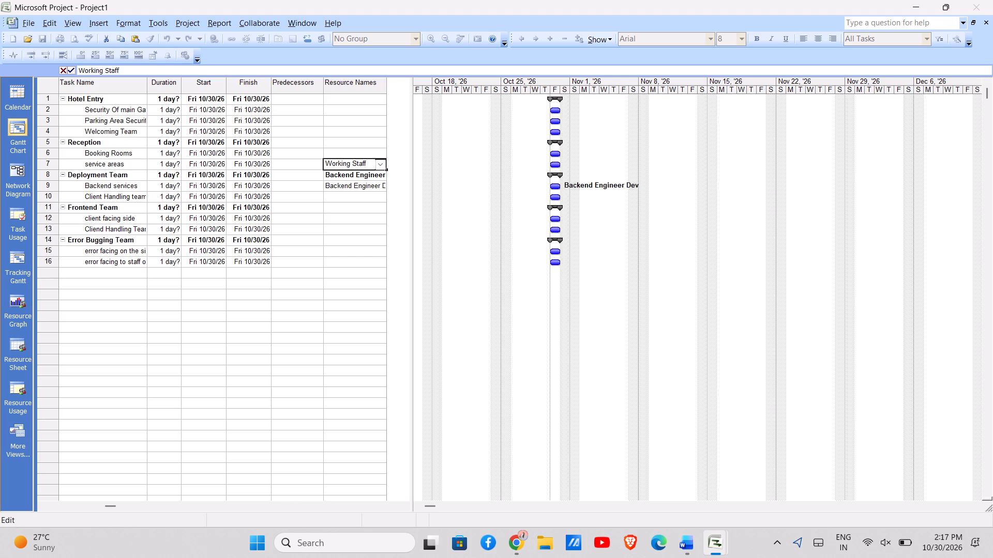
{"action": "left_click", "coordinate": [354, 135]}
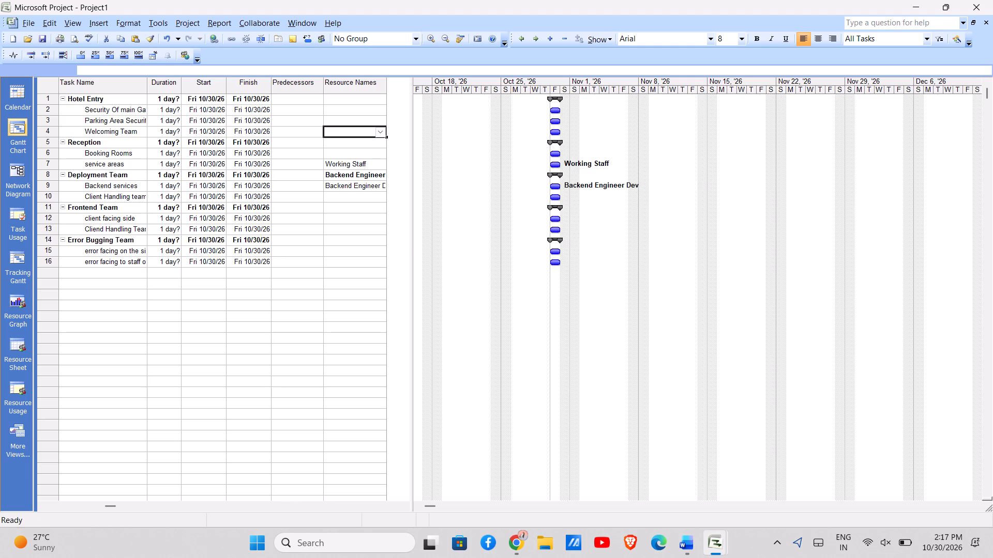
Switch to the CA-2_INT416_Section_A_Question document in Word and review the Question 1 requirements, including the resource part e.
{"action": "left_click", "coordinate": [82, 274]}
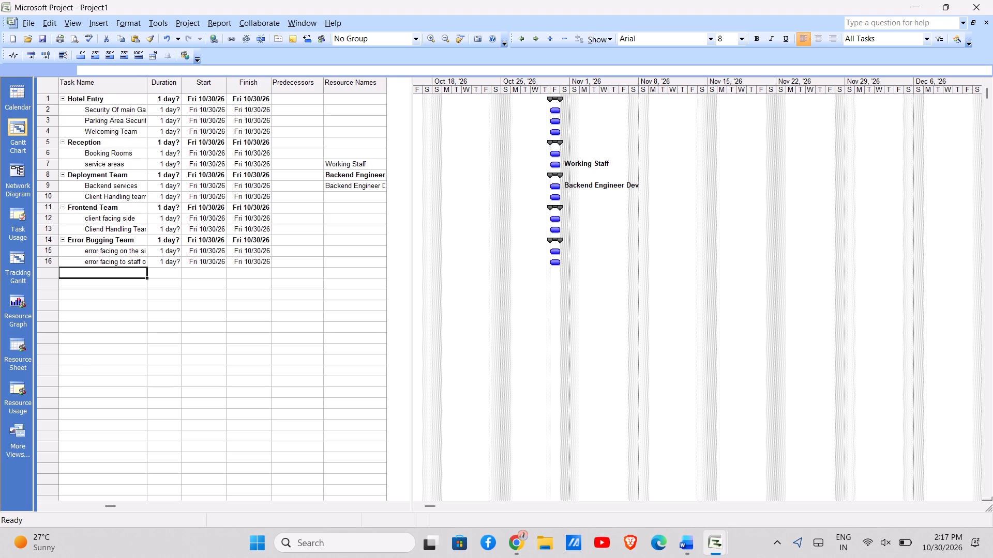
{"action": "key", "text": "alt+Tab"}
{"action": "key", "text": "alt+Right"}
{"action": "key", "text": "alt+Left"}
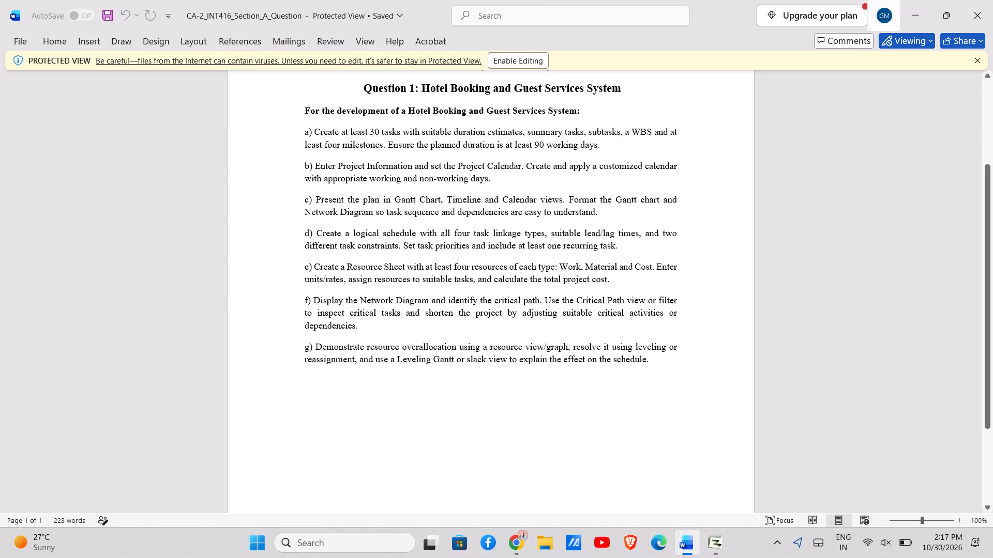
{"action": "key", "text": "x"}
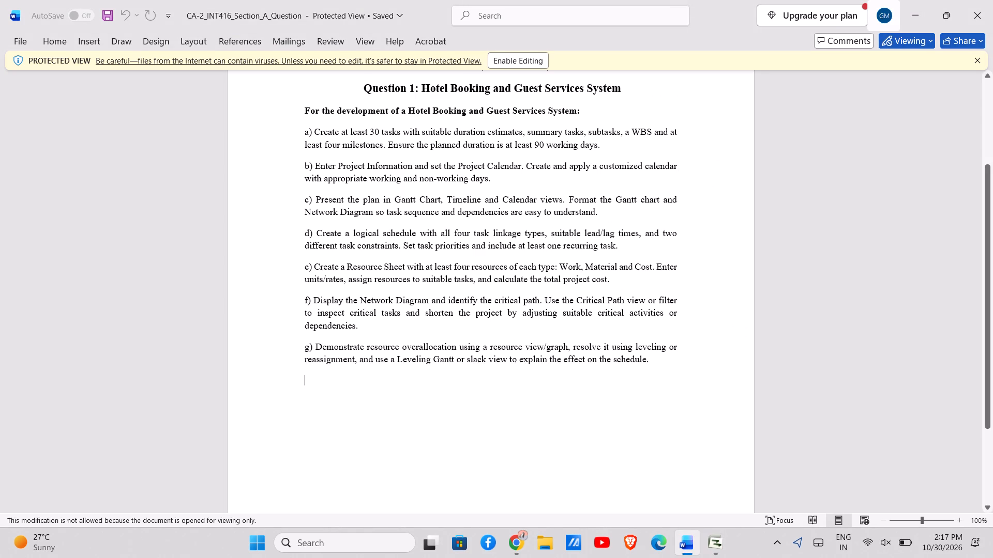
{"action": "left_click", "coordinate": [278, 274]}
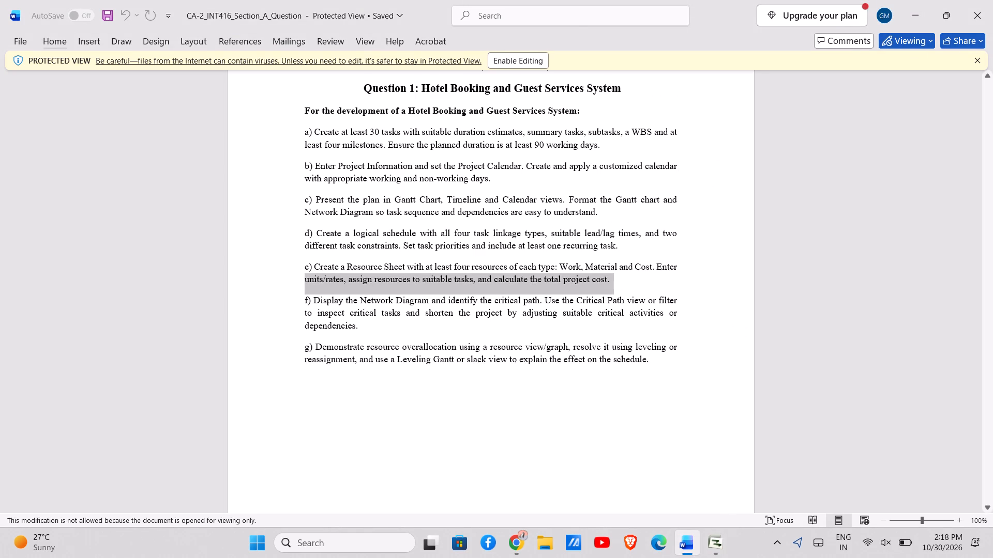
{"action": "left_click", "coordinate": [679, 242]}
{"action": "left_click_drag", "start_coordinate": [679, 242], "coordinate": [726, 331]}
{"action": "left_click", "coordinate": [726, 331]}
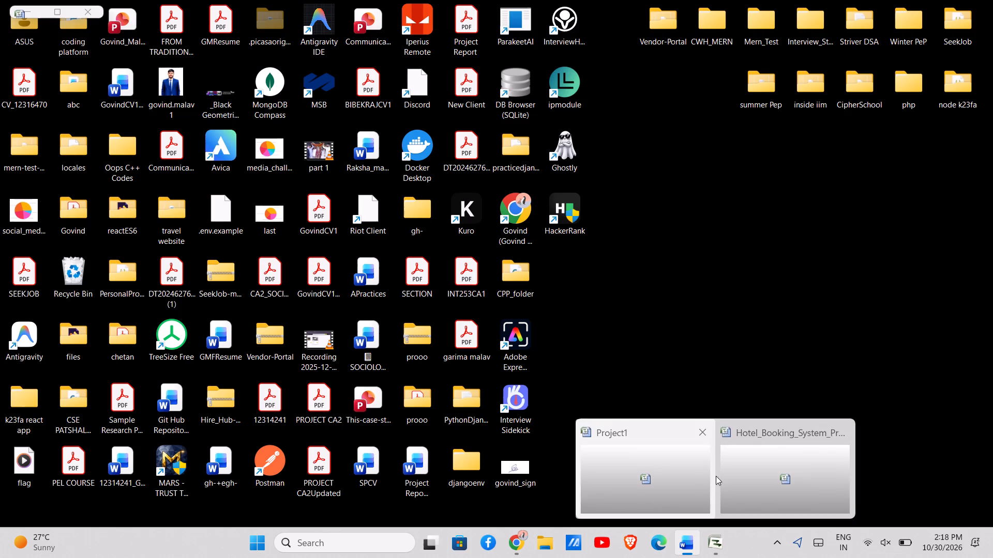
Switch to the Hotel_Booking_System_Project file in Microsoft Project.
{"action": "left_click", "coordinate": [736, 475]}
{"action": "right_click_drag", "start_coordinate": [736, 475], "coordinate": [669, 386]}
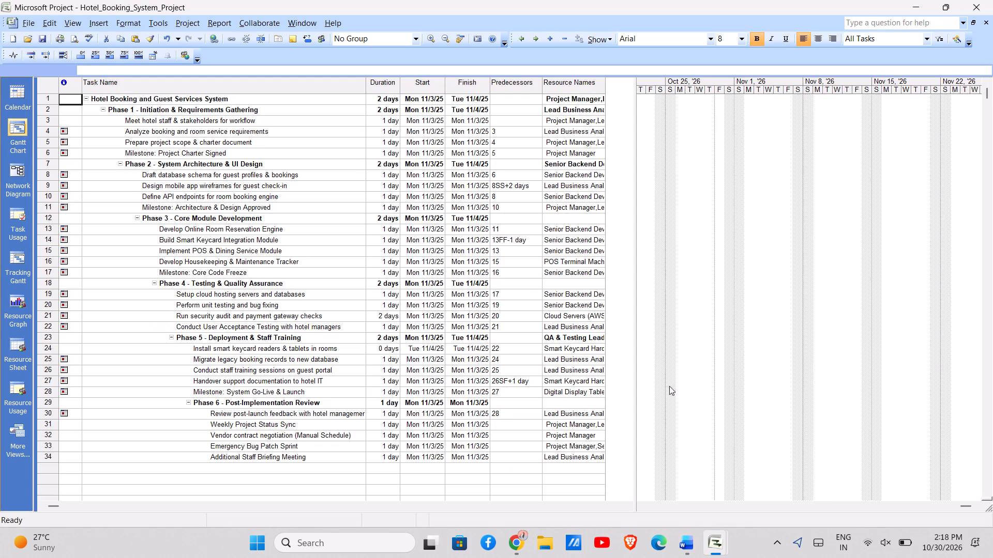
{"action": "right_click_drag", "start_coordinate": [669, 386], "coordinate": [620, 367]}
{"action": "left_click", "coordinate": [620, 367]}
{"action": "scroll", "coordinate": [362, 204], "scroll_direction": "left", "scroll_amount": 1}
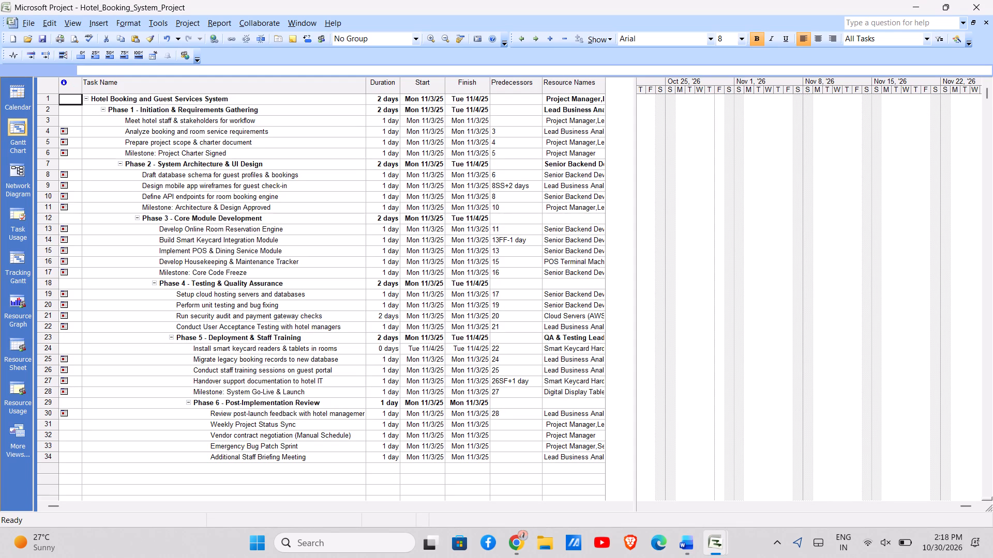
Fit the Task Name column's width to its longest task name.
{"action": "left_click", "coordinate": [367, 213]}
{"action": "left_click", "coordinate": [367, 85]}
{"action": "left_click", "coordinate": [367, 85]}
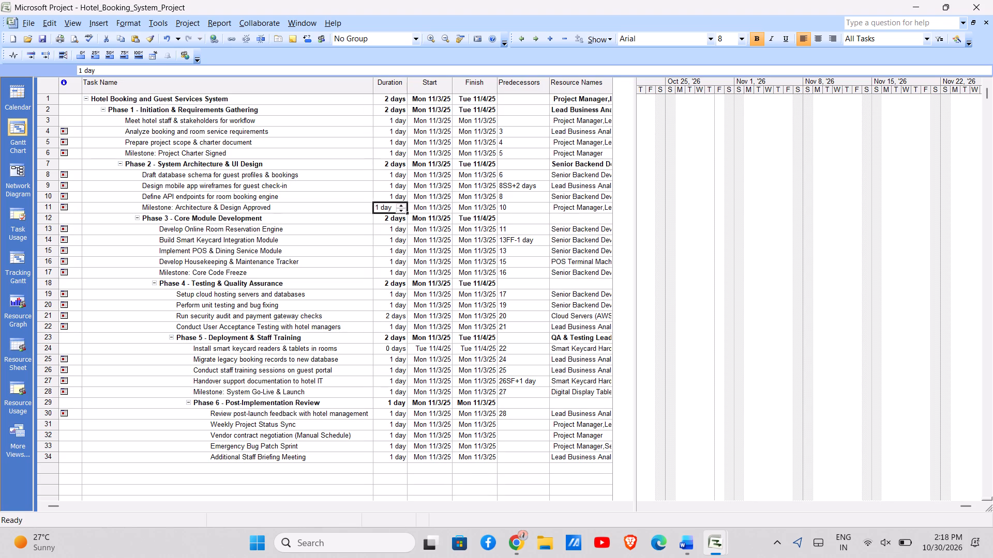
Narrow the Task Name column so it ends just past the Phase 2 summary task's name.
{"action": "left_click_drag", "start_coordinate": [367, 85], "coordinate": [318, 90]}
{"action": "left_click", "coordinate": [565, 148]}
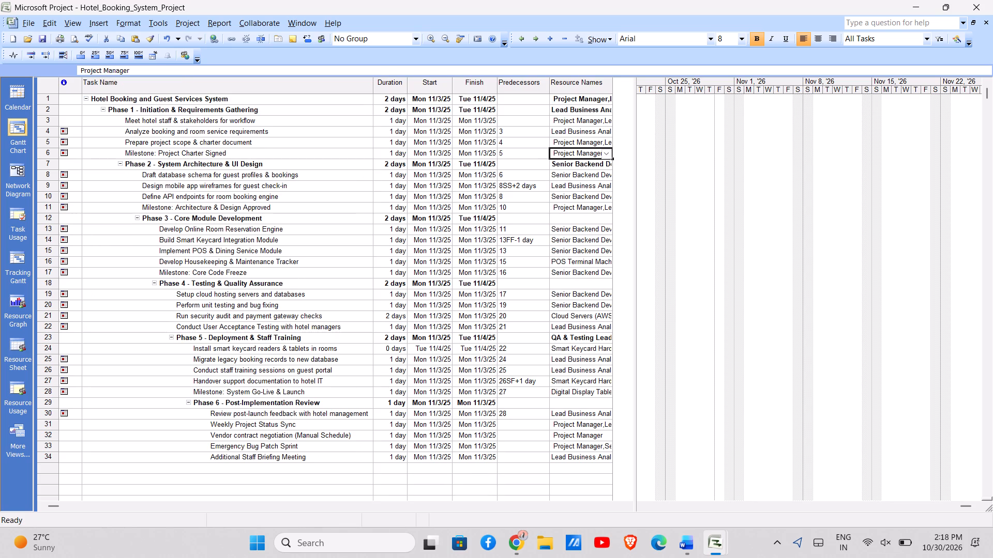
{"action": "left_click_drag", "start_coordinate": [373, 82], "coordinate": [303, 91]}
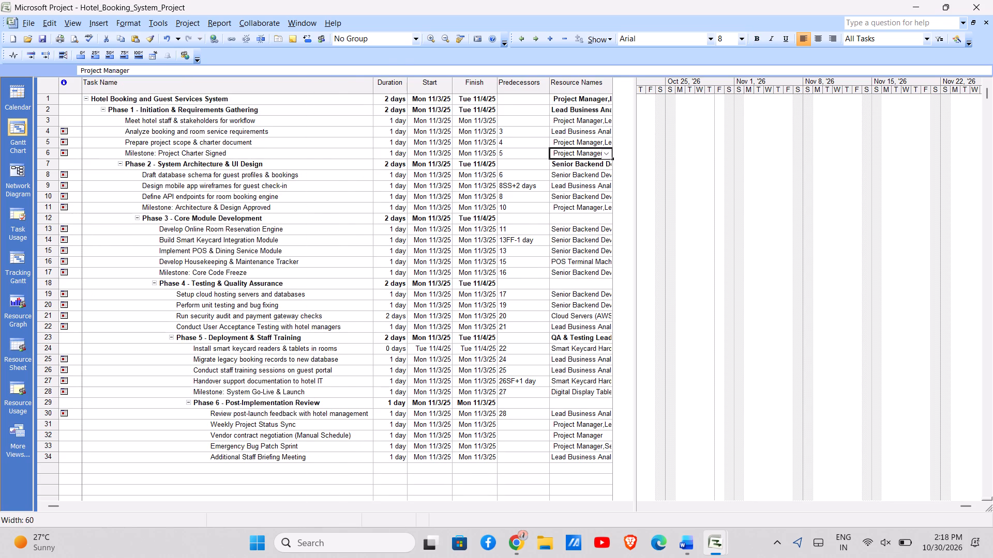
{"action": "left_click_drag", "start_coordinate": [303, 91], "coordinate": [305, 91]}
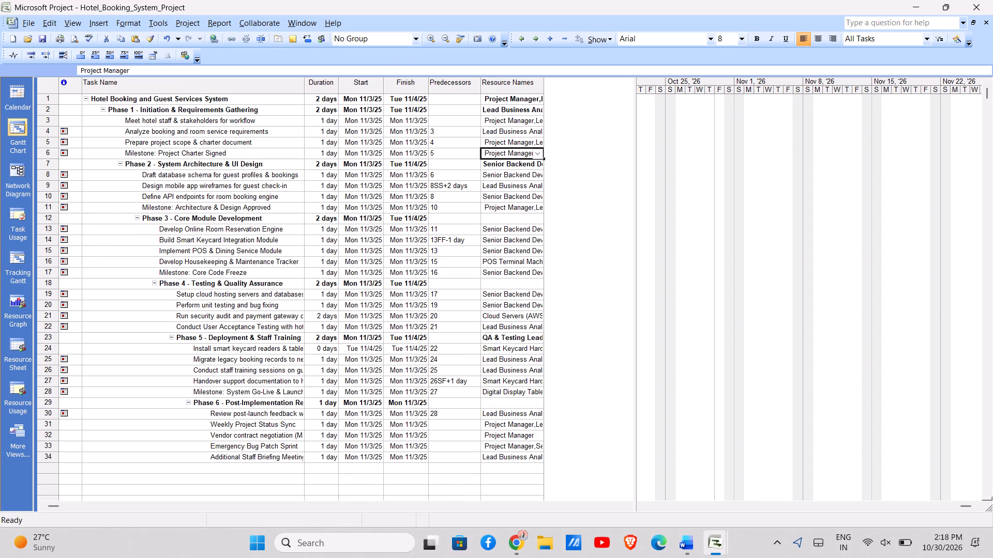
{"action": "left_click_drag", "start_coordinate": [304, 87], "coordinate": [264, 89]}
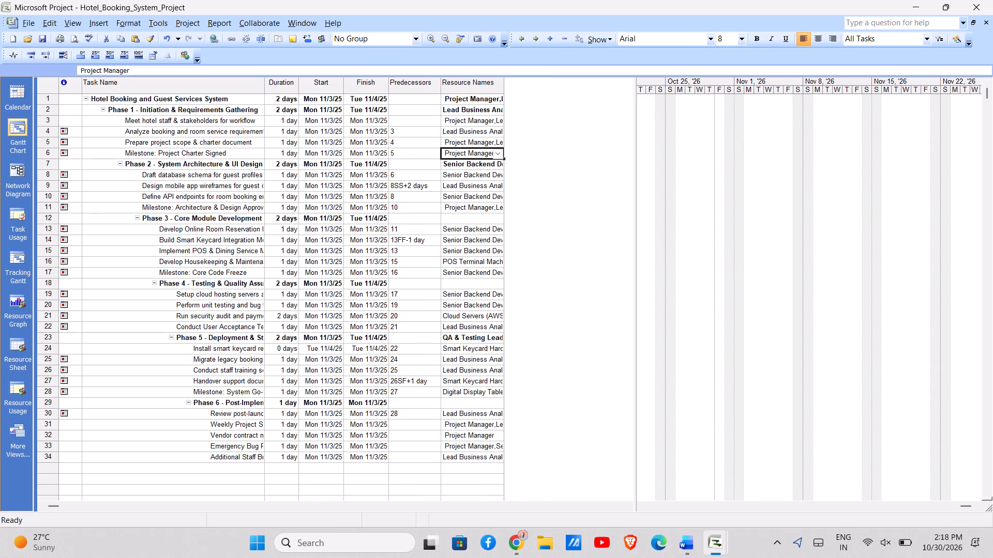
Open the name of the "Meet hotel staff & stakeholders for workflow" task under Phase 1 for editing.
{"action": "left_click", "coordinate": [573, 175]}
{"action": "left_click", "coordinate": [214, 120]}
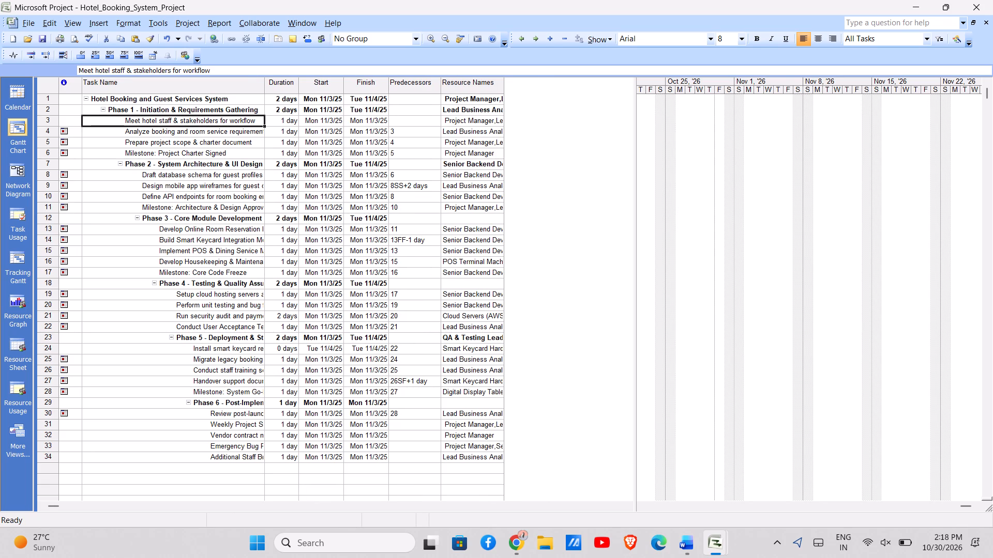
{"action": "left_click_drag", "start_coordinate": [288, 120], "coordinate": [253, 120]}
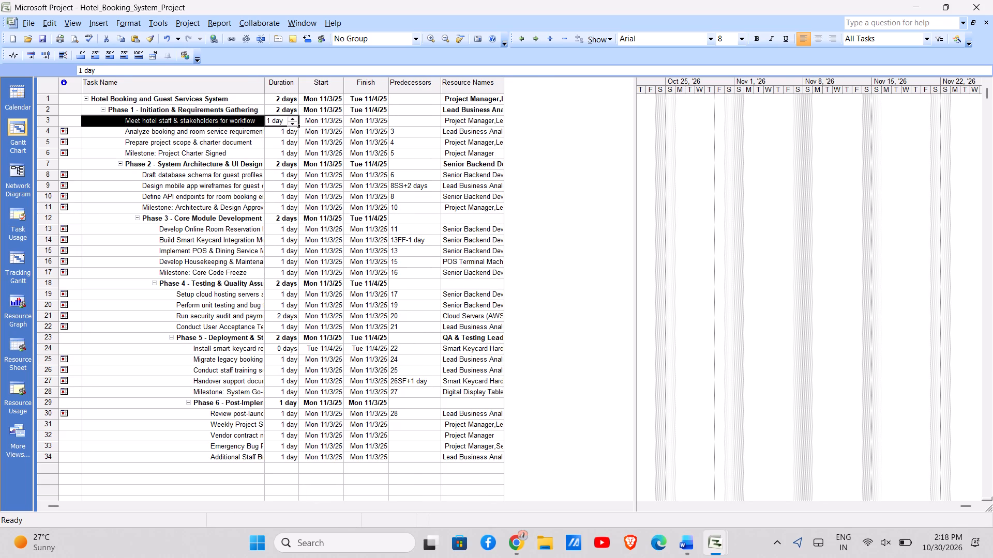
{"action": "left_click", "coordinate": [253, 120]}
{"action": "key", "text": "Right"}
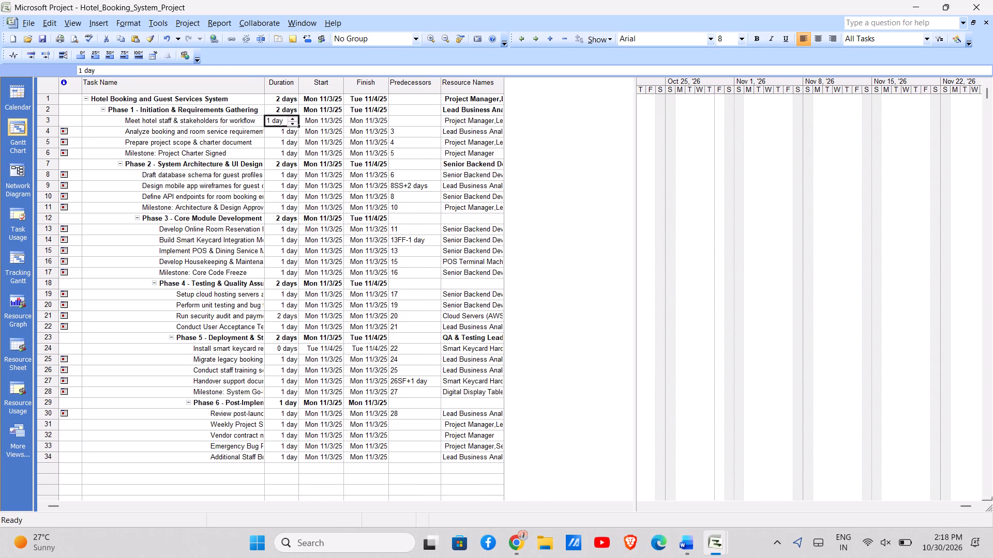
{"action": "key", "text": "Left"}
{"action": "left_click", "coordinate": [253, 120]}
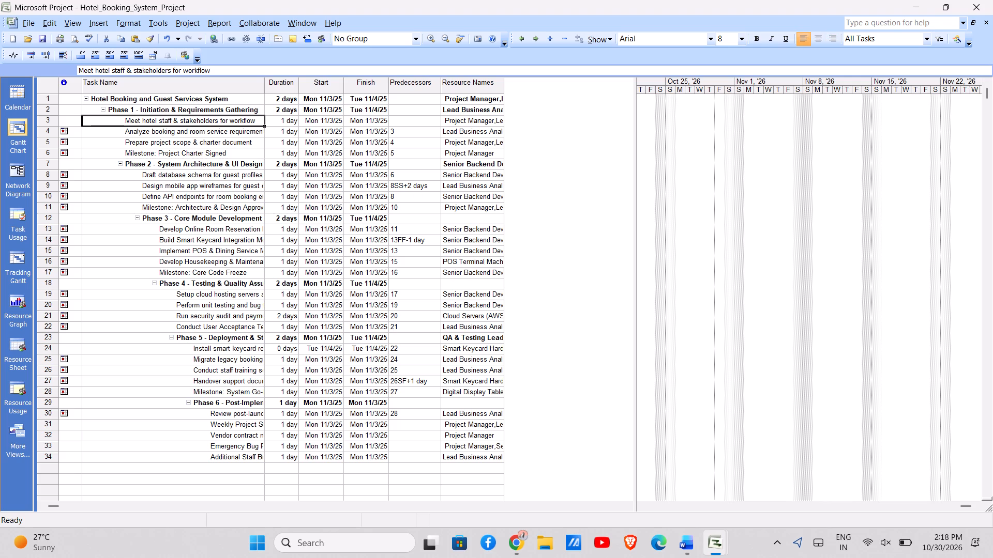
{"action": "left_click", "coordinate": [255, 123]}
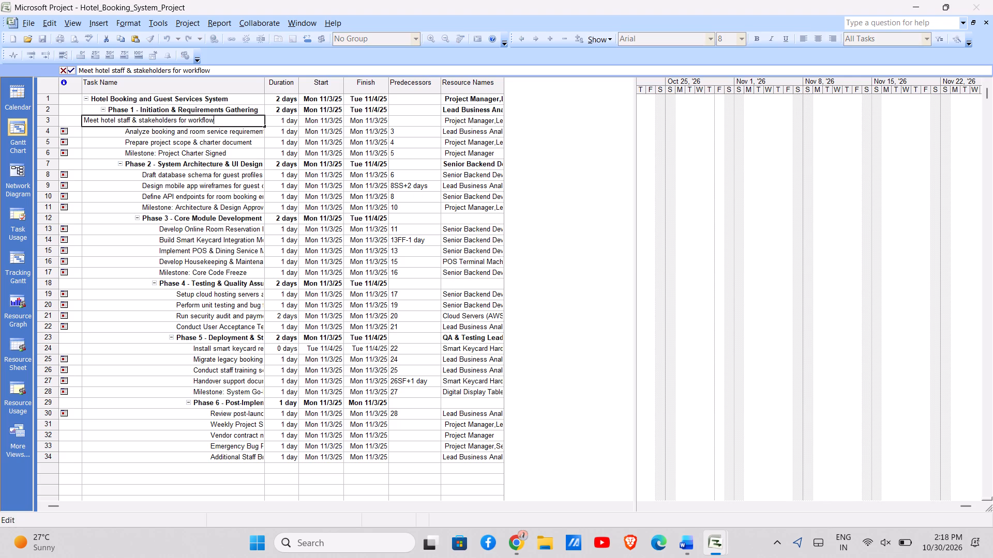
Switch to the Project1 file and add a task named Hotel Staff below the last Error Bugging Team subtask.
{"action": "left_click", "coordinate": [652, 479]}
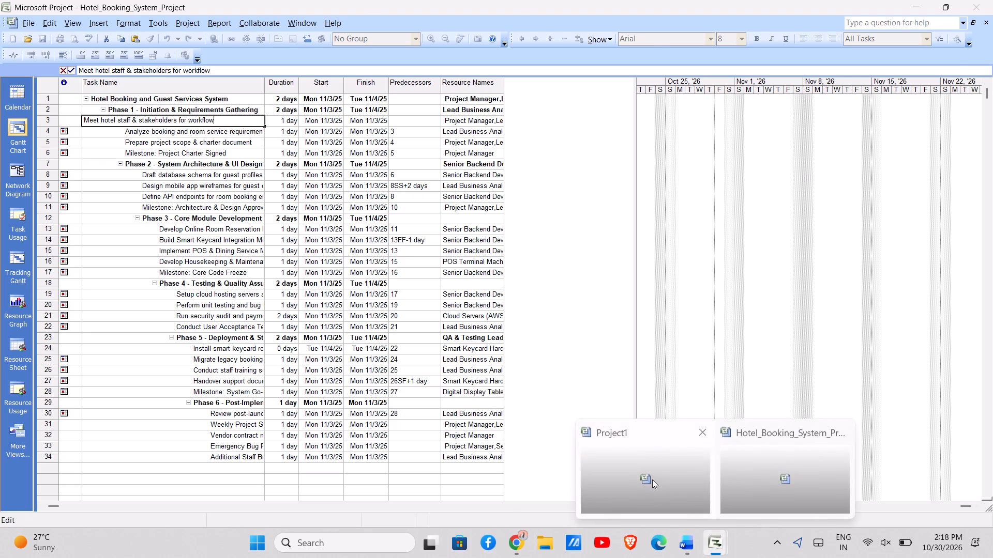
{"action": "left_click", "coordinate": [80, 276]}
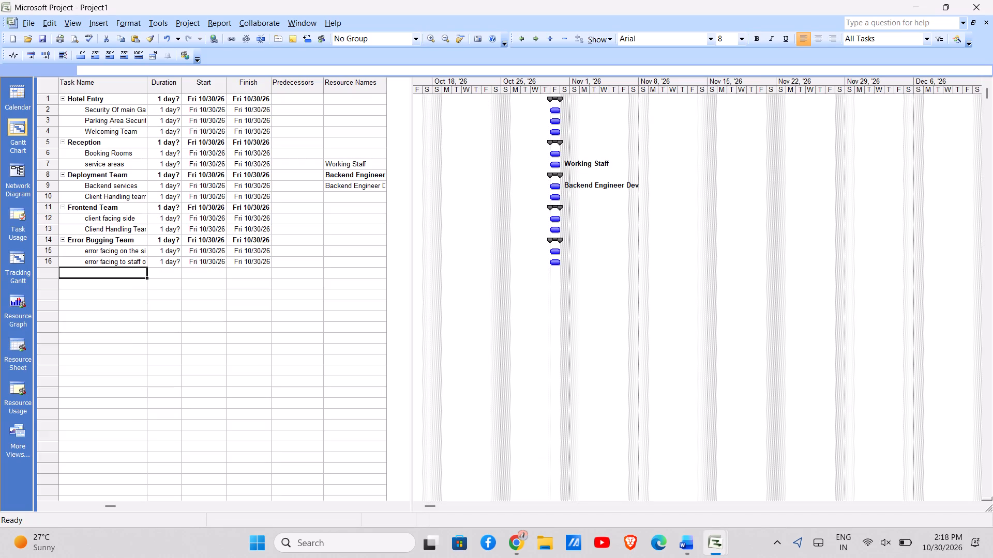
{"action": "scroll", "coordinate": [95, 272], "scroll_direction": "right", "scroll_amount": 1}
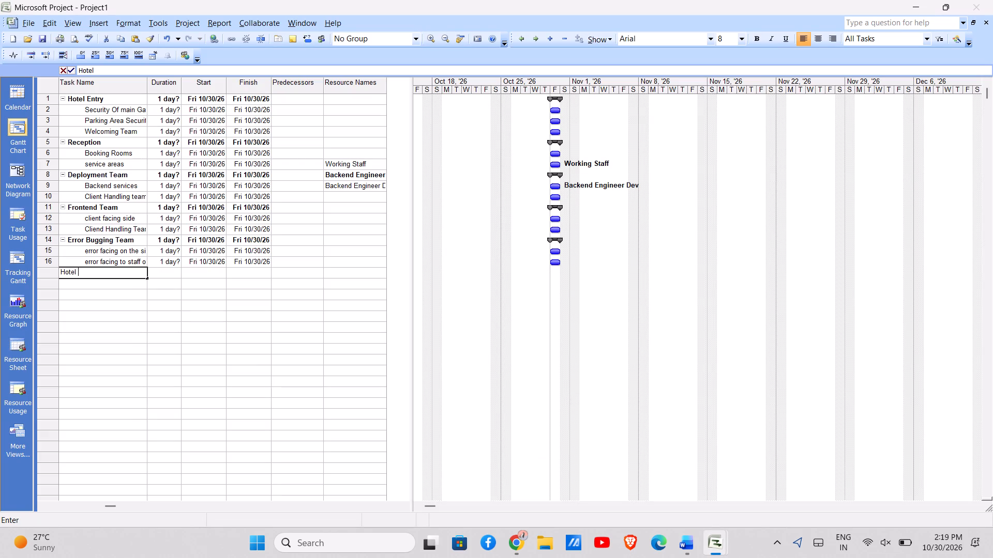
{"action": "key", "text": "Return"}
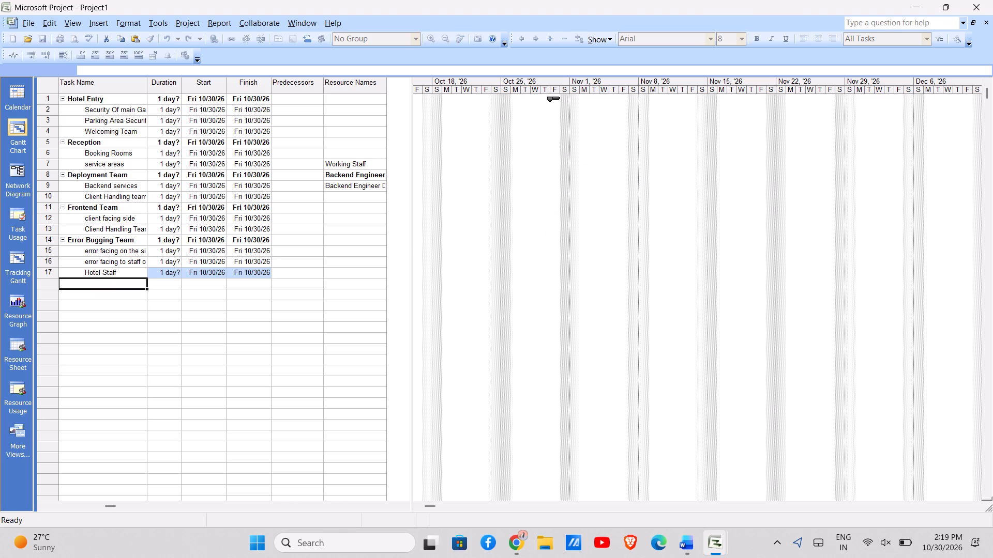
Enter a task name beginning with "Manage Hotel staff" in the row below Hotel Staff and erase the unwanted text at its end.
{"action": "left_click", "coordinate": [103, 283]}
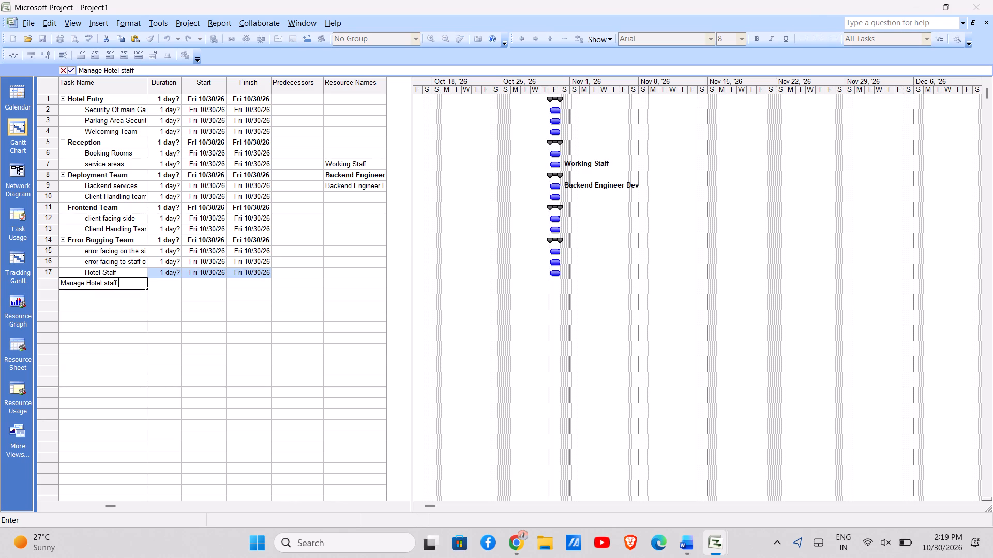
{"action": "key", "text": "BackSpace"}
{"action": "key", "text": "BackSpace"}
{"action": "key", "text": "BackSpace"}
{"action": "key", "text": "BackSpace"}
{"action": "key", "text": "BackSpace"}
{"action": "key", "text": "BackSpace"}
{"action": "key", "text": "BackSpace"}
{"action": "key", "text": "BackSpace"}
{"action": "key", "text": "BackSpace"}
{"action": "key", "text": "BackSpace"}
{"action": "key", "text": "BackSpace"}
{"action": "key", "text": "BackSpace"}
{"action": "key", "text": "BackSpace"}
{"action": "key", "text": "BackSpace"}
{"action": "key", "text": "BackSpace"}
{"action": "key", "text": "BackSpace"}
{"action": "key", "text": "BackSpace"}
{"action": "key", "text": "BackSpace"}
{"action": "key", "text": "BackSpace"}
{"action": "key", "text": "BackSpace"}
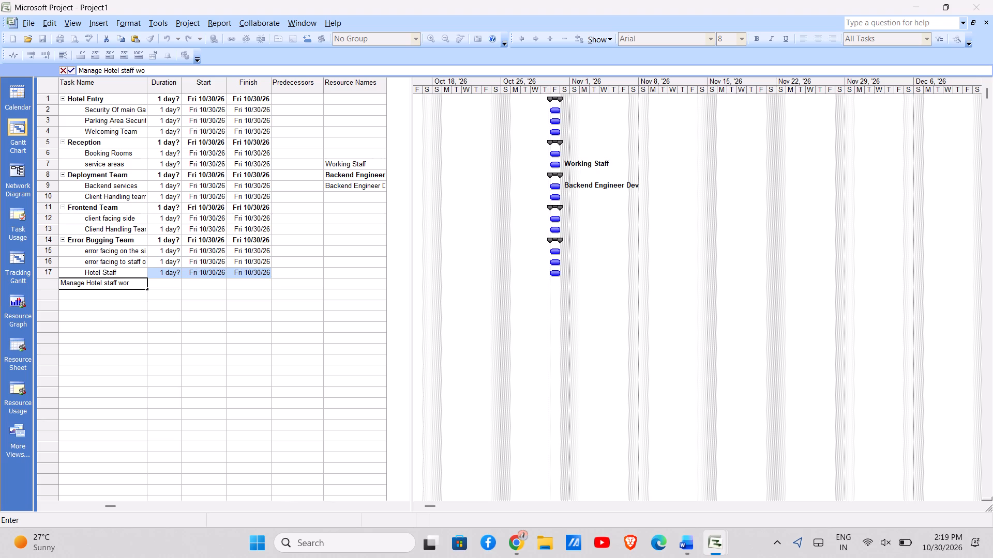
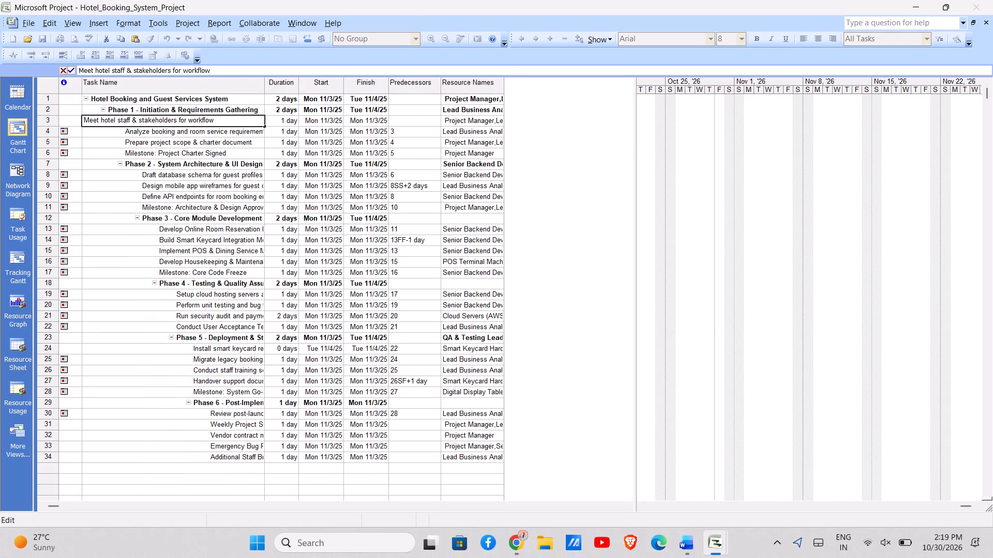
Shorten the first task's name under Phase 1 to "Meet hotel staff & stakeholder" by erasing the text at its end.
{"action": "key", "text": "BackSpace"}
{"action": "key", "text": "BackSpace"}
{"action": "key", "text": "BackSpace"}
{"action": "key", "text": "BackSpace"}
{"action": "key", "text": "BackSpace"}
{"action": "key", "text": "BackSpace"}
{"action": "key", "text": "BackSpace"}
{"action": "key", "text": "BackSpace"}
{"action": "key", "text": "BackSpace"}
{"action": "key", "text": "BackSpace"}
{"action": "key", "text": "BackSpace"}
{"action": "key", "text": "BackSpace"}
{"action": "key", "text": "BackSpace"}
{"action": "key", "text": "BackSpace"}
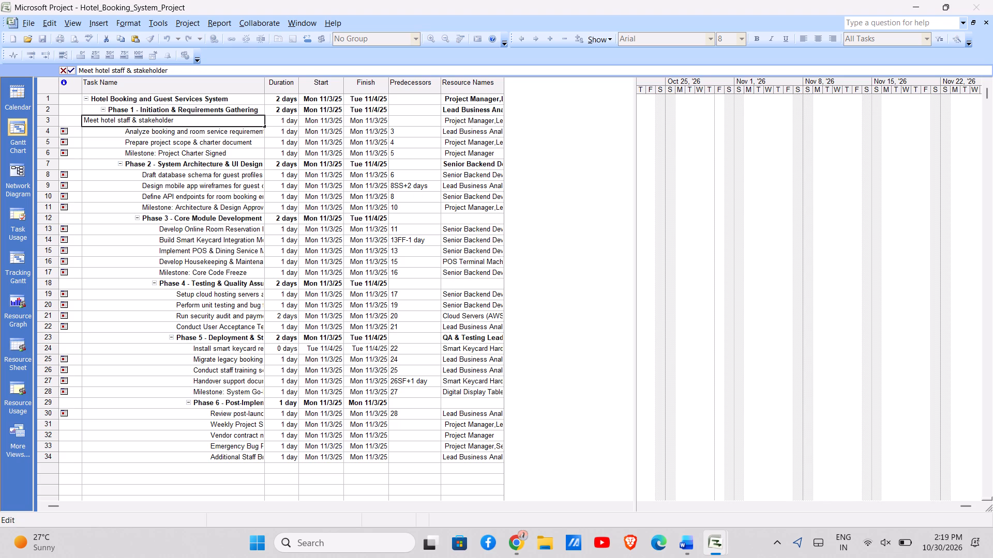
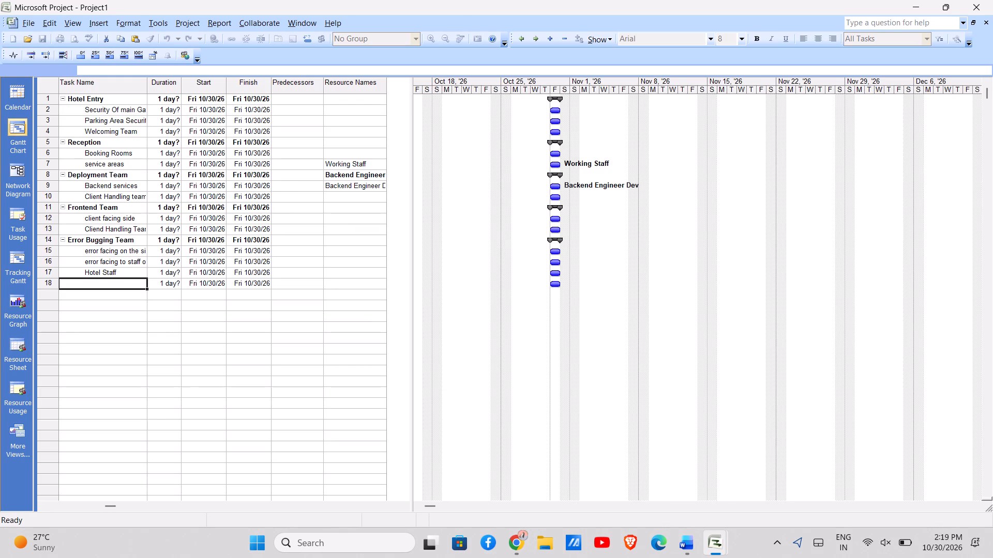
Switch from Project1 to the Hotel_Booking_System_Project file.
{"action": "left_click", "coordinate": [100, 288]}
{"action": "key", "text": "alt+Tab"}
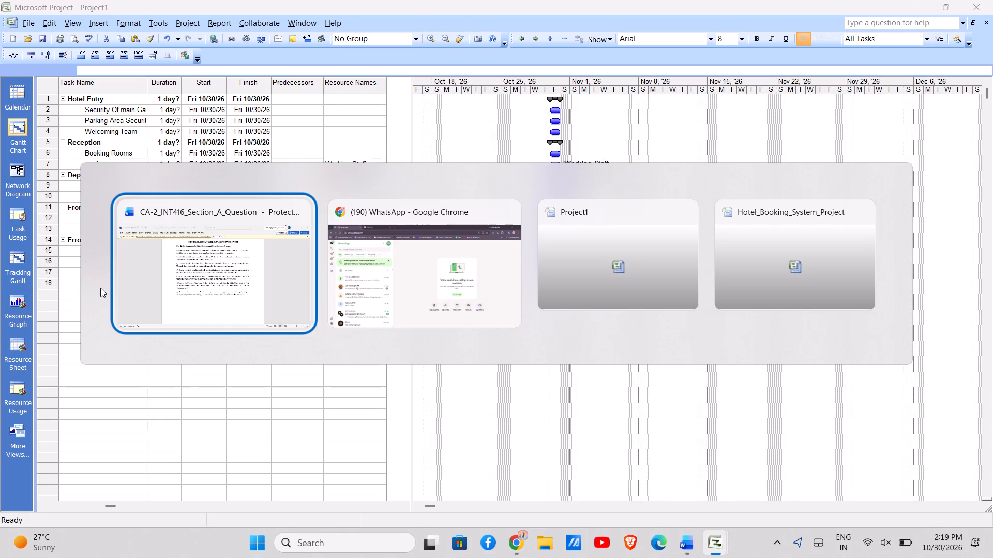
{"action": "key", "text": "alt+Tab"}
{"action": "key", "text": "alt+Tab"}
{"action": "key", "text": "alt+Tab"}
{"action": "left_click", "coordinate": [100, 288], "text": "alt"}
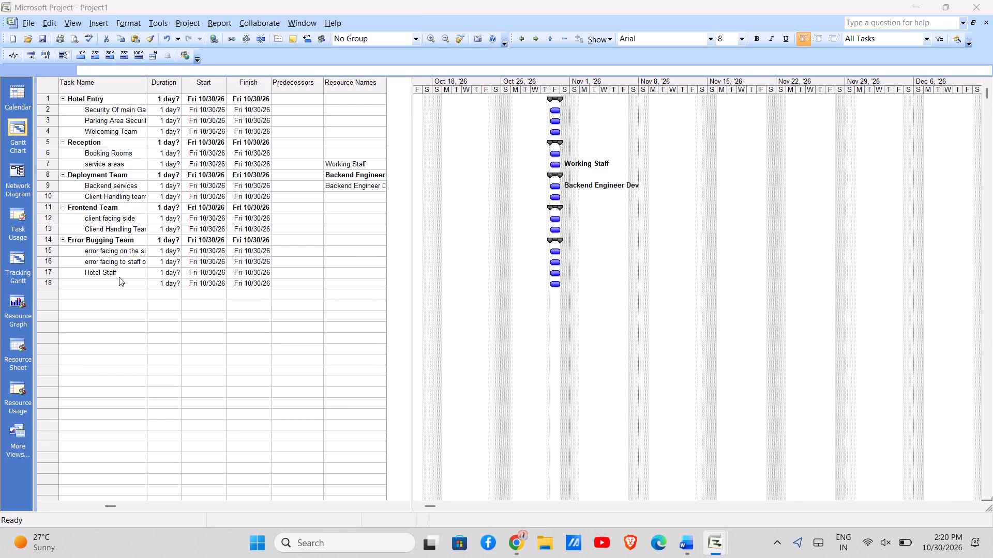
{"action": "left_click", "coordinate": [162, 239], "text": "alt"}
{"action": "key", "text": "alt+Tab"}
{"action": "key", "text": "alt+Right"}
{"action": "key", "text": "alt+Right"}
{"action": "key", "text": "alt+Right"}
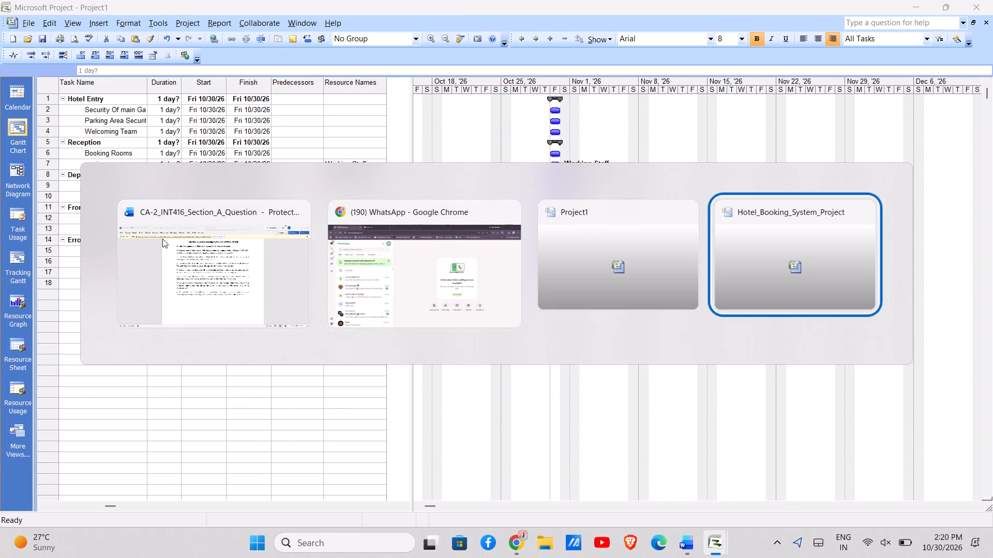
{"action": "left_click", "coordinate": [237, 205]}
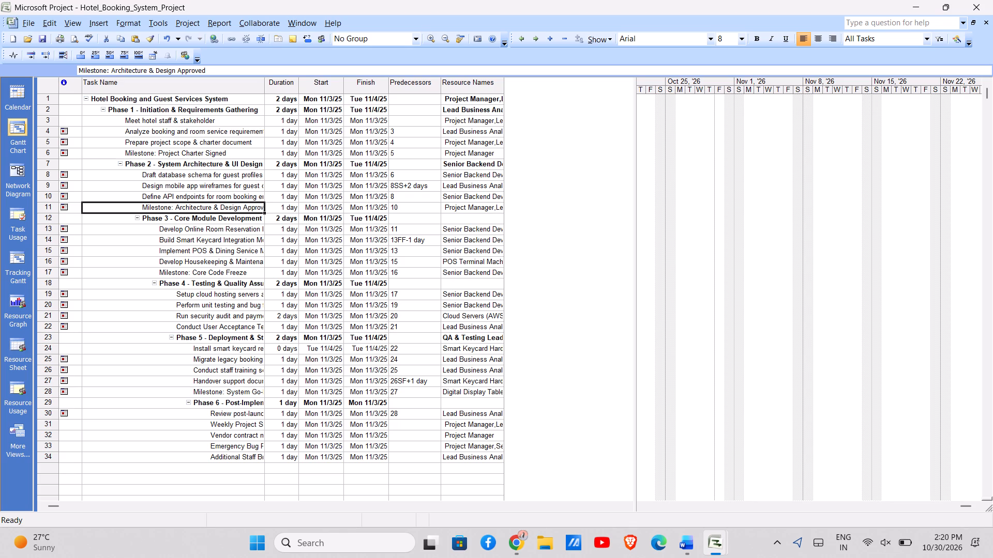
Set the durations of the Project Charter Signed and Architecture & Design Approved milestones to 0 days.
{"action": "left_click", "coordinate": [221, 192]}
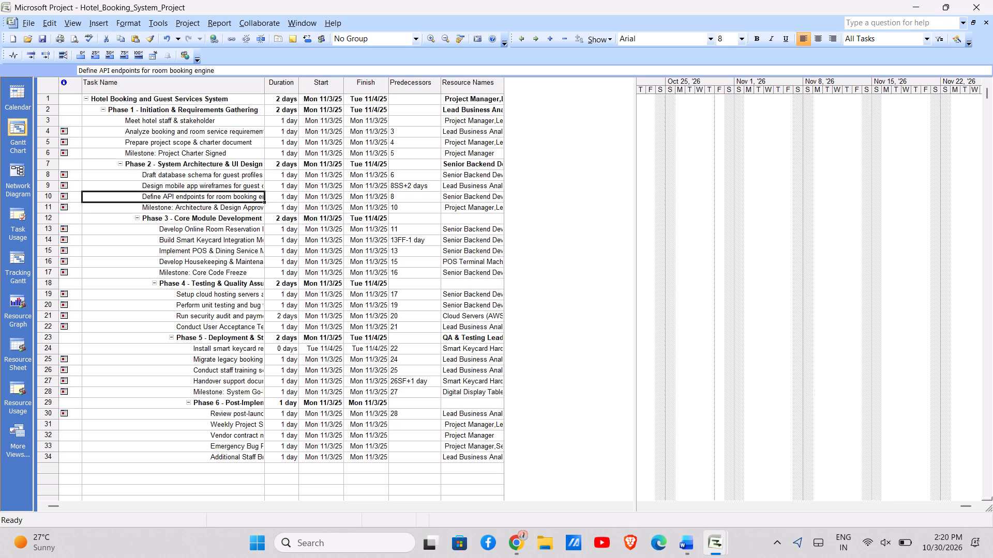
{"action": "left_click", "coordinate": [279, 151]}
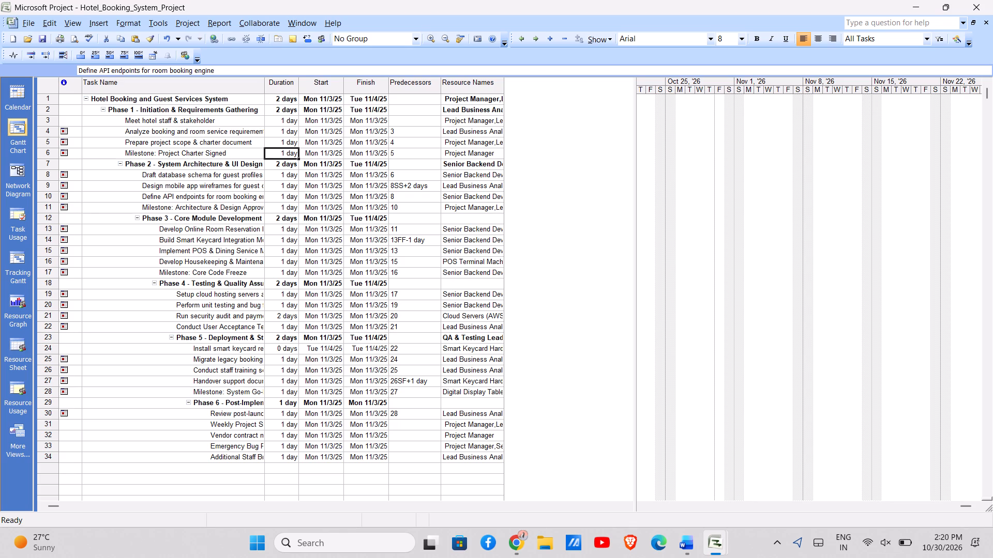
{"action": "key", "text": "0"}
{"action": "key", "text": "Return"}
{"action": "key", "text": "backslash"}
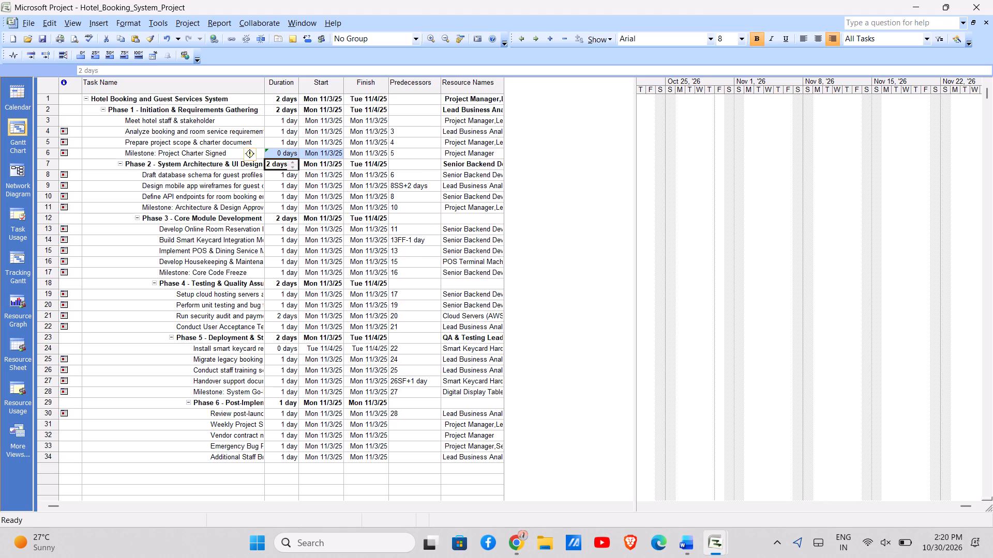
{"action": "left_click", "coordinate": [280, 206]}
{"action": "key", "text": "0"}
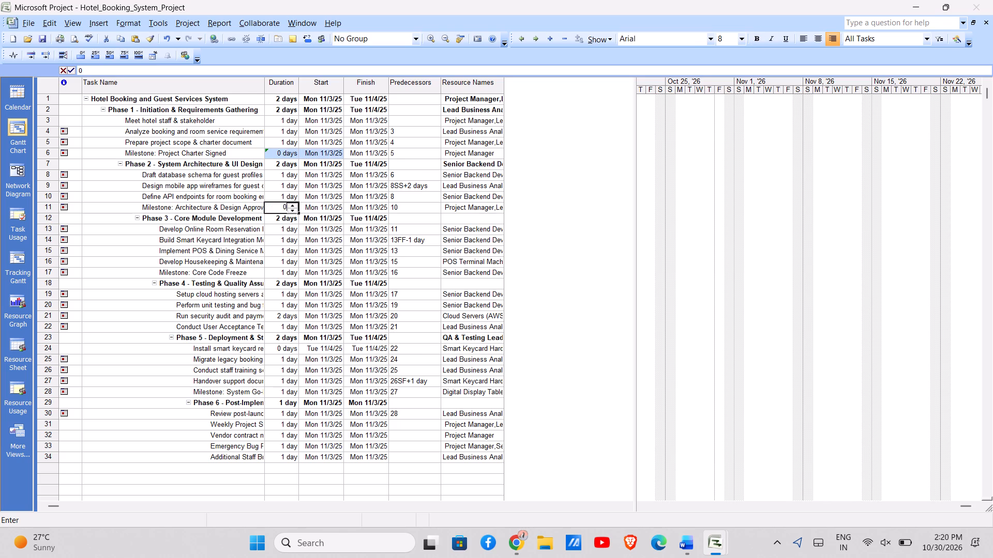
{"action": "key", "text": "Return"}
Rename the last Phase 1 task as "Project Charter Signed" by removing its "Milestone:" prefix.
{"action": "left_click", "coordinate": [149, 155]}
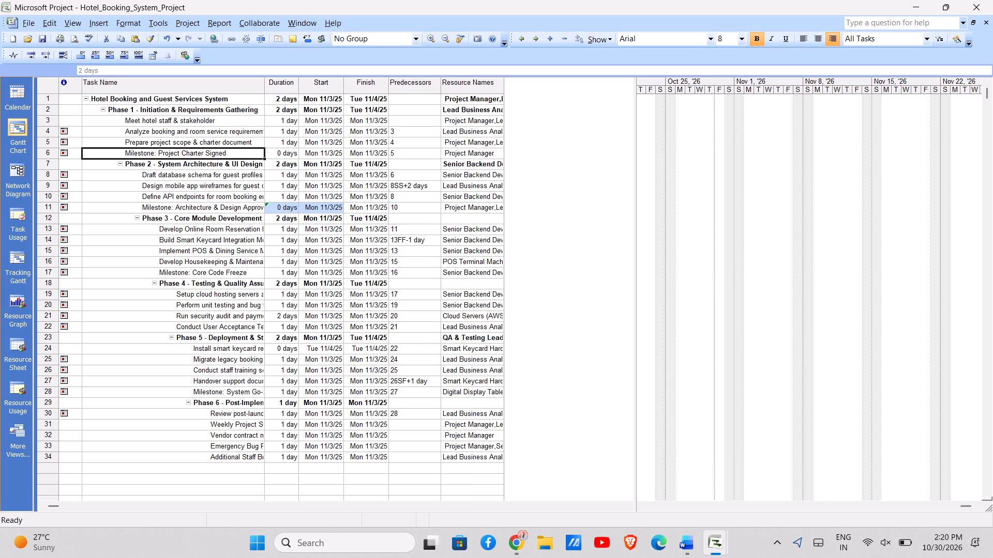
{"action": "left_click", "coordinate": [155, 152]}
{"action": "left_click", "coordinate": [143, 153]}
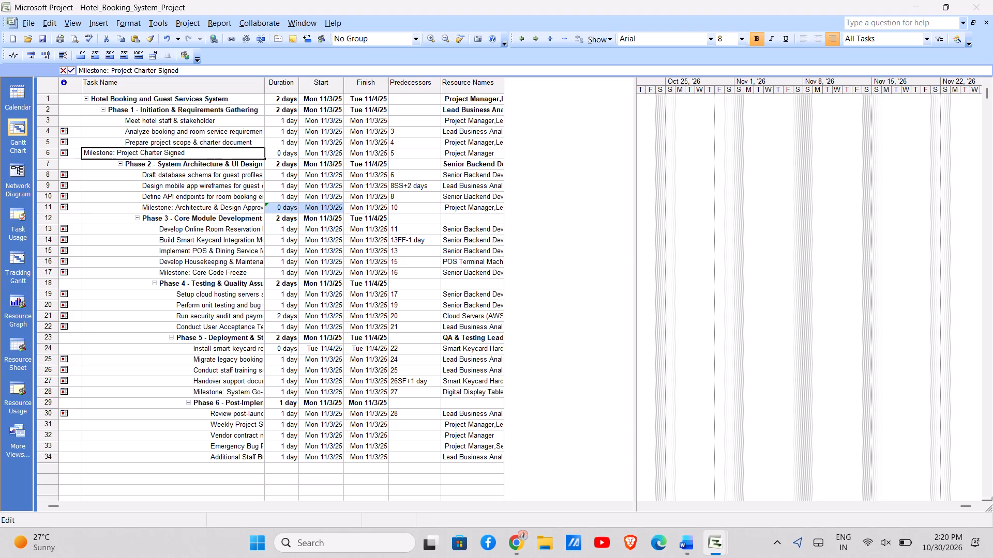
{"action": "left_click", "coordinate": [114, 152]}
{"action": "key", "text": "Right"}
{"action": "key", "text": "Right"}
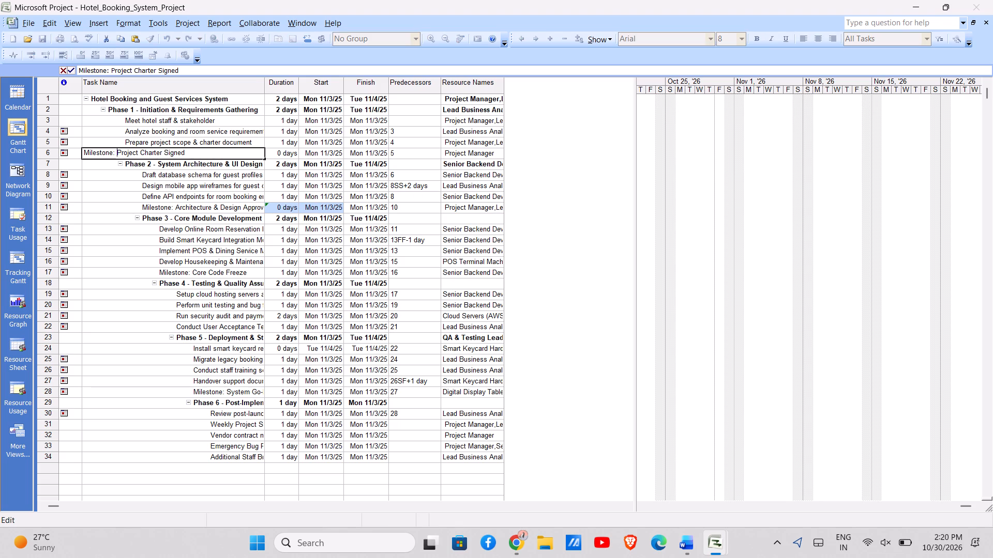
{"action": "key", "text": "BackSpace"}
{"action": "key", "text": "BackSpace"}
{"action": "key", "text": "BackSpace"}
{"action": "key", "text": "BackSpace"}
{"action": "key", "text": "BackSpace"}
{"action": "key", "text": "BackSpace"}
{"action": "key", "text": "BackSpace"}
{"action": "key", "text": "BackSpace"}
{"action": "key", "text": "BackSpace"}
{"action": "key", "text": "BackSpace"}
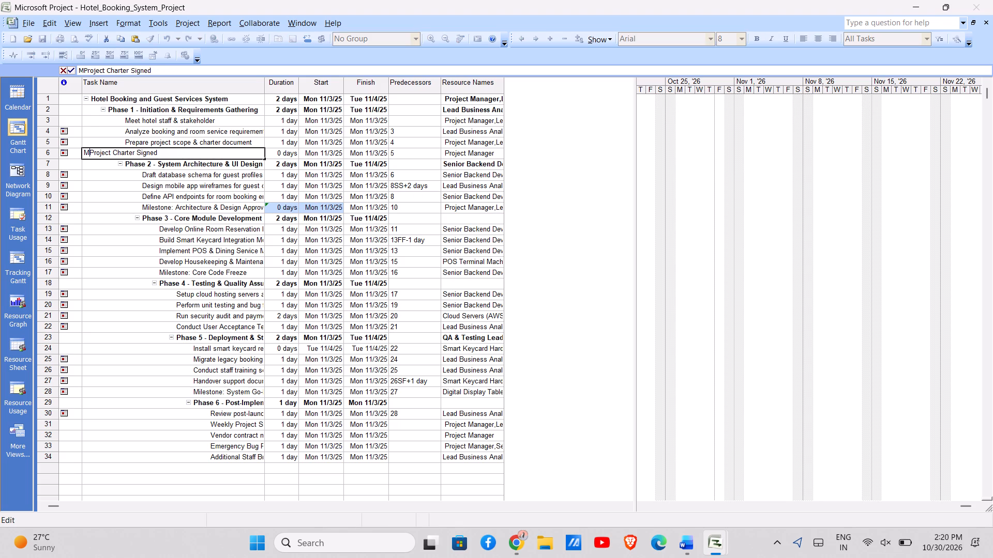
{"action": "key", "text": "BackSpace"}
{"action": "key", "text": "Return"}
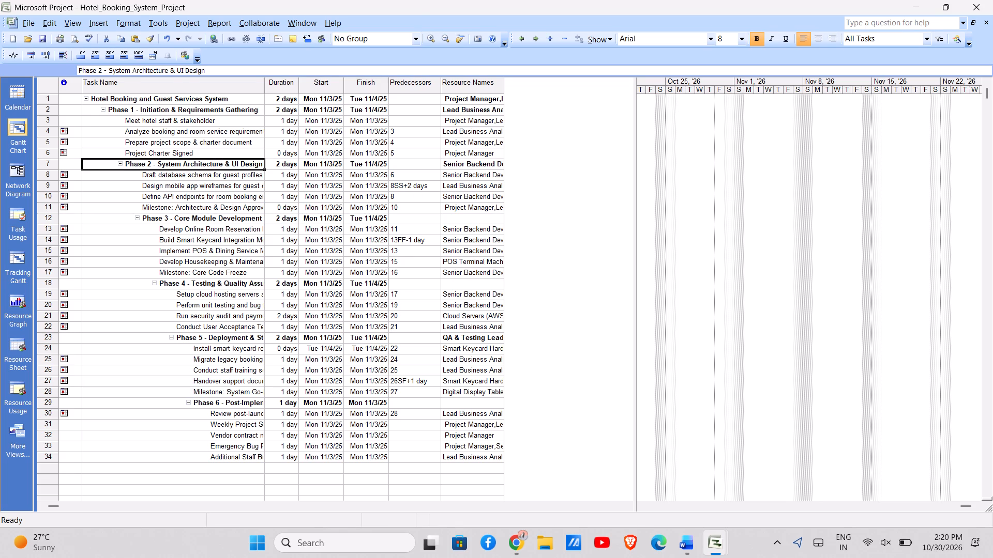
Rename the last Phase 2 task as "Architecture & Design Approved" by removing its "Milestone:" prefix.
{"action": "left_click", "coordinate": [173, 207]}
{"action": "left_click", "coordinate": [169, 208]}
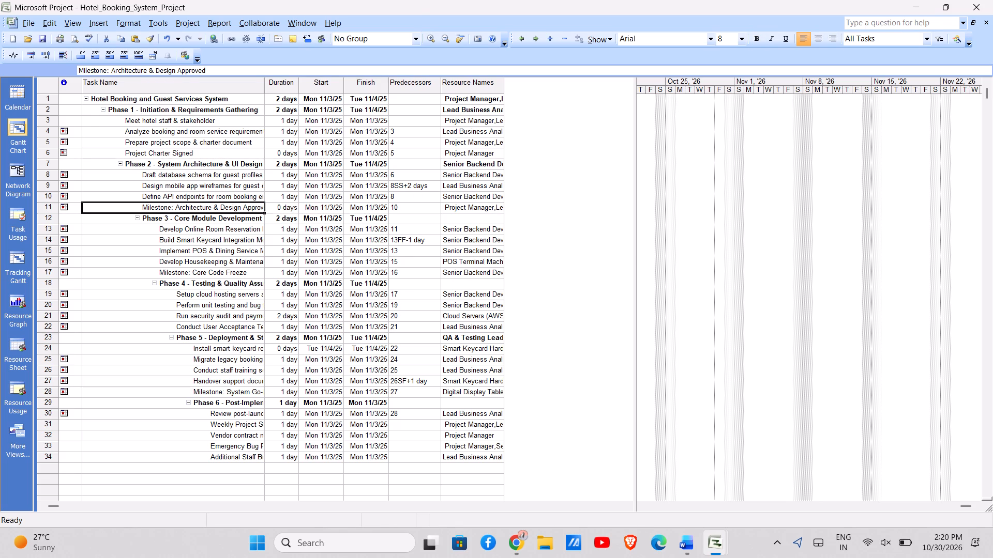
{"action": "left_click", "coordinate": [169, 208]}
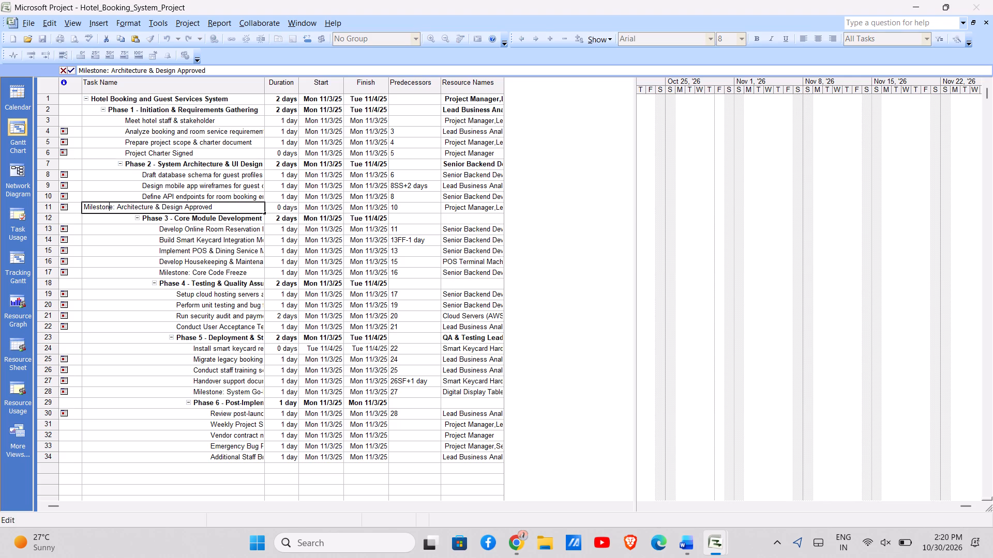
{"action": "key", "text": "Right"}
{"action": "key", "text": "Right"}
{"action": "key", "text": "Right"}
{"action": "key", "text": "BackSpace"}
{"action": "key", "text": "BackSpace"}
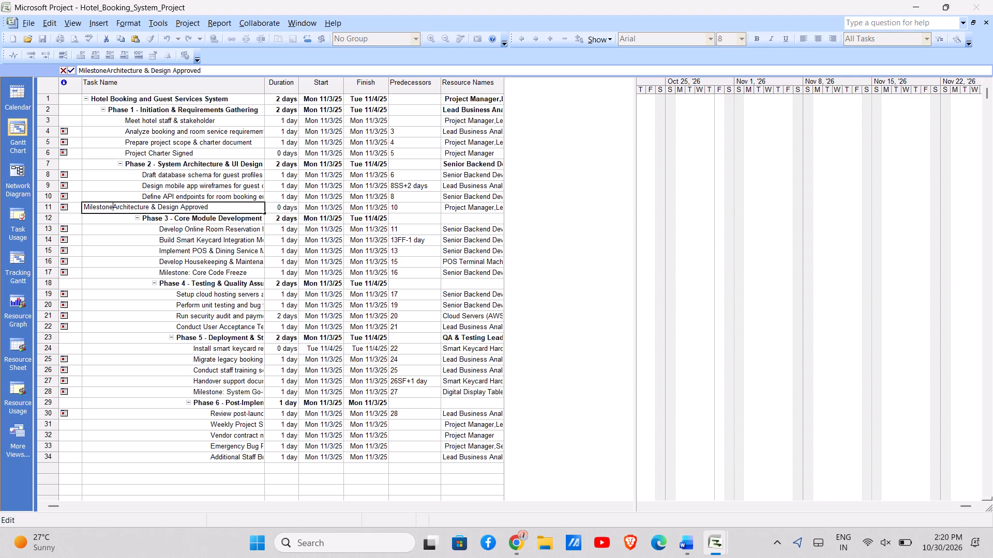
{"action": "key", "text": "ctrl+BackSpace"}
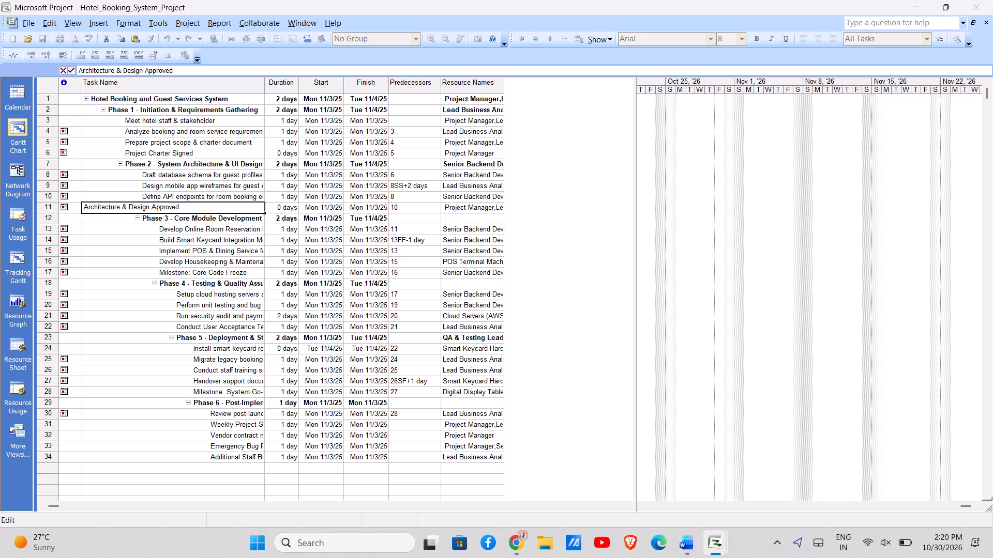
{"action": "left_click", "coordinate": [205, 275]}
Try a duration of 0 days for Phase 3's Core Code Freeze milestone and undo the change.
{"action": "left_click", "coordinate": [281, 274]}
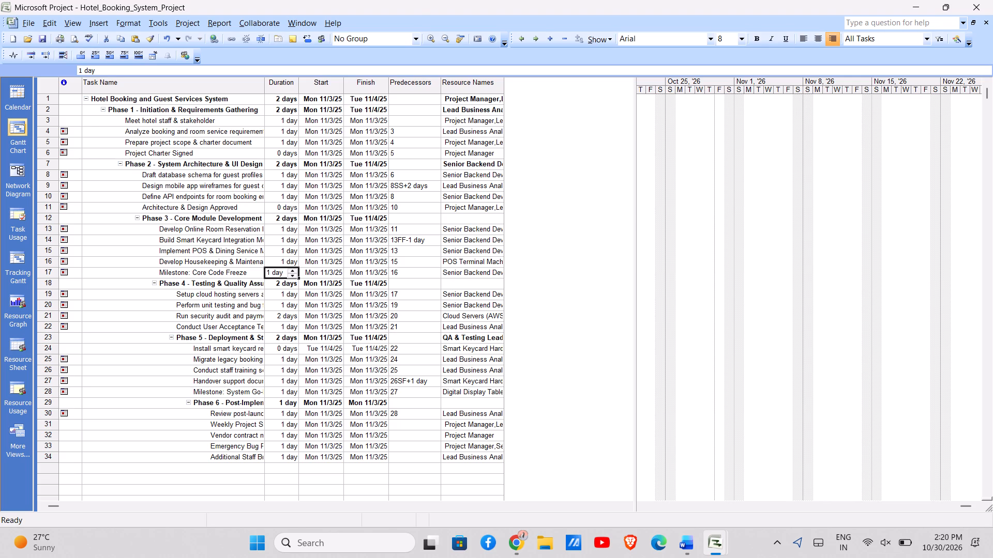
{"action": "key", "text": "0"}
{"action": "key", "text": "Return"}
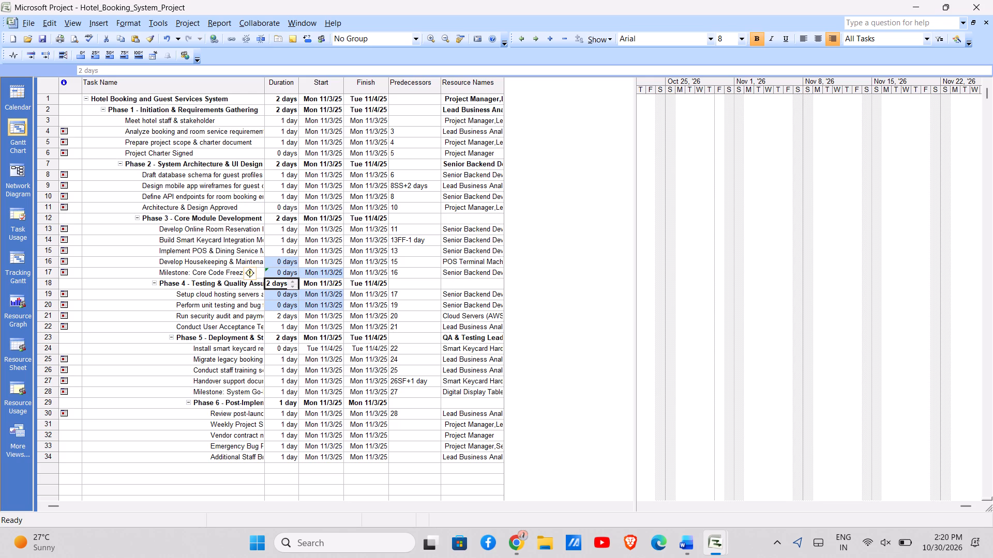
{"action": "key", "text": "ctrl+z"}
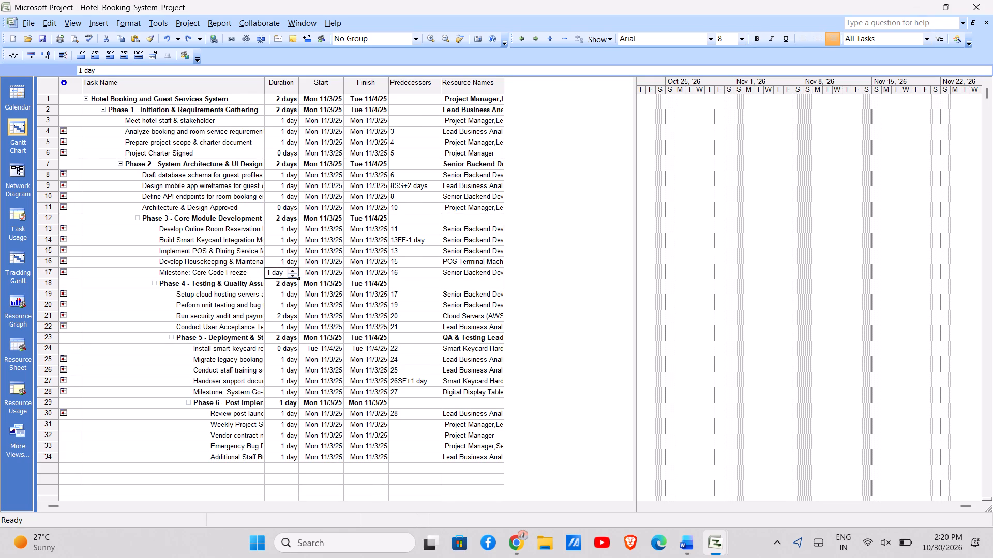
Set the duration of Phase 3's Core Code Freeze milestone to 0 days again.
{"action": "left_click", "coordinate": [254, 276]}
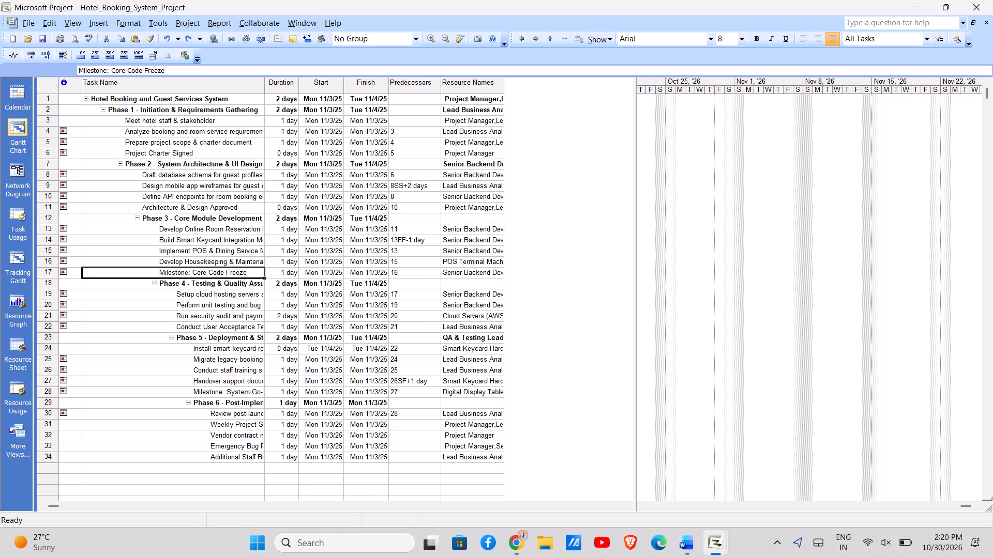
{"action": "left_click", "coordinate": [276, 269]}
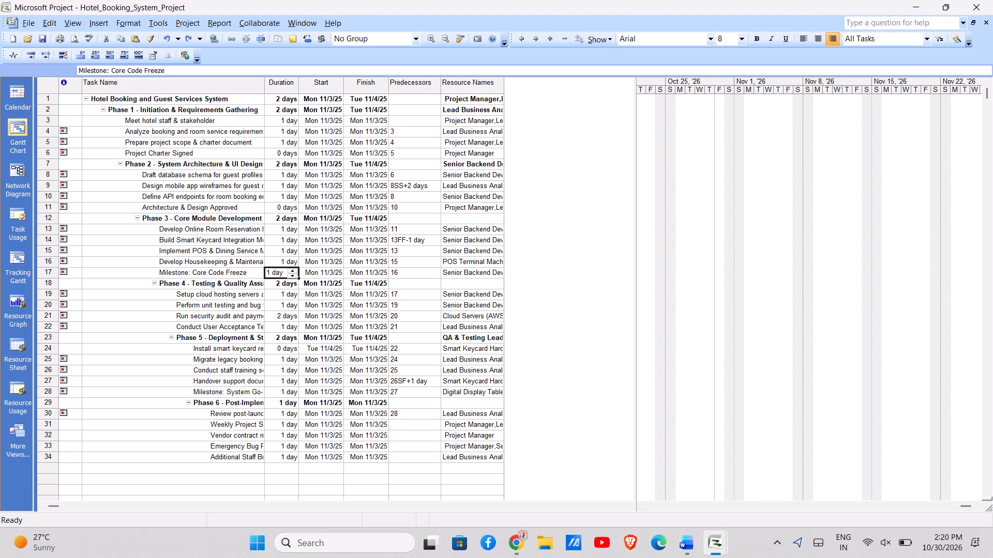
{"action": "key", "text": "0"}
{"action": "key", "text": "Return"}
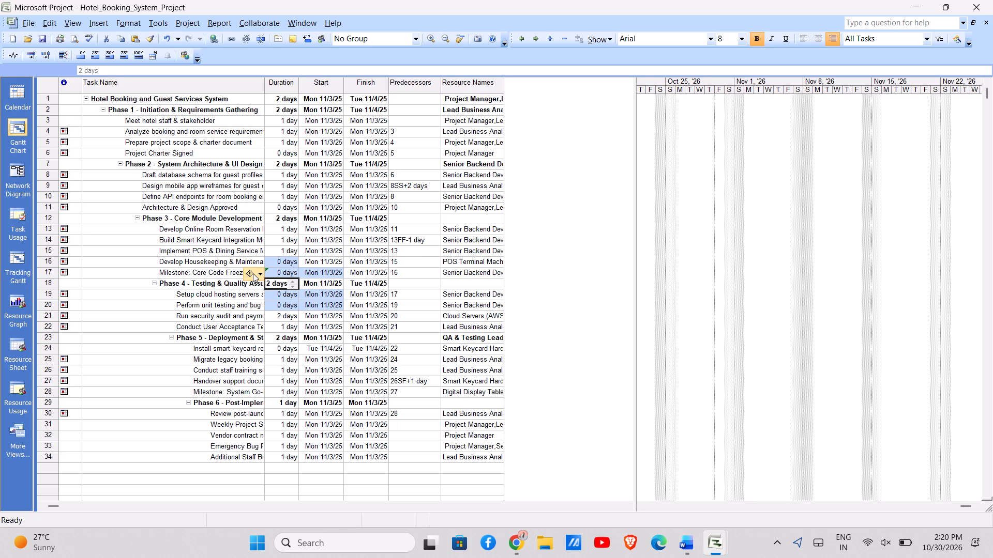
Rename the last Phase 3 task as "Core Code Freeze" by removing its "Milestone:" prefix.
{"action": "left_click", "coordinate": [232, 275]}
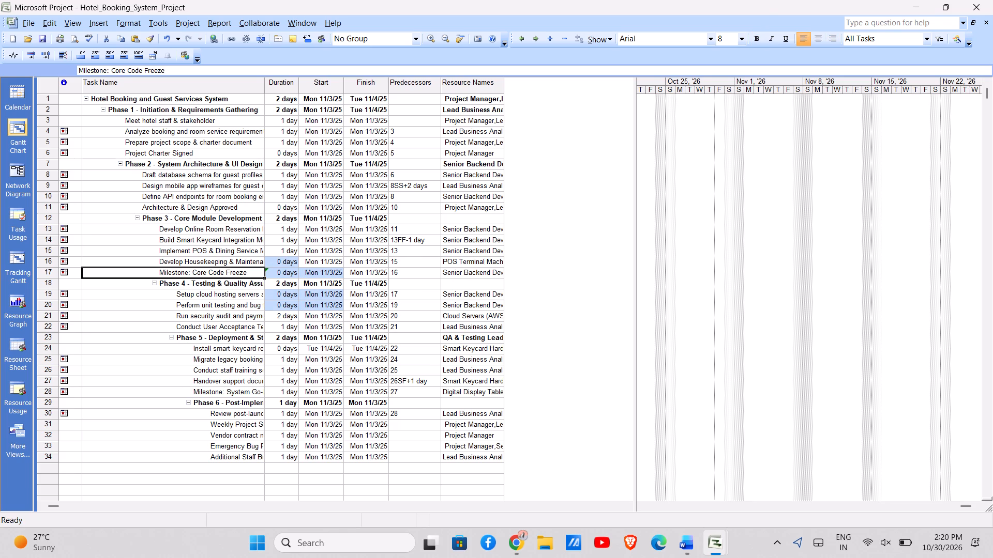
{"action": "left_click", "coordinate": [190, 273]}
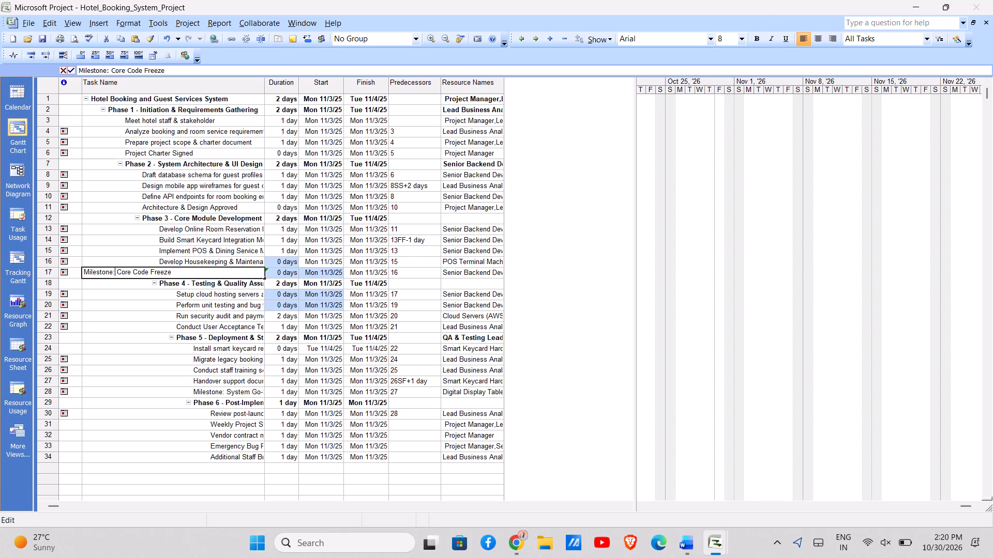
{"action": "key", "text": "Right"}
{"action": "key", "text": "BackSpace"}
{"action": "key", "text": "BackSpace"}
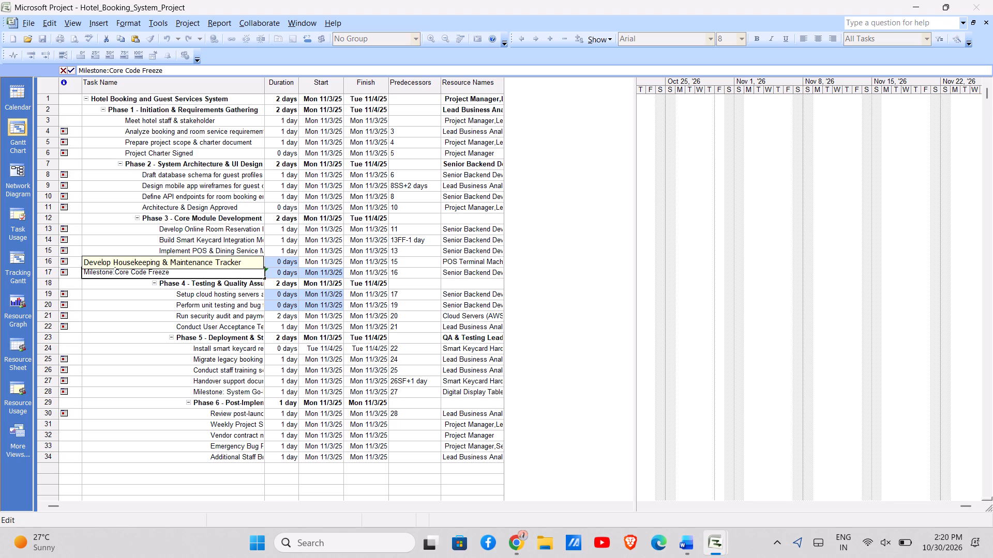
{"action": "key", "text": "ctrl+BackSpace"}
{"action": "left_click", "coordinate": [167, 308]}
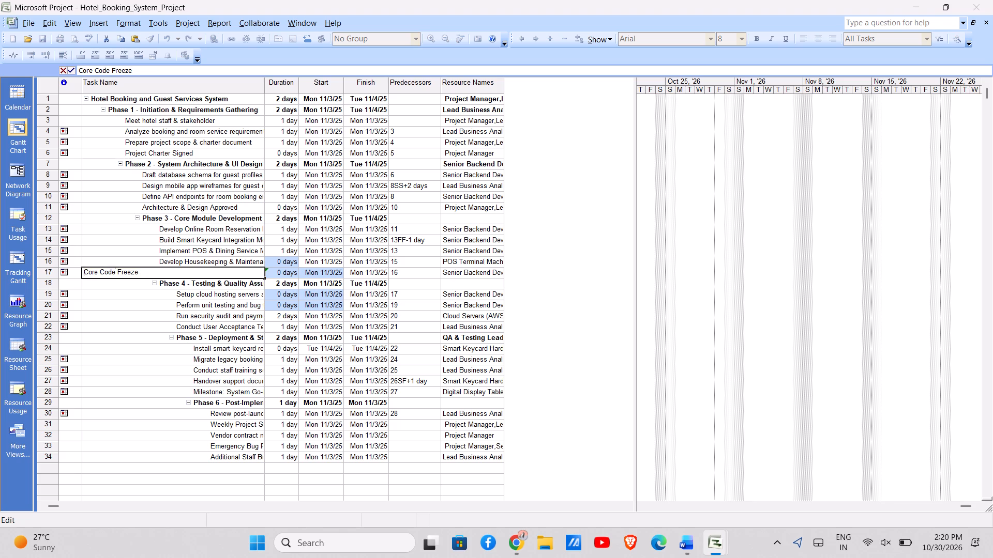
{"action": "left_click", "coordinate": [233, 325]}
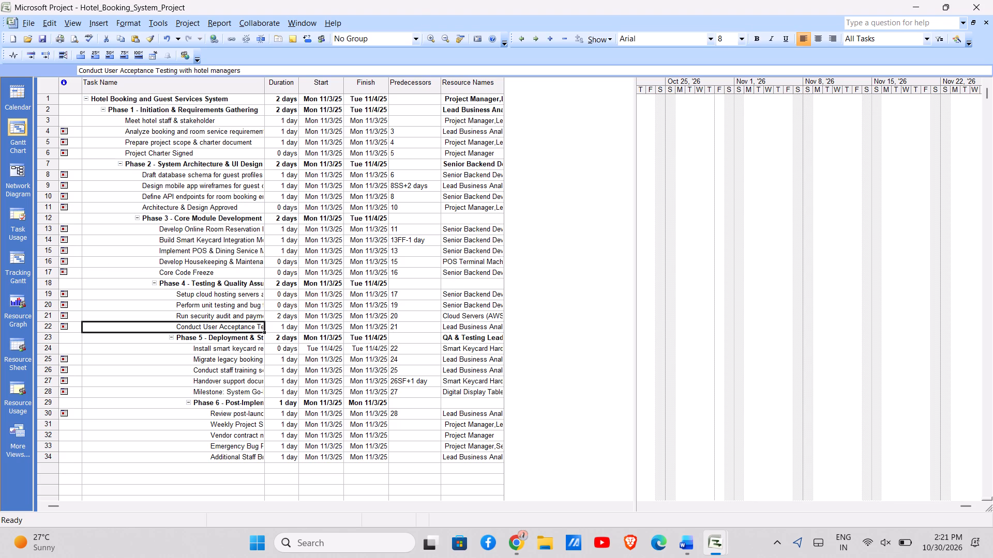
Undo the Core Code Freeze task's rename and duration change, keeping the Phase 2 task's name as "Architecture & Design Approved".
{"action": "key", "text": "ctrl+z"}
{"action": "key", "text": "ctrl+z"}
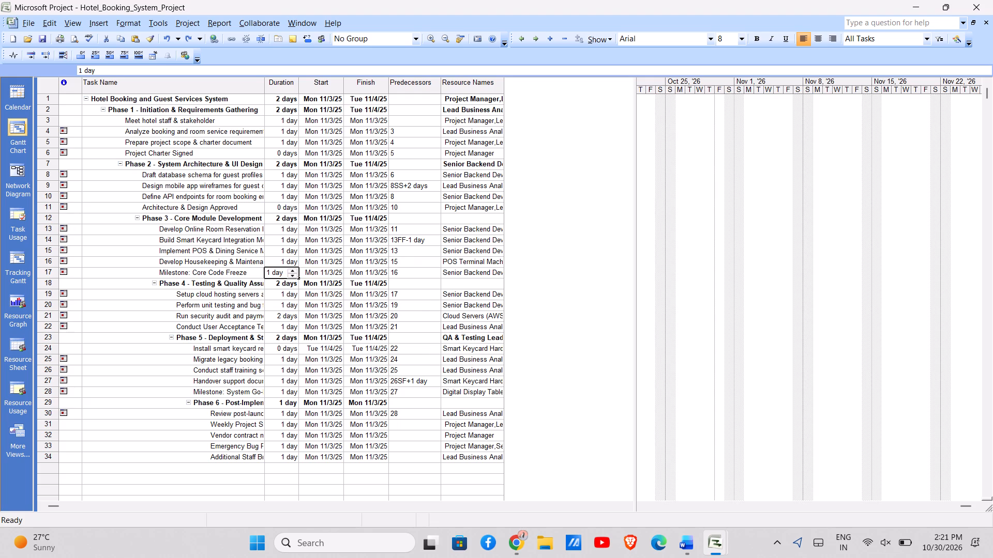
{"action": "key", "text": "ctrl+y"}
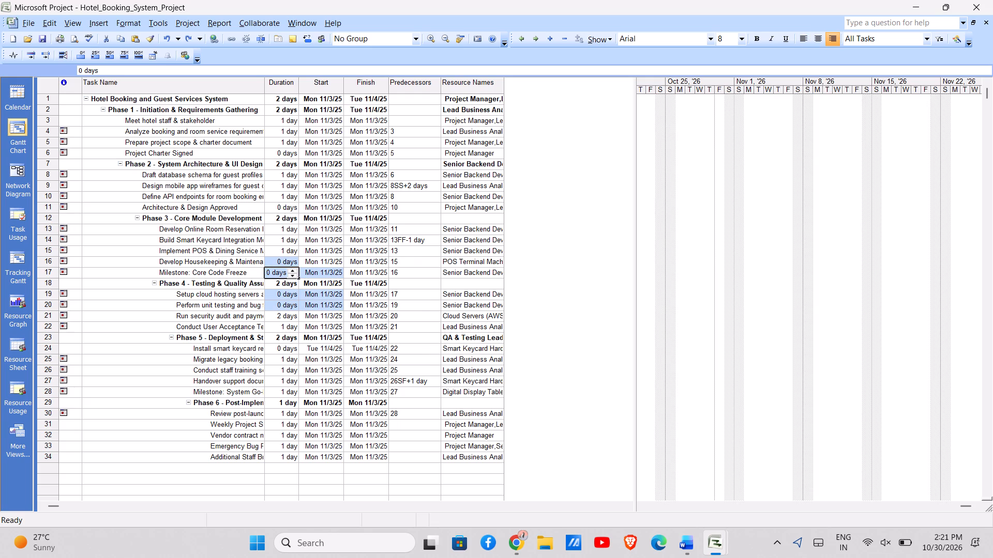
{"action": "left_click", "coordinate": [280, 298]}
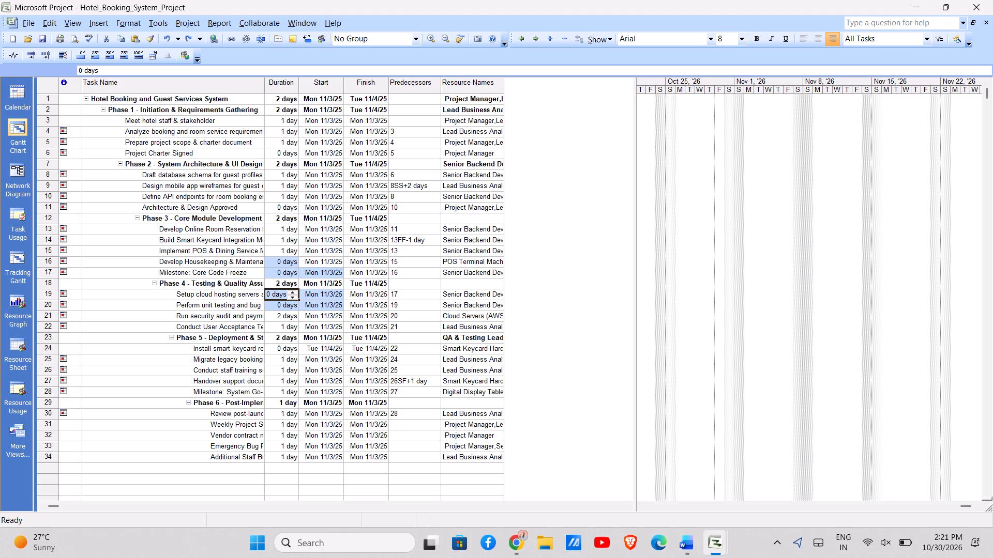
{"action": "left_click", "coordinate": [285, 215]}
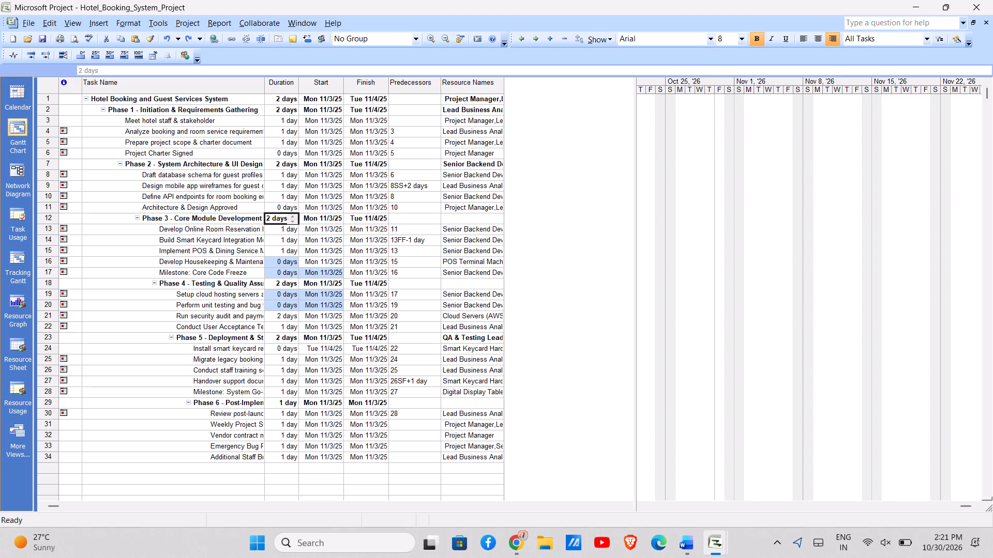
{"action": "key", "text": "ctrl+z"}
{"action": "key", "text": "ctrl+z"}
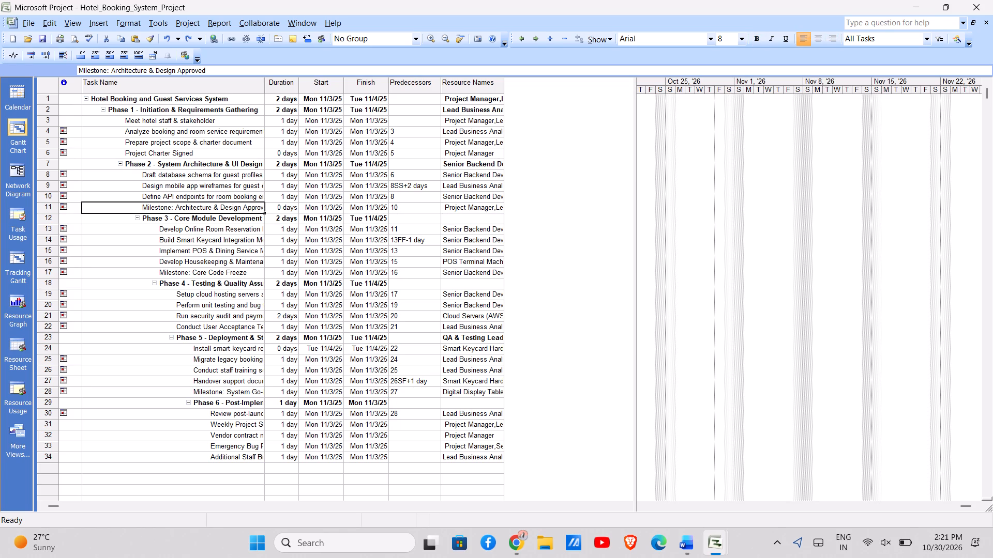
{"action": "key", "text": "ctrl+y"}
Remove the "Milestone:" prefix from the Core Code Freeze task's name at the end of Phase 3.
{"action": "left_click", "coordinate": [207, 260]}
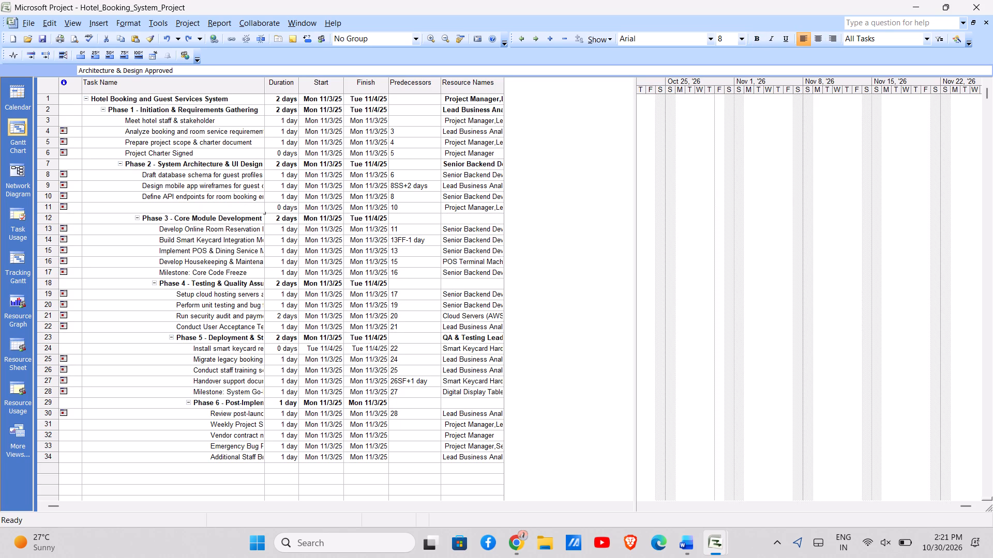
{"action": "left_click", "coordinate": [193, 273]}
{"action": "left_click", "coordinate": [190, 273]}
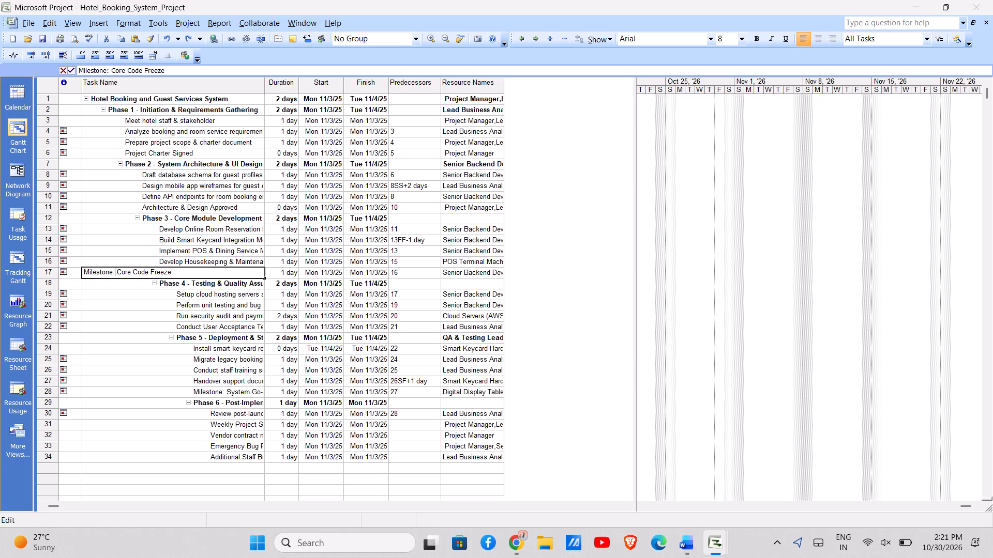
{"action": "key", "text": "Right"}
{"action": "key", "text": "BackSpace"}
{"action": "key", "text": "BackSpace"}
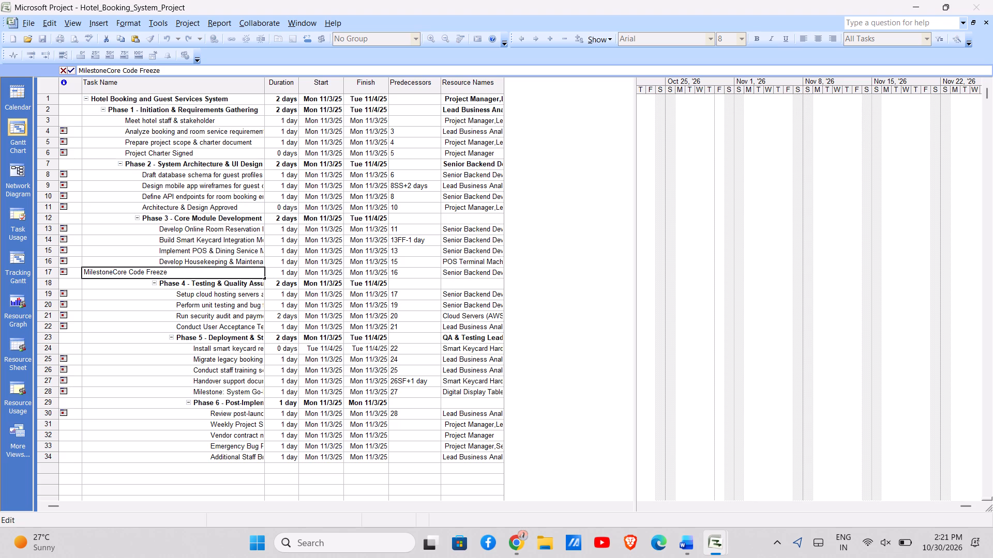
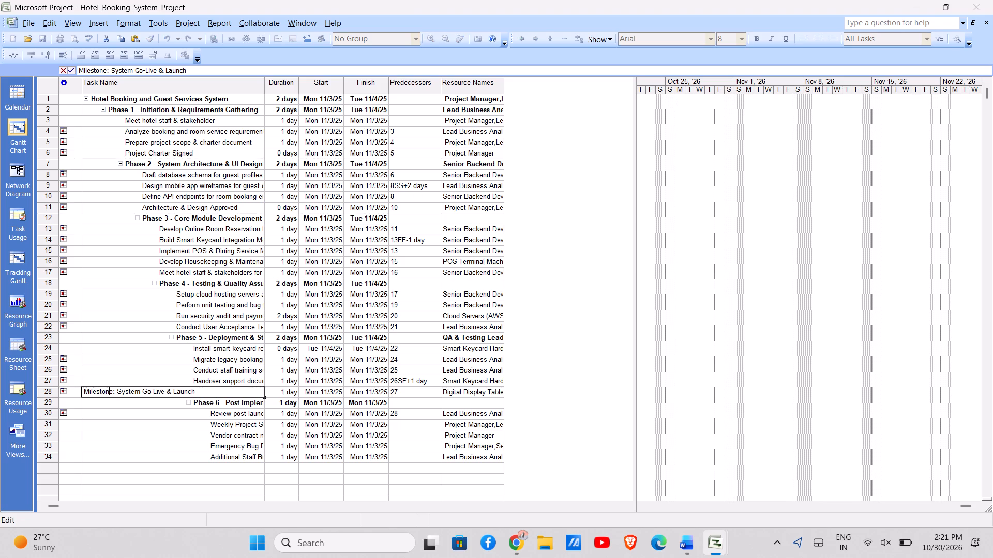
Remove the "Milestone:" prefix from the System Go-Live & Launch task's name at the end of Phase 5.
{"action": "key", "text": "Right"}
{"action": "key", "text": "Right"}
{"action": "key", "text": "BackSpace"}
{"action": "key", "text": "ctrl+BackSpace"}
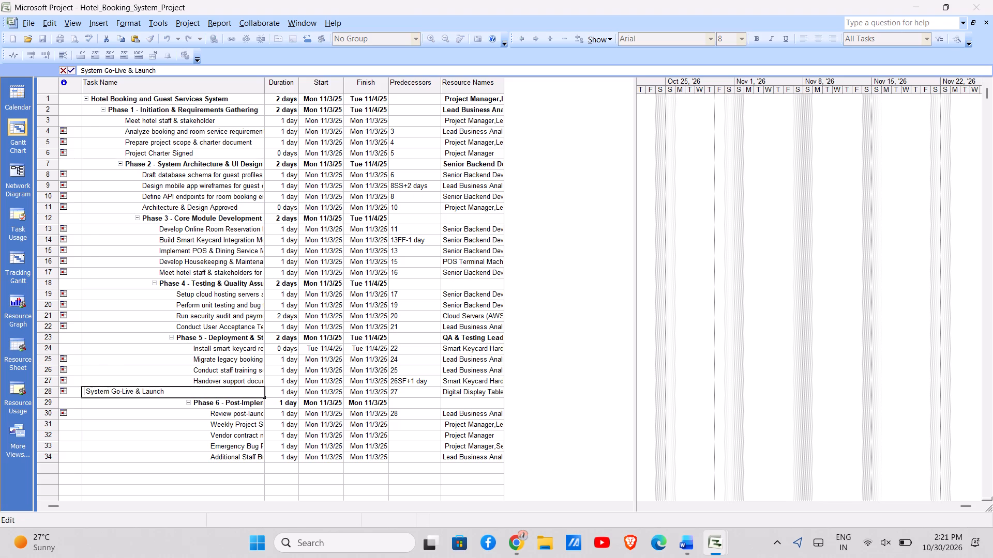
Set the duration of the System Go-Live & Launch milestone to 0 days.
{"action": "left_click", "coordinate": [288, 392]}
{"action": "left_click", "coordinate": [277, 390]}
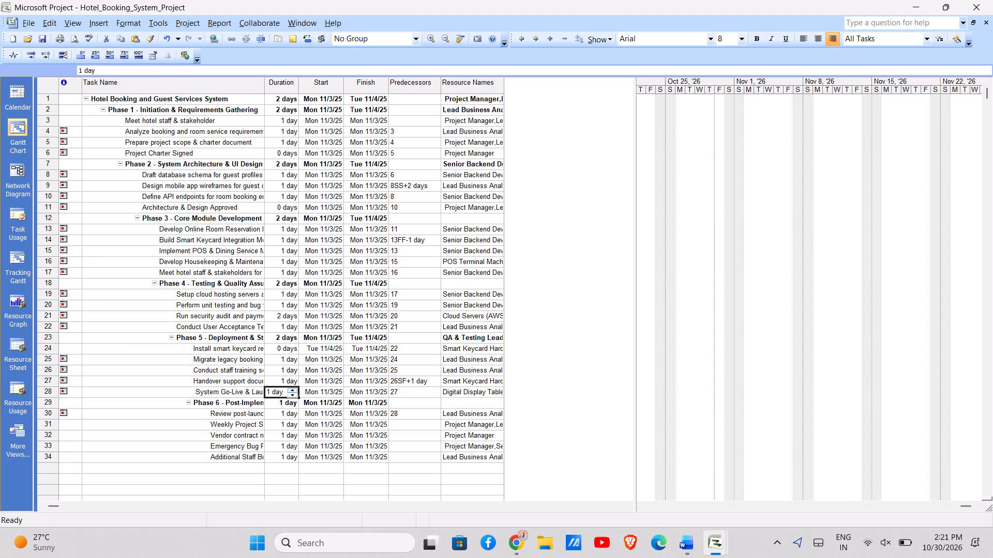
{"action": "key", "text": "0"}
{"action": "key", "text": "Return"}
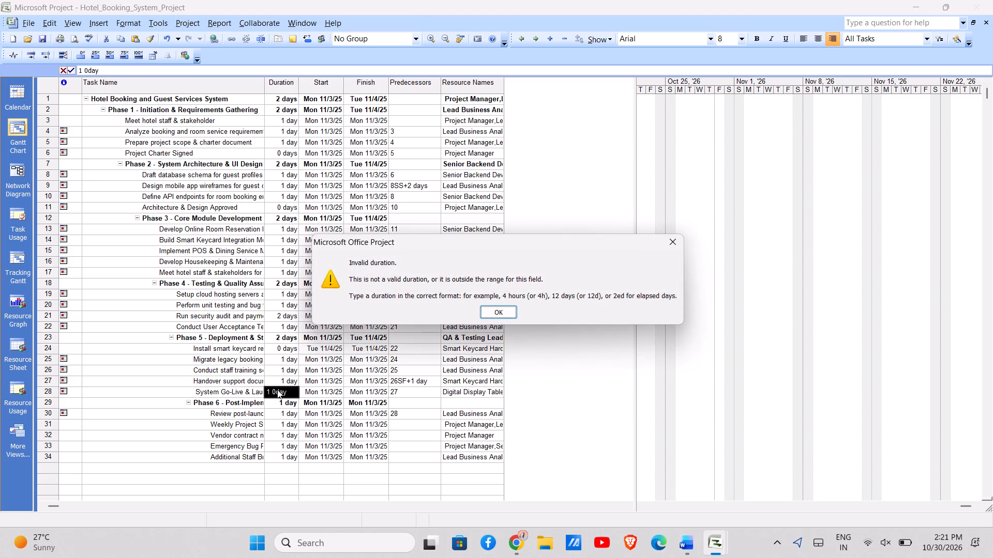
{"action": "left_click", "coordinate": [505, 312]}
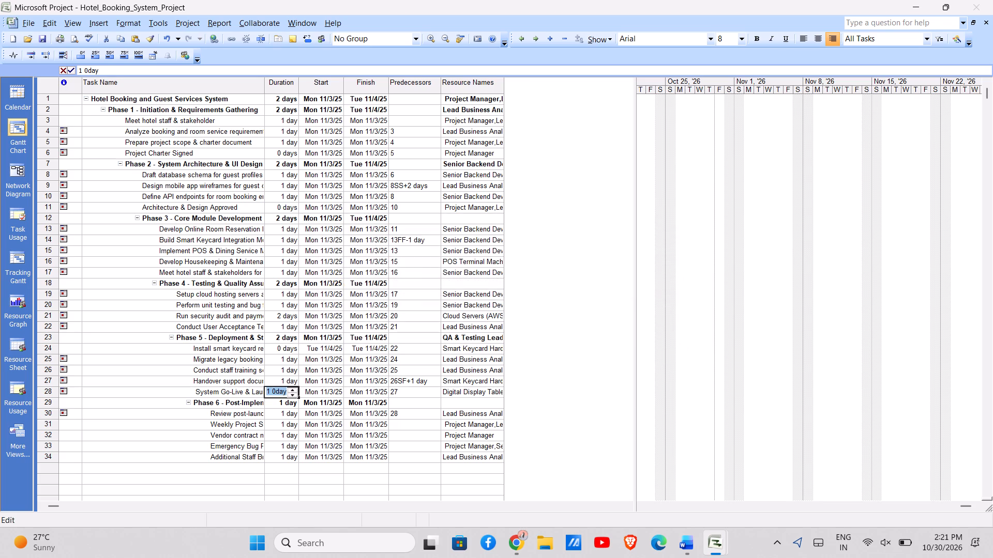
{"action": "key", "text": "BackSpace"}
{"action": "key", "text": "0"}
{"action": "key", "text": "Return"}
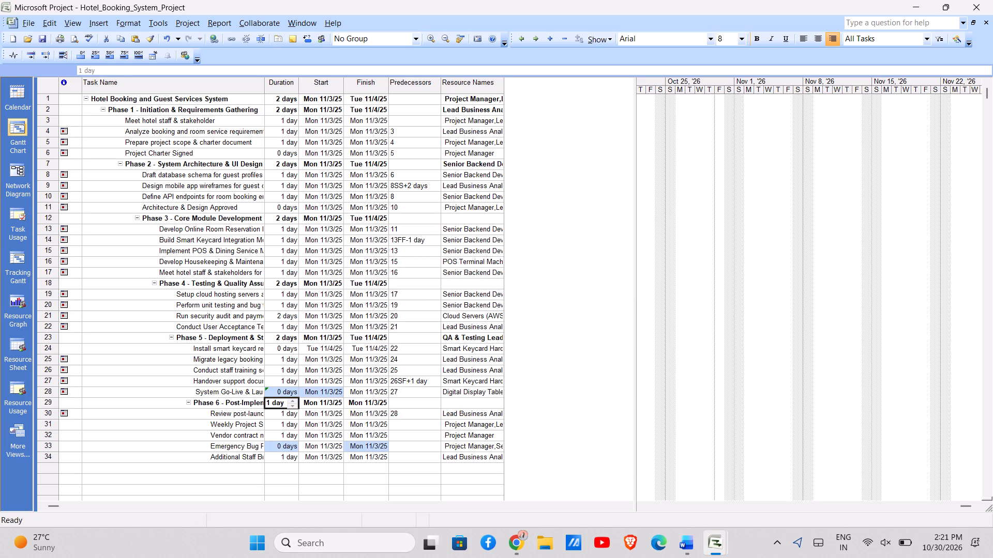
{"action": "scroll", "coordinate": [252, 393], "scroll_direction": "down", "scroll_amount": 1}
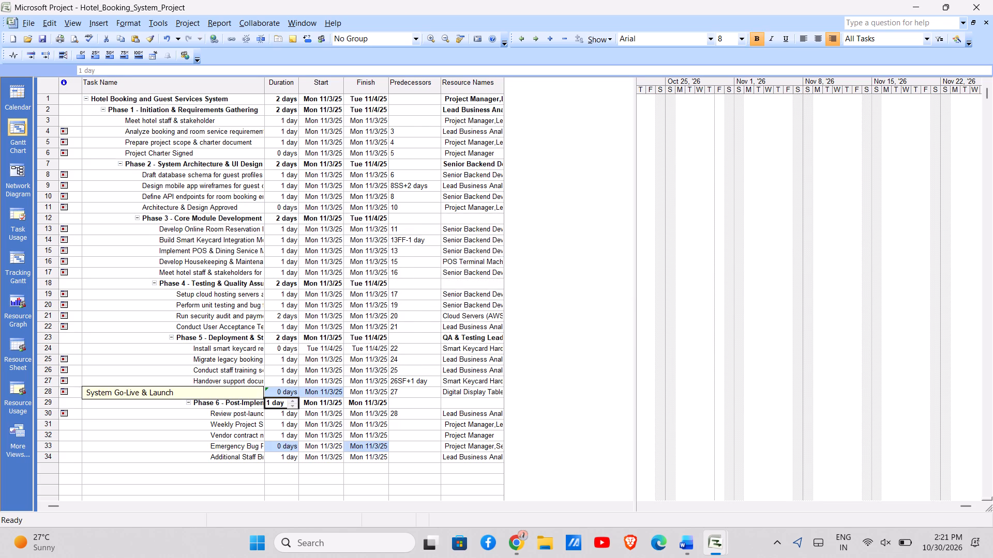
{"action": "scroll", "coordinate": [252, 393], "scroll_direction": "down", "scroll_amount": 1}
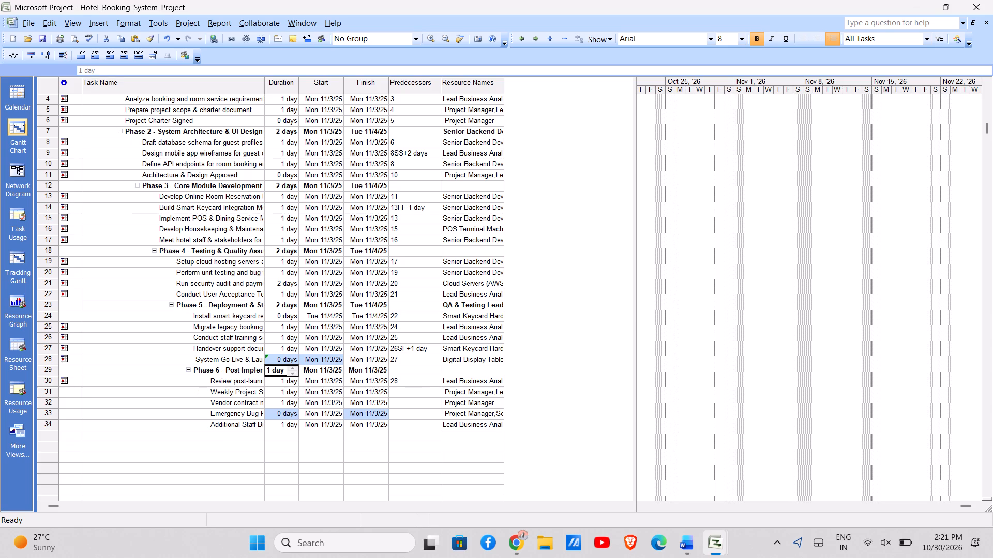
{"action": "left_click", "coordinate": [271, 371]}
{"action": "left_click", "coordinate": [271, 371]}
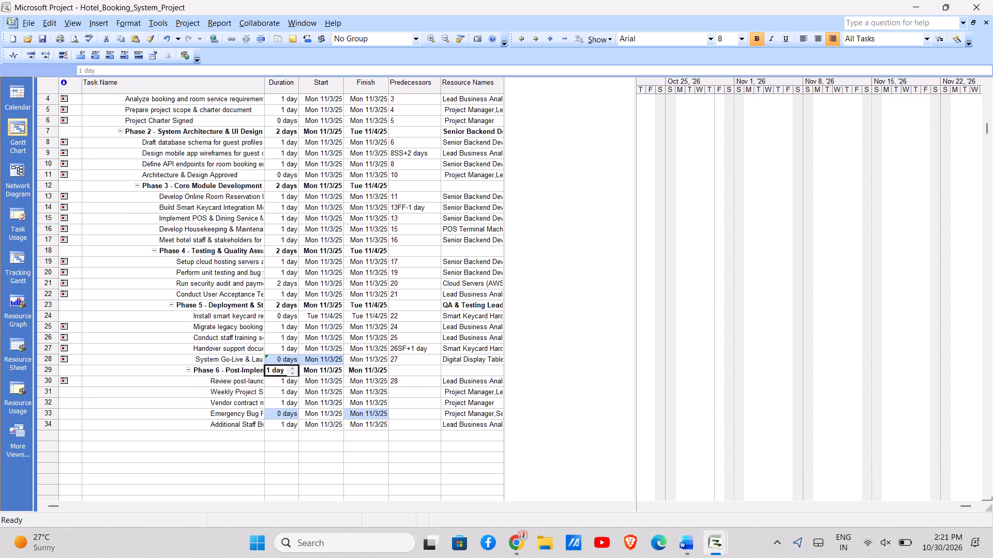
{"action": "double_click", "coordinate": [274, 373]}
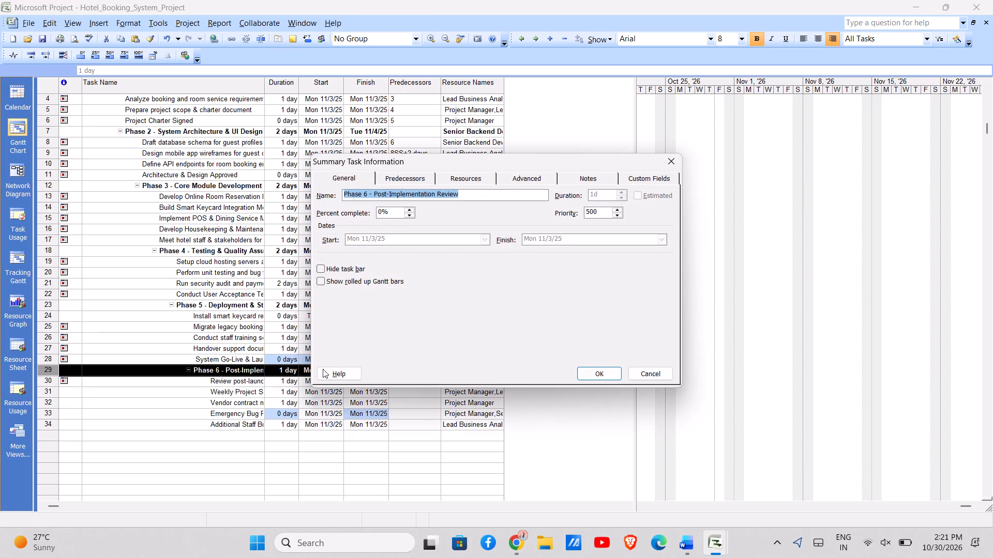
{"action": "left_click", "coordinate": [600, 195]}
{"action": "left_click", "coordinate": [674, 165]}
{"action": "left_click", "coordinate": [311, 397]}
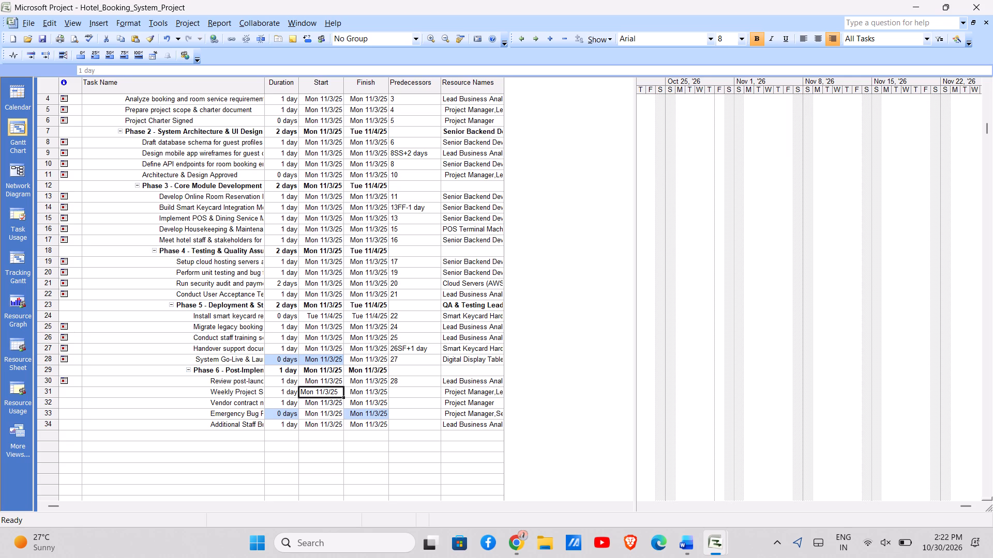
Set the durations of Phase 6's vendor contract and Emergency Bug tasks to 2 days each, continuing with the resulting start-date move.
{"action": "left_click", "coordinate": [276, 405]}
{"action": "key", "text": "2"}
{"action": "key", "text": "Return"}
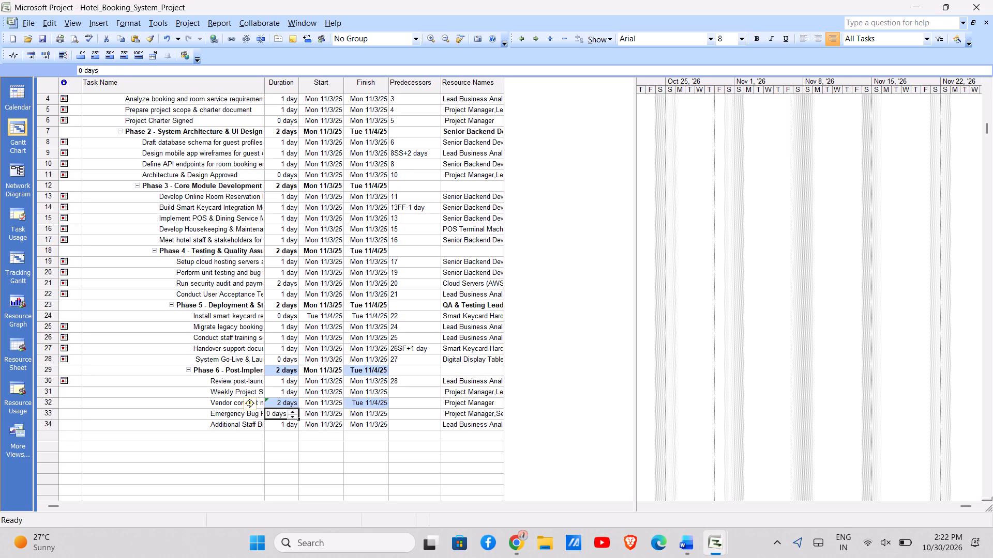
{"action": "key", "text": "2"}
{"action": "key", "text": "Return"}
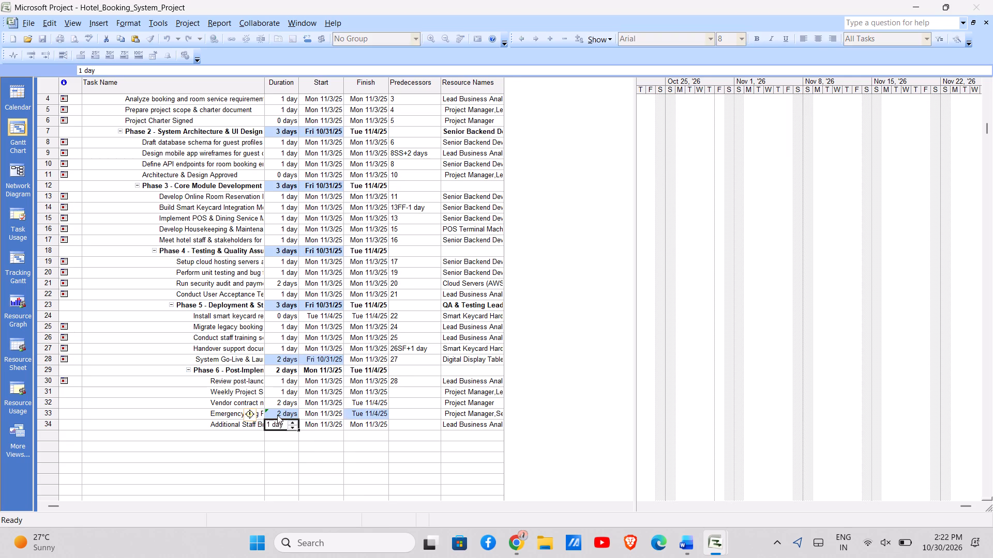
{"action": "left_click", "coordinate": [438, 309]}
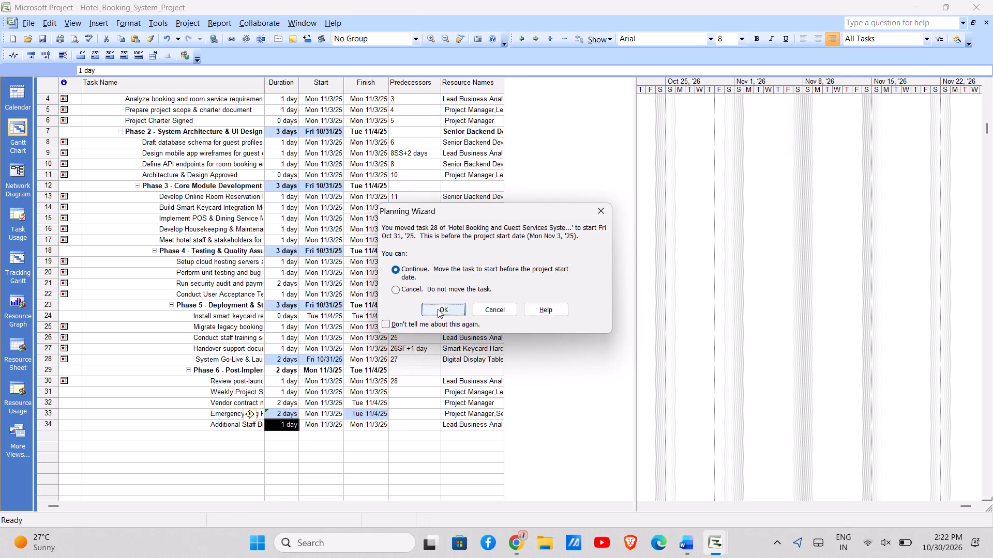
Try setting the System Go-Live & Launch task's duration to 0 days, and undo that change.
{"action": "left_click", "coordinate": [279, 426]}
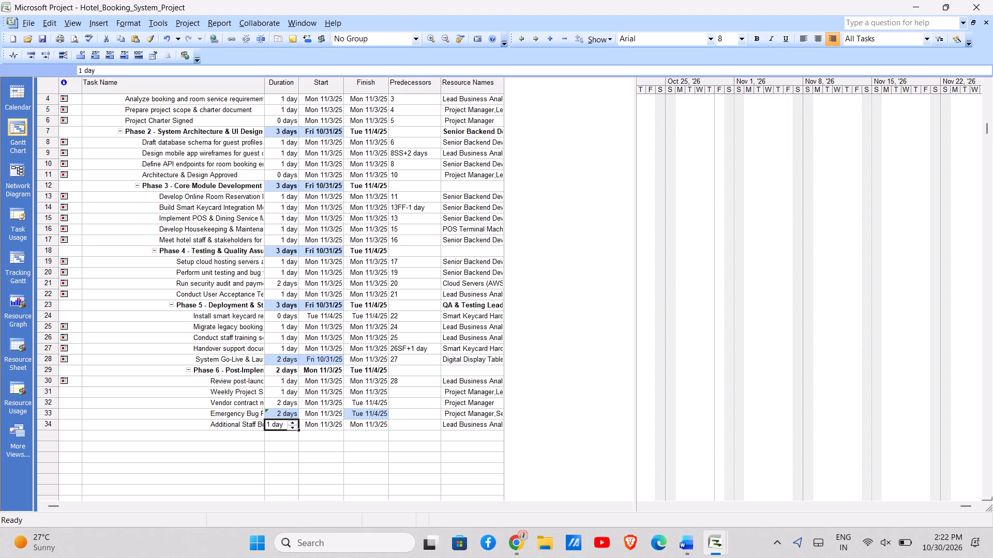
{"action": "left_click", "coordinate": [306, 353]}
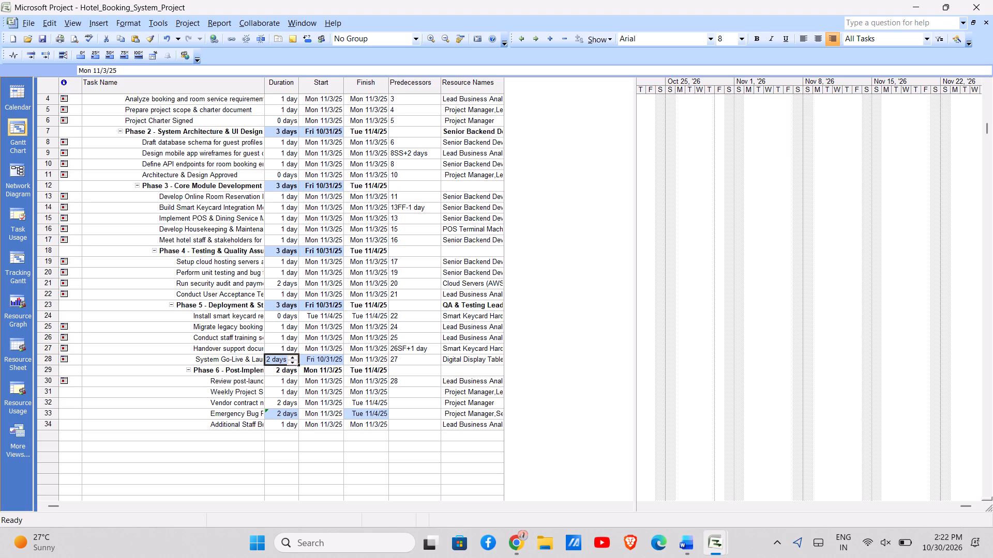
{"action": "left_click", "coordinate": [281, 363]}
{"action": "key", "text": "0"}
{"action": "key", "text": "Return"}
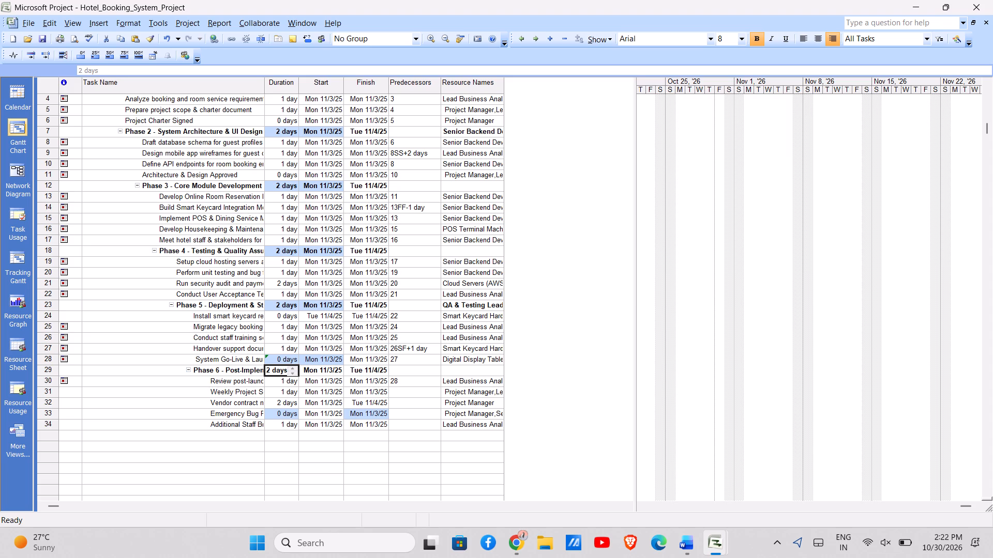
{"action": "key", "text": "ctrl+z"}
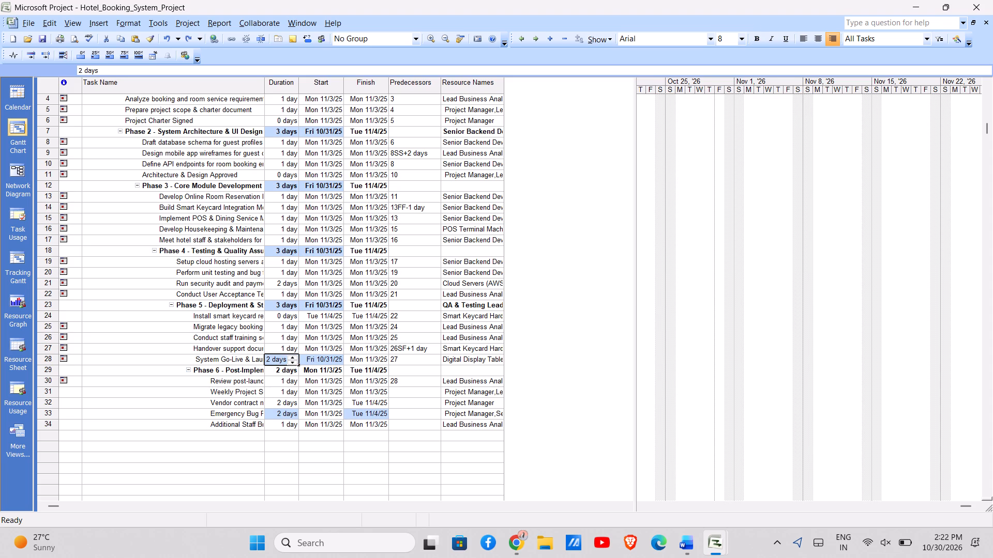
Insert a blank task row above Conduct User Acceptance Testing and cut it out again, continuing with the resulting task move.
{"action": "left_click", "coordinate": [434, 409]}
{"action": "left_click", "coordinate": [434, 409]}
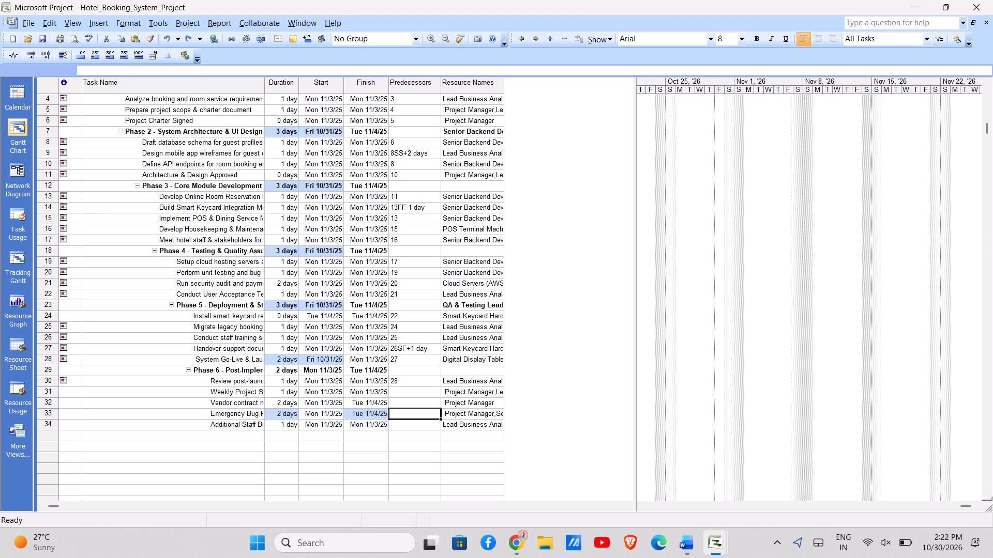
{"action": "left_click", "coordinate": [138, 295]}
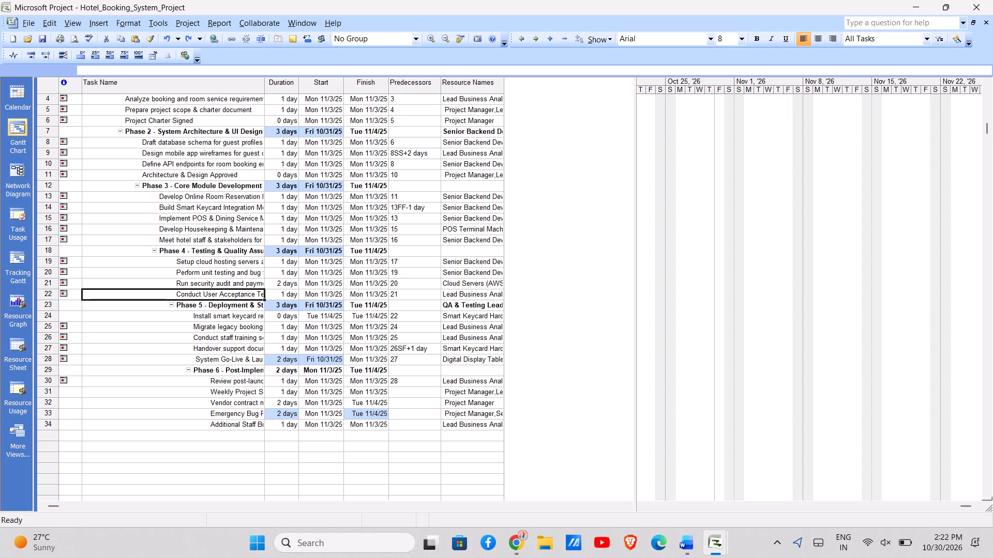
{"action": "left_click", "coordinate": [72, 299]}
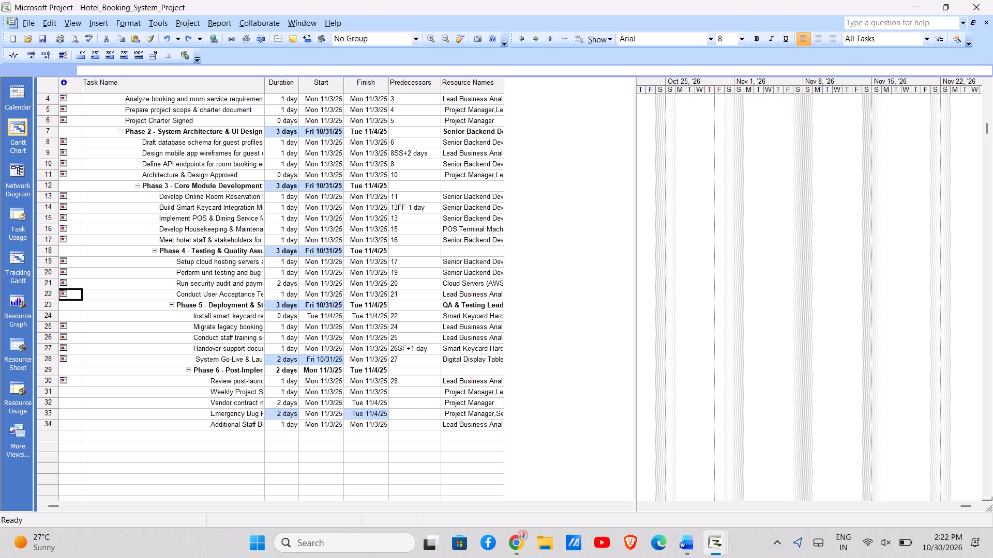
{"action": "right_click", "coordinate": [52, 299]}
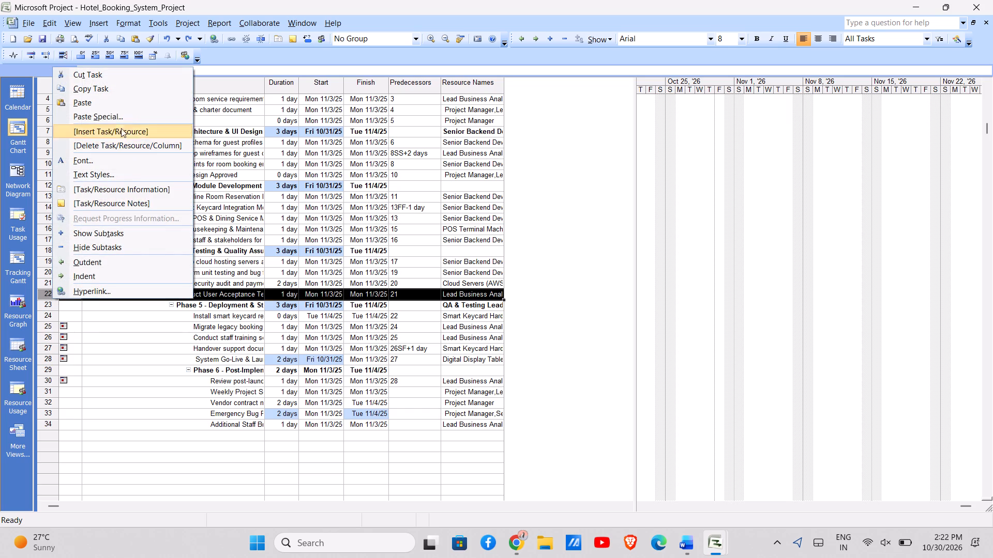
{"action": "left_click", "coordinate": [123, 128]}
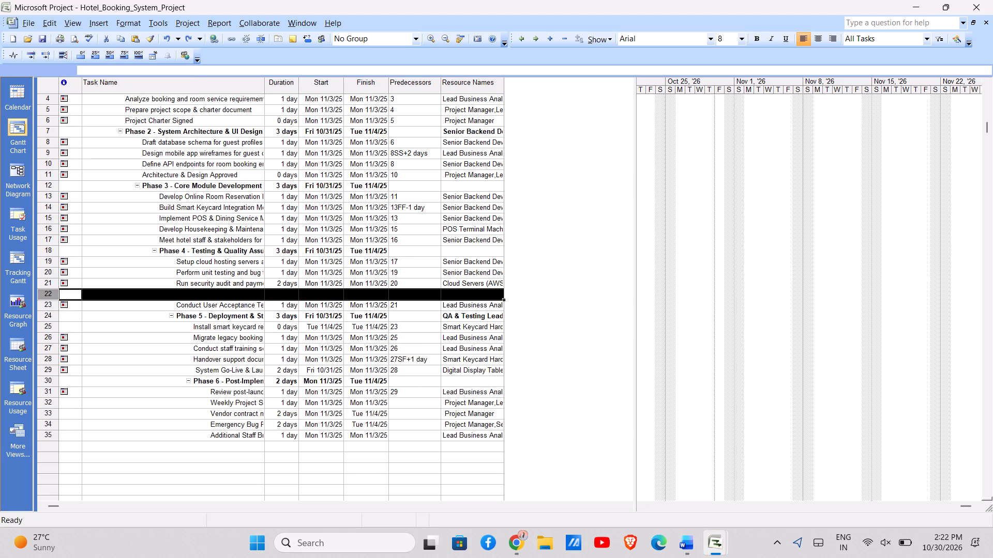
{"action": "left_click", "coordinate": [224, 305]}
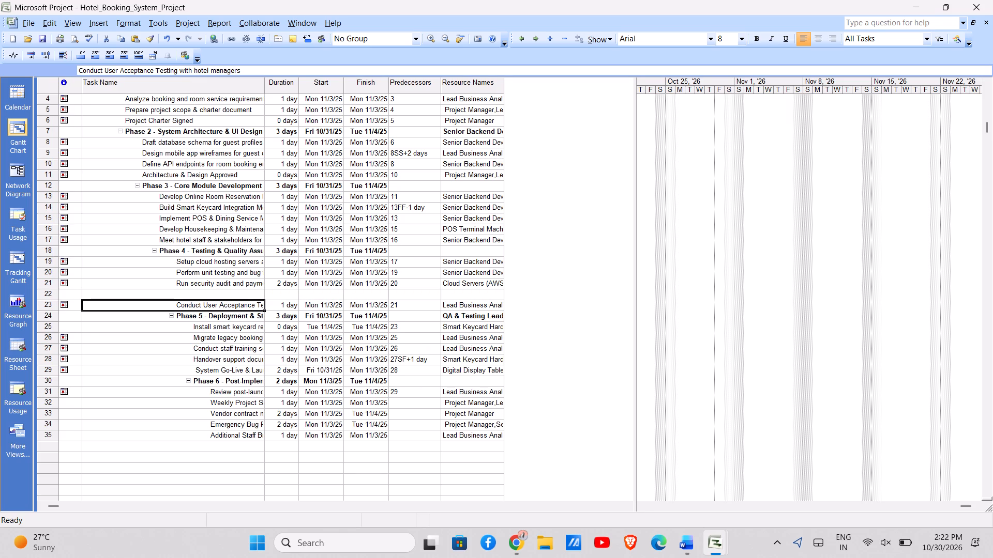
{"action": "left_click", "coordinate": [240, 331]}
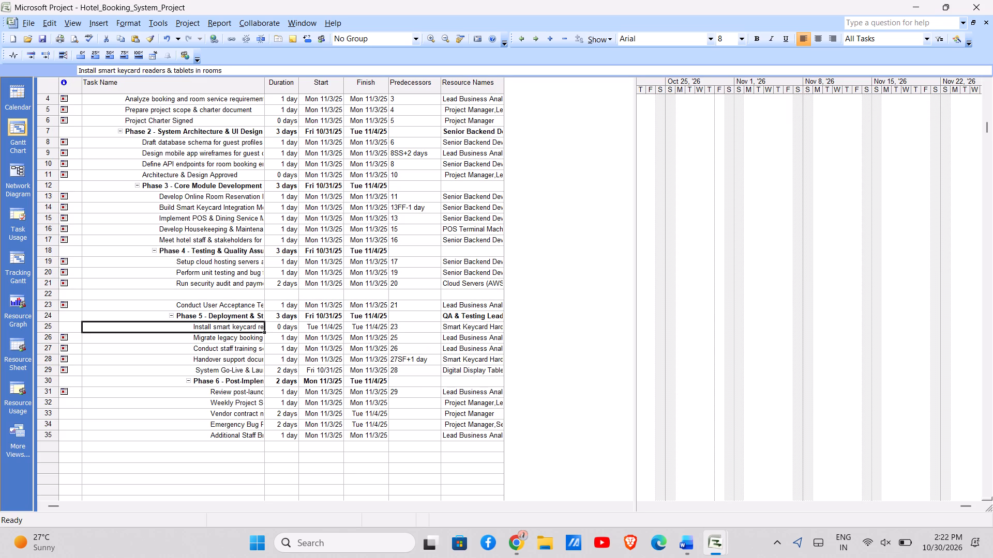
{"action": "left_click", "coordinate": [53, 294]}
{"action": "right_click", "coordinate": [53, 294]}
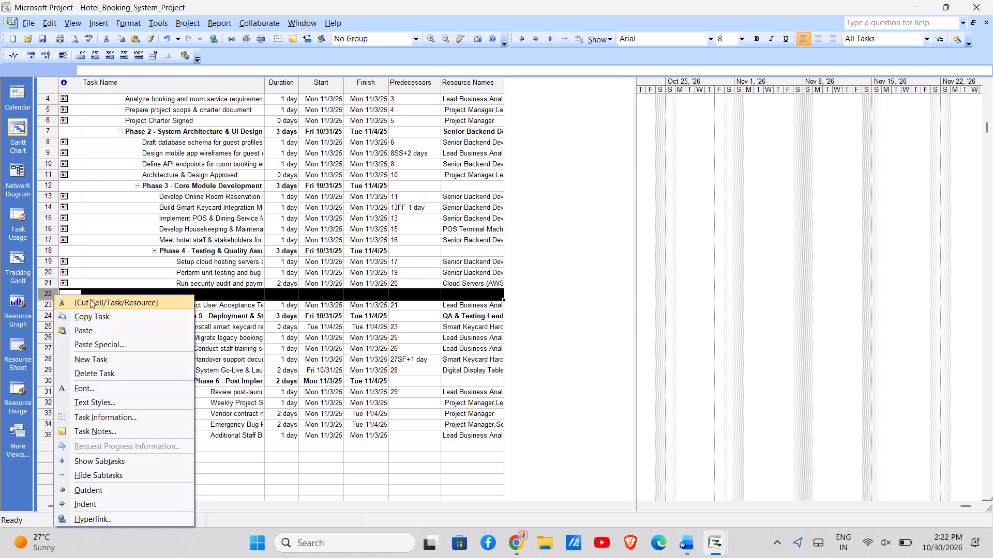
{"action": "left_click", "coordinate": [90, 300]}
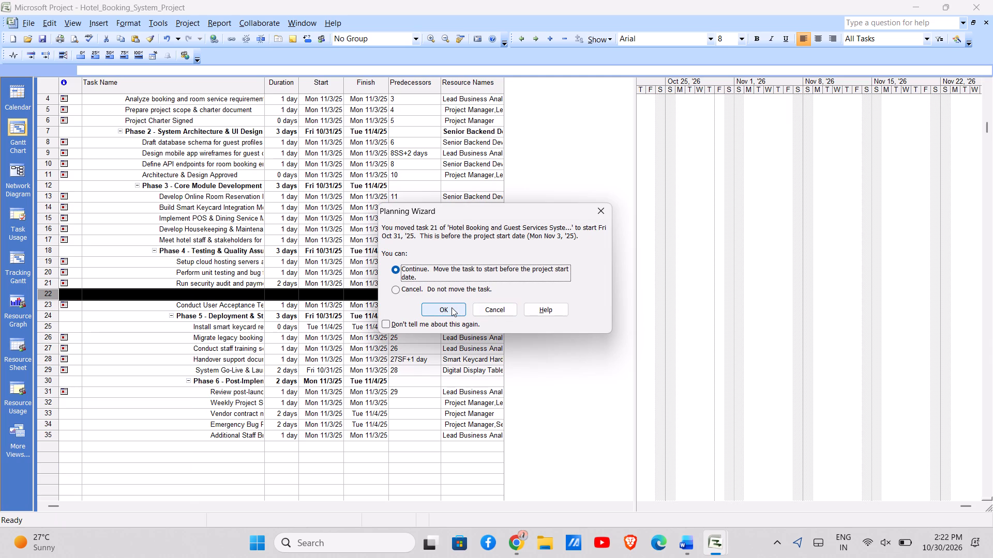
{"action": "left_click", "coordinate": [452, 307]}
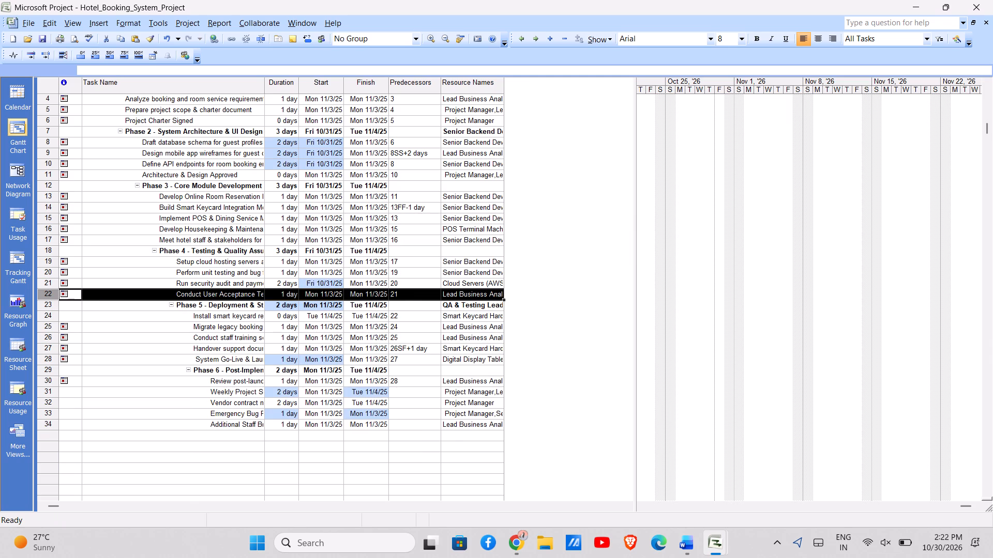
Insert a new task named "Testing Done" at the end of Phase 4, below Conduct User Acceptance Testing.
{"action": "left_click", "coordinate": [151, 320]}
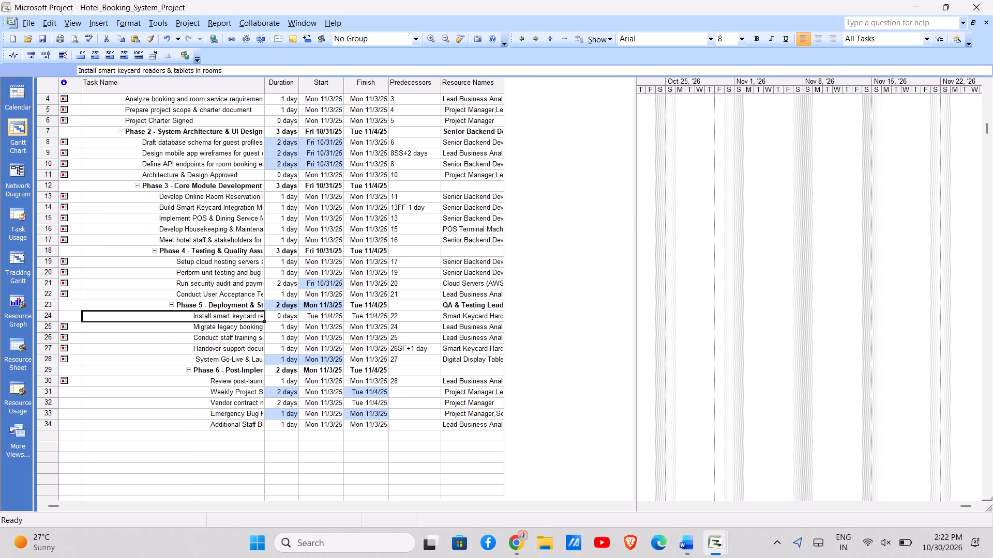
{"action": "left_click", "coordinate": [48, 305]}
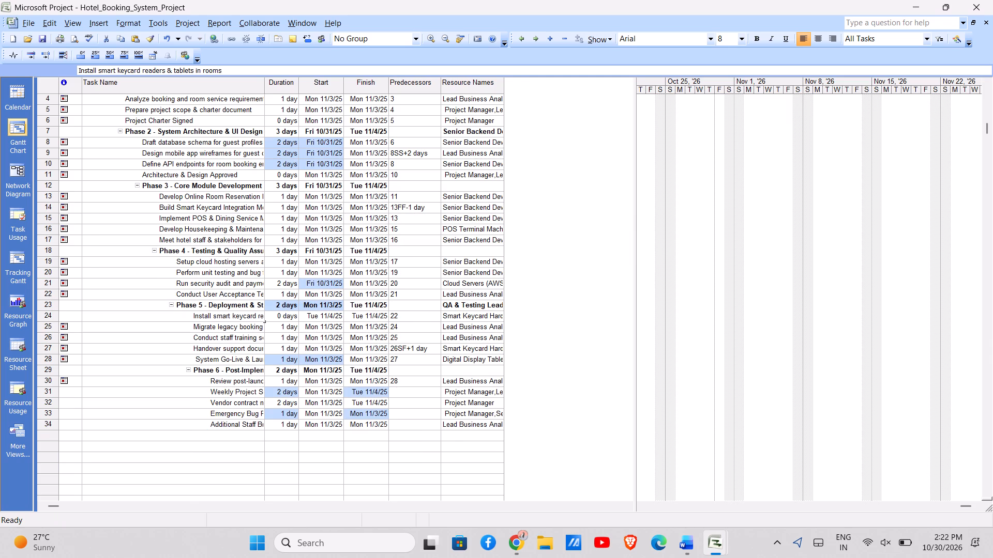
{"action": "right_click", "coordinate": [48, 305]}
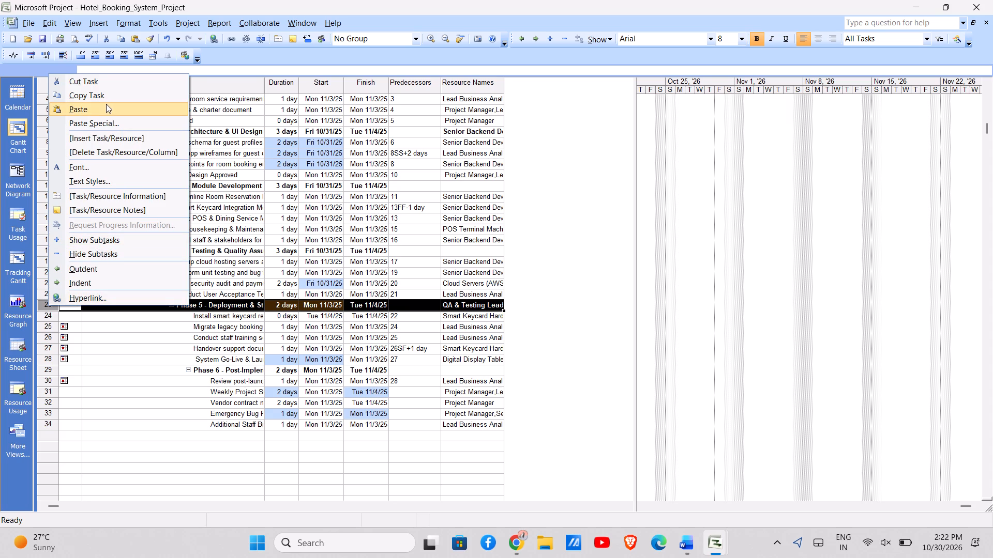
{"action": "left_click", "coordinate": [105, 137]}
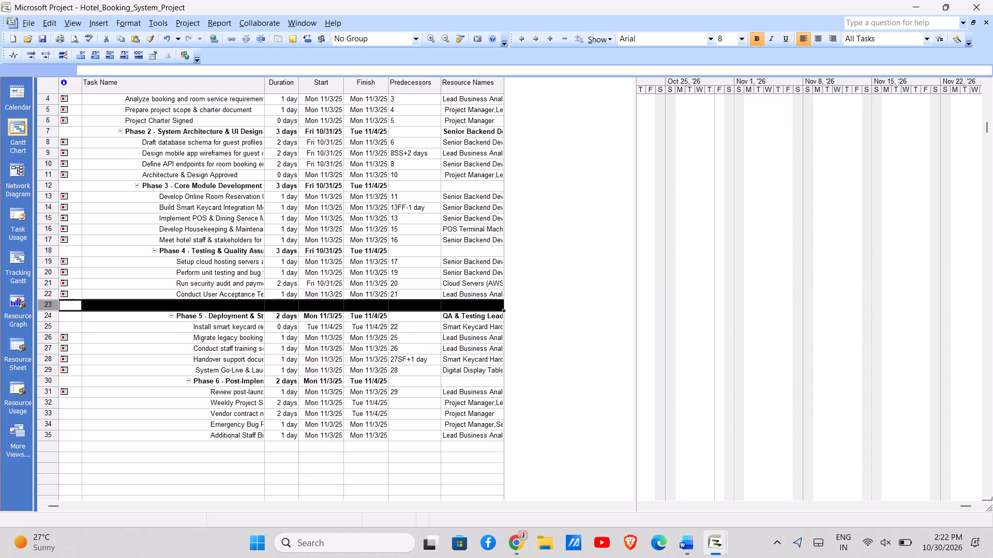
{"action": "left_click", "coordinate": [208, 311]}
{"action": "left_click", "coordinate": [196, 305]}
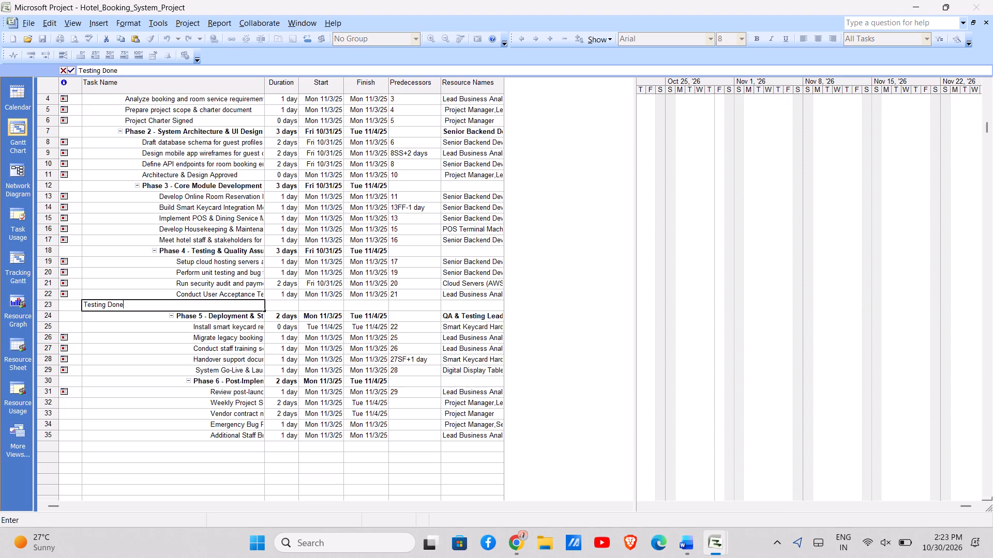
{"action": "key", "text": "Return"}
Select the duration of the Testing Done task for editing.
{"action": "left_click", "coordinate": [290, 304]}
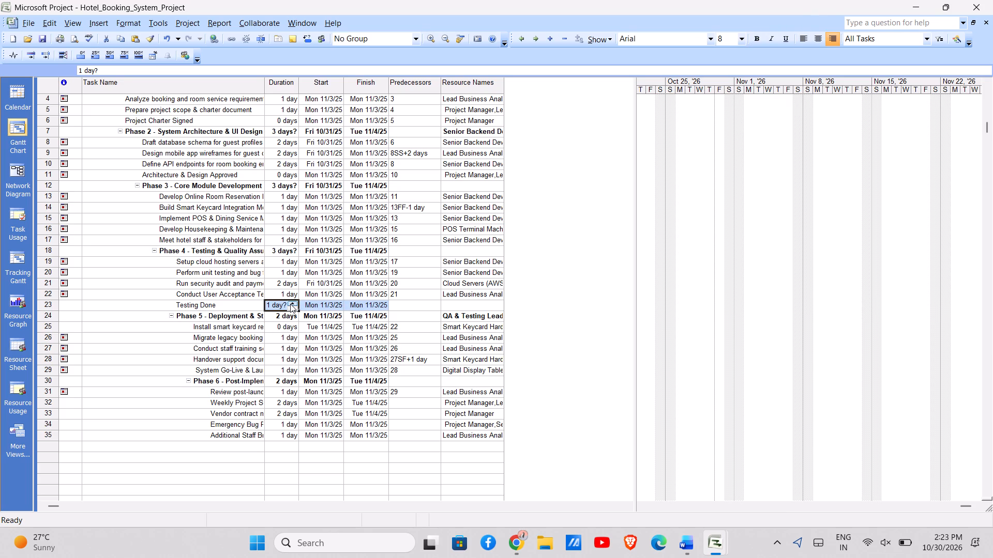
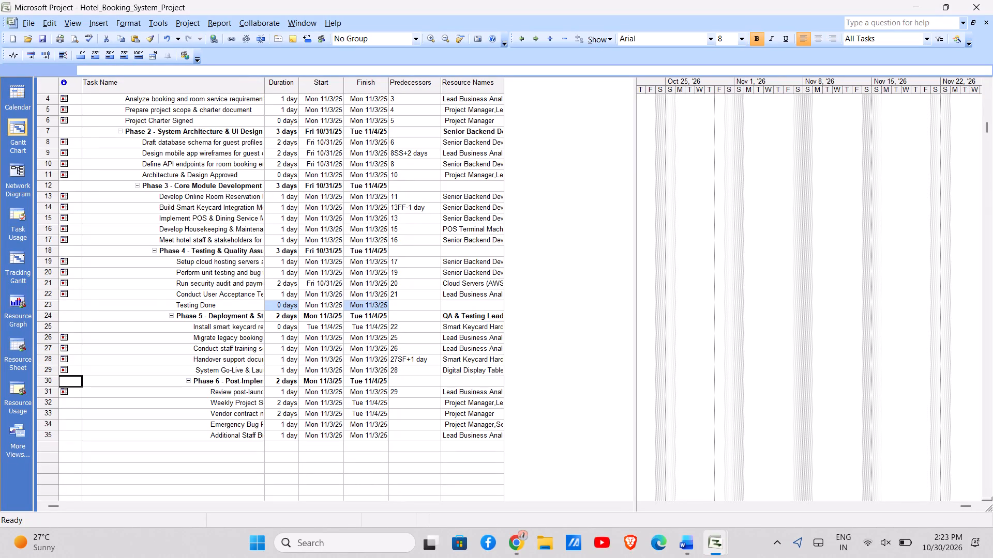
Insert a new task named "Develpoment Done" at the end of Phase 5, directly above the Phase 6 summary task.
{"action": "right_click", "coordinate": [54, 383]}
{"action": "left_click", "coordinate": [121, 213]}
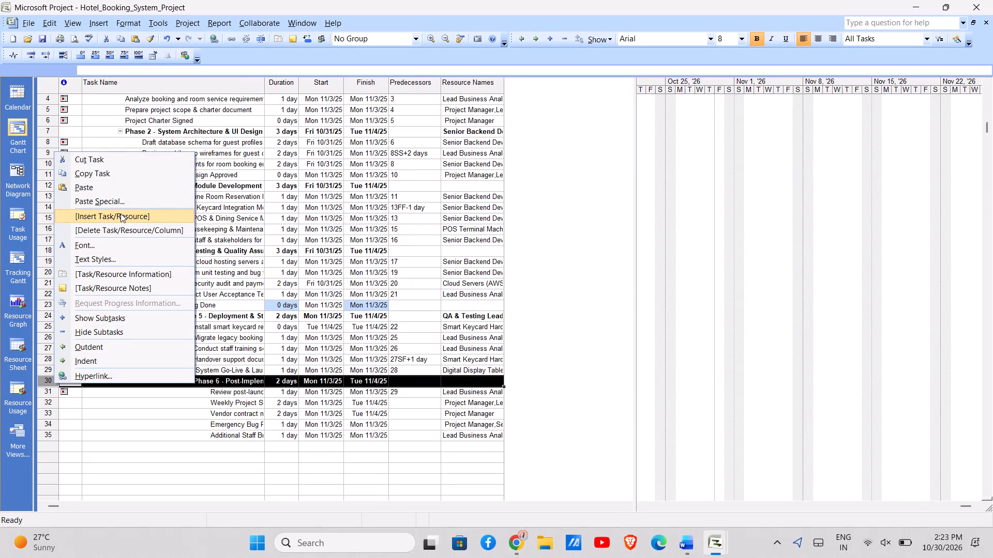
{"action": "left_click", "coordinate": [234, 388]}
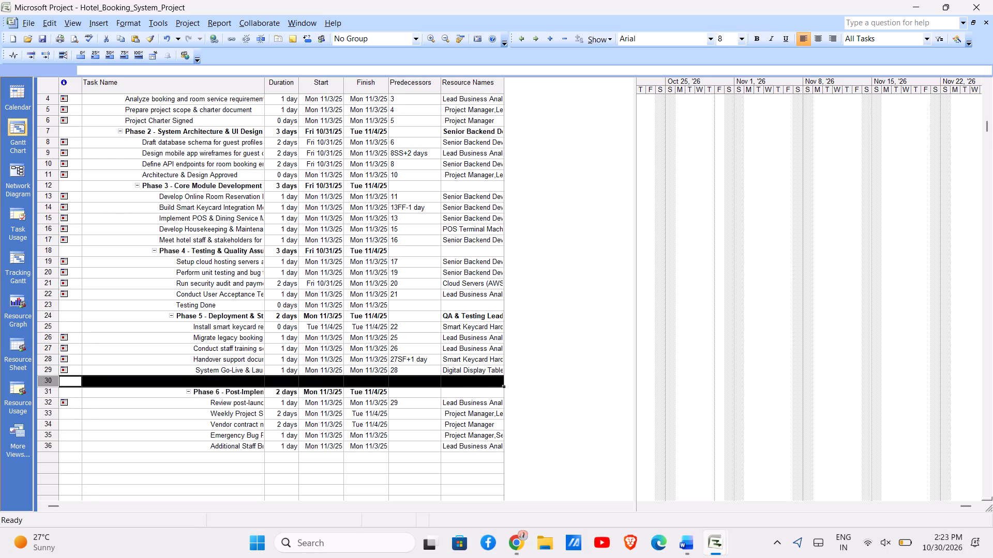
{"action": "left_click", "coordinate": [224, 383]}
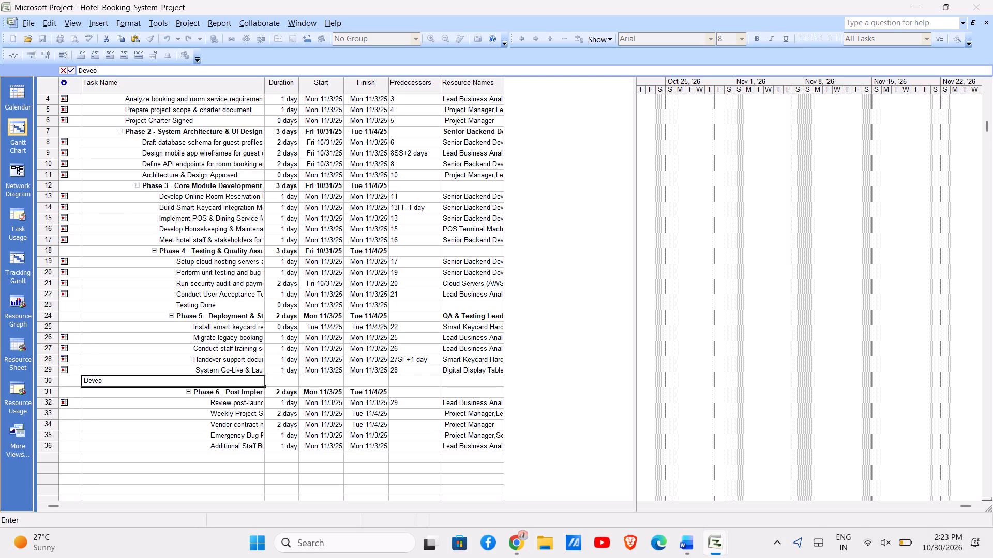
{"action": "key", "text": "BackSpace"}
{"action": "key", "text": "BackSpace"}
{"action": "type", "text": "one"}
{"action": "key", "text": "Return"}
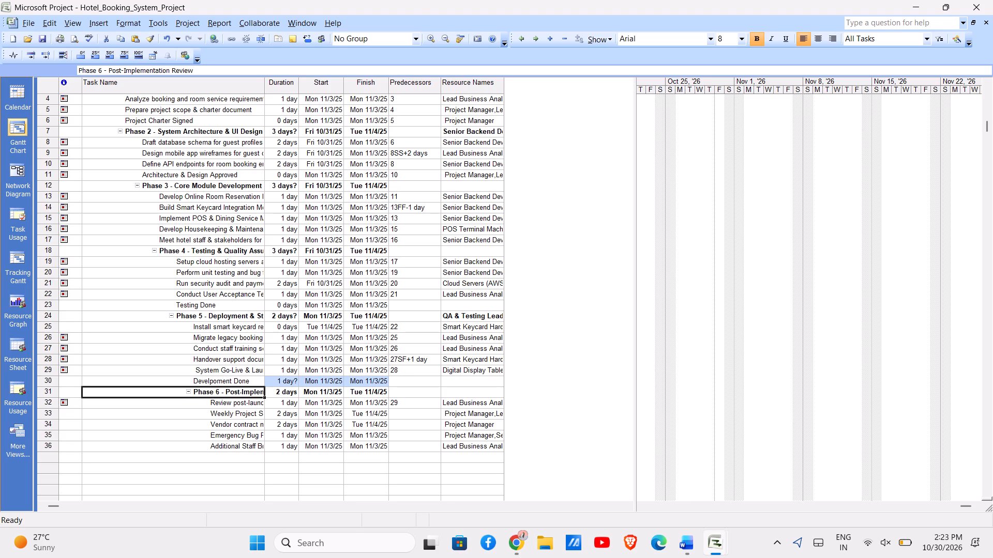
Set the duration of the Develpoment Done task to 0 days.
{"action": "left_click", "coordinate": [285, 382]}
{"action": "key", "text": "0"}
{"action": "key", "text": "Return"}
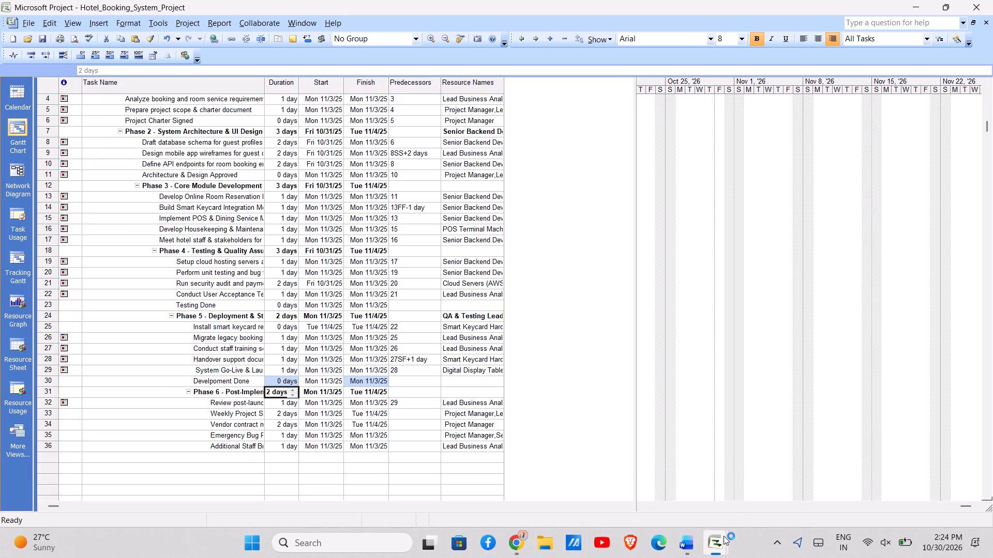
Switch to the Project1 plan and browse the New Volume (D:) drive for a project file to open.
{"action": "left_click", "coordinate": [670, 469]}
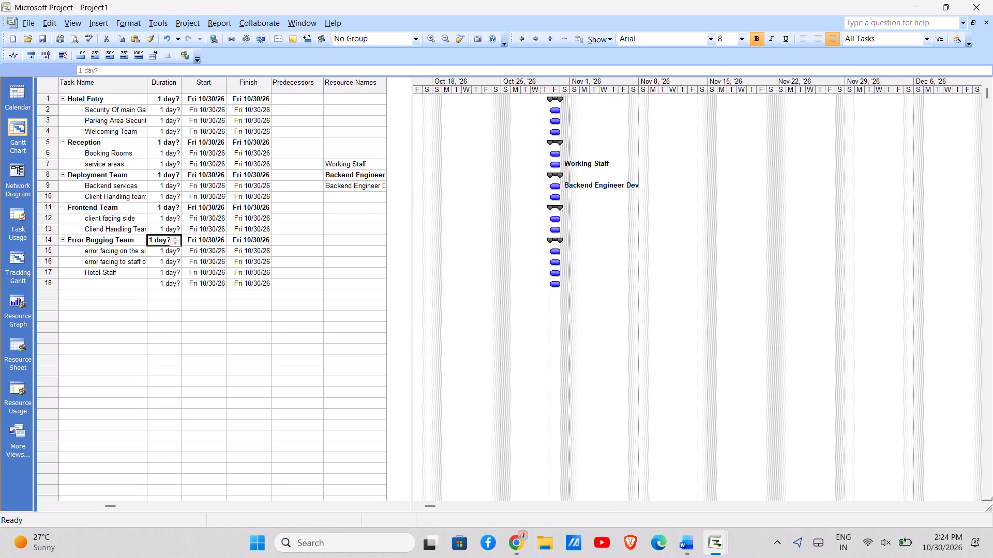
{"action": "right_click", "coordinate": [33, 21]}
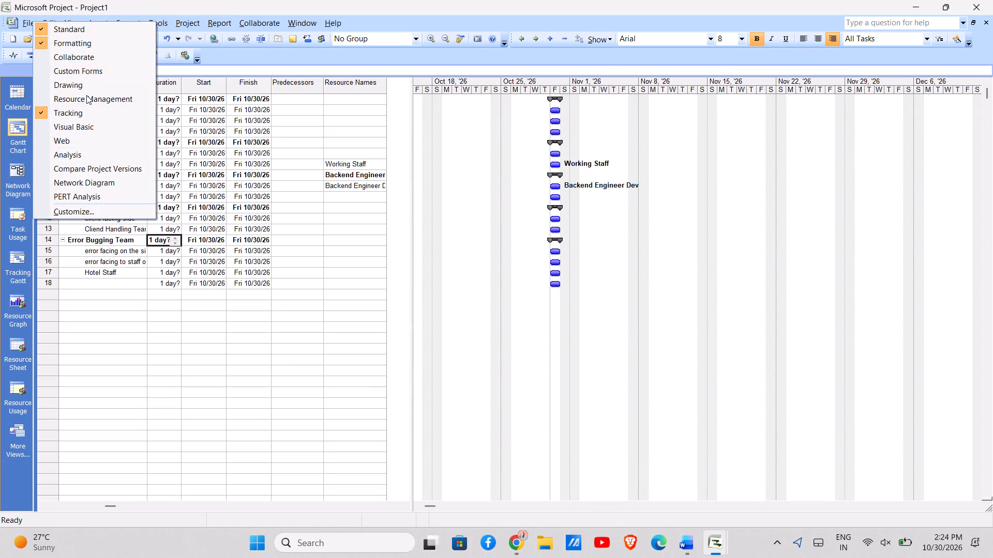
{"action": "right_click", "coordinate": [1, 21]}
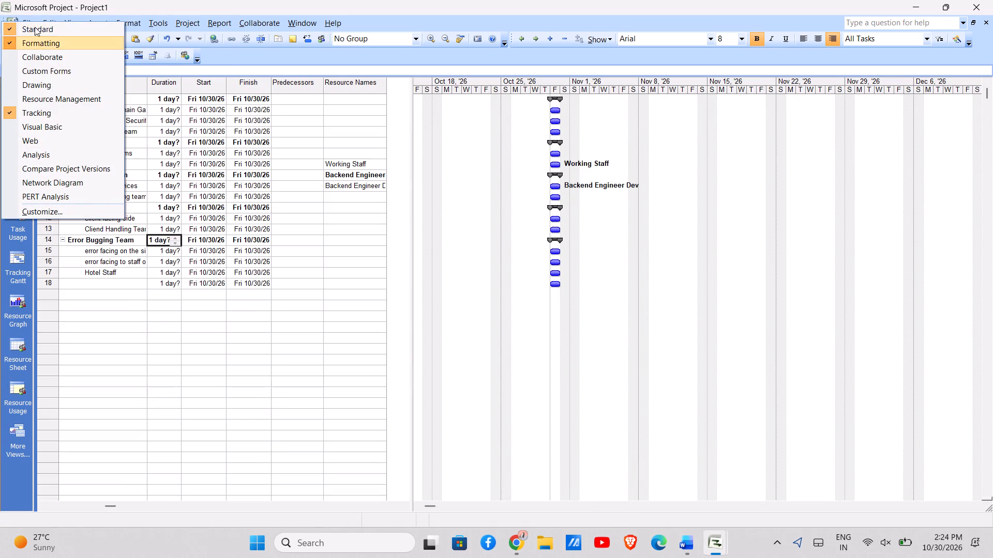
{"action": "left_click", "coordinate": [28, 19]}
{"action": "left_click", "coordinate": [53, 55]}
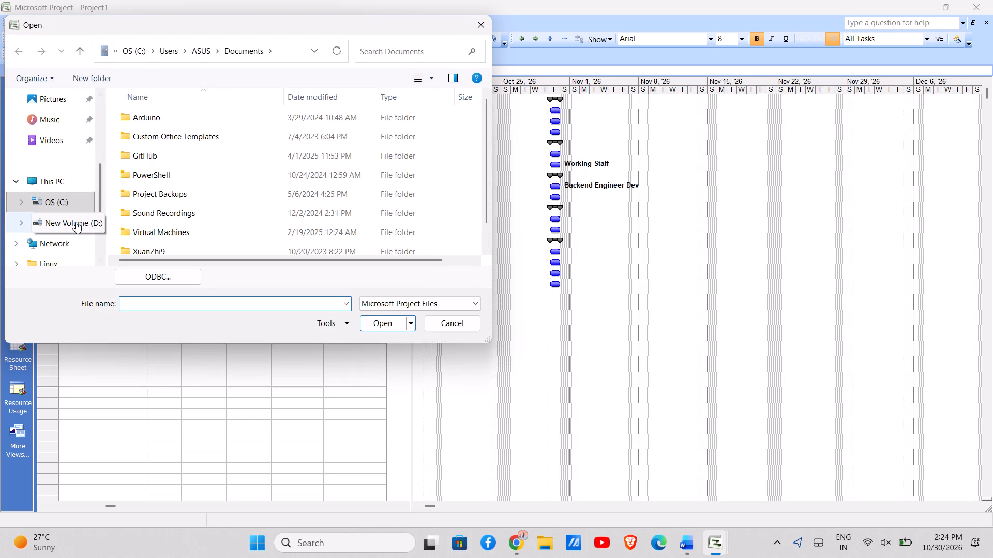
{"action": "left_click", "coordinate": [76, 222]}
{"action": "scroll", "coordinate": [215, 224], "scroll_direction": "down", "scroll_amount": 4}
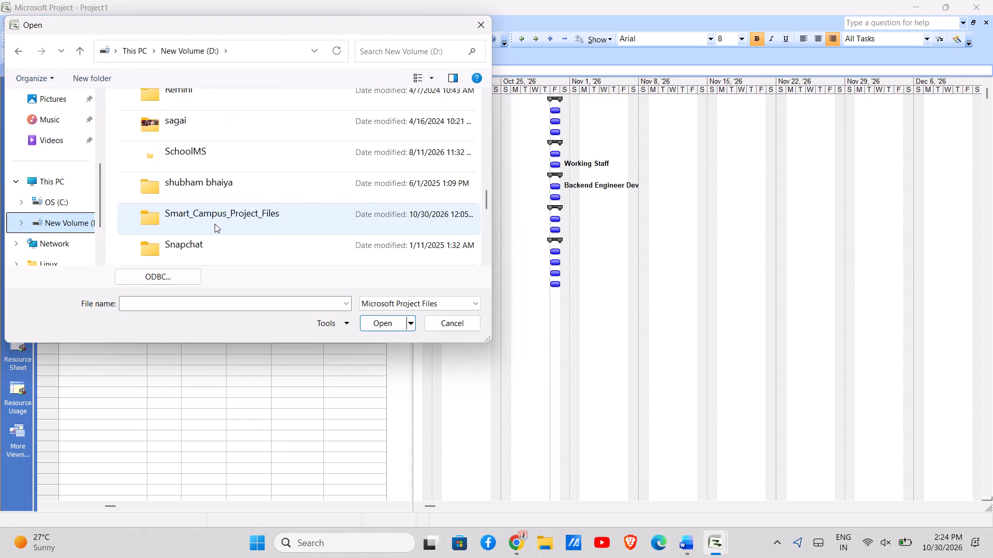
{"action": "scroll", "coordinate": [215, 224], "scroll_direction": "down", "scroll_amount": 2}
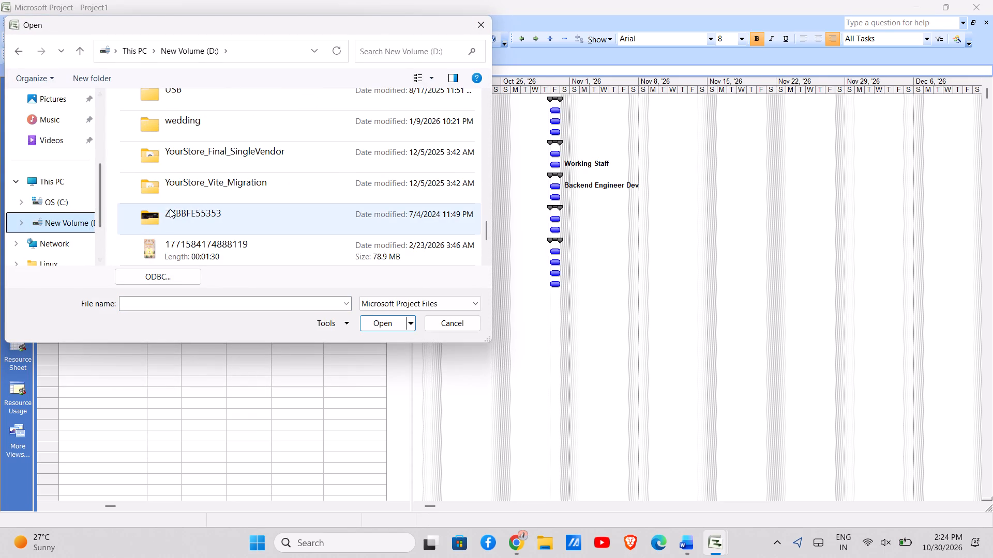
{"action": "scroll", "coordinate": [170, 209], "scroll_direction": "down", "scroll_amount": 5}
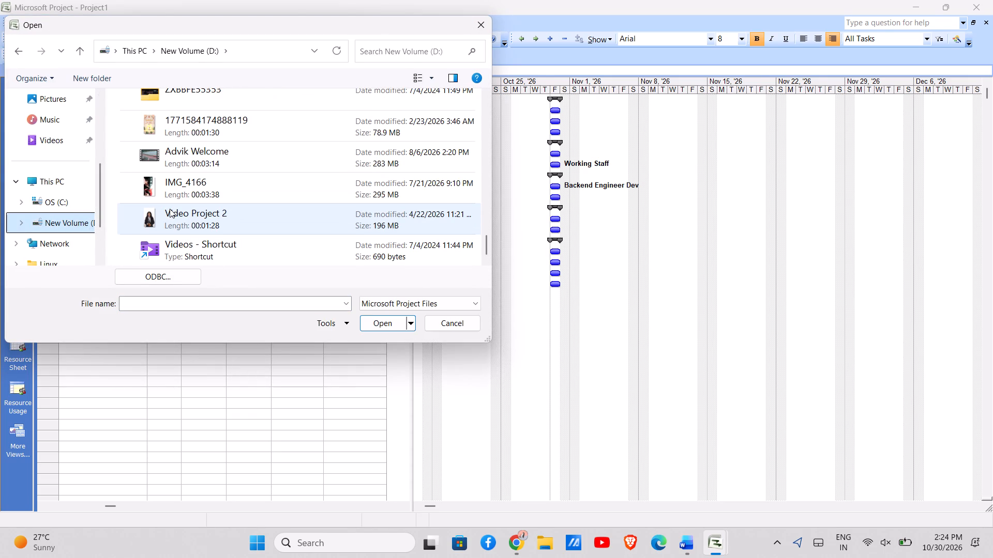
{"action": "scroll", "coordinate": [170, 209], "scroll_direction": "down", "scroll_amount": 1}
{"action": "scroll", "coordinate": [170, 209], "scroll_direction": "up", "scroll_amount": 1}
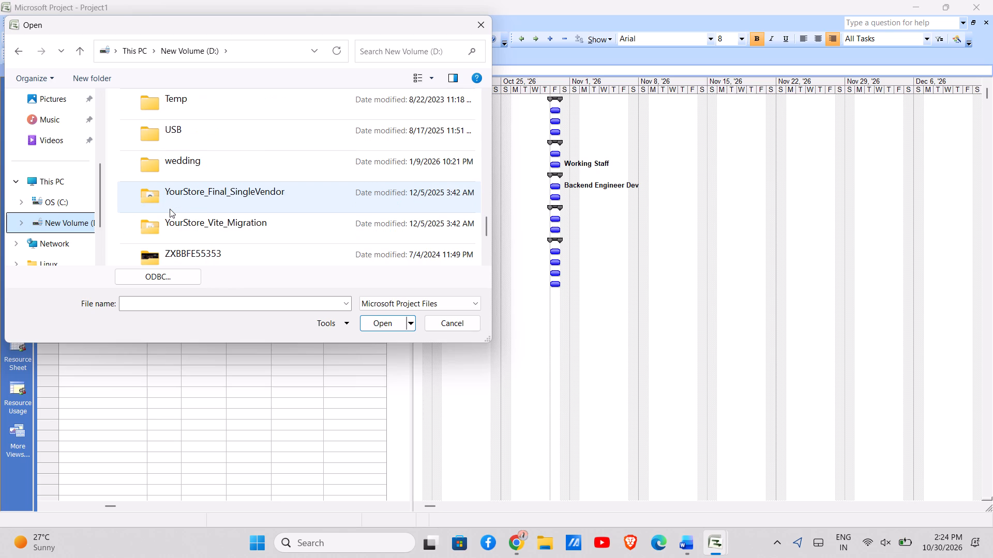
{"action": "scroll", "coordinate": [170, 209], "scroll_direction": "up", "scroll_amount": 3}
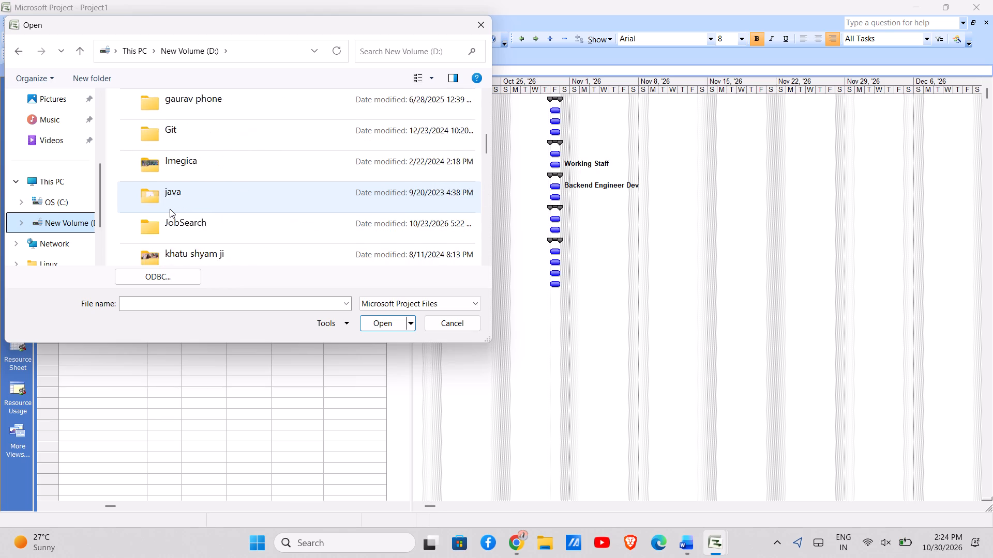
{"action": "scroll", "coordinate": [170, 209], "scroll_direction": "up", "scroll_amount": 2}
{"action": "left_click", "coordinate": [480, 20]}
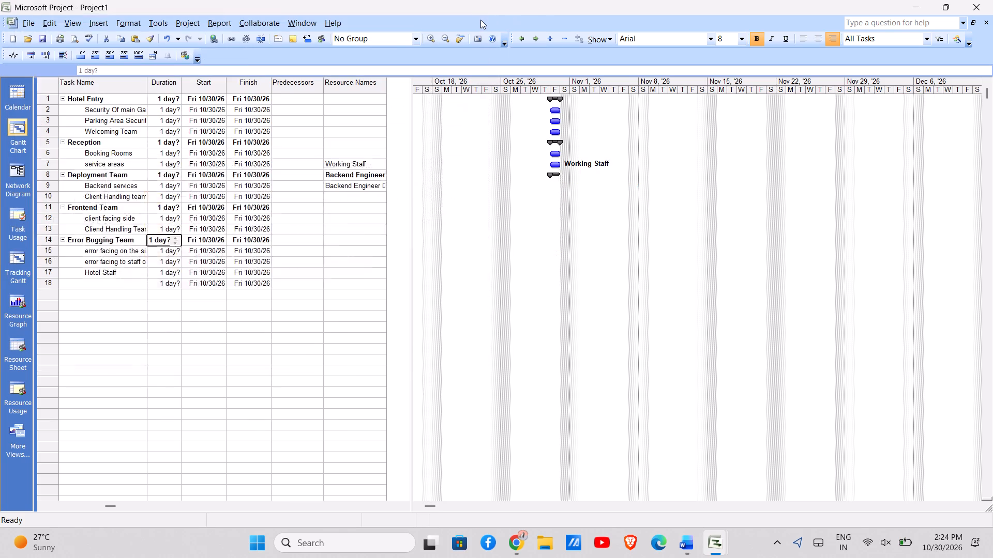
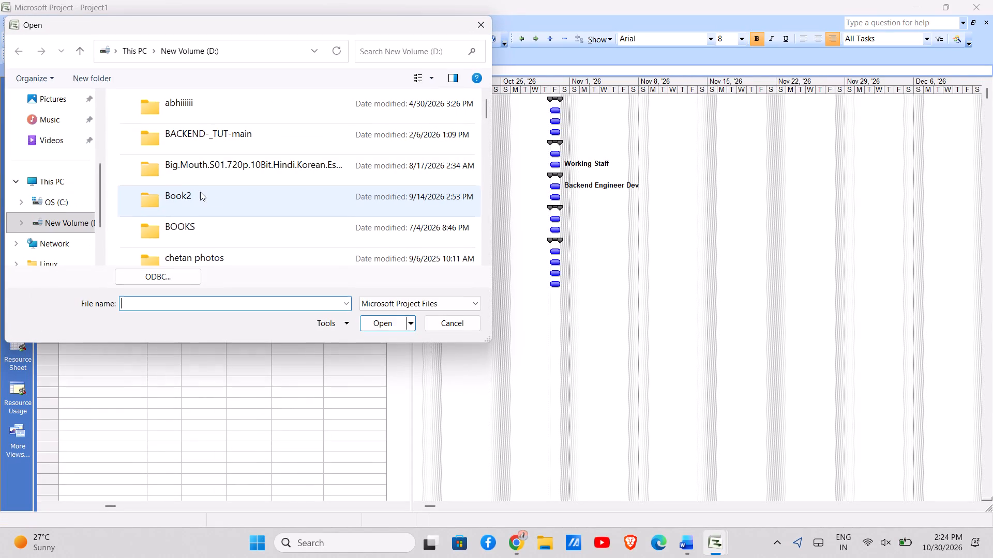
Import the XML-format file Inventory_Warehouse_Management_System from the New Volume (D:) drive as a new project.
{"action": "left_click", "coordinate": [216, 204]}
{"action": "type", "text": "iiiii"}
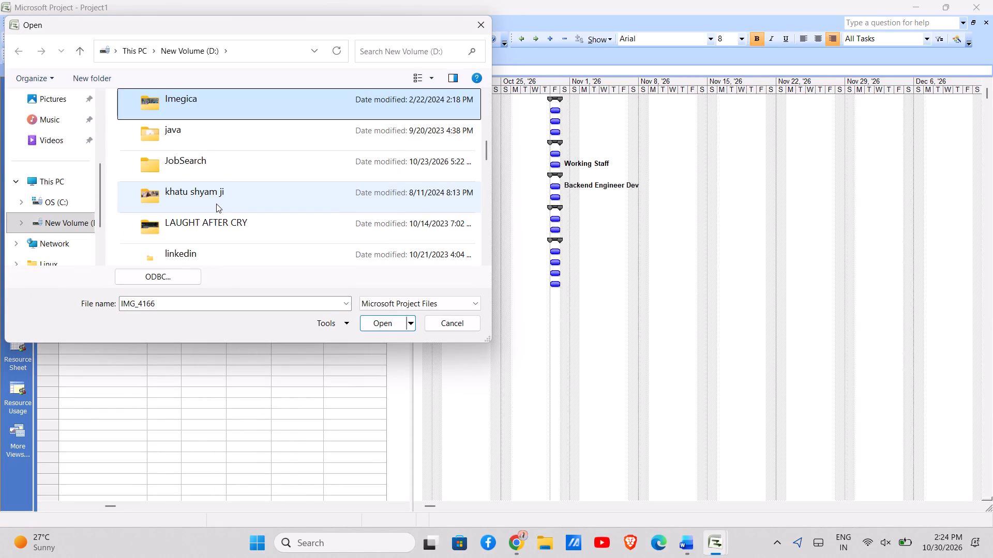
{"action": "left_click", "coordinate": [383, 300]}
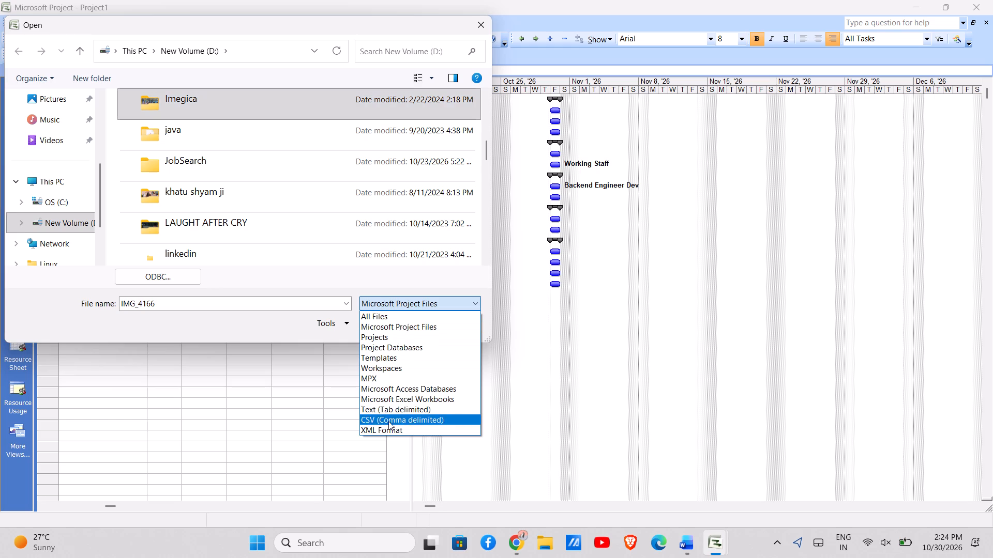
{"action": "left_click", "coordinate": [388, 425]}
{"action": "key", "text": "i"}
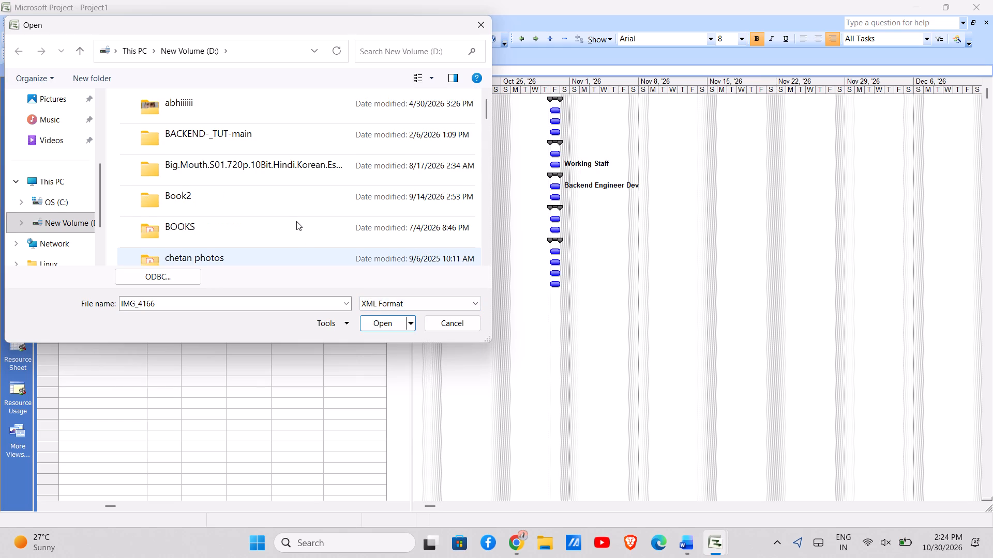
{"action": "left_click", "coordinate": [296, 221]}
{"action": "type", "text": "ii"}
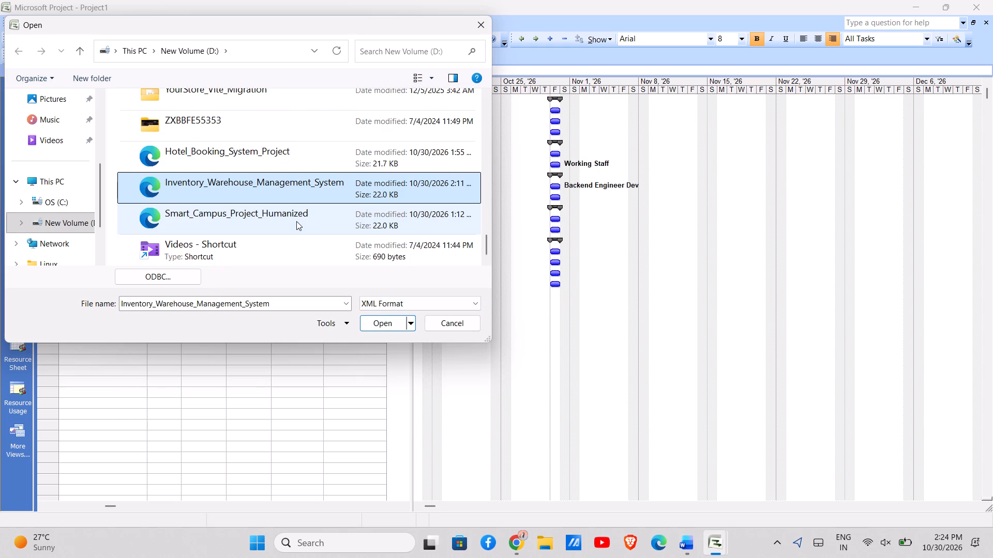
{"action": "left_click", "coordinate": [344, 195]}
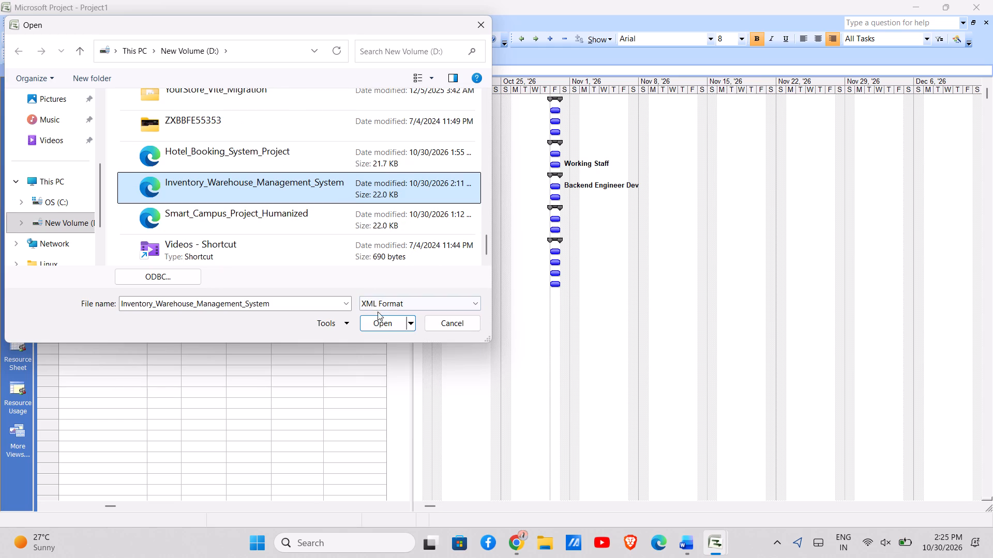
{"action": "left_click", "coordinate": [380, 319]}
{"action": "left_click", "coordinate": [577, 396]}
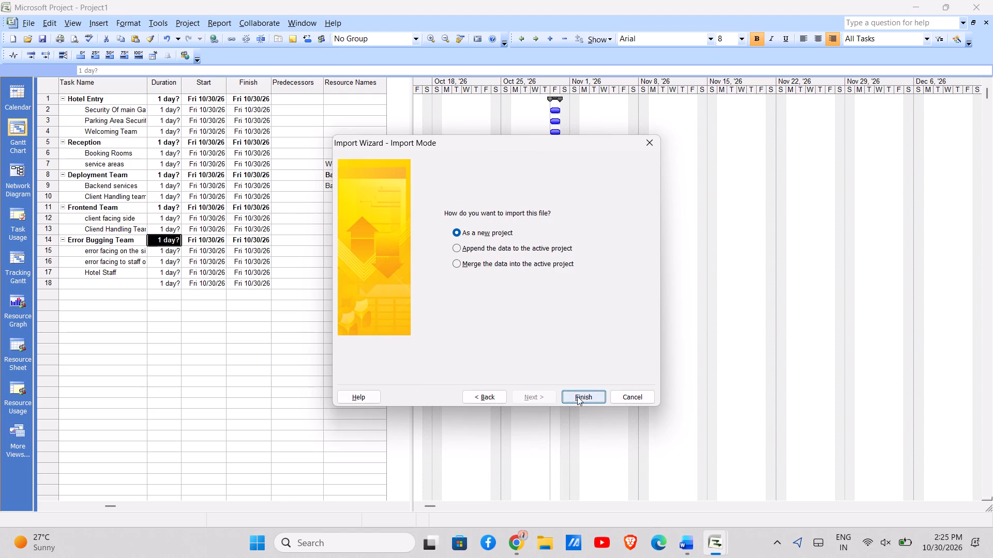
Continue the import by allowing the scheduling conflict on task 3 of the inventory and warehouse plan.
{"action": "left_click_drag", "start_coordinate": [495, 317], "coordinate": [400, 308]}
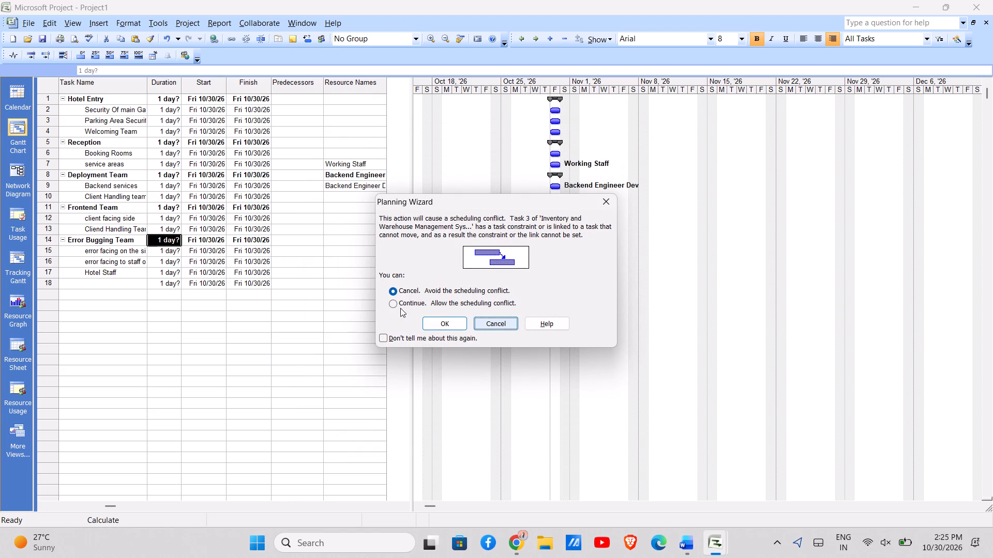
{"action": "left_click_drag", "start_coordinate": [400, 308], "coordinate": [392, 305]}
{"action": "left_click", "coordinate": [392, 305]}
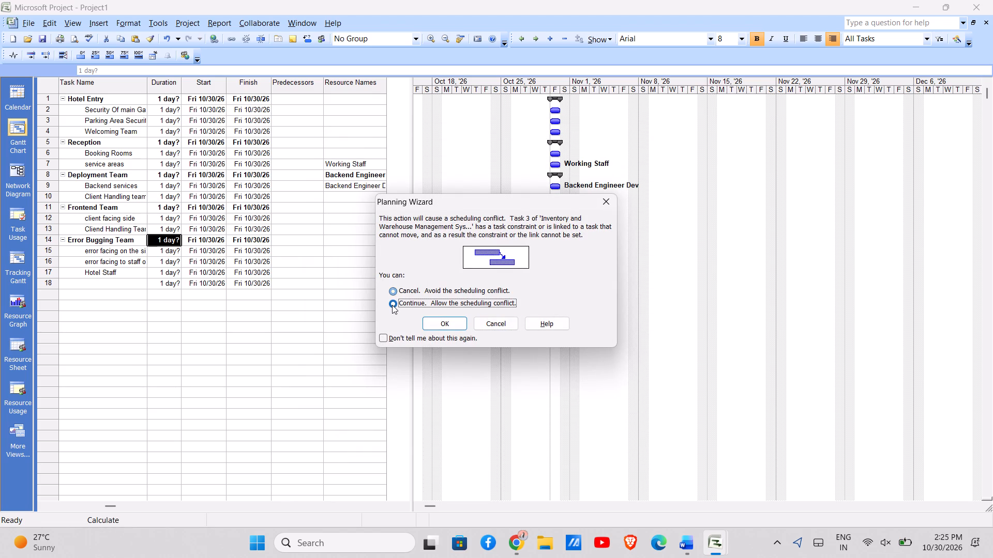
{"action": "left_click", "coordinate": [444, 324]}
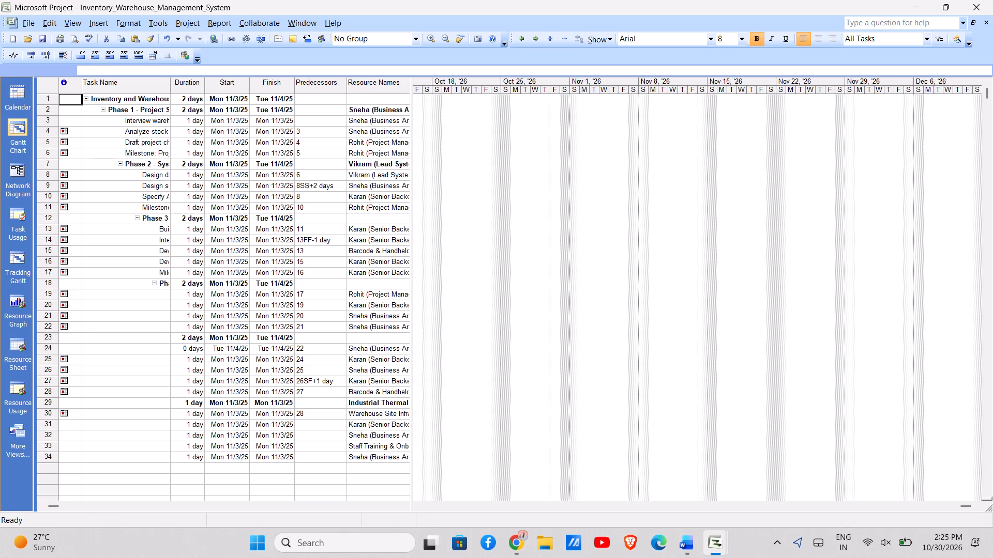
Save the imported plan as a Project file named Inventory_Warehouse_Management_System in the Downloads folder.
{"action": "left_click", "coordinate": [32, 20]}
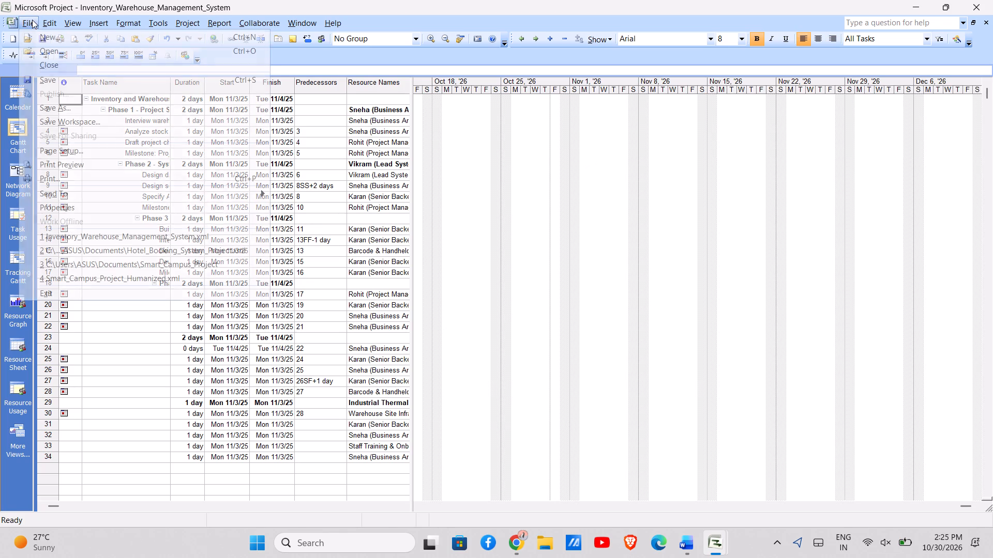
{"action": "left_click_drag", "start_coordinate": [85, 115], "coordinate": [79, 106]}
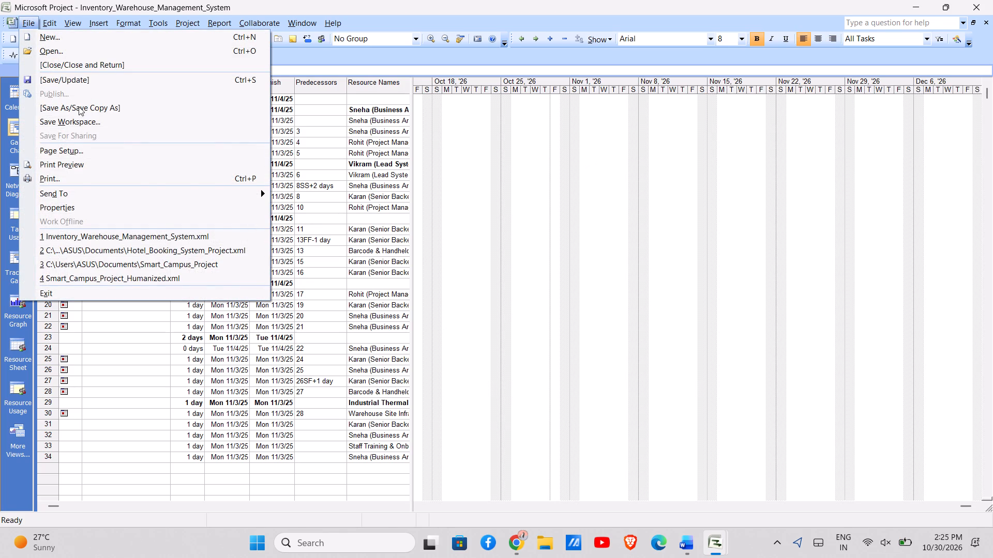
{"action": "left_click_drag", "start_coordinate": [79, 106], "coordinate": [74, 107]}
{"action": "left_click", "coordinate": [74, 107]}
{"action": "left_click_drag", "start_coordinate": [74, 107], "coordinate": [72, 155]}
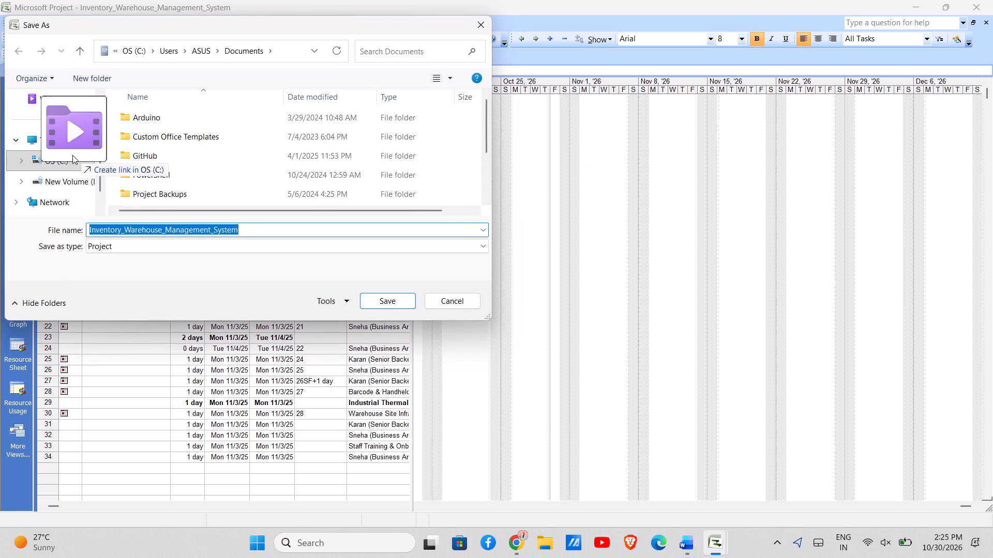
{"action": "left_click_drag", "start_coordinate": [72, 155], "coordinate": [59, 121]}
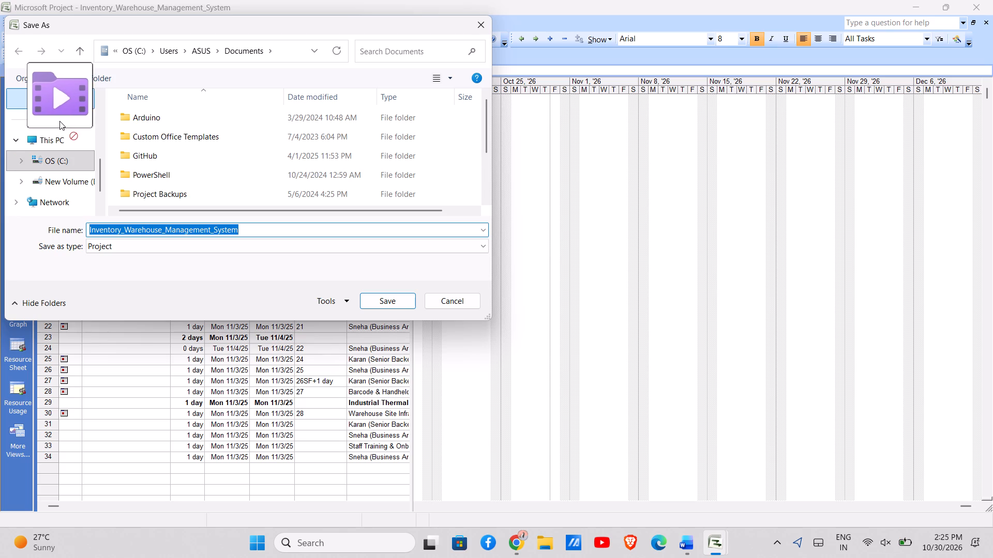
{"action": "left_click_drag", "start_coordinate": [59, 121], "coordinate": [59, 122]}
{"action": "left_click", "coordinate": [59, 122]}
{"action": "scroll", "coordinate": [59, 122], "scroll_direction": "up", "scroll_amount": 2}
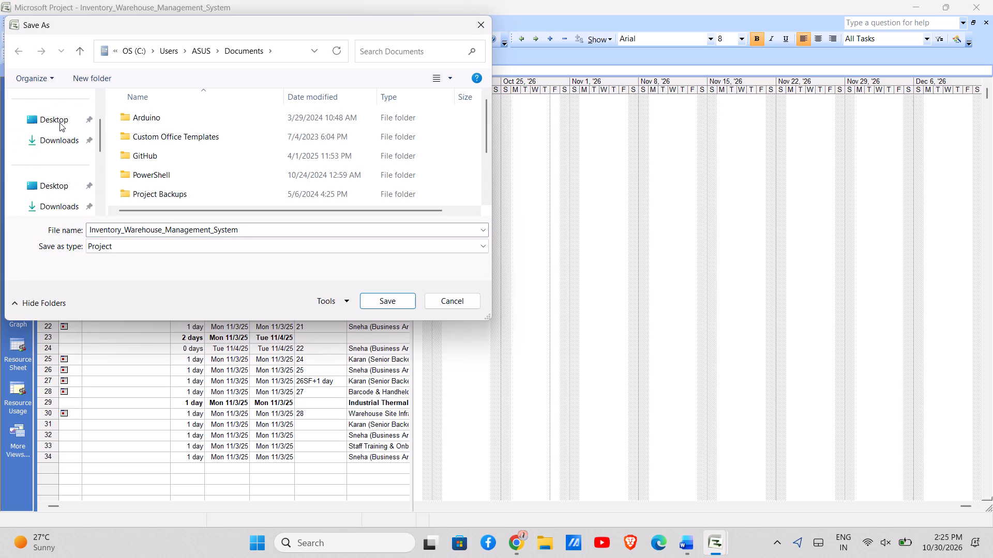
{"action": "left_click", "coordinate": [62, 200]}
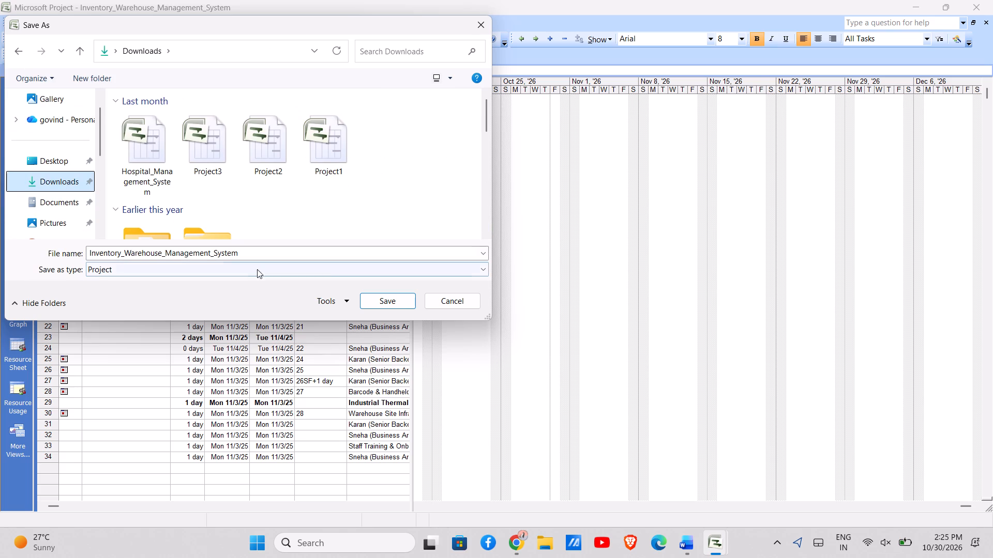
{"action": "left_click", "coordinate": [388, 302]}
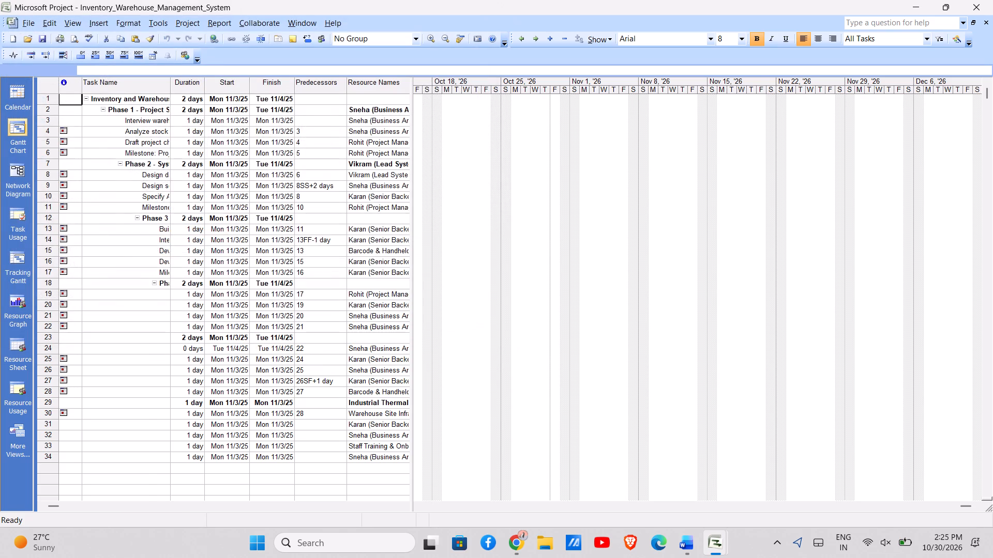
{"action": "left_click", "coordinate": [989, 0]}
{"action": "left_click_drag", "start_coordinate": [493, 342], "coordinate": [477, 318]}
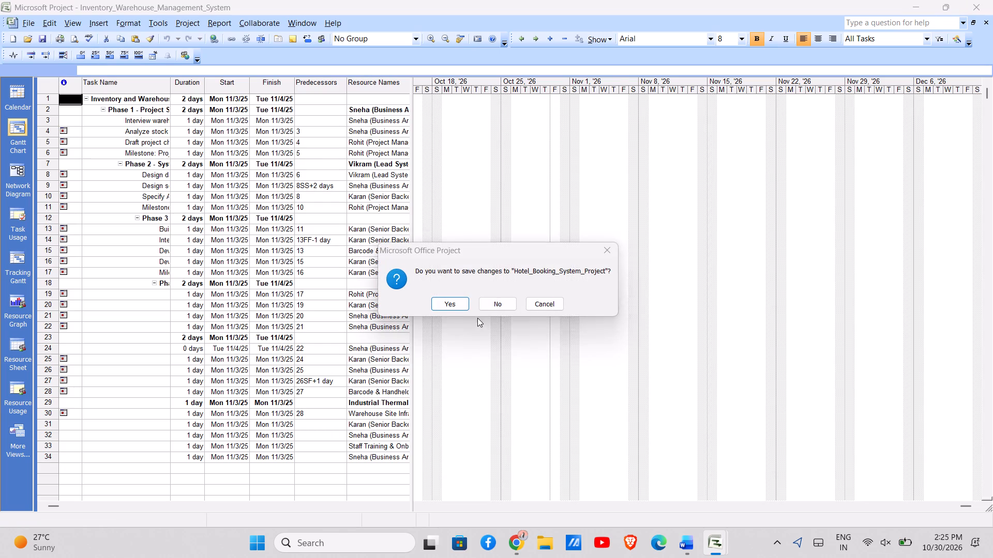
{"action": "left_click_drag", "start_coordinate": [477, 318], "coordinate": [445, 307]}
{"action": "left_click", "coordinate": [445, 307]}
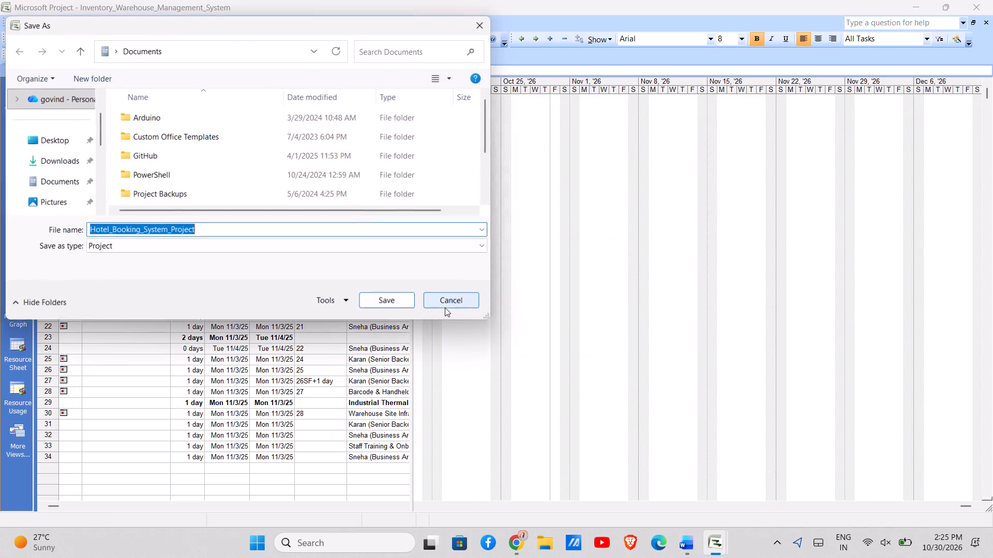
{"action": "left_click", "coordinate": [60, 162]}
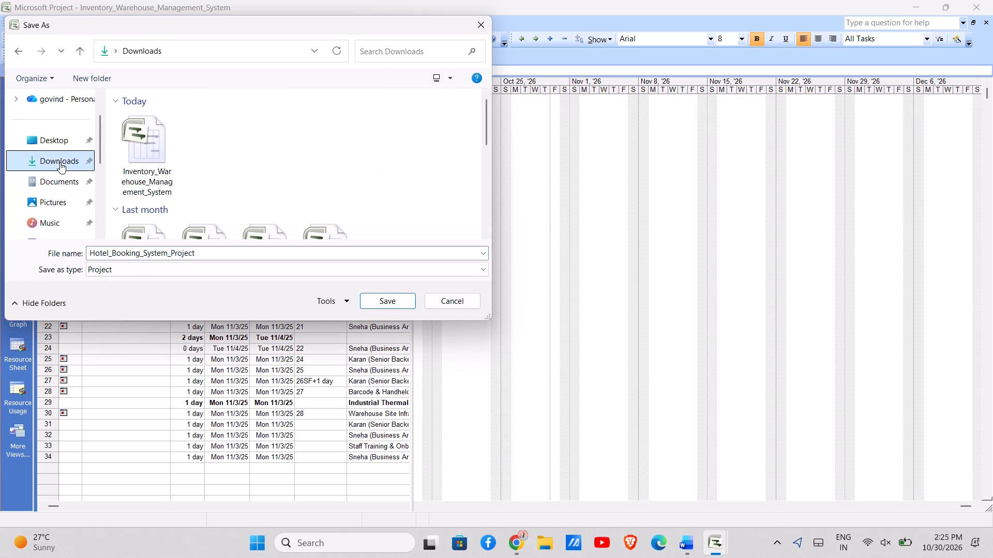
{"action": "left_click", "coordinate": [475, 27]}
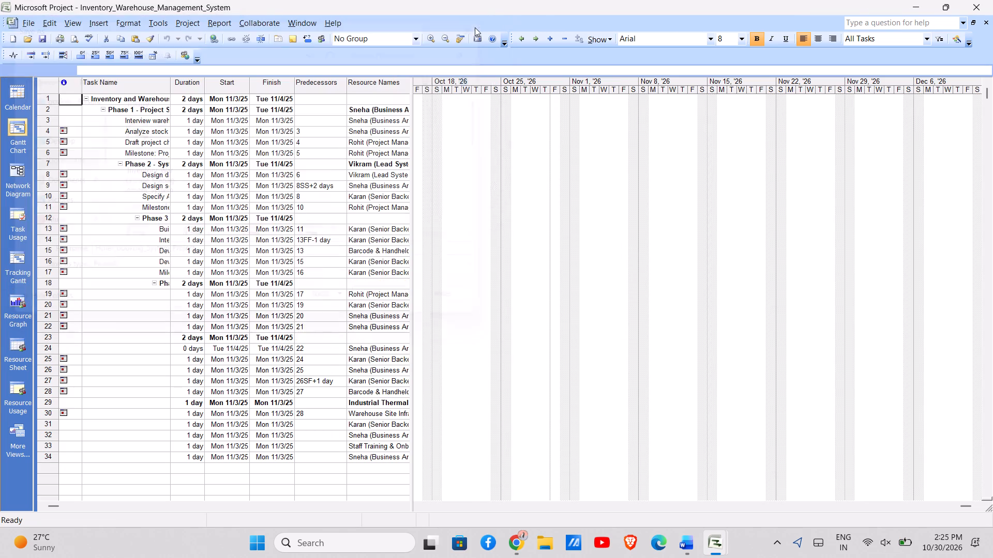
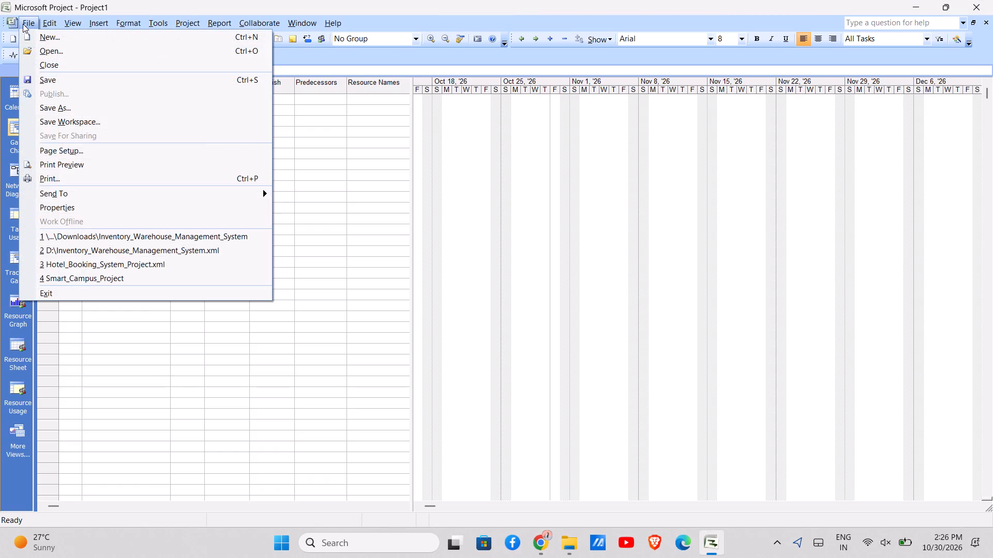
Import the XML-format file Hotel_Booking_System_Project from the Documents folder as a new project.
{"action": "left_click", "coordinate": [58, 54]}
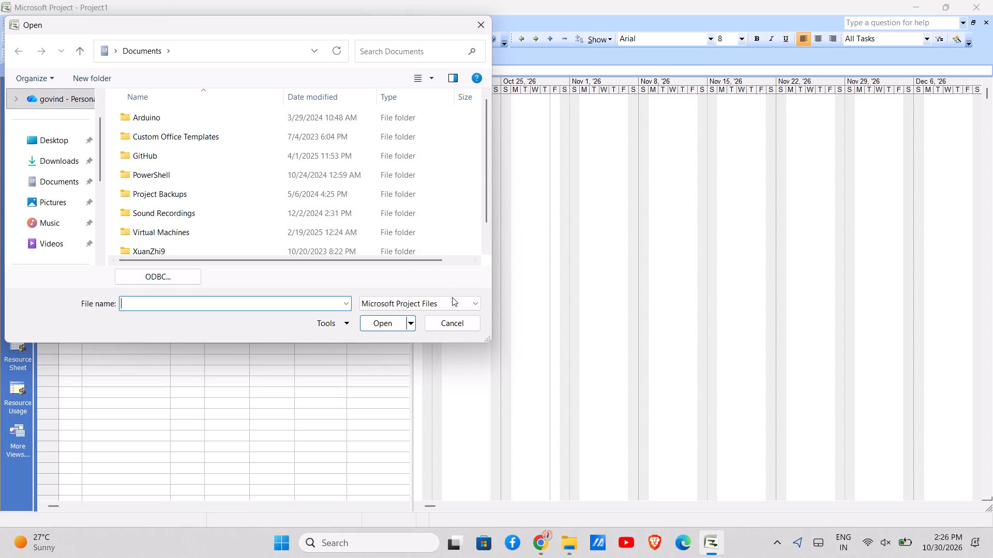
{"action": "left_click", "coordinate": [455, 299]}
{"action": "left_click_drag", "start_coordinate": [455, 299], "coordinate": [405, 298]}
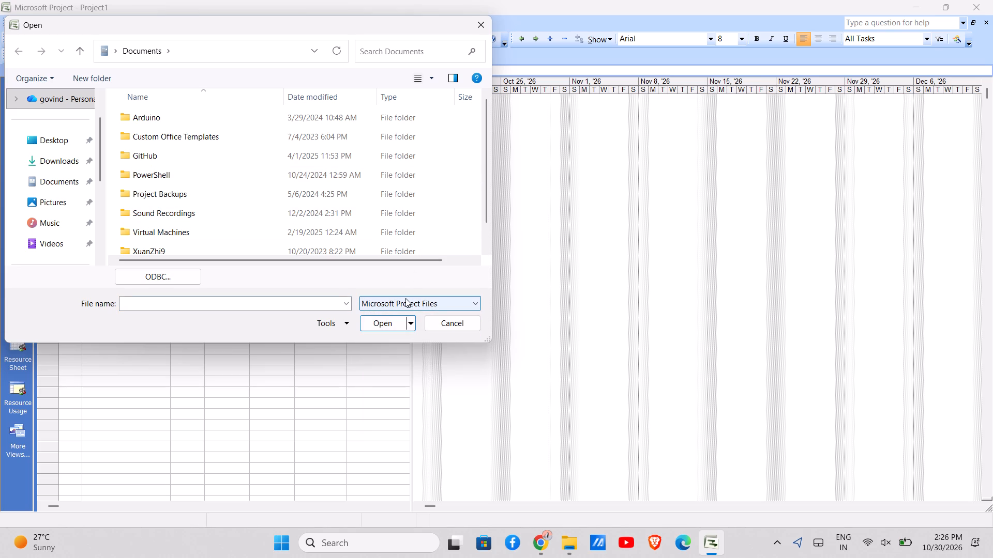
{"action": "left_click", "coordinate": [405, 298]}
{"action": "left_click", "coordinate": [405, 433]}
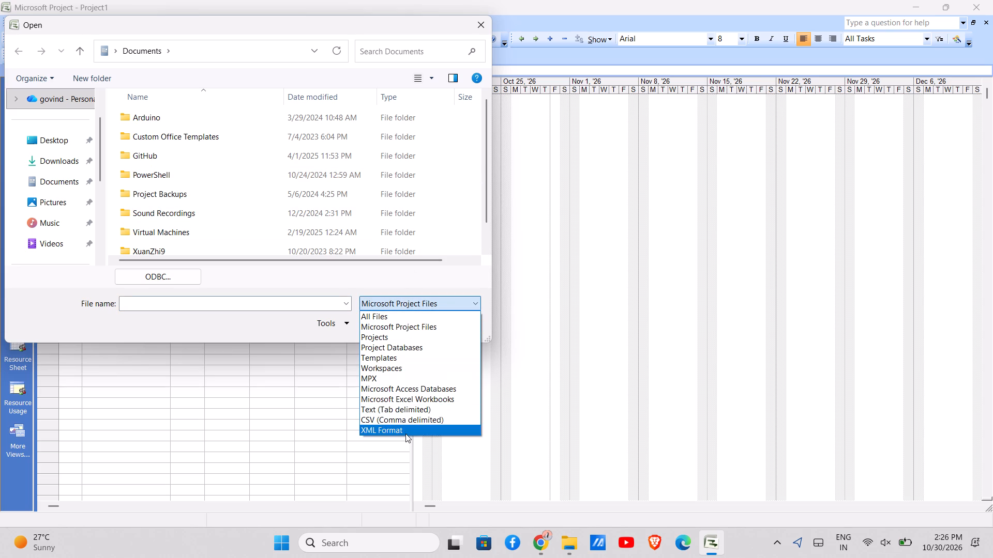
{"action": "left_click", "coordinate": [52, 175]}
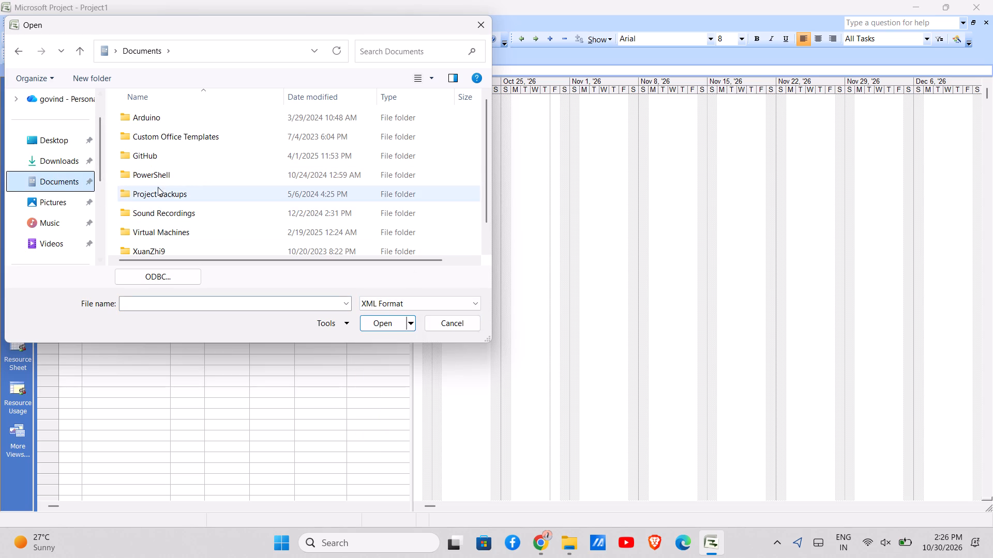
{"action": "left_click_drag", "start_coordinate": [151, 185], "coordinate": [52, 174]}
{"action": "left_click_drag", "start_coordinate": [52, 174], "coordinate": [207, 165]}
{"action": "left_click_drag", "start_coordinate": [207, 165], "coordinate": [326, 0]}
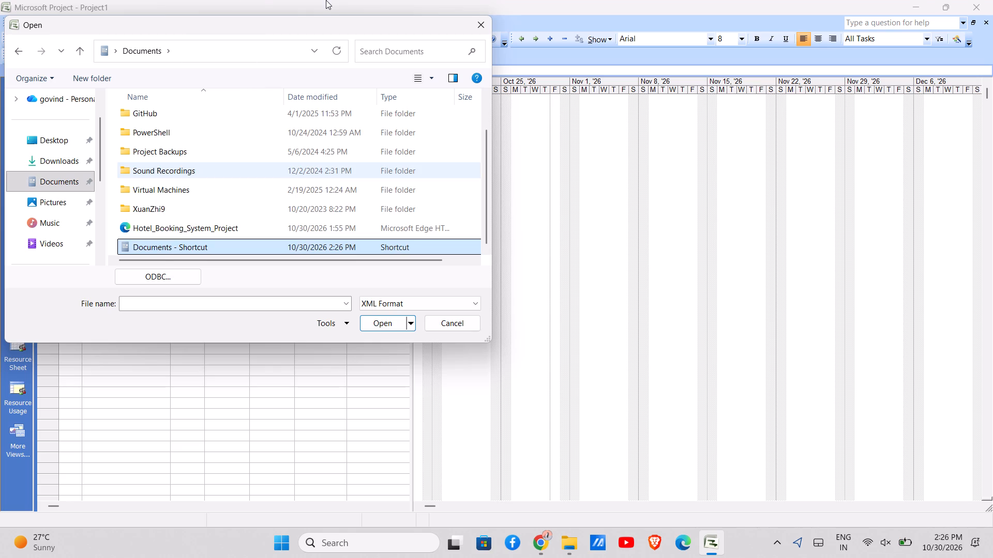
{"action": "left_click_drag", "start_coordinate": [335, 141], "coordinate": [250, 220]}
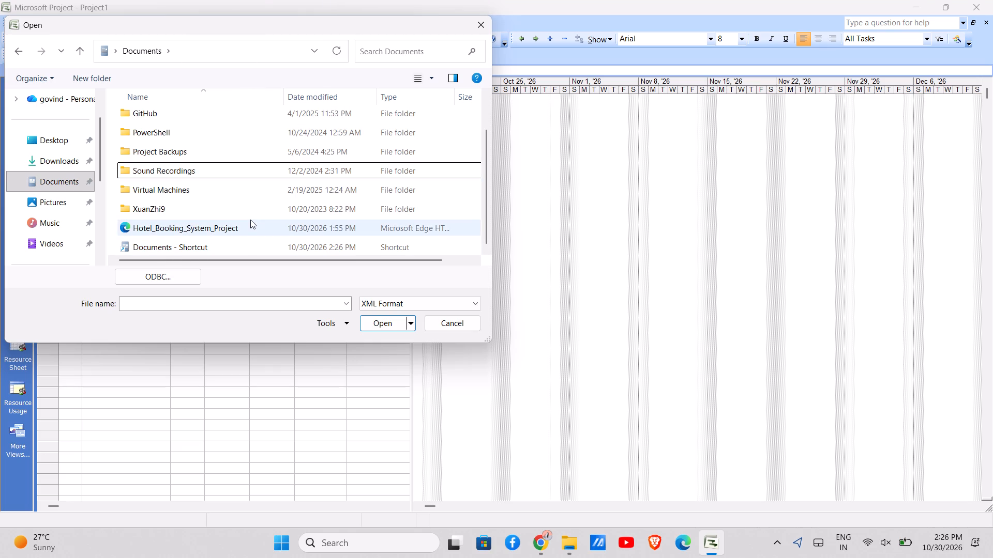
{"action": "left_click", "coordinate": [250, 220]}
{"action": "left_click", "coordinate": [382, 322]}
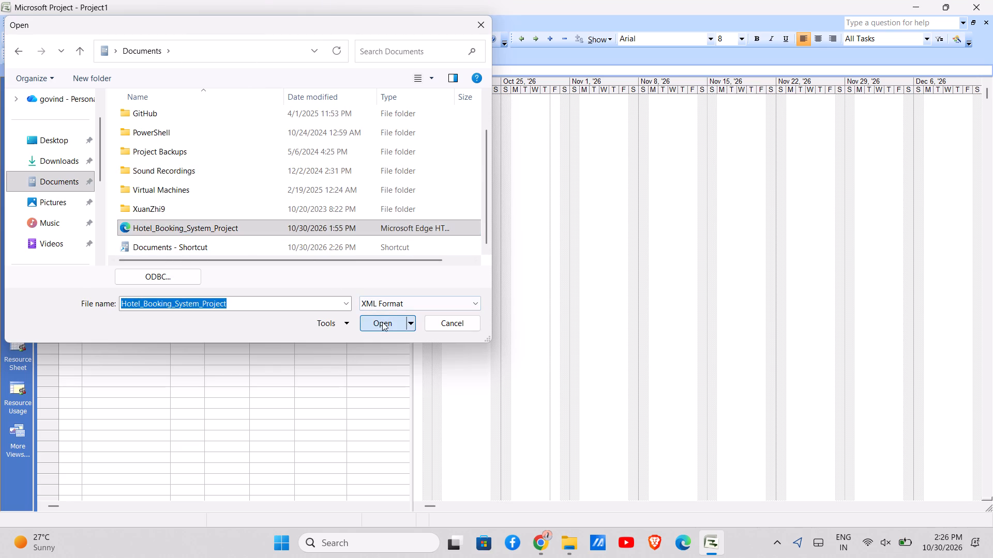
{"action": "left_click_drag", "start_coordinate": [382, 322], "coordinate": [579, 397]}
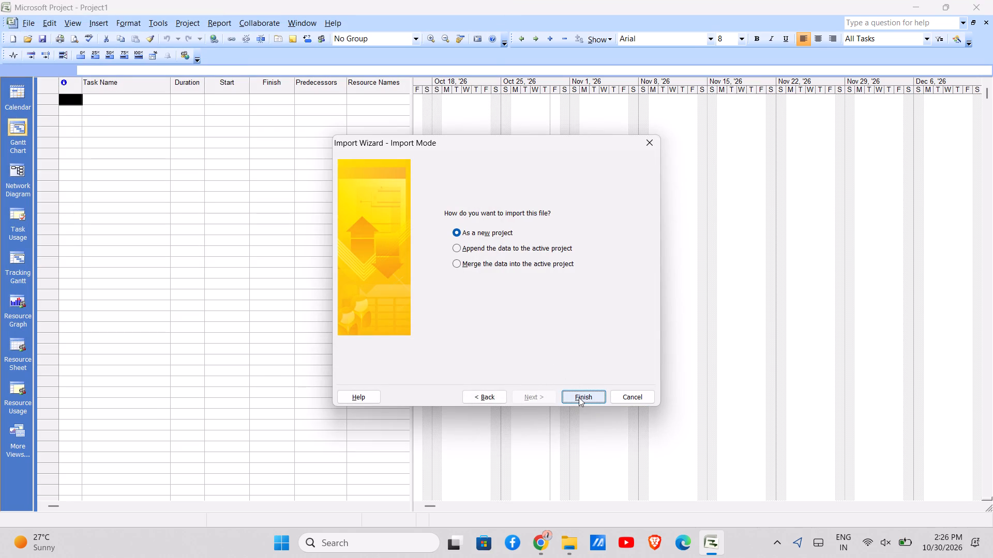
{"action": "left_click", "coordinate": [579, 397]}
Continue the import by allowing the scheduling conflict on task 3 of the hotel booking and guest services plan.
{"action": "left_click_drag", "start_coordinate": [563, 373], "coordinate": [424, 329]}
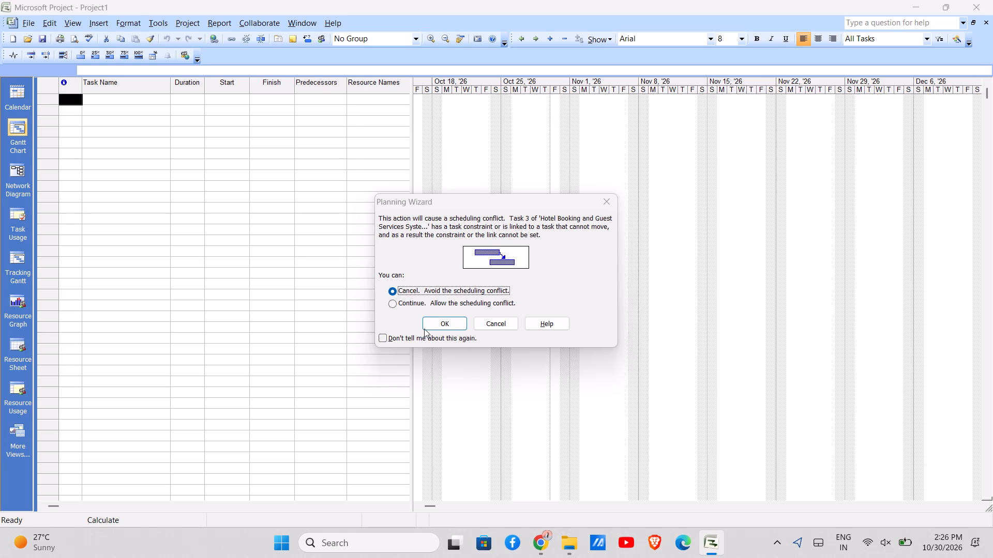
{"action": "left_click_drag", "start_coordinate": [424, 329], "coordinate": [391, 303]}
{"action": "left_click", "coordinate": [391, 303]}
{"action": "left_click_drag", "start_coordinate": [391, 303], "coordinate": [448, 320]}
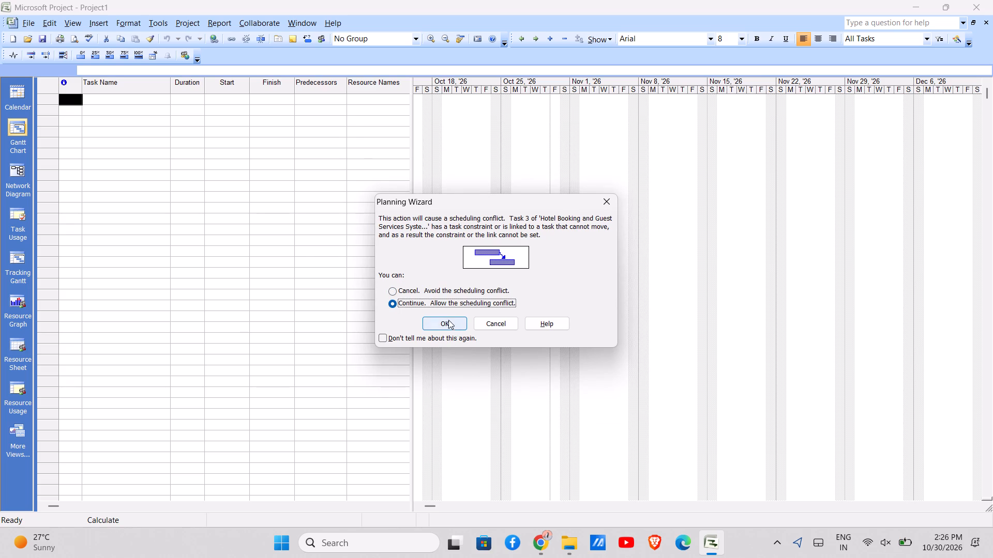
{"action": "left_click_drag", "start_coordinate": [448, 320], "coordinate": [448, 315]}
{"action": "left_click_drag", "start_coordinate": [448, 315], "coordinate": [448, 321]}
{"action": "left_click", "coordinate": [448, 321]}
{"action": "left_click_drag", "start_coordinate": [448, 321], "coordinate": [373, 172]}
{"action": "left_click_drag", "start_coordinate": [373, 172], "coordinate": [307, 129]}
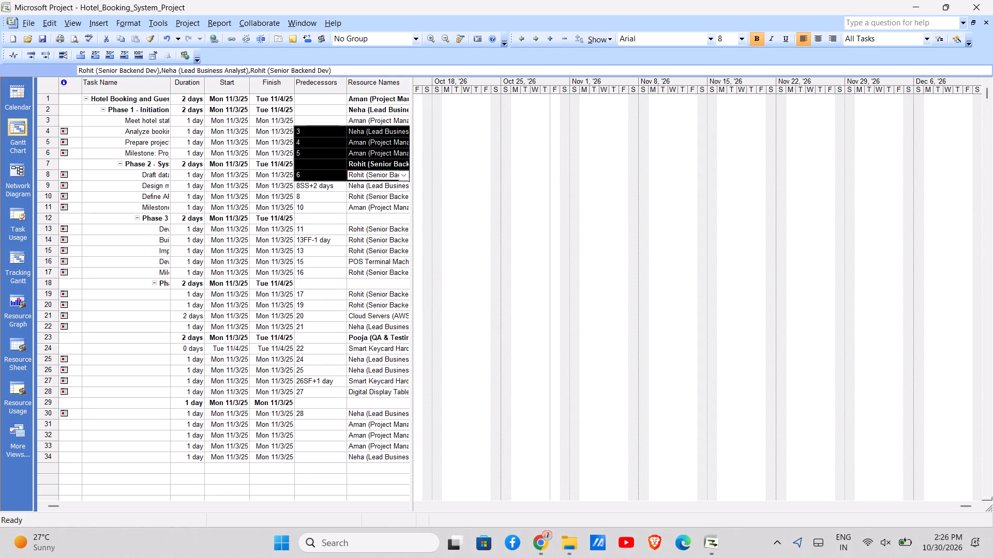
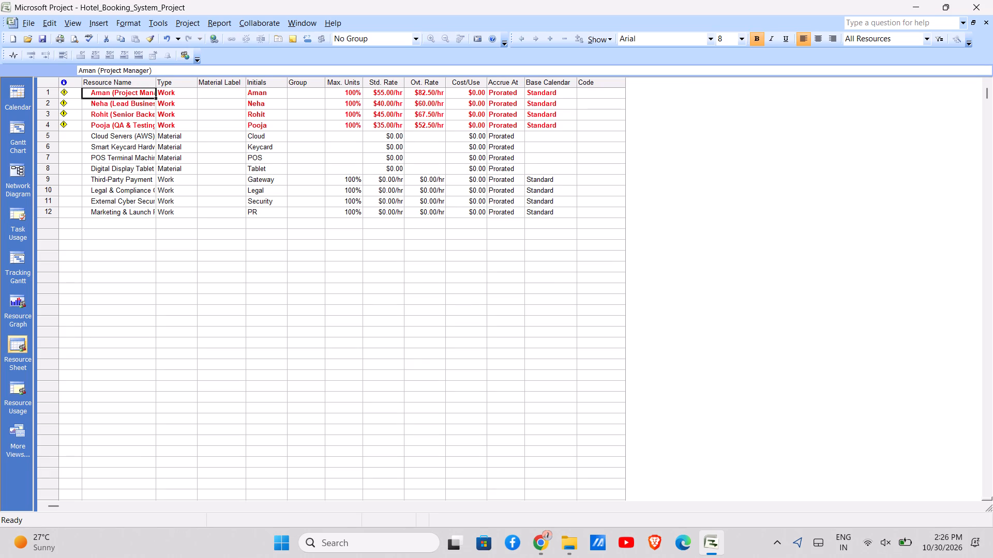
Rename resource 1 to Project Manager, removing the personal name and brackets.
{"action": "key", "text": "BackSpace"}
{"action": "key", "text": "BackSpace"}
{"action": "key", "text": "BackSpace"}
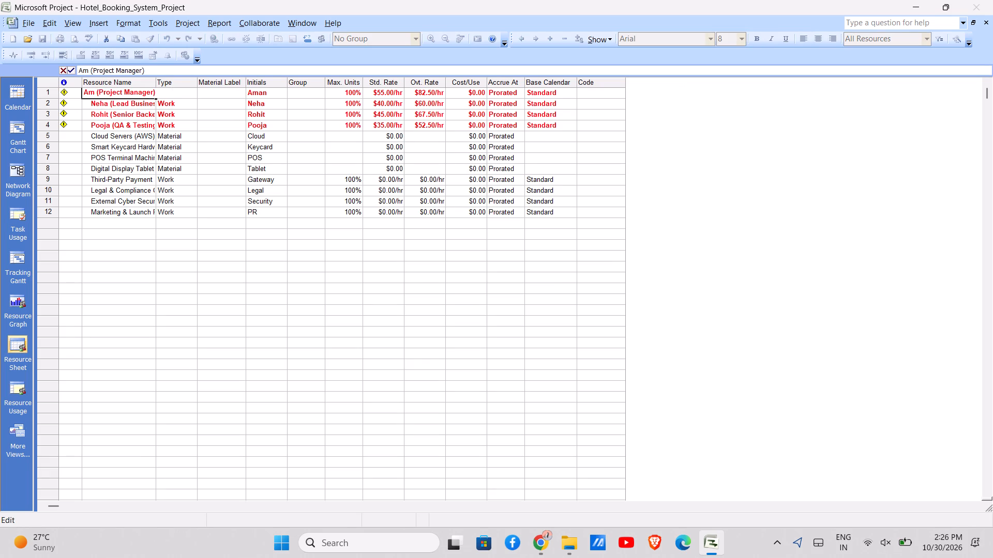
{"action": "key", "text": "BackSpace"}
{"action": "key", "text": "Right"}
{"action": "key", "text": "Right"}
{"action": "key", "text": "BackSpace"}
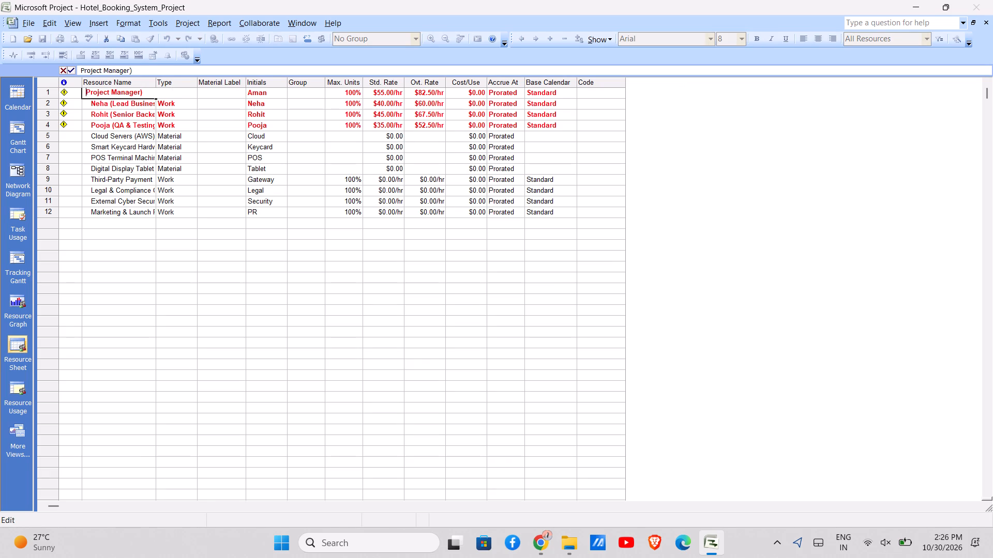
{"action": "left_click", "coordinate": [145, 91]}
{"action": "key", "text": "BackSpace"}
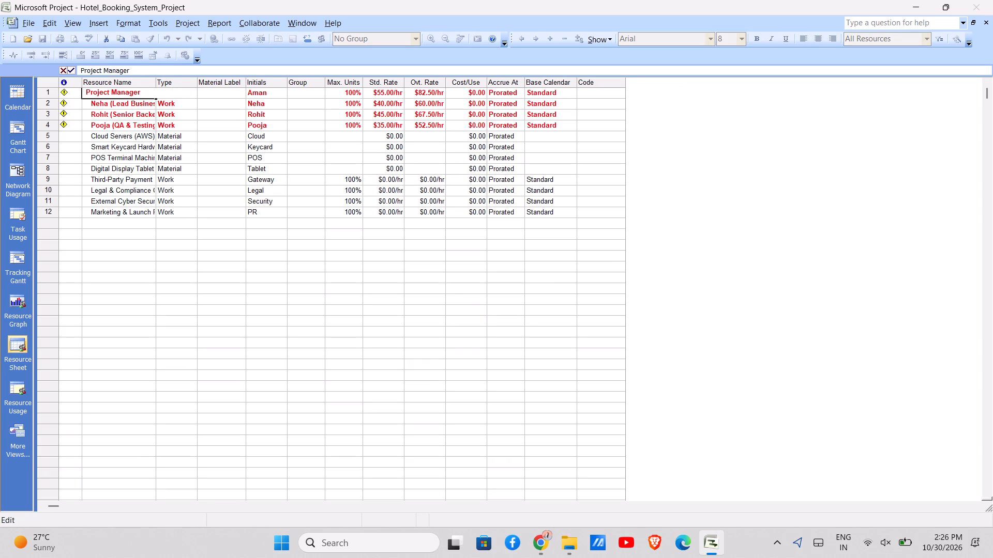
Rename resource 2 to Lead Business Analyst, removing the personal name and brackets.
{"action": "left_click", "coordinate": [110, 104]}
{"action": "left_click", "coordinate": [112, 103]}
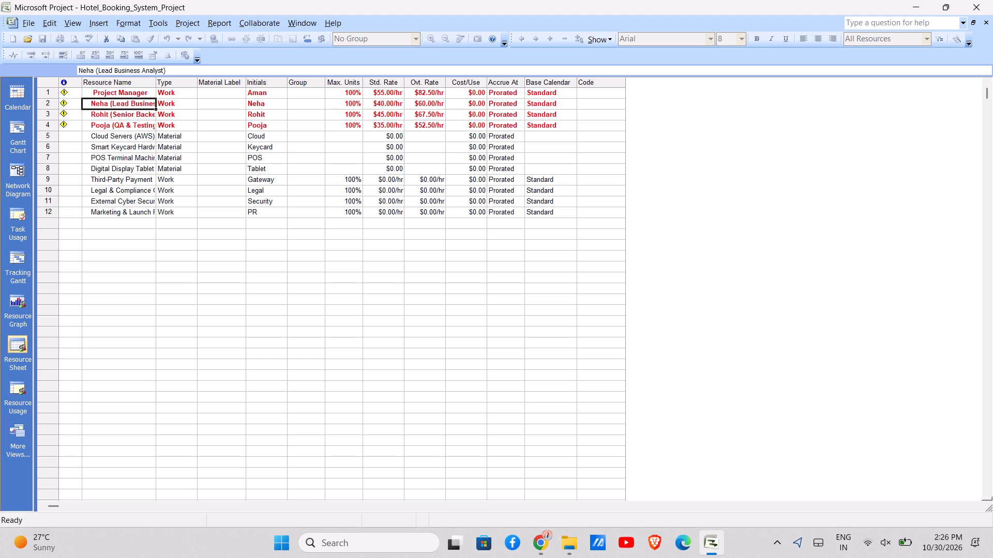
{"action": "key", "text": "Left"}
{"action": "key", "text": "Right"}
{"action": "key", "text": "BackSpace"}
{"action": "key", "text": "BackSpace"}
{"action": "key", "text": "BackSpace"}
{"action": "key", "text": "BackSpace"}
{"action": "key", "text": "BackSpace"}
{"action": "key", "text": "BackSpace"}
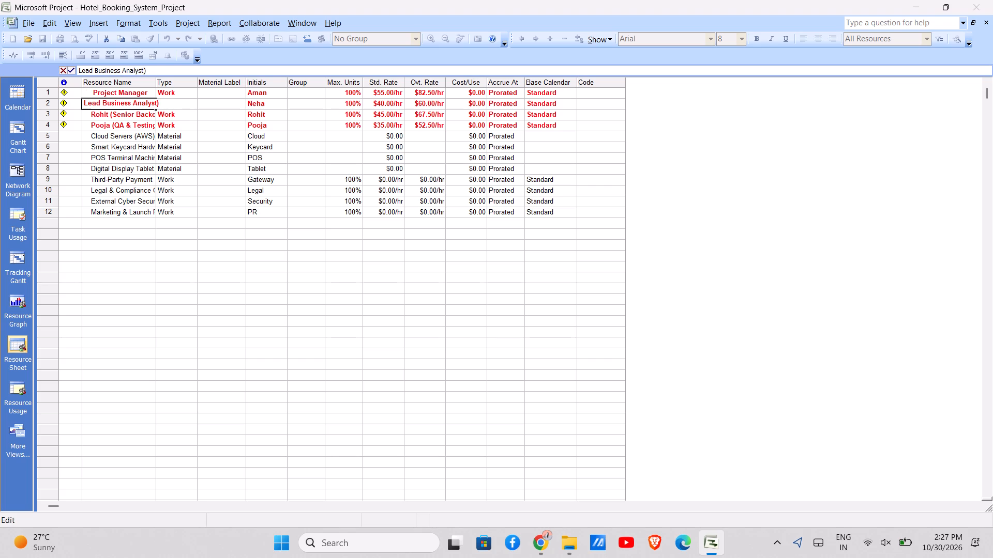
{"action": "left_click", "coordinate": [160, 104]}
{"action": "key", "text": "BackSpace"}
Rename resource 3 to Senior Backend Dev.
{"action": "left_click", "coordinate": [112, 114]}
{"action": "left_click", "coordinate": [112, 114]}
{"action": "key", "text": "BackSpace"}
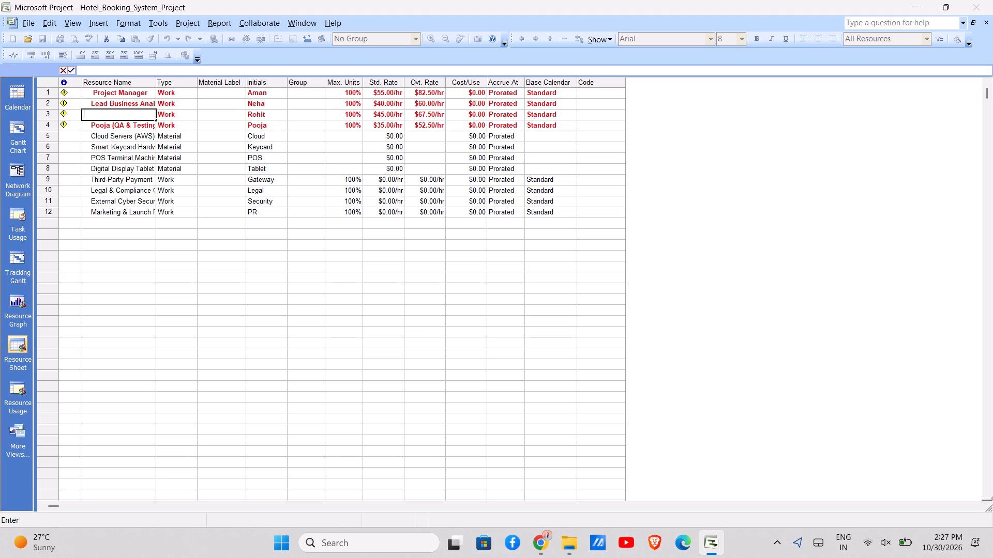
{"action": "key", "text": "BackSpace"}
{"action": "key", "text": "ctrl+z"}
{"action": "key", "text": "ctrl+z"}
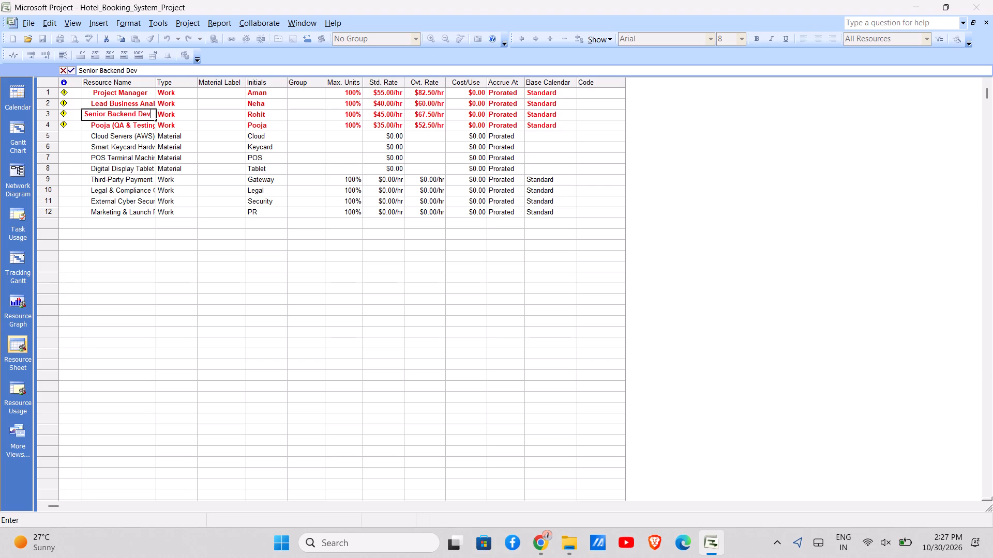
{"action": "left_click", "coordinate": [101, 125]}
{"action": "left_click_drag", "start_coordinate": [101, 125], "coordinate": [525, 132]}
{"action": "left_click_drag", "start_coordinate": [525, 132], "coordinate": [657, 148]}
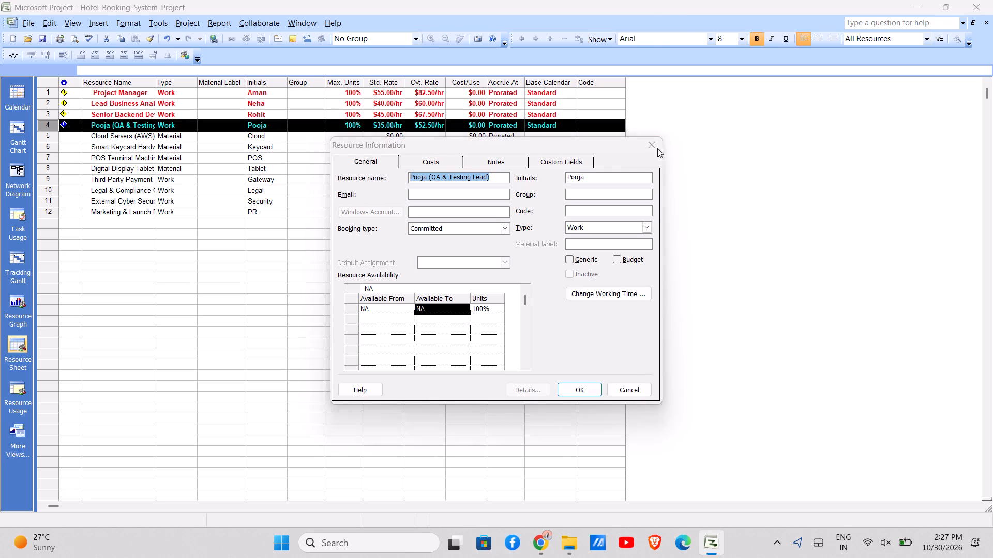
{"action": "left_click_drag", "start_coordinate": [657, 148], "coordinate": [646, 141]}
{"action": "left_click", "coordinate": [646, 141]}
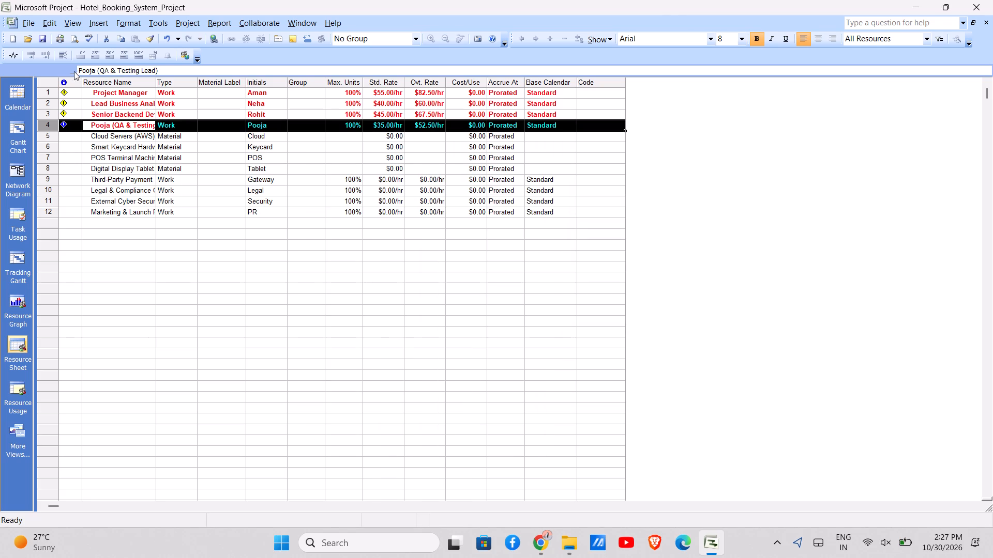
Rename resource 4 to QA & Testing Lead, removing the personal name and brackets.
{"action": "left_click", "coordinate": [112, 126]}
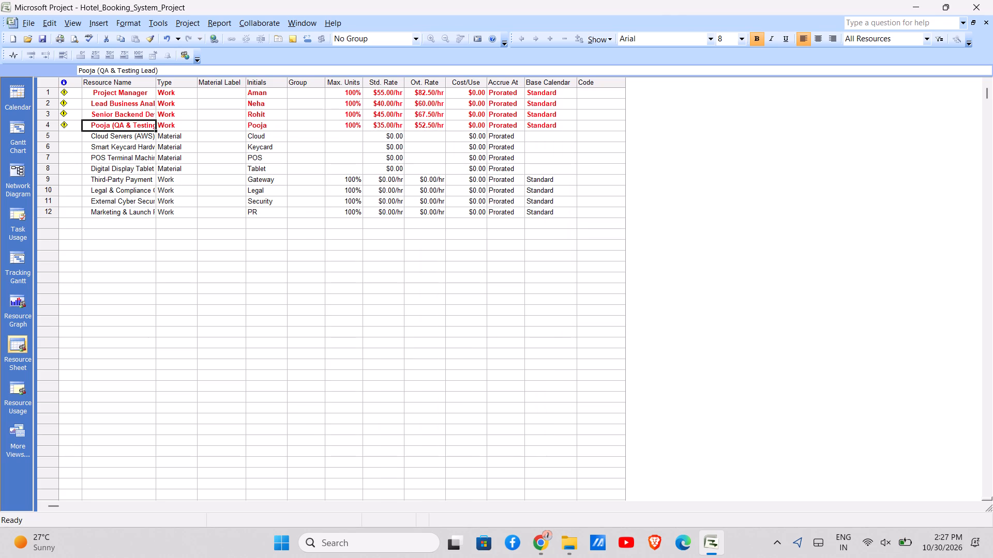
{"action": "left_click", "coordinate": [112, 126]}
{"action": "left_click", "coordinate": [114, 126]}
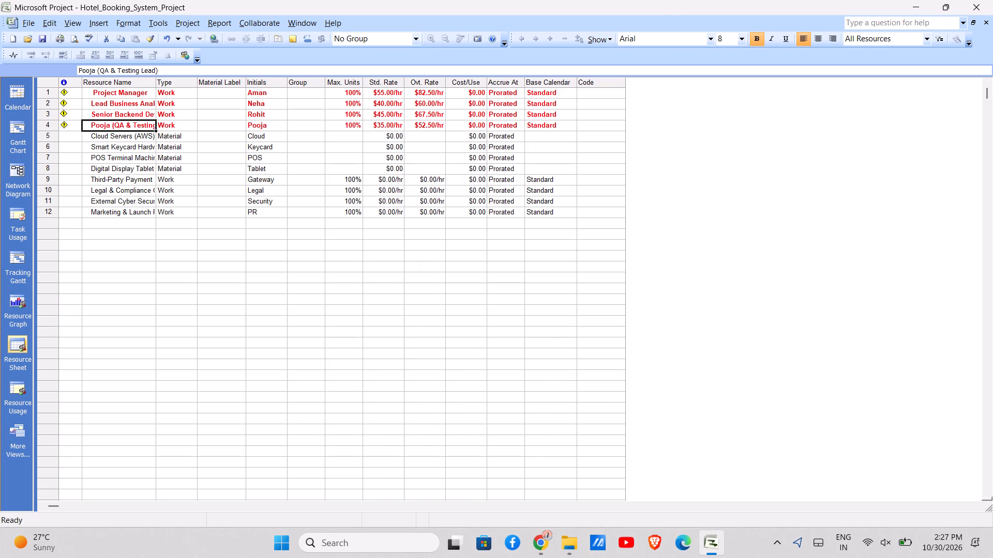
{"action": "left_click", "coordinate": [114, 126]}
{"action": "key", "text": "Left"}
{"action": "key", "text": "BackSpace"}
{"action": "key", "text": "BackSpace"}
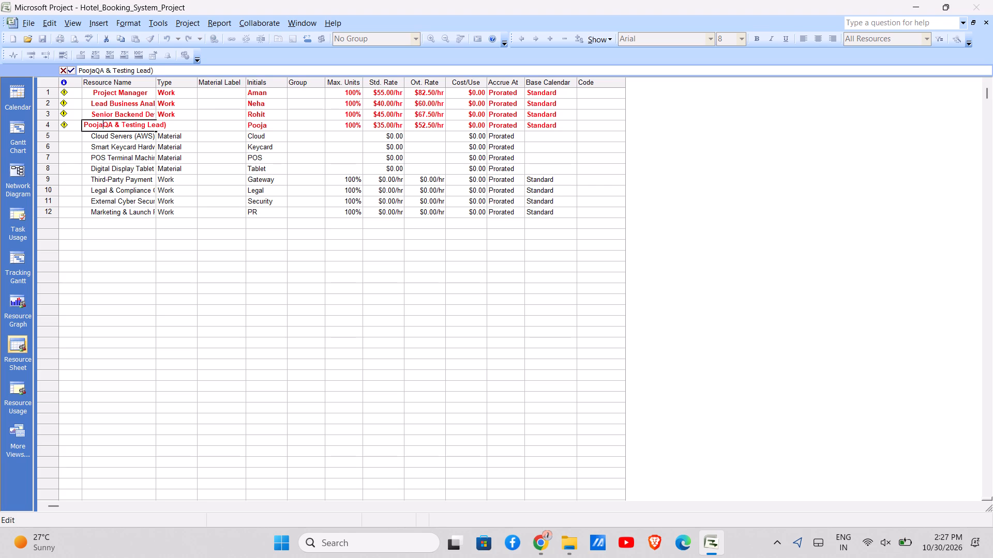
{"action": "key", "text": "BackSpace"}
{"action": "key", "text": "BackSpace"}
{"action": "key", "text": "BackSpace"}
{"action": "key", "text": "BackSpace"}
{"action": "key", "text": "BackSpace"}
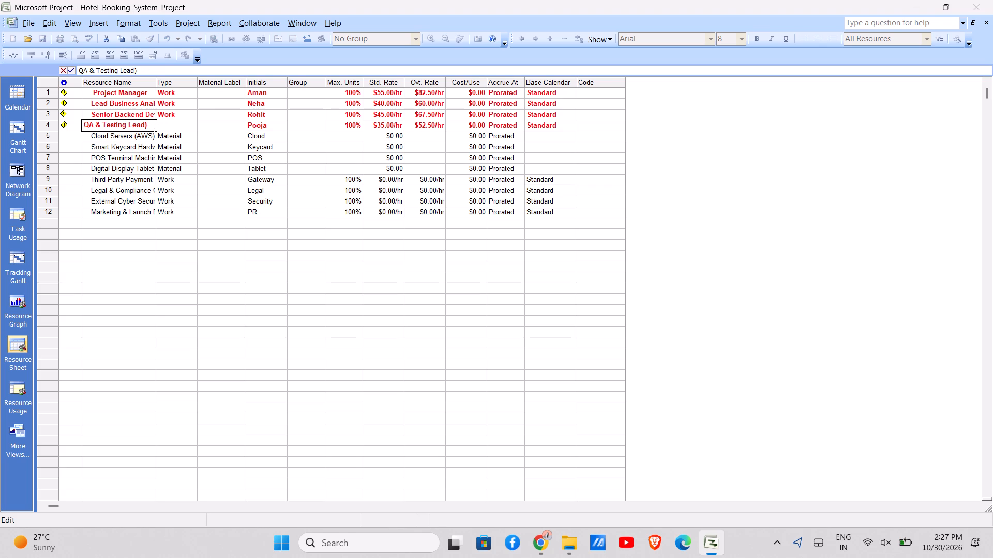
{"action": "left_click", "coordinate": [150, 126]}
{"action": "key", "text": "BackSpace"}
{"action": "left_click", "coordinate": [676, 167]}
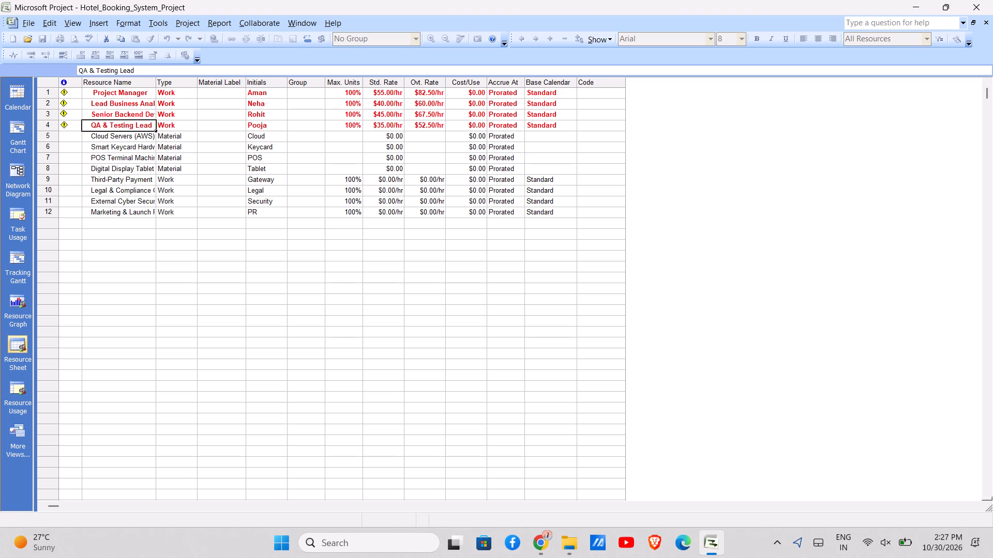
Switch from the resource sheet to the Gantt Chart view of the hotel booking project.
{"action": "left_click_drag", "start_coordinate": [610, 170], "coordinate": [367, 199]}
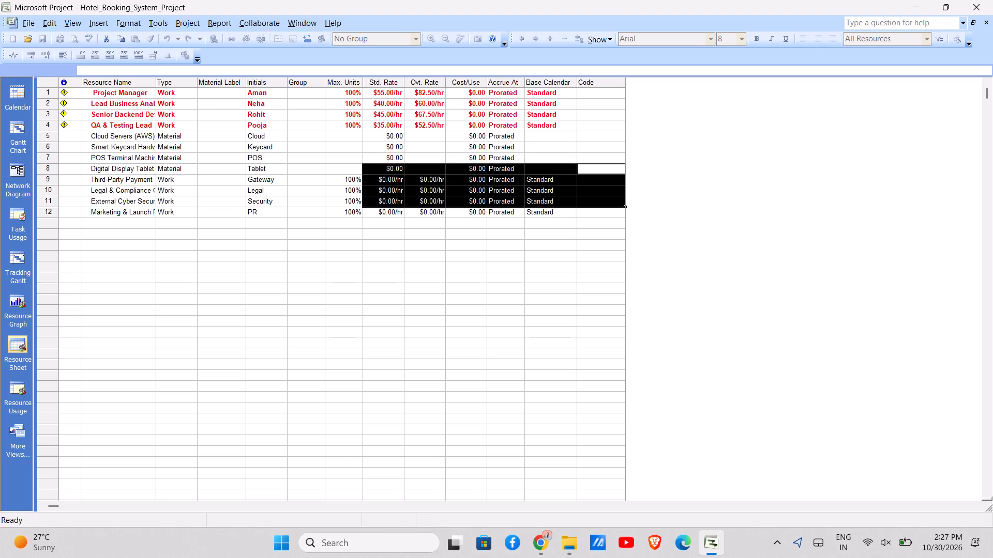
{"action": "left_click", "coordinate": [367, 199]}
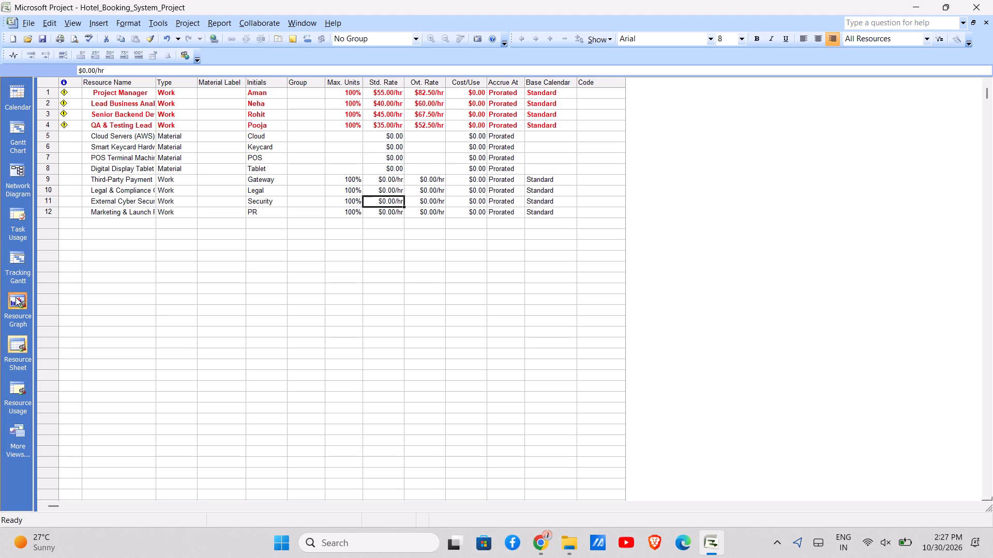
{"action": "left_click", "coordinate": [14, 299]}
{"action": "left_click", "coordinate": [13, 143]}
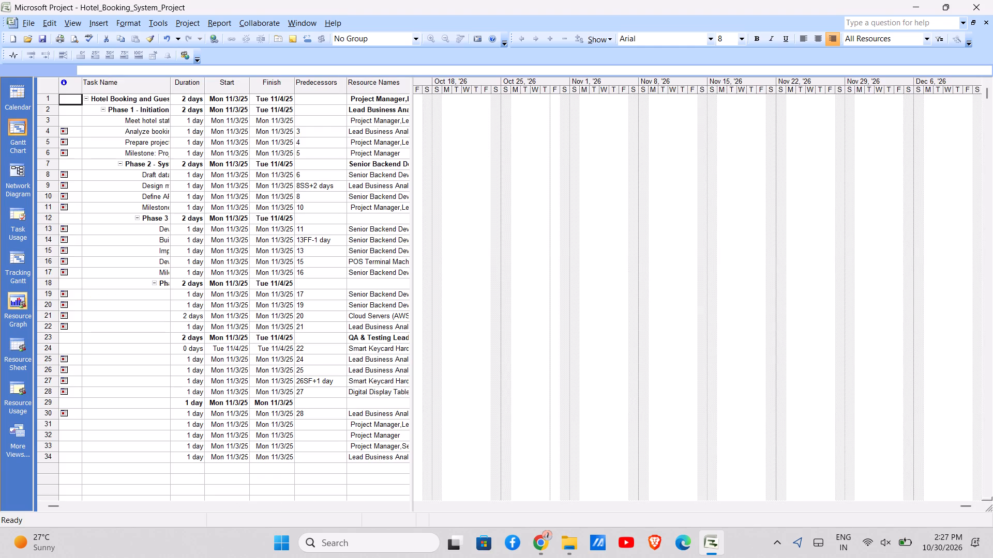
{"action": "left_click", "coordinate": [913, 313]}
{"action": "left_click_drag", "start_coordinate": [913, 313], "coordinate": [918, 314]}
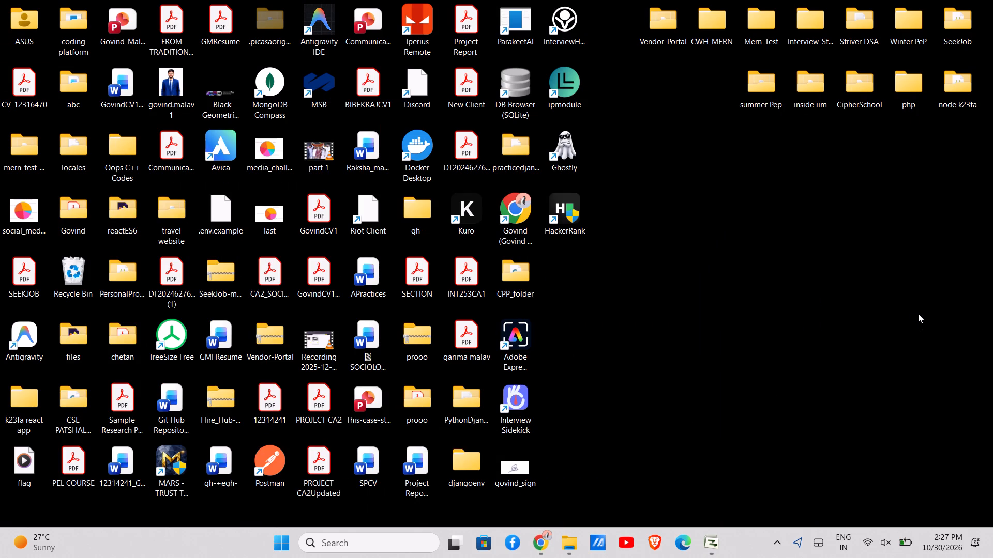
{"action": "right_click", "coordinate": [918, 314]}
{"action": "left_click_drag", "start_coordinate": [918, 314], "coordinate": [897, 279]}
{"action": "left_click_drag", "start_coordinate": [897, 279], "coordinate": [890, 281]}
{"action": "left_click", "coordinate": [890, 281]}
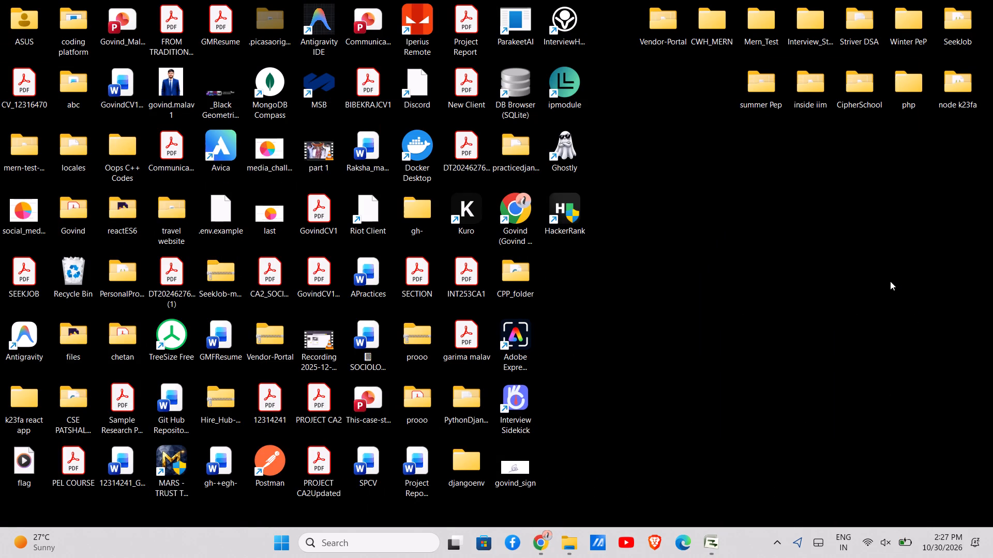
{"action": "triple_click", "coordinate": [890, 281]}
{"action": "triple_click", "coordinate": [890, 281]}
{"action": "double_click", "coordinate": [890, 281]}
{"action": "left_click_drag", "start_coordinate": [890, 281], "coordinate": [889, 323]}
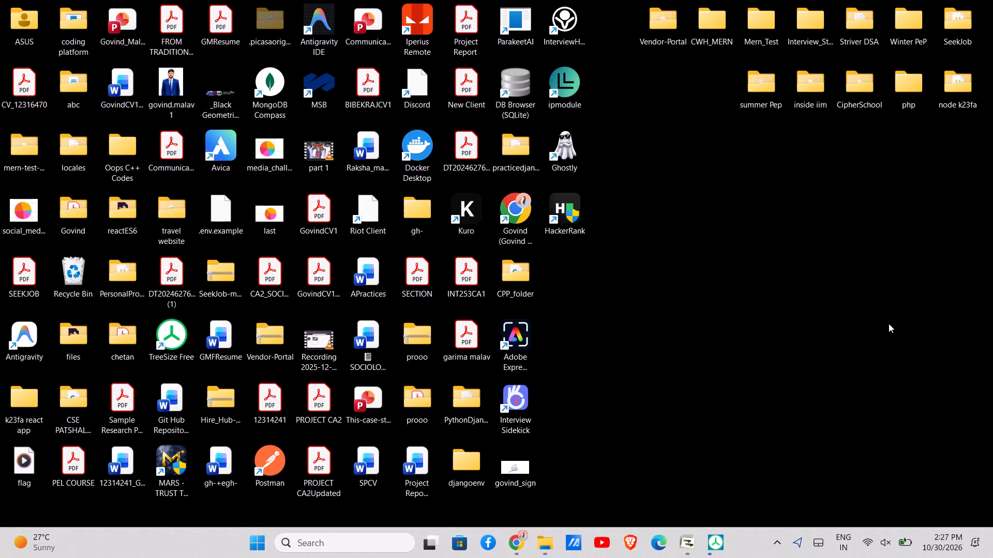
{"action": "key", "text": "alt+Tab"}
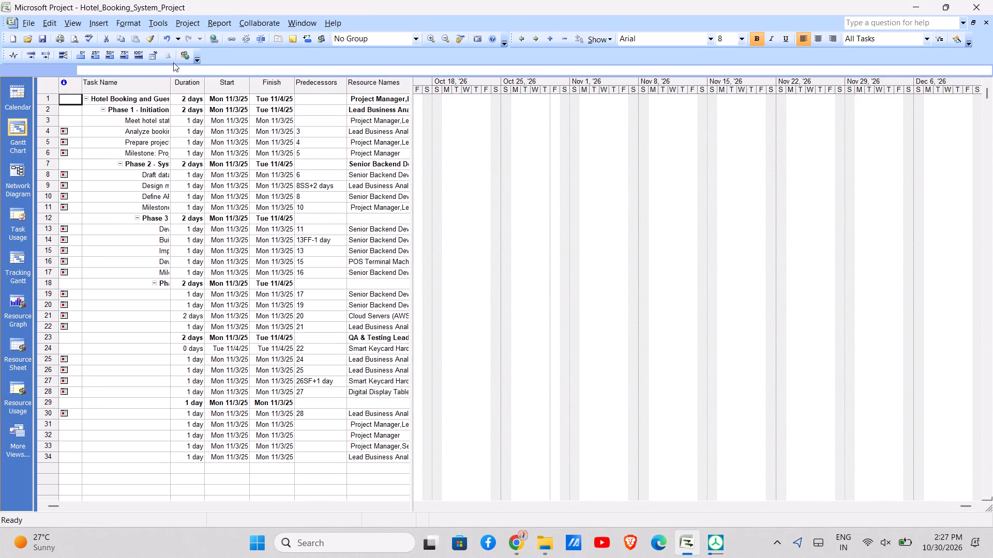
Widen the Task Name column to fit the full task names and expand the task table to show the Resource Names column.
{"action": "left_click", "coordinate": [169, 80]}
{"action": "left_click_drag", "start_coordinate": [169, 80], "coordinate": [176, 82]}
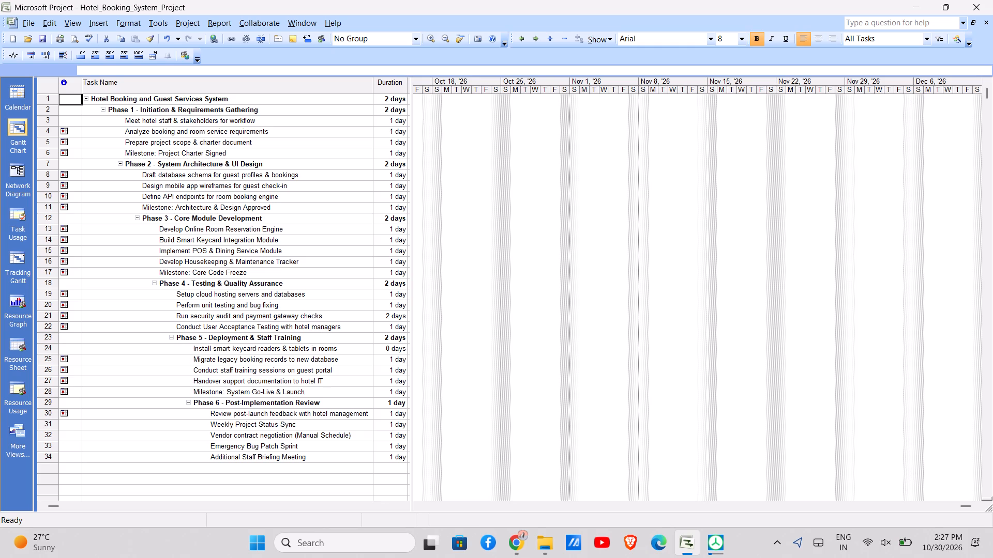
{"action": "left_click_drag", "start_coordinate": [412, 156], "coordinate": [660, 174]}
{"action": "left_click_drag", "start_coordinate": [306, 171], "coordinate": [289, 172]}
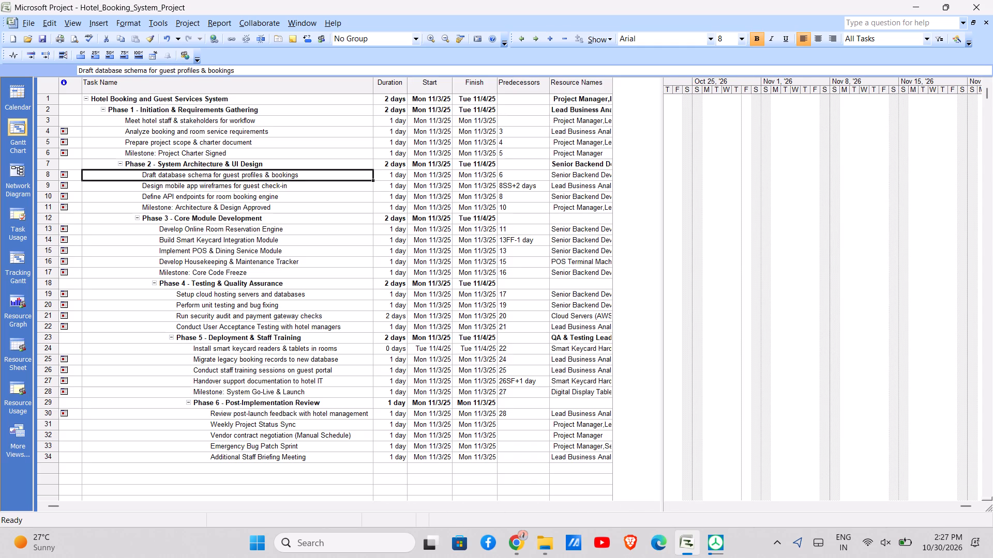
Shorten the name of task 3 in Phase 1 to "Meet hotel staff & stakeholders".
{"action": "left_click_drag", "start_coordinate": [289, 172], "coordinate": [247, 141]}
{"action": "left_click", "coordinate": [247, 141]}
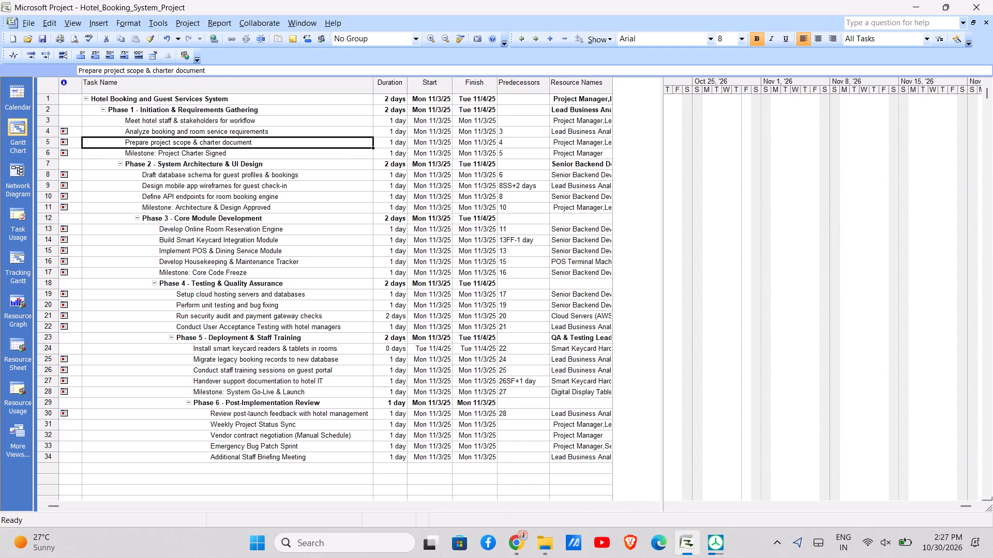
{"action": "left_click", "coordinate": [285, 123]}
{"action": "left_click", "coordinate": [285, 123]}
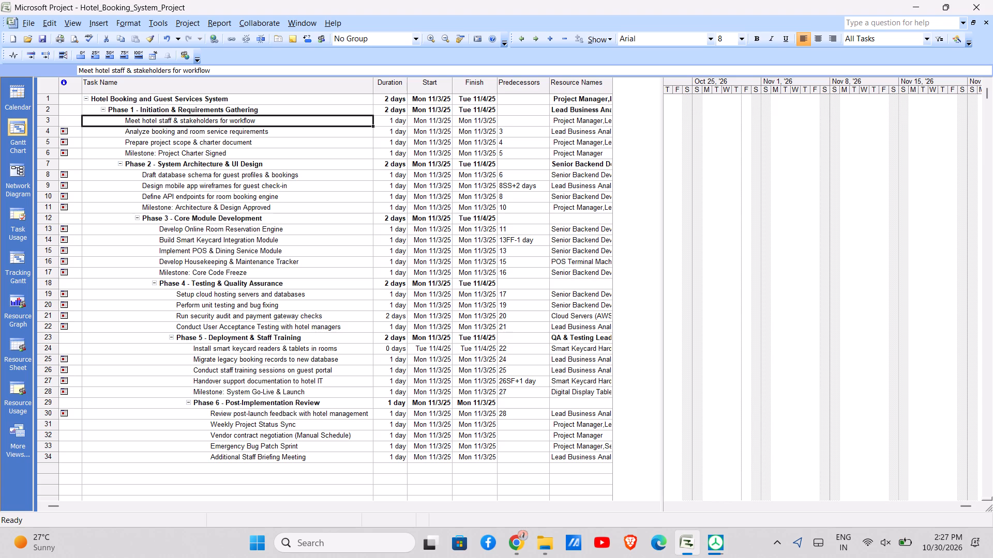
{"action": "left_click", "coordinate": [285, 123]}
{"action": "left_click", "coordinate": [285, 123]}
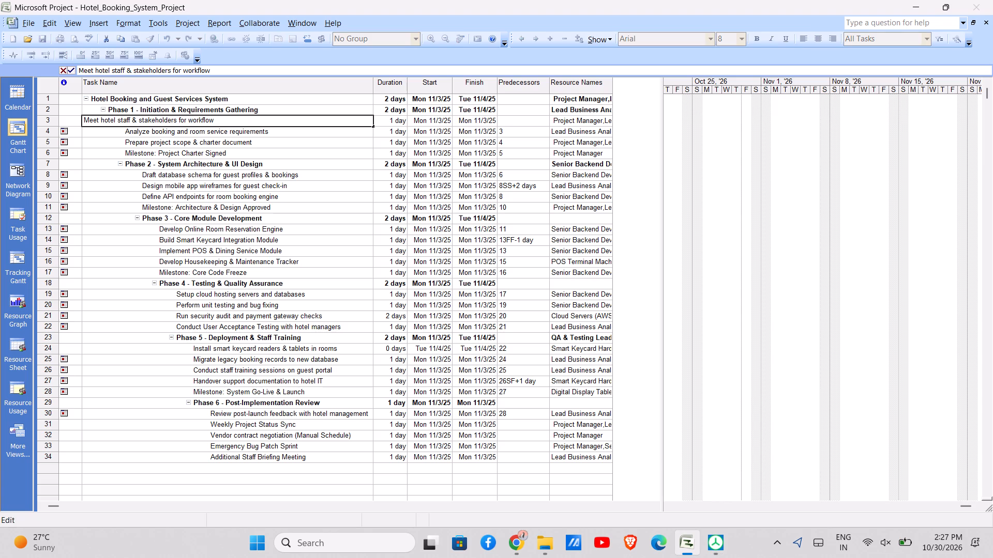
{"action": "key", "text": "BackSpace"}
{"action": "key", "text": "BackSpace"}
{"action": "key", "text": "BackSpace"}
{"action": "key", "text": "BackSpace"}
{"action": "key", "text": "BackSpace"}
{"action": "key", "text": "BackSpace"}
{"action": "key", "text": "BackSpace"}
{"action": "key", "text": "BackSpace"}
{"action": "key", "text": "BackSpace"}
{"action": "key", "text": "BackSpace"}
{"action": "key", "text": "BackSpace"}
{"action": "key", "text": "BackSpace"}
{"action": "key", "text": "BackSpace"}
{"action": "key", "text": "Return"}
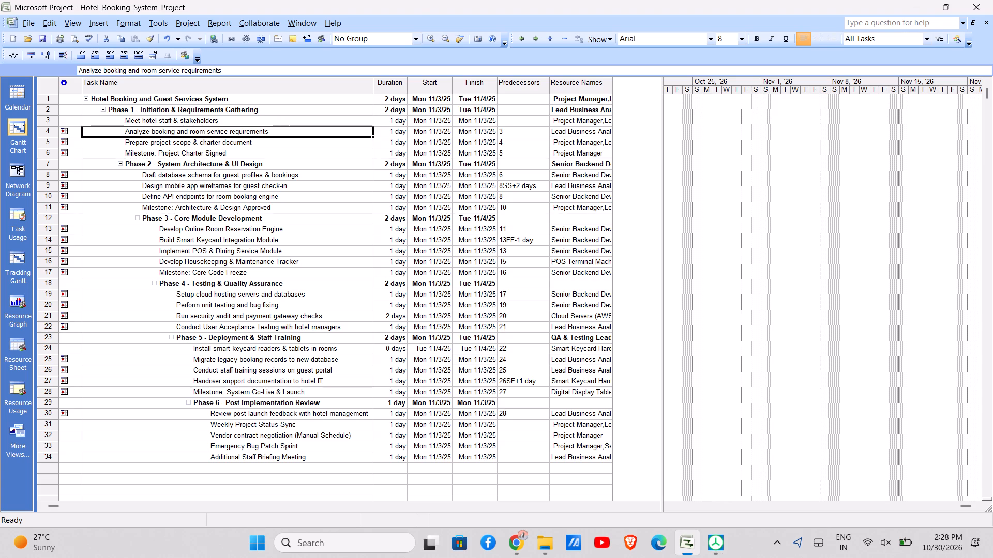
Remove the "Milestone:" prefix from task 6 so its name reads "Project Charter Signed".
{"action": "left_click", "coordinate": [280, 153]}
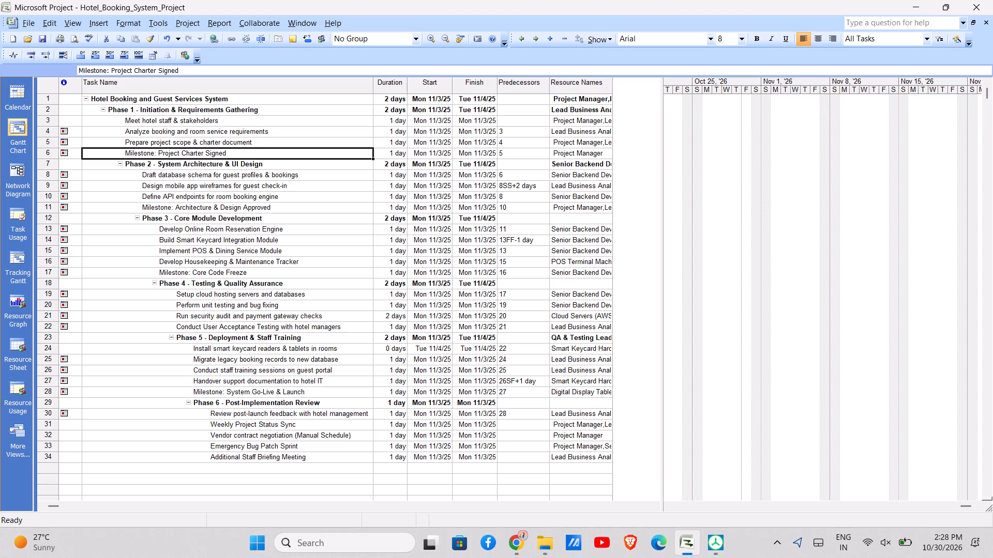
{"action": "left_click", "coordinate": [160, 153]}
{"action": "left_click", "coordinate": [160, 153]}
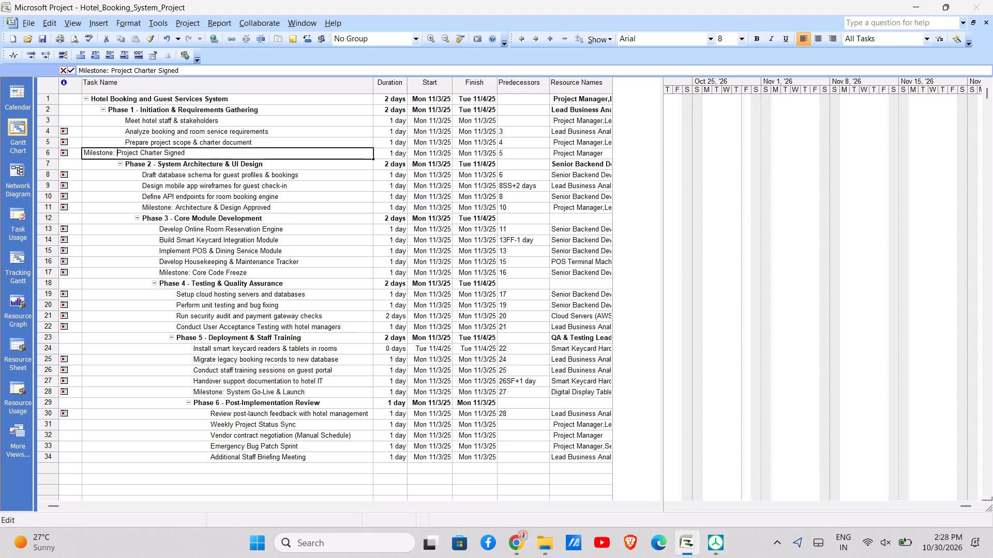
{"action": "key", "text": "Right"}
{"action": "key", "text": "Left"}
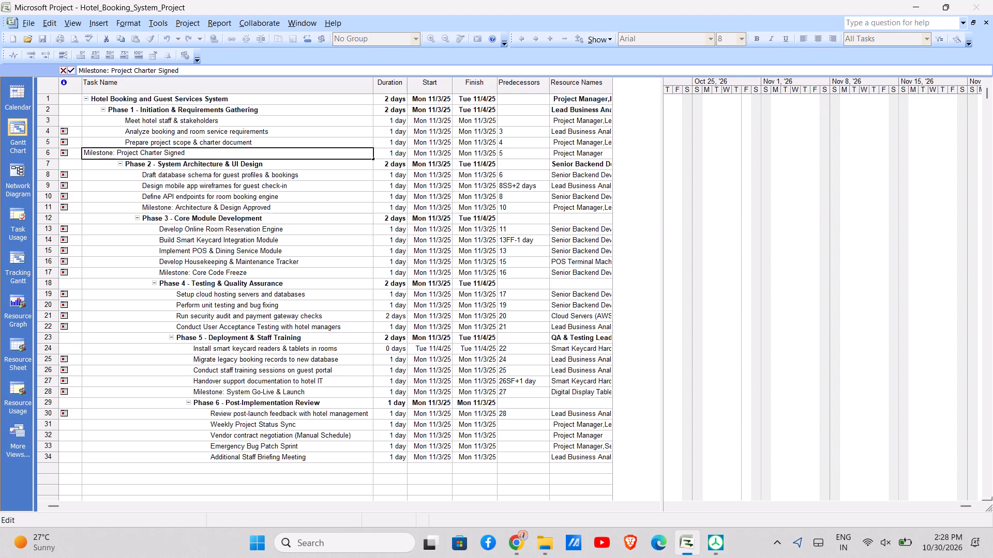
{"action": "key", "text": "BackSpace"}
{"action": "key", "text": "BackSpace"}
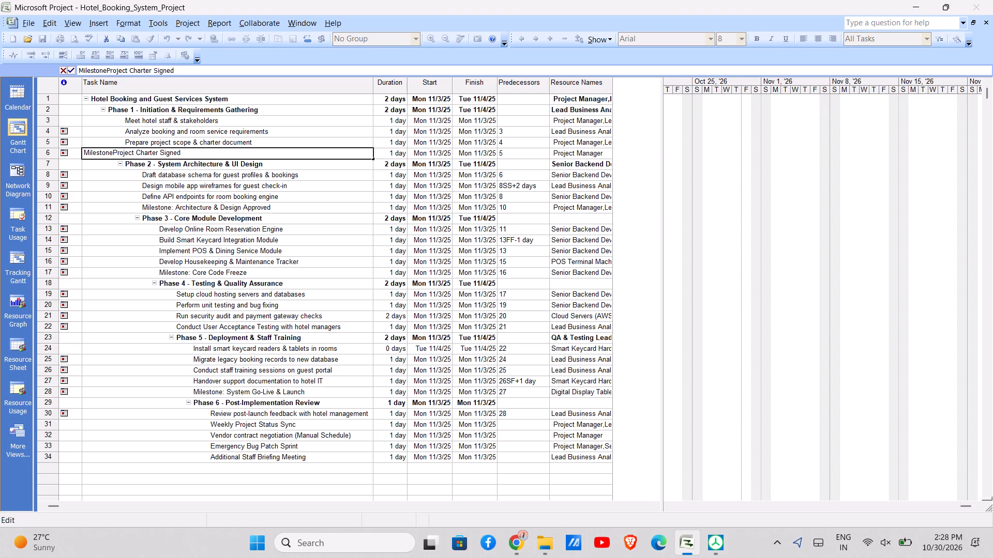
{"action": "key", "text": "ctrl+BackSpace"}
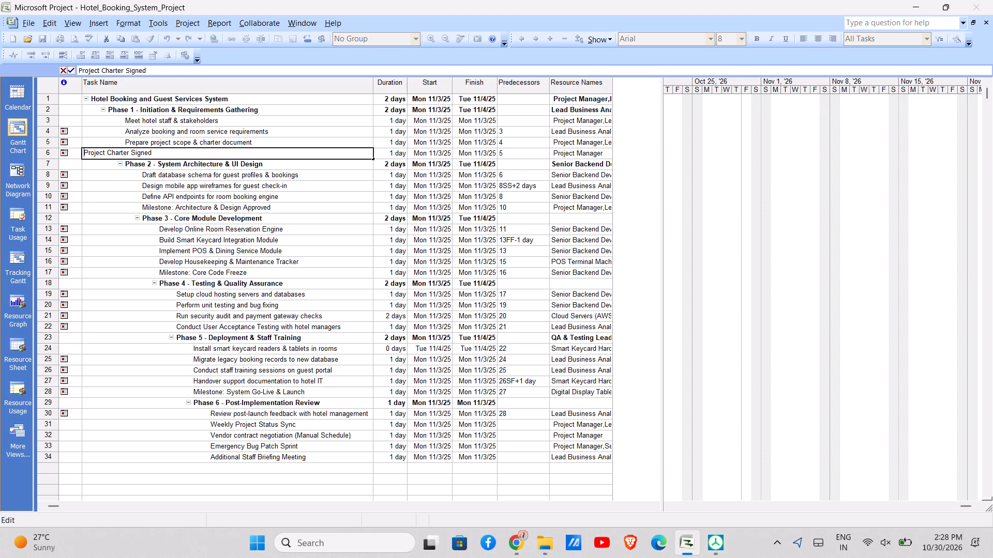
Set the duration of the "Project Charter Signed" task to 0 days.
{"action": "left_click", "coordinate": [396, 154]}
{"action": "double_click", "coordinate": [388, 152]}
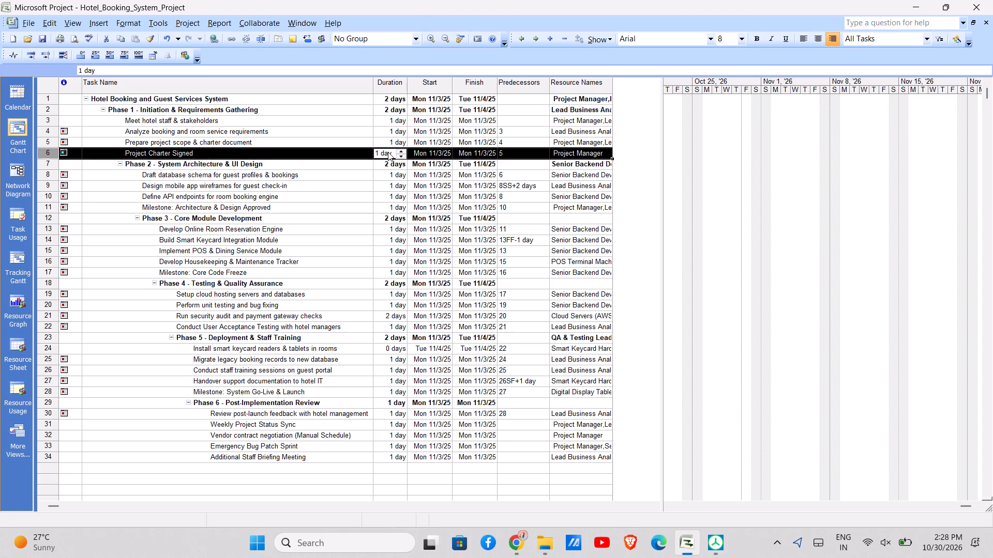
{"action": "left_click", "coordinate": [670, 163]}
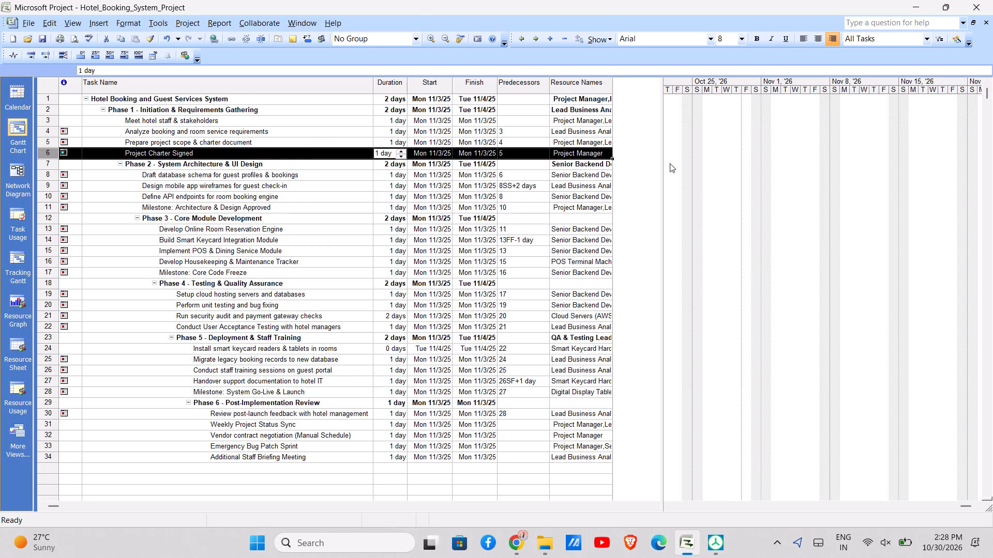
{"action": "left_click", "coordinate": [381, 151]}
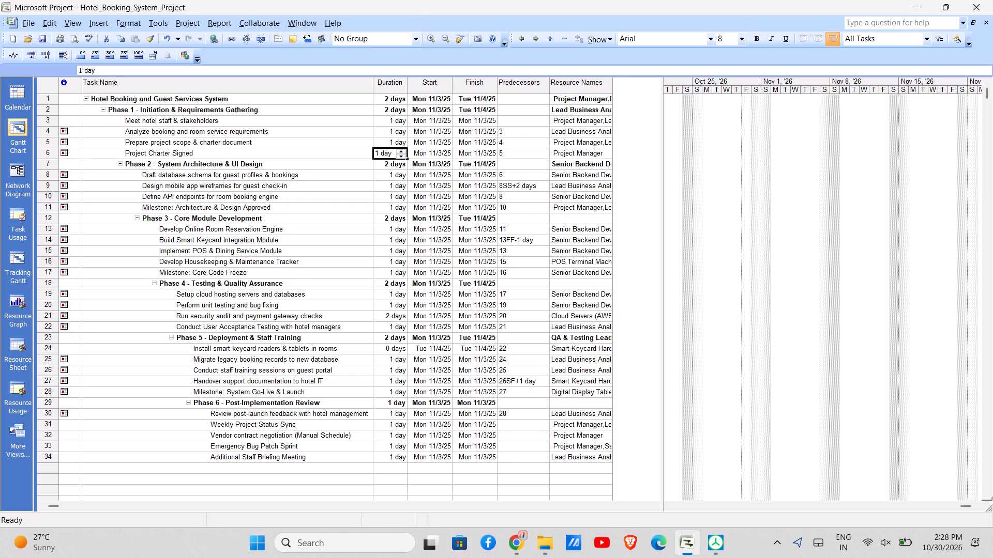
{"action": "key", "text": "0"}
{"action": "key", "text": "Return"}
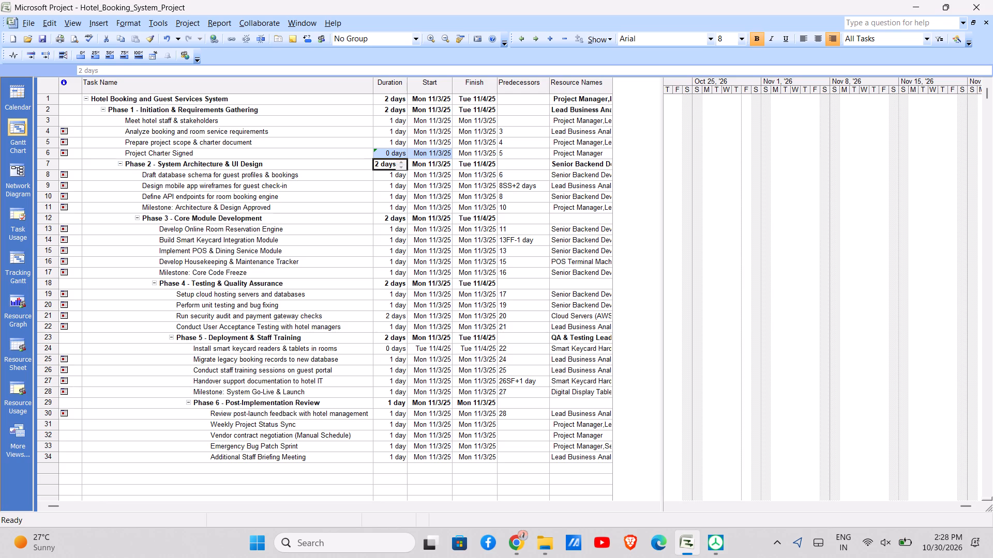
Insert a new task named "Testing Done" at the end of Phase 4, directly above the Phase 5 summary task.
{"action": "scroll", "coordinate": [224, 176], "scroll_direction": "down", "scroll_amount": 1}
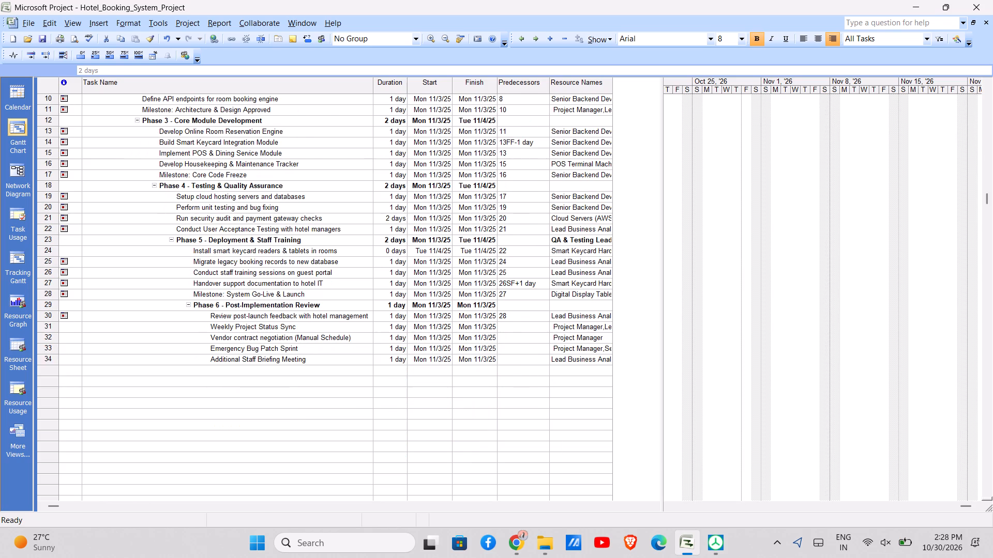
{"action": "scroll", "coordinate": [224, 176], "scroll_direction": "down", "scroll_amount": 1}
{"action": "right_click", "coordinate": [50, 242]}
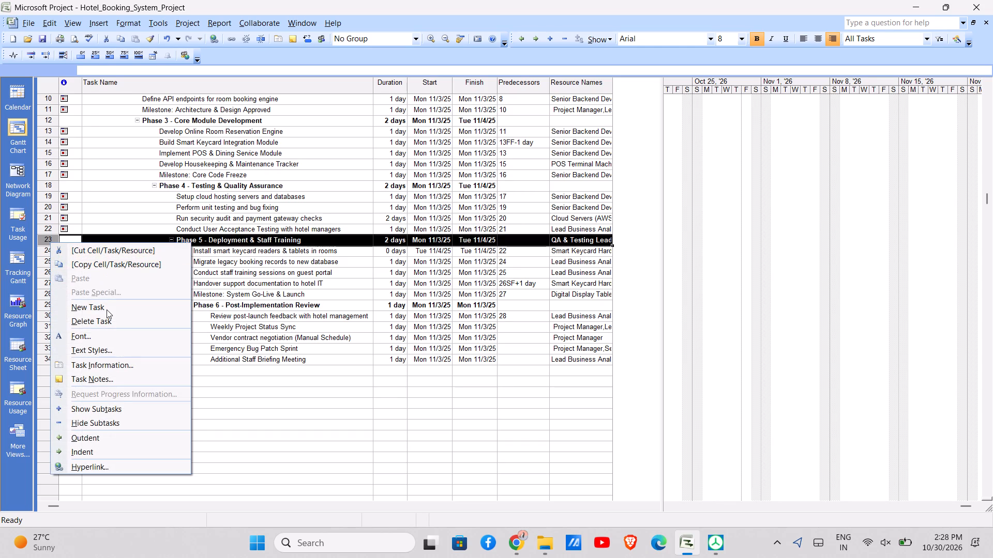
{"action": "left_click", "coordinate": [107, 309]}
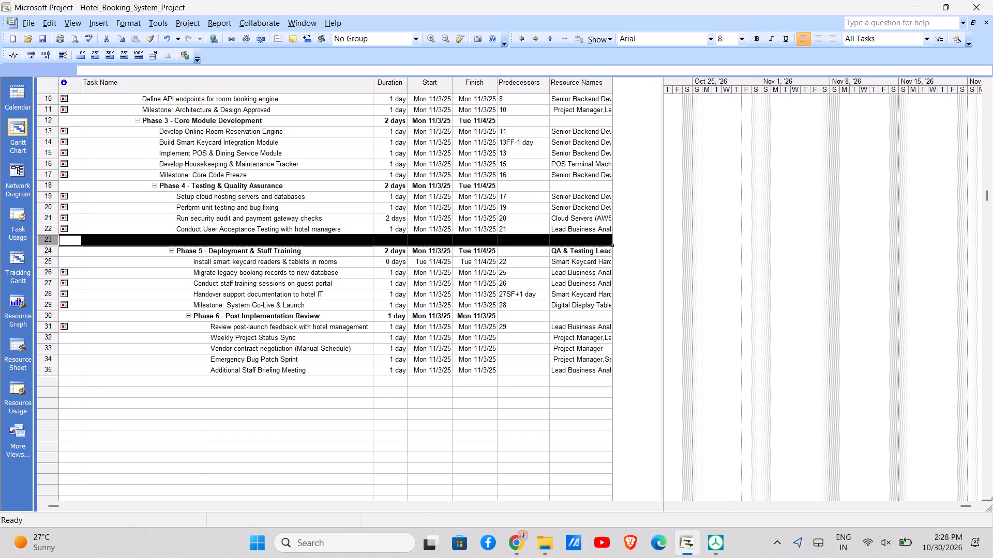
{"action": "left_click_drag", "start_coordinate": [107, 309], "coordinate": [189, 251]}
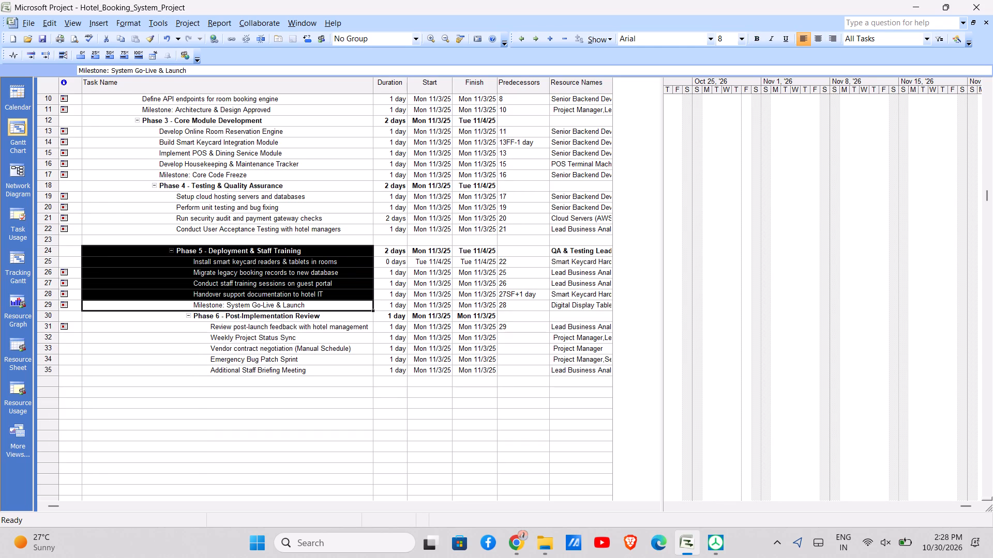
{"action": "left_click", "coordinate": [189, 251]}
{"action": "left_click", "coordinate": [193, 239]}
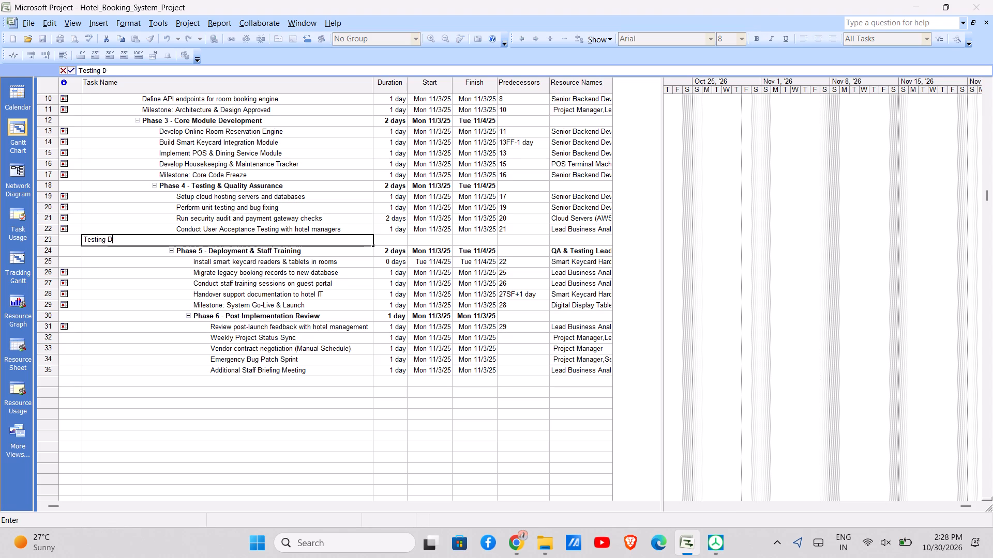
{"action": "key", "text": "Return"}
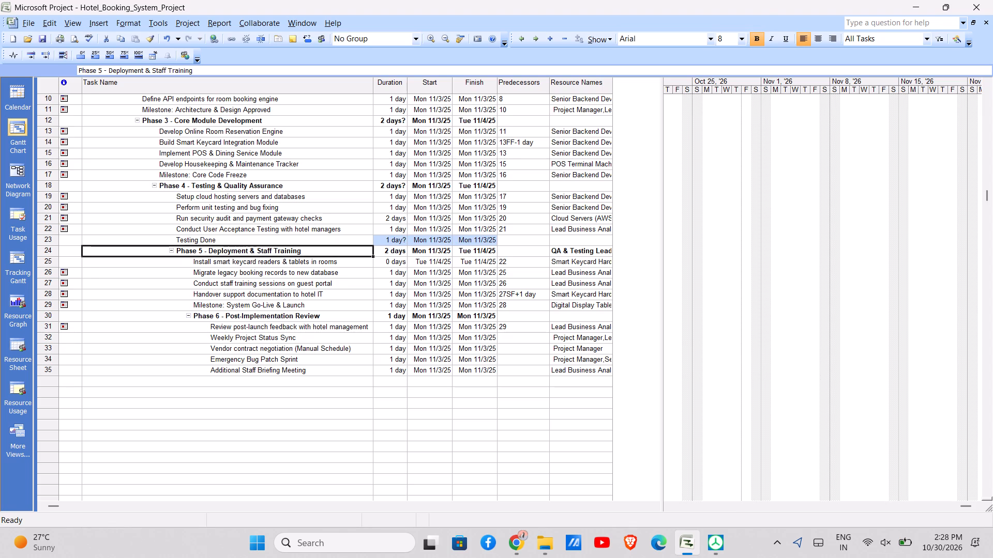
Set the duration of the "Testing Done" task to 0 days.
{"action": "left_click", "coordinate": [401, 244]}
{"action": "key", "text": "minus"}
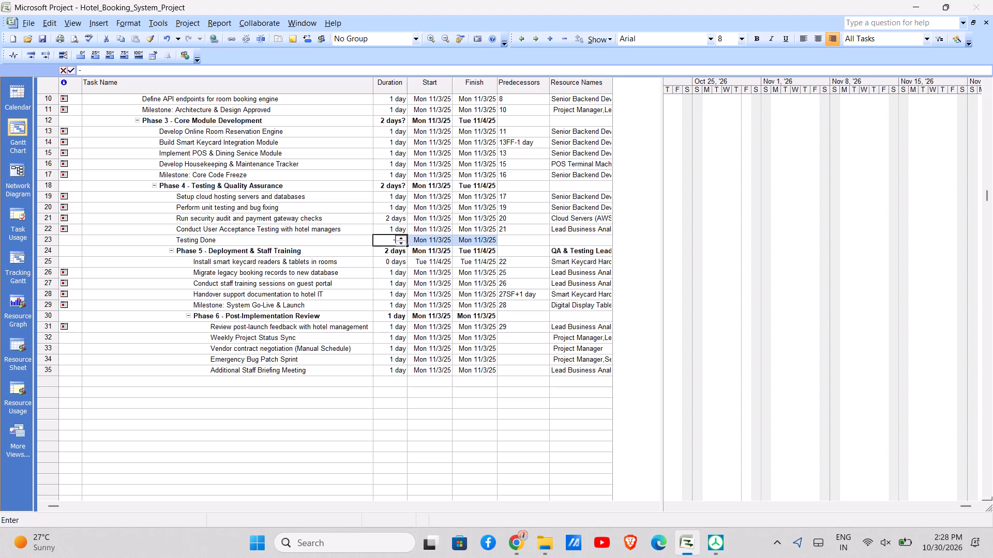
{"action": "key", "text": "BackSpace"}
{"action": "key", "text": "0"}
{"action": "key", "text": "Return"}
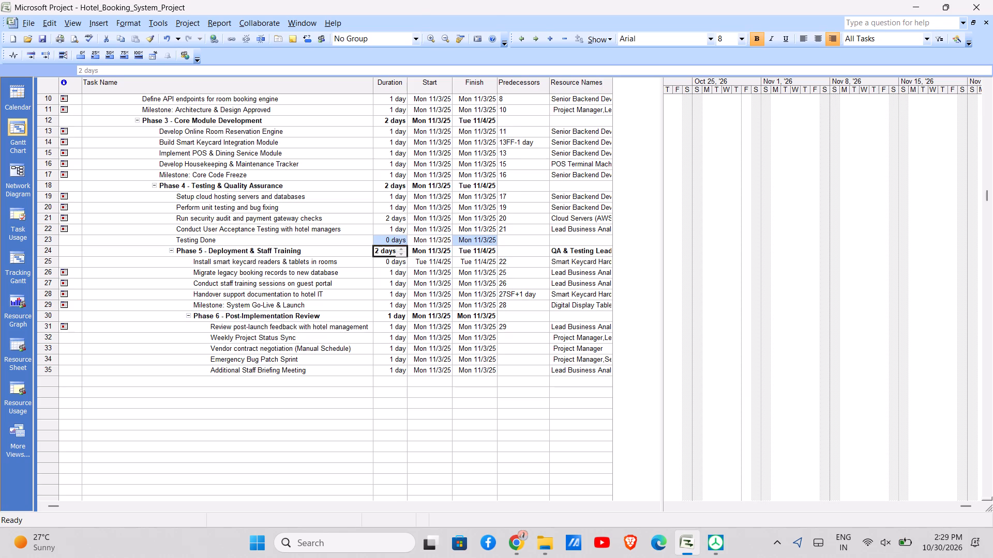
Remove the "Milestone:" prefix from task 17 in Phase 3 so its name reads "Core Code Freeze".
{"action": "scroll", "coordinate": [231, 288], "scroll_direction": "up", "scroll_amount": 2}
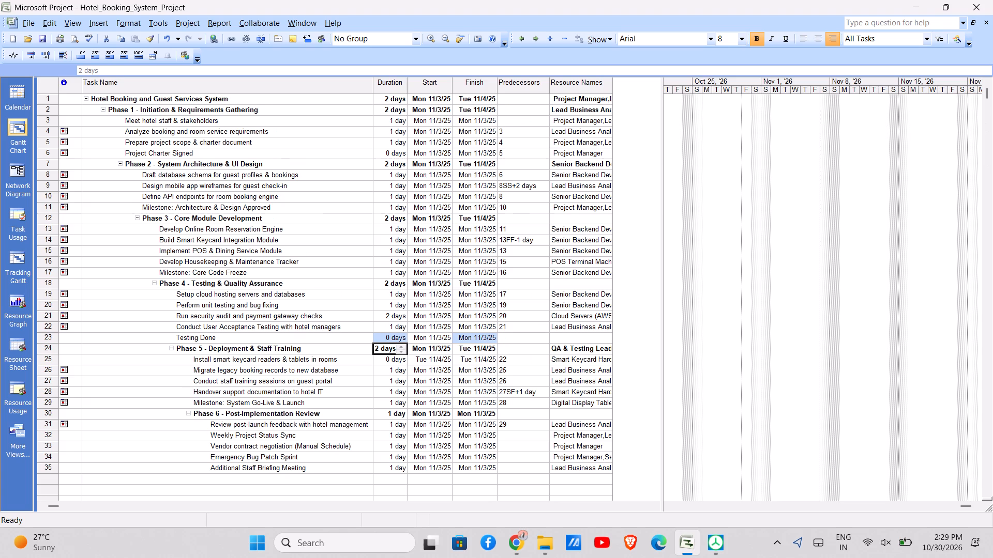
{"action": "scroll", "coordinate": [231, 288], "scroll_direction": "up", "scroll_amount": 3}
{"action": "left_click_drag", "start_coordinate": [233, 202], "coordinate": [244, 269]}
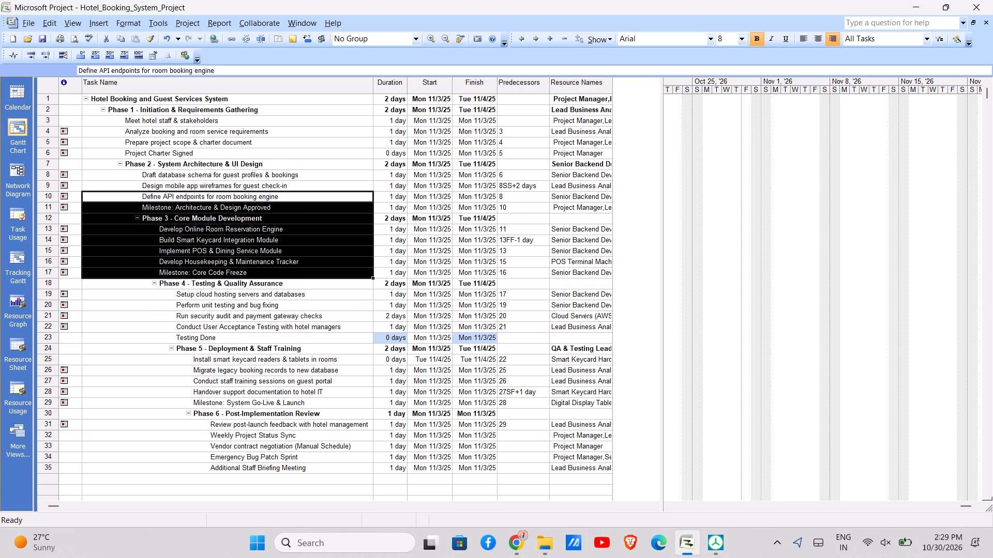
{"action": "left_click", "coordinate": [244, 269]}
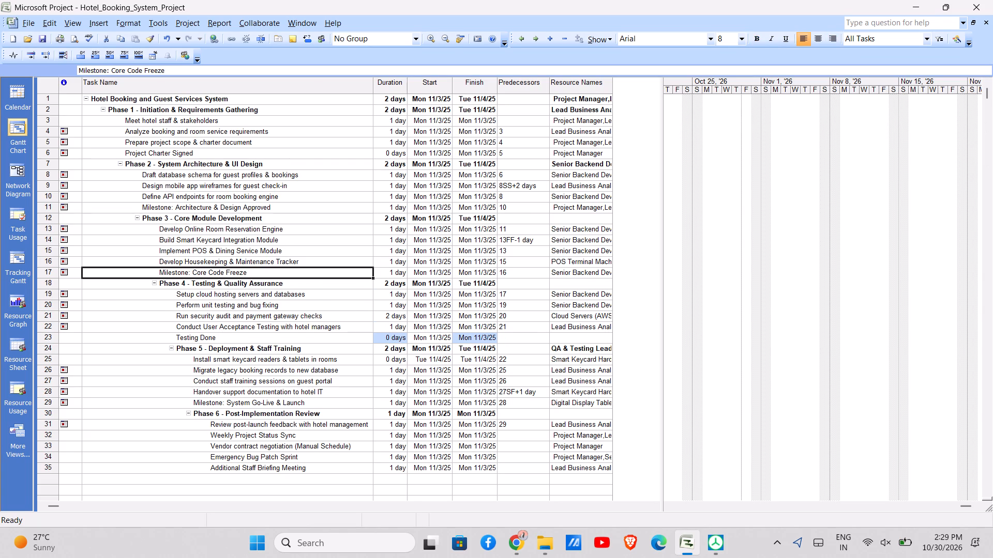
{"action": "left_click", "coordinate": [192, 206]}
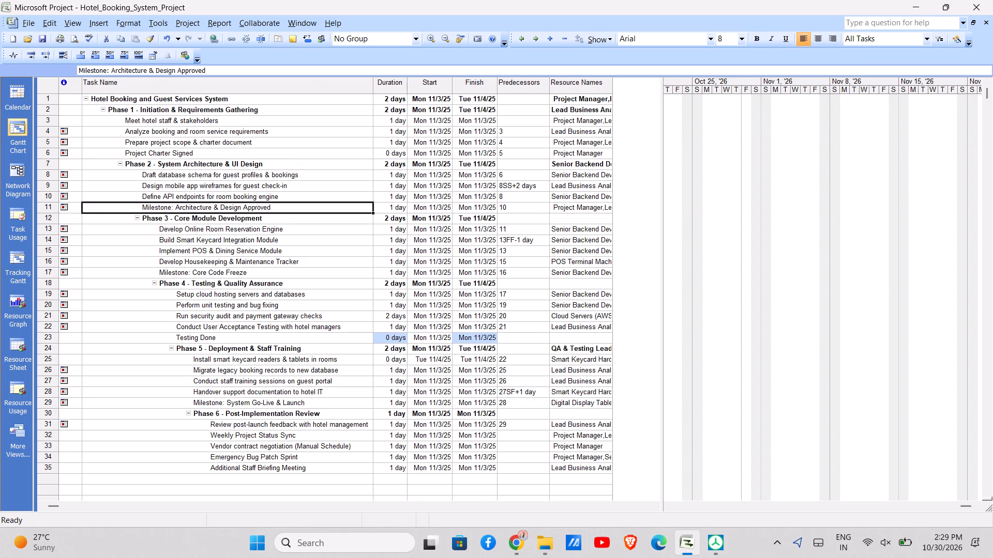
{"action": "left_click", "coordinate": [191, 274]}
{"action": "left_click", "coordinate": [188, 271]}
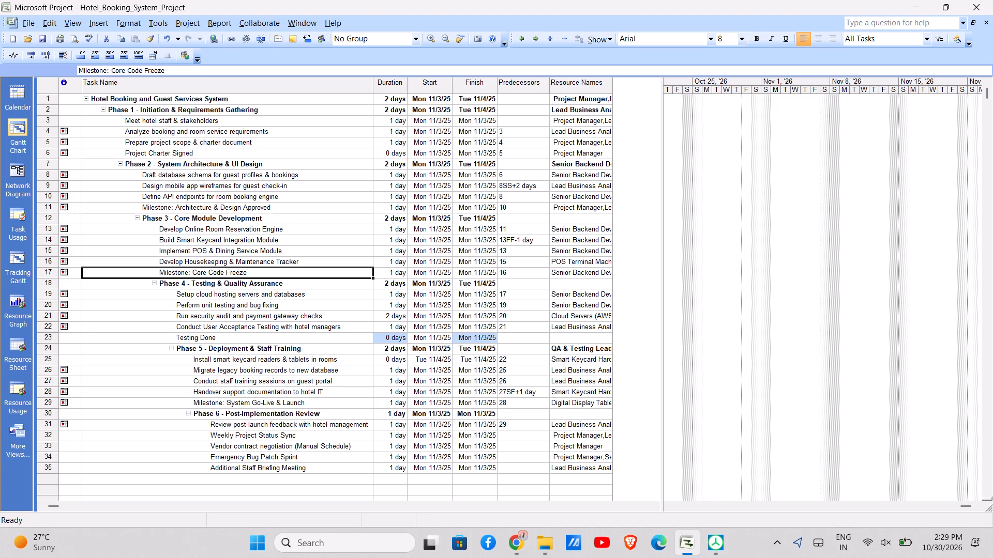
{"action": "key", "text": "BackSpace"}
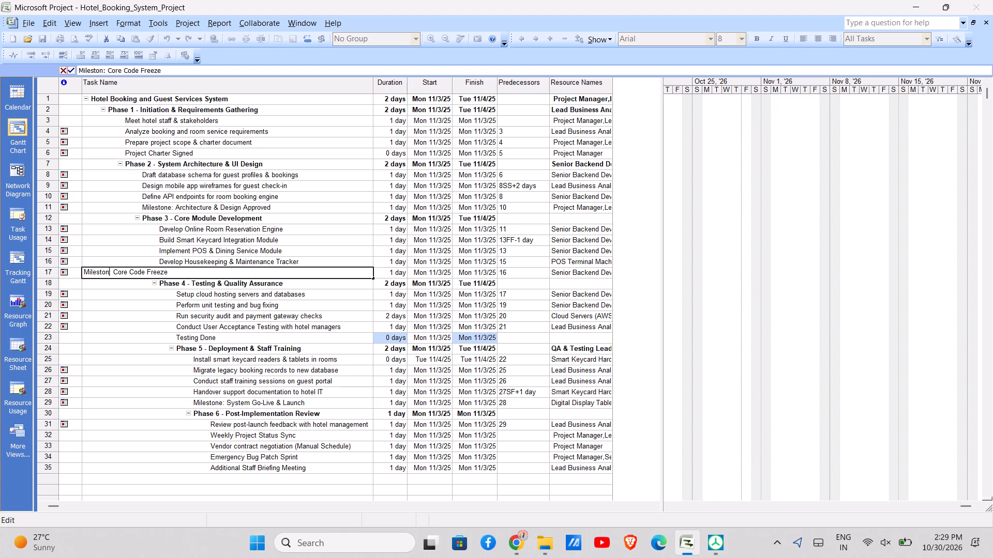
{"action": "key", "text": "Right"}
{"action": "key", "text": "BackSpace"}
{"action": "key", "text": "BackSpace"}
{"action": "key", "text": "ctrl+BackSpace"}
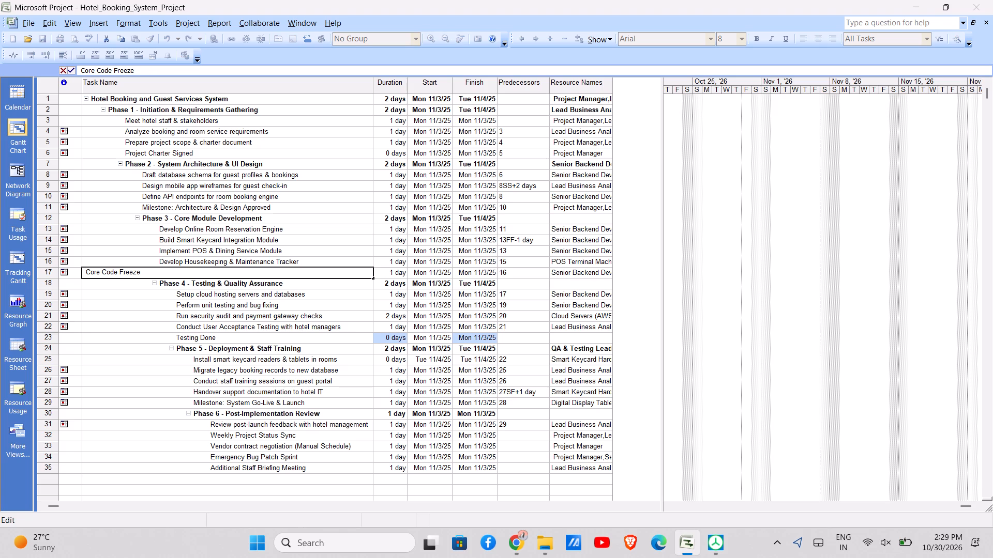
{"action": "scroll", "coordinate": [174, 212], "scroll_direction": "down", "scroll_amount": 1}
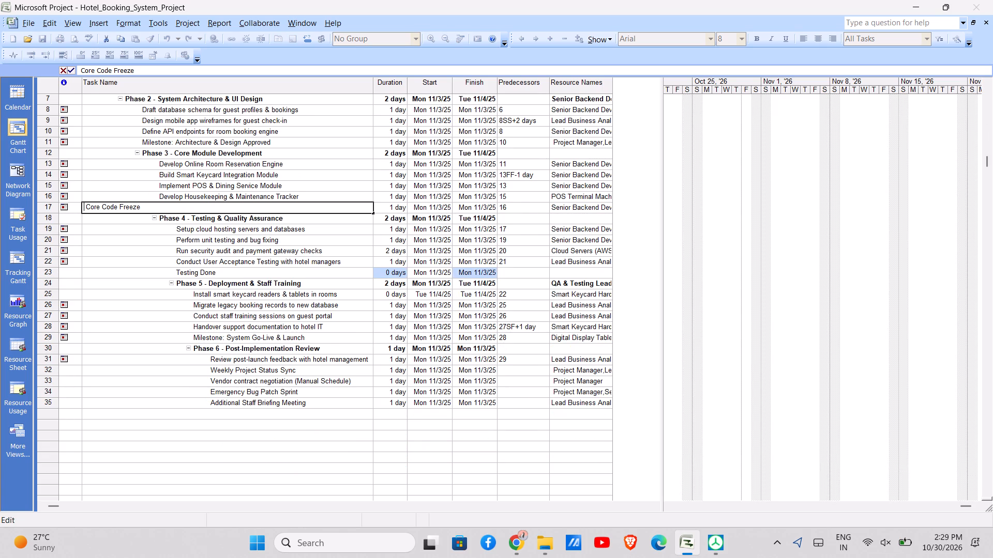
{"action": "double_click", "coordinate": [214, 278]}
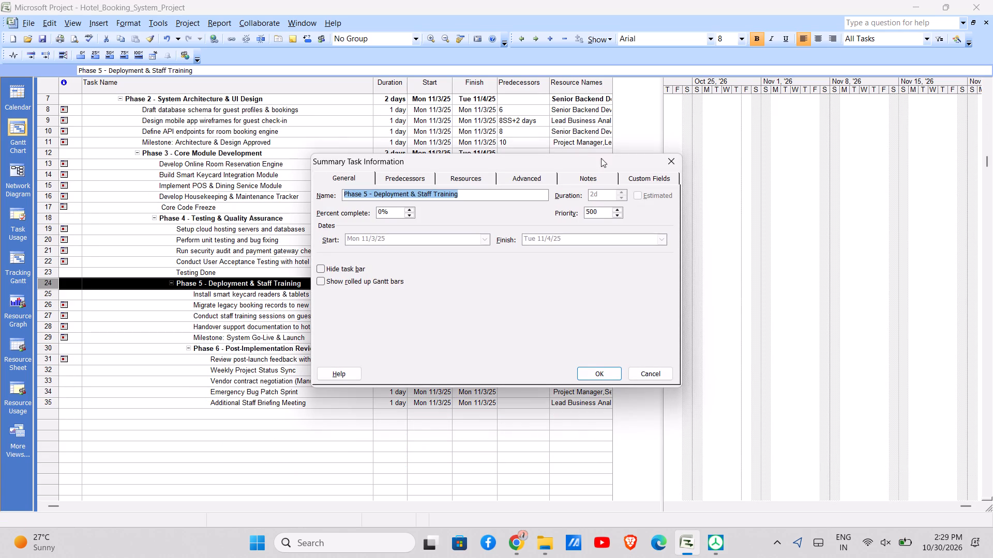
{"action": "left_click", "coordinate": [674, 156]}
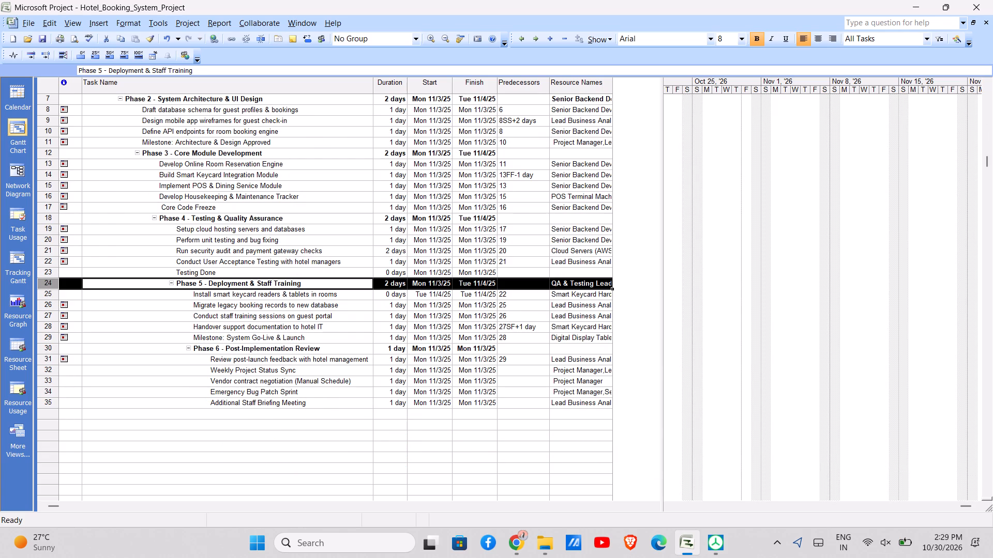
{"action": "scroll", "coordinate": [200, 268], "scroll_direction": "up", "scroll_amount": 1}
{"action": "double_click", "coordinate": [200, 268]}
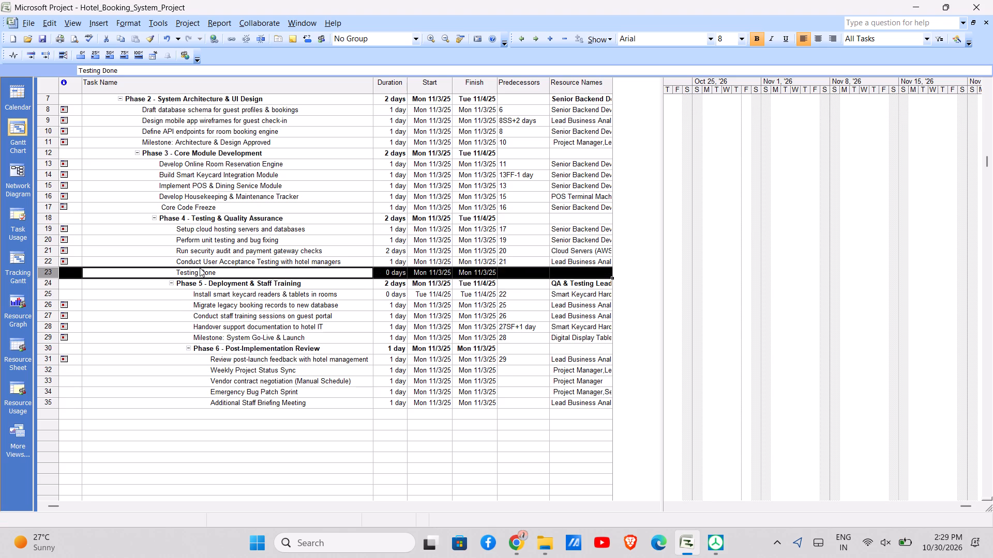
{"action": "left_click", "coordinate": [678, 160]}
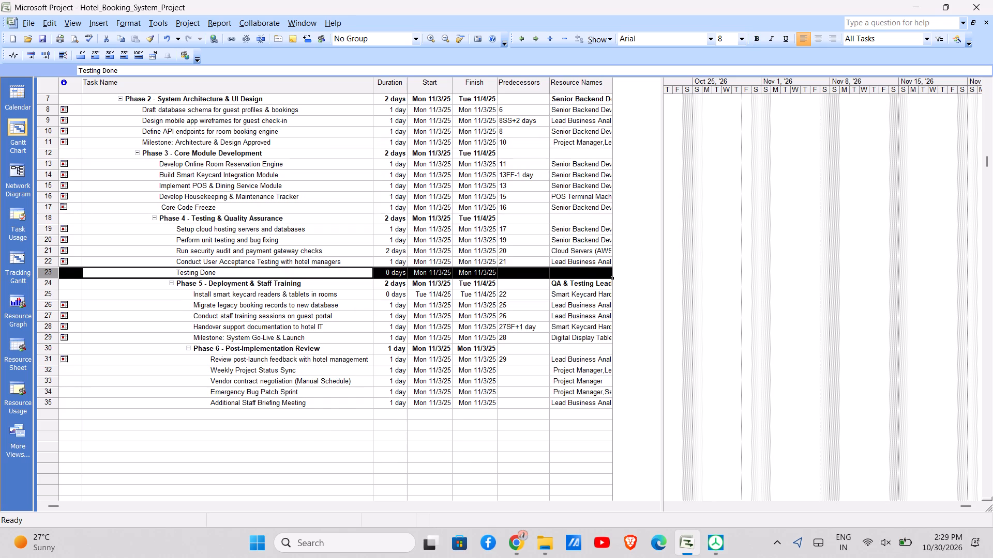
Remove the "Milestone:" prefix from task 29 in Phase 5 so its name reads "System Go-Live & Launch".
{"action": "scroll", "coordinate": [311, 218], "scroll_direction": "up", "scroll_amount": 1}
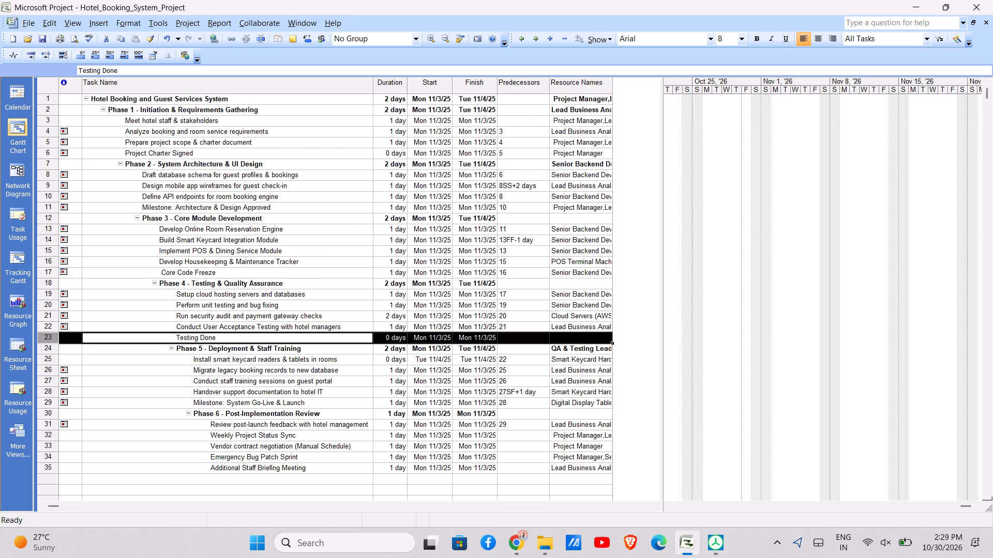
{"action": "scroll", "coordinate": [311, 218], "scroll_direction": "up", "scroll_amount": 1}
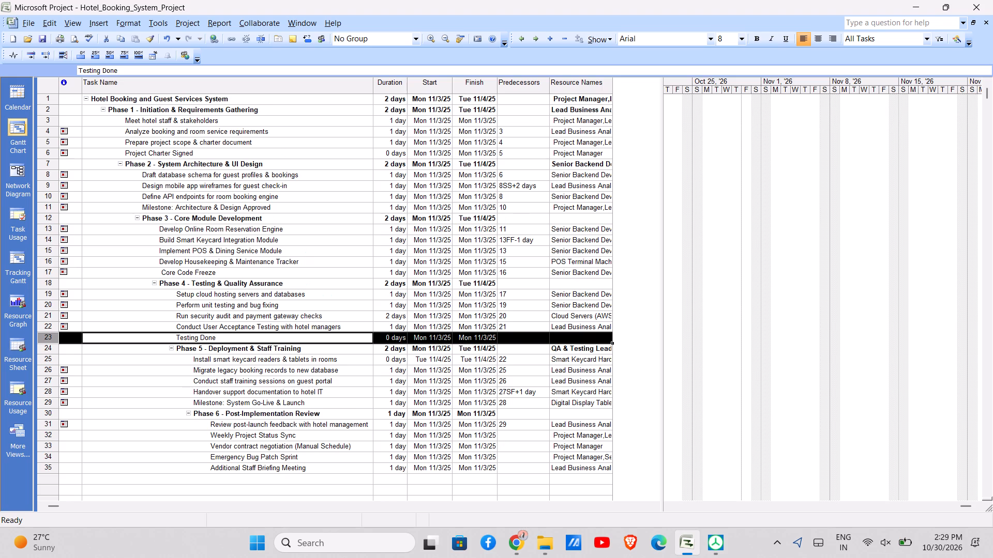
{"action": "left_click", "coordinate": [232, 405]}
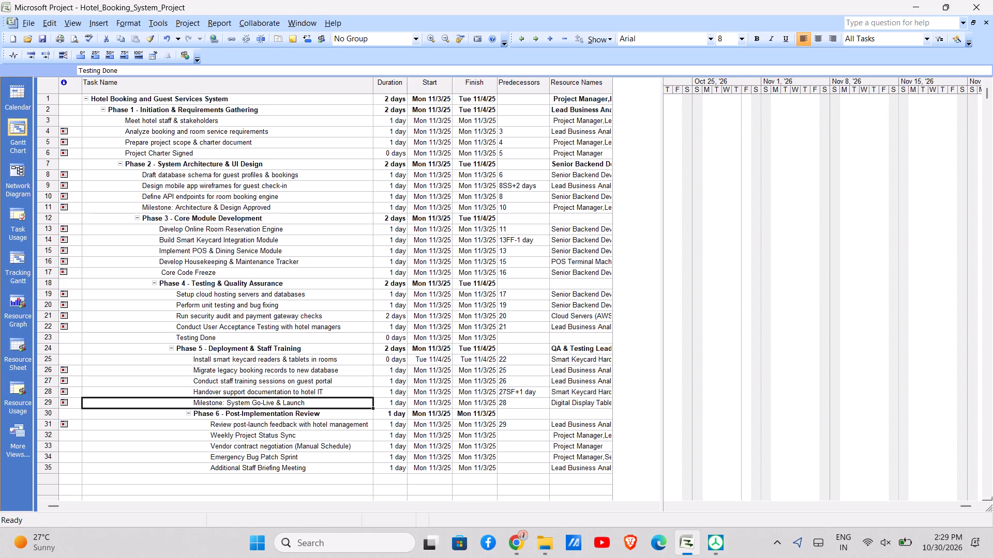
{"action": "left_click", "coordinate": [222, 408]}
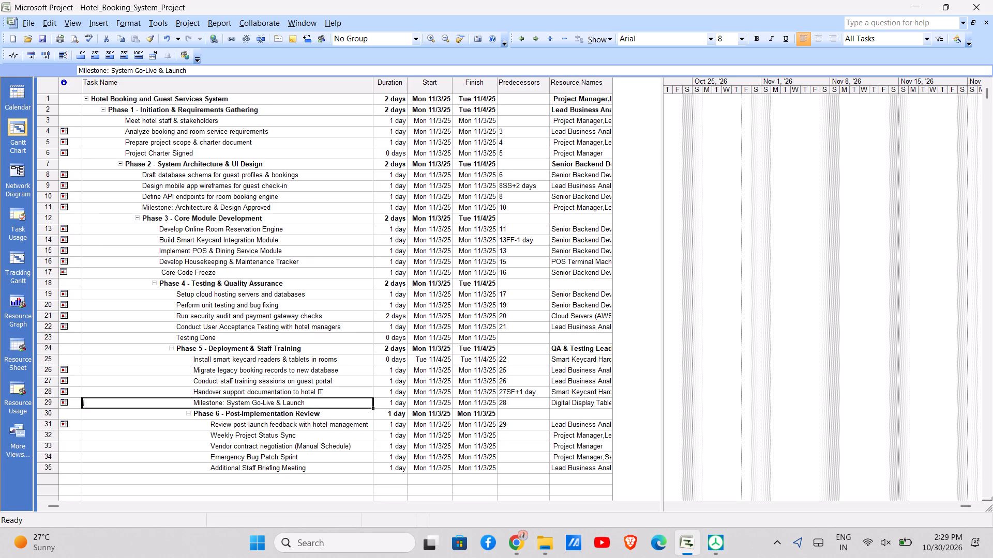
{"action": "left_click", "coordinate": [224, 401]}
{"action": "left_click", "coordinate": [224, 401]}
{"action": "key", "text": "Right"}
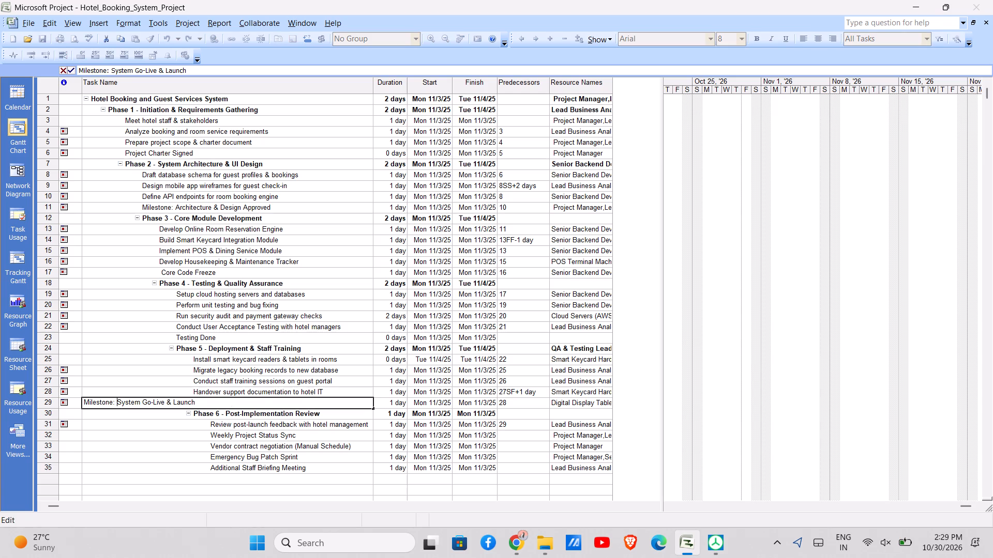
{"action": "key", "text": "BackSpace"}
{"action": "key", "text": "BackSpace"}
{"action": "key", "text": "ctrl+BackSpace"}
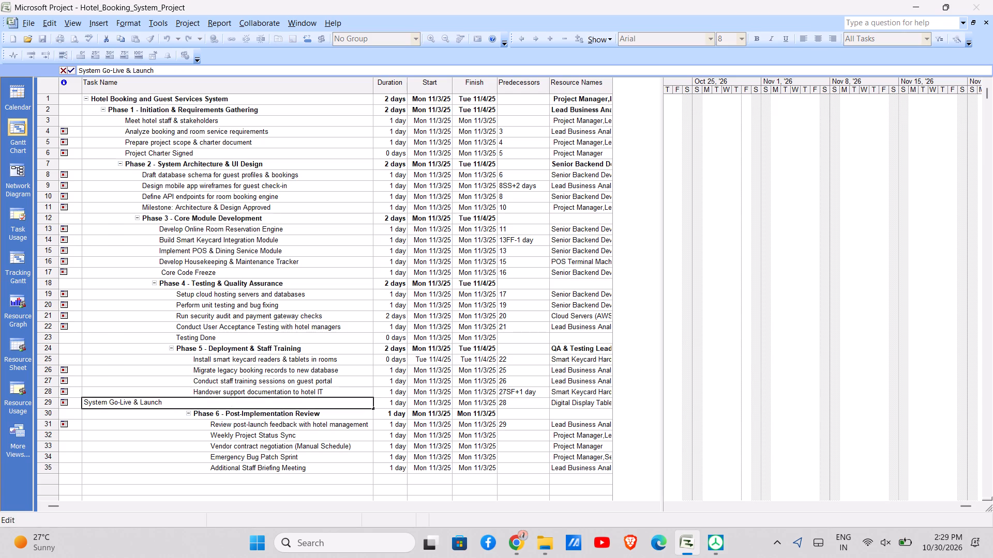
{"action": "left_click", "coordinate": [247, 346]}
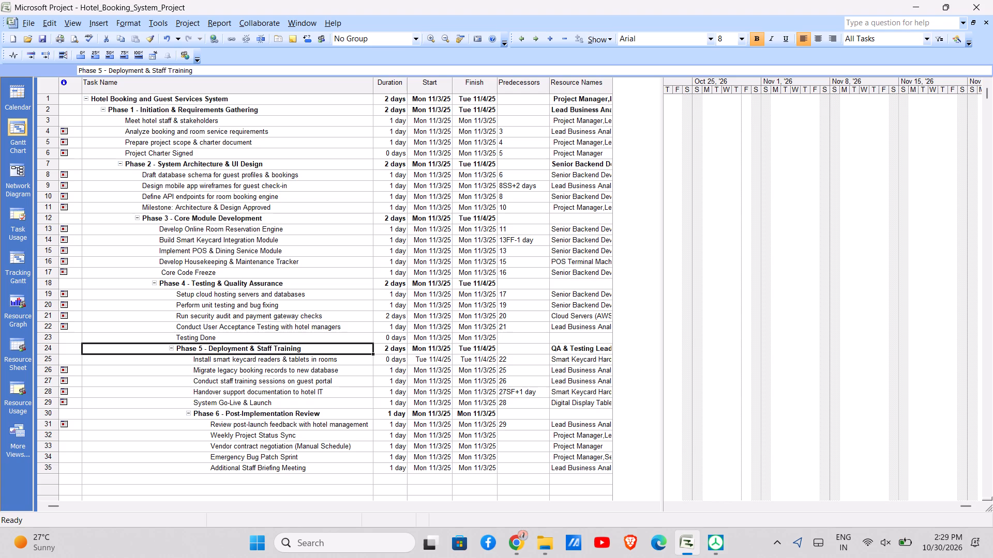
{"action": "left_click", "coordinate": [83, 413]}
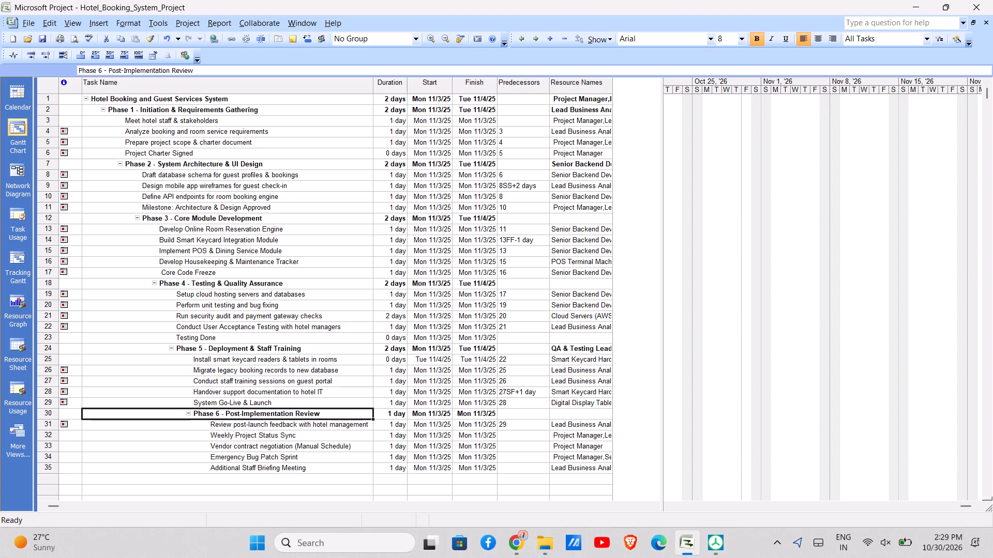
Insert a new task named "Deployment Done" at the end of Phase 5, directly above the Phase 6 summary task.
{"action": "left_click", "coordinate": [62, 413]}
{"action": "left_click_drag", "start_coordinate": [62, 413], "coordinate": [43, 414]}
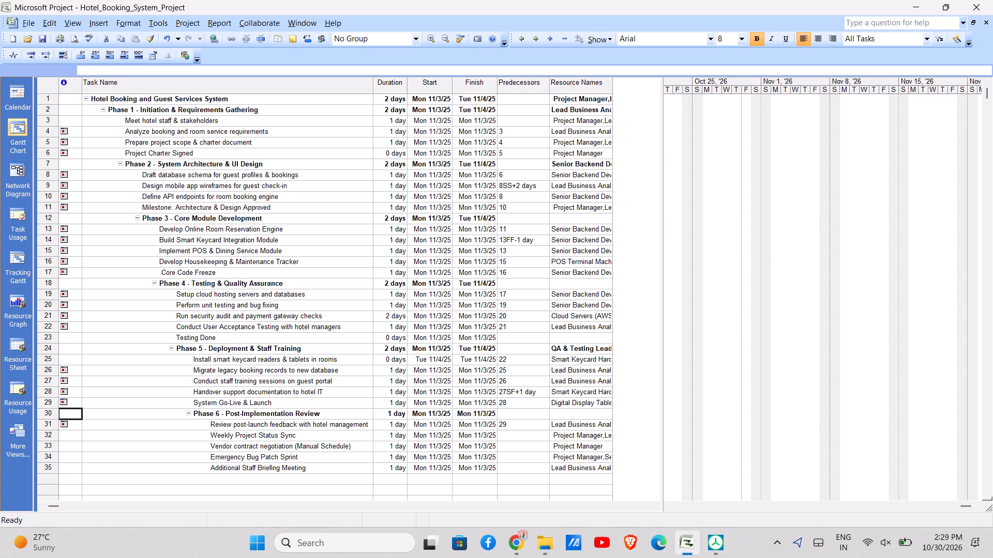
{"action": "right_click", "coordinate": [43, 414]}
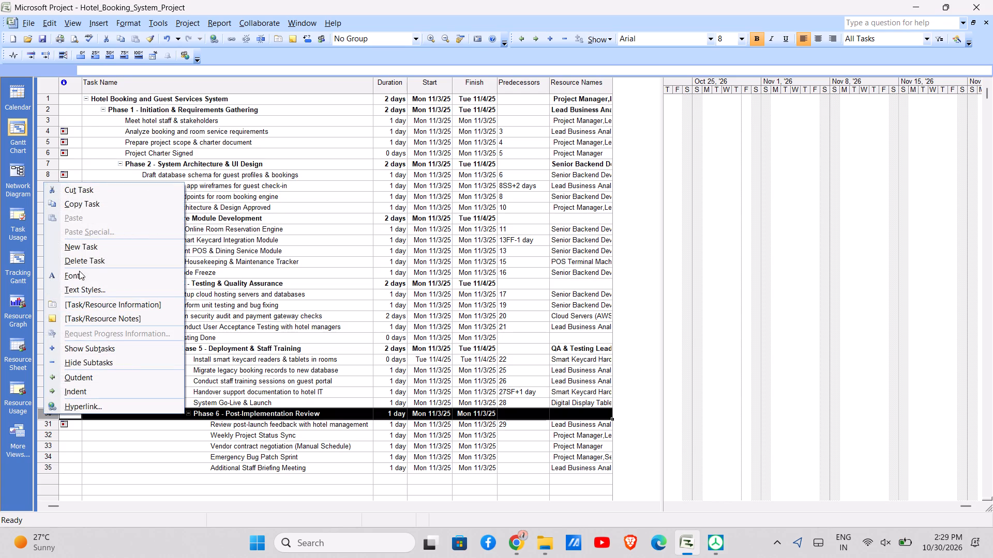
{"action": "left_click", "coordinate": [79, 246]}
{"action": "left_click_drag", "start_coordinate": [214, 440], "coordinate": [223, 412]}
{"action": "left_click", "coordinate": [223, 412]}
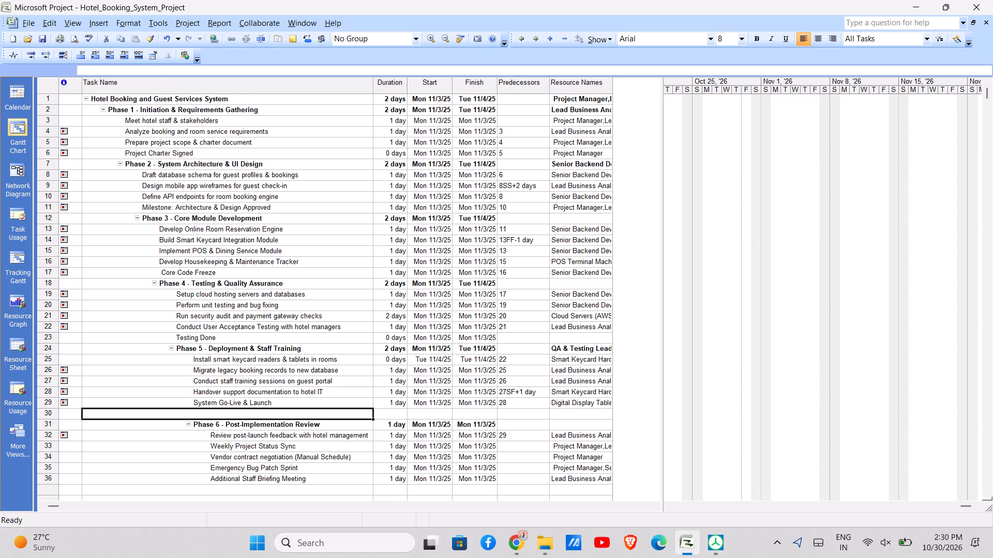
{"action": "left_click", "coordinate": [155, 319]}
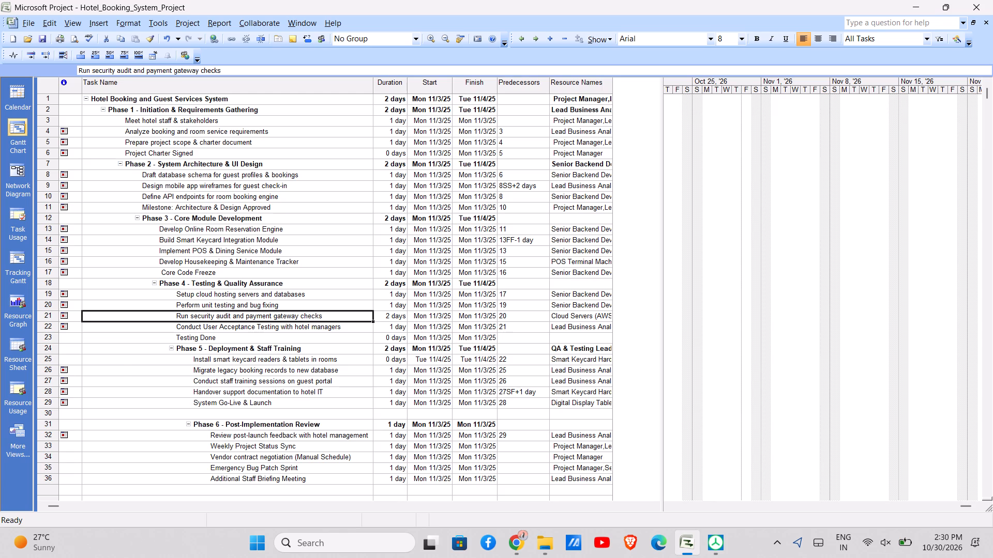
{"action": "left_click", "coordinate": [208, 413]}
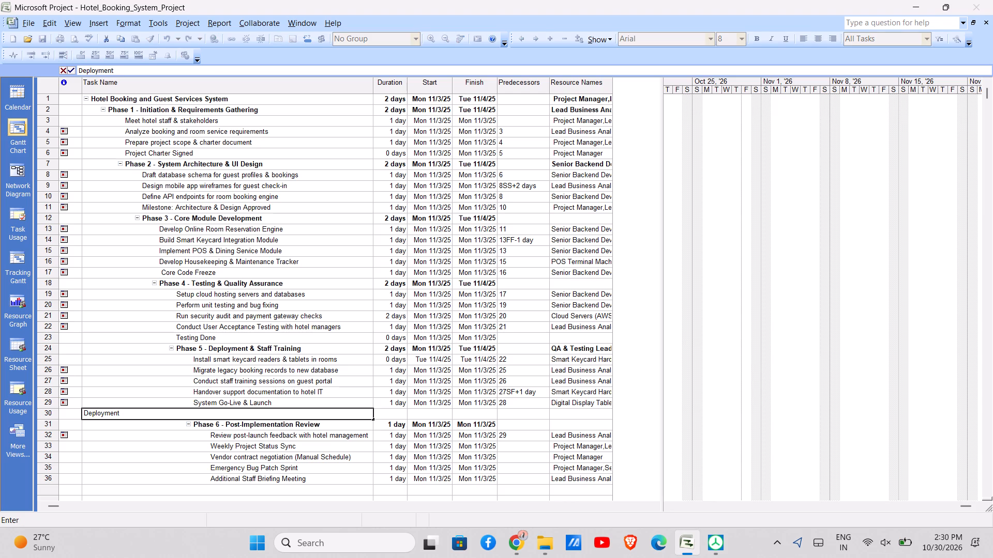
{"action": "key", "text": "Return"}
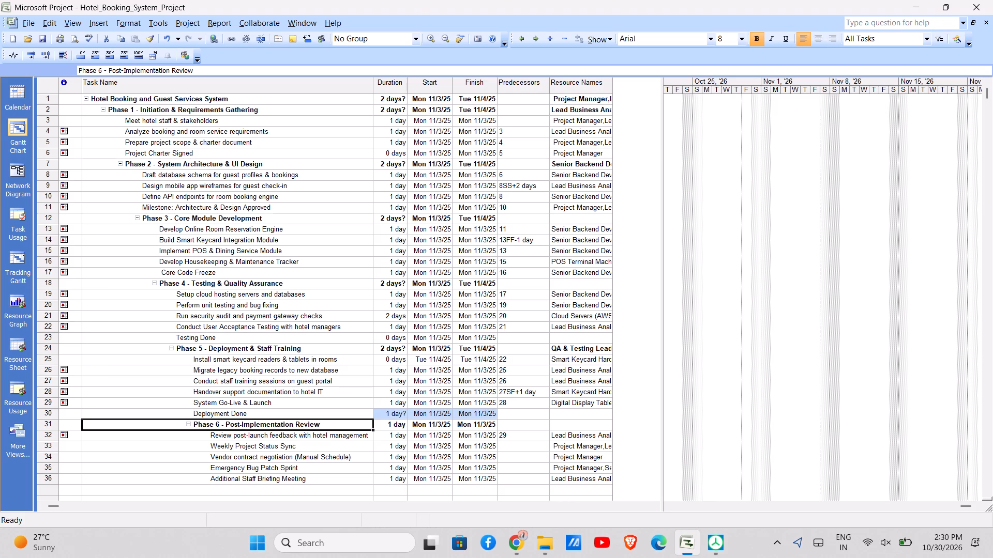
Set the duration of the "Deployment Done" task to 0 days.
{"action": "left_click", "coordinate": [396, 418]}
{"action": "key", "text": "0"}
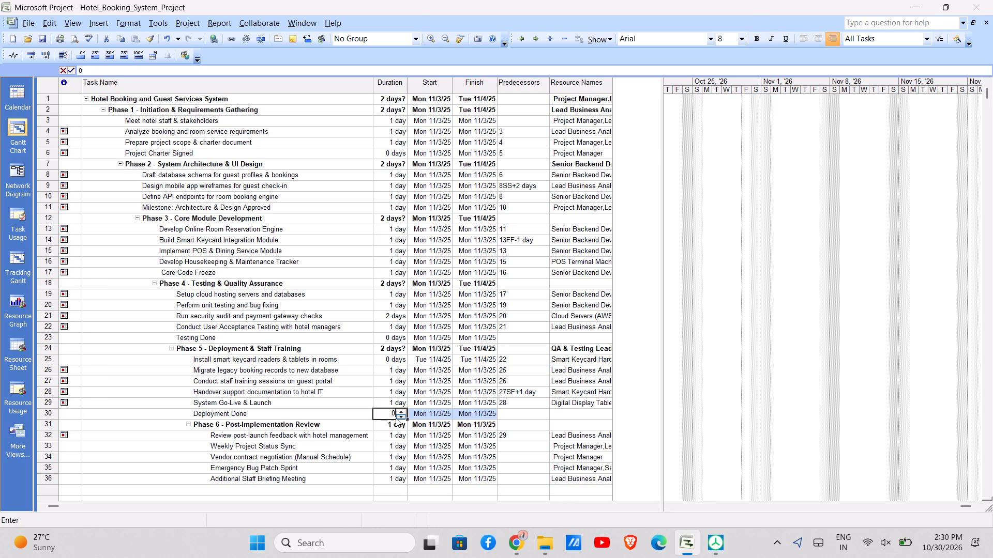
{"action": "key", "text": "Return"}
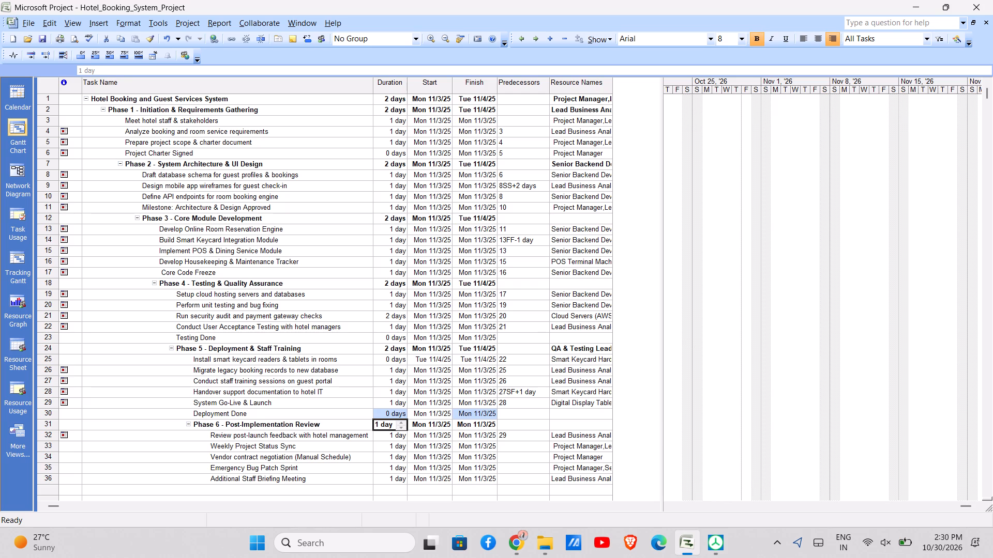
Narrow the Task Name column and widen the Gantt chart area to just beyond the Resource Names column.
{"action": "left_click_drag", "start_coordinate": [660, 292], "coordinate": [610, 291]}
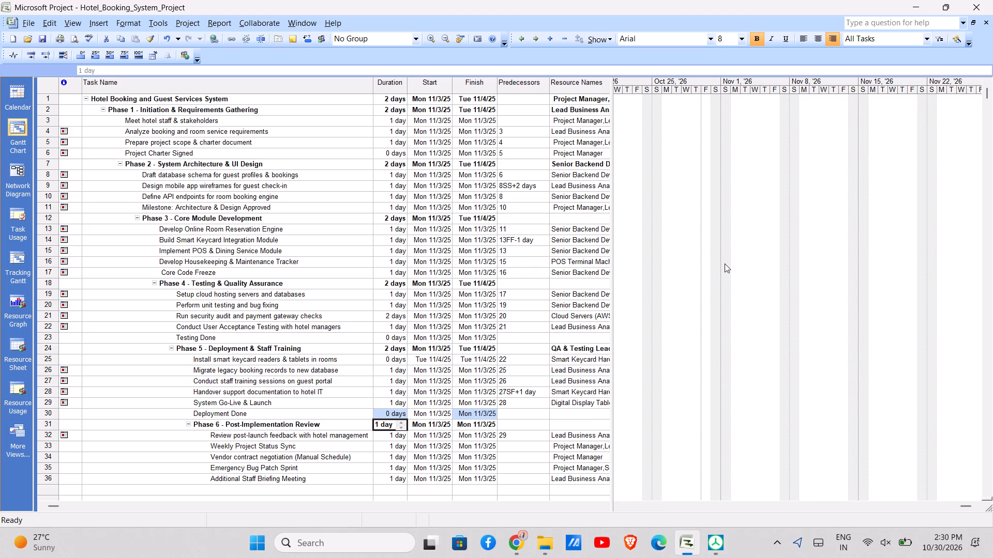
{"action": "scroll", "coordinate": [725, 263], "scroll_direction": "right", "scroll_amount": 1}
{"action": "left_click", "coordinate": [367, 84]}
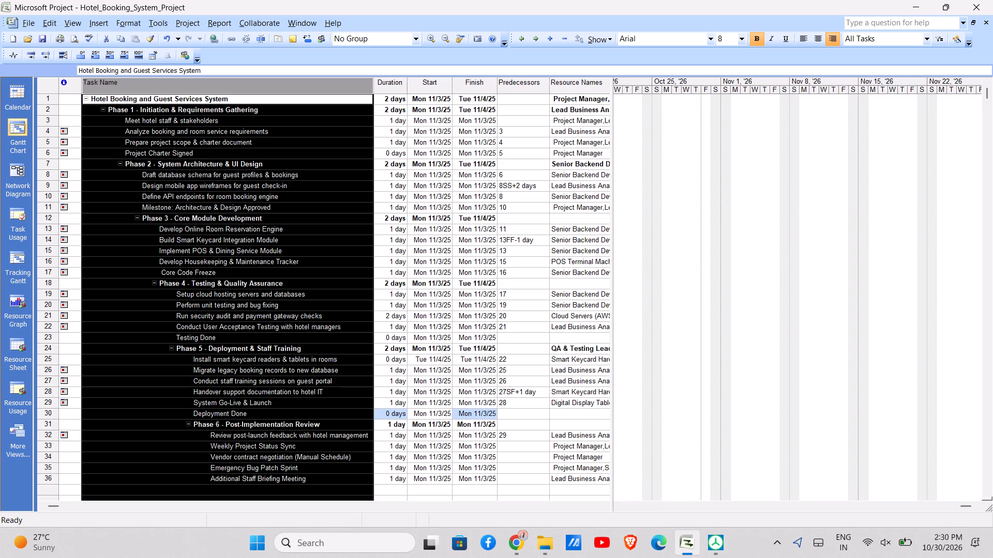
{"action": "left_click", "coordinate": [367, 84]}
{"action": "left_click_drag", "start_coordinate": [372, 86], "coordinate": [305, 88]}
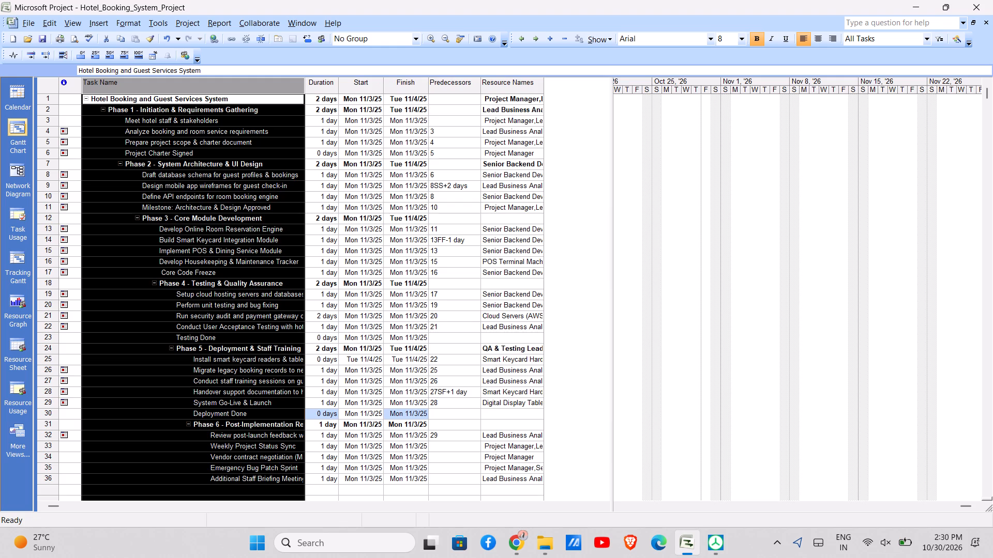
{"action": "left_click", "coordinate": [607, 156]}
{"action": "left_click", "coordinate": [607, 156]}
{"action": "left_click_drag", "start_coordinate": [610, 162], "coordinate": [562, 165]}
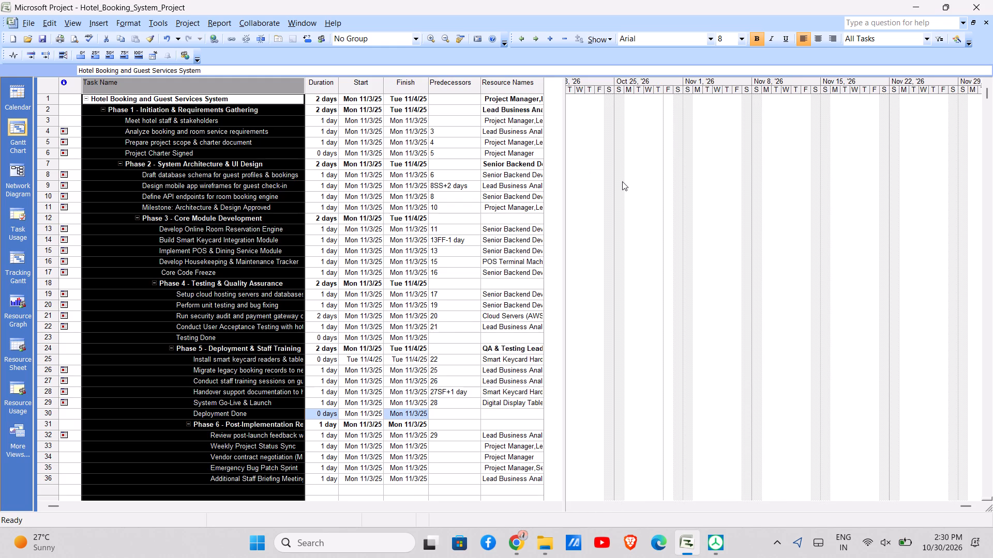
Bring the Gantt chart timescale back to late October and November 2025 and examine the task bars and milestones.
{"action": "scroll", "coordinate": [622, 181], "scroll_direction": "right", "scroll_amount": 1}
{"action": "left_click", "coordinate": [628, 427]}
{"action": "left_click_drag", "start_coordinate": [628, 427], "coordinate": [124, 359]}
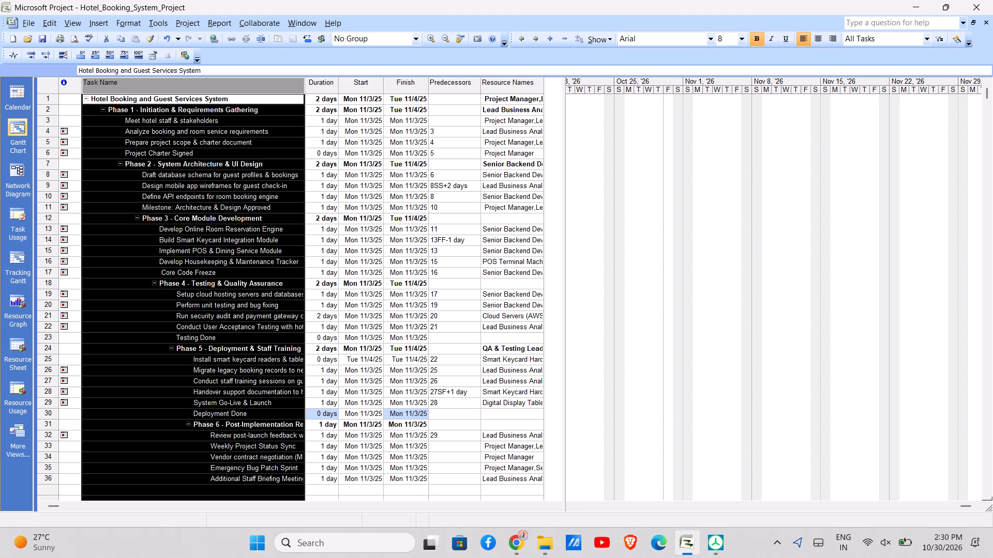
{"action": "left_click_drag", "start_coordinate": [124, 359], "coordinate": [20, 385]}
{"action": "left_click", "coordinate": [65, 398]}
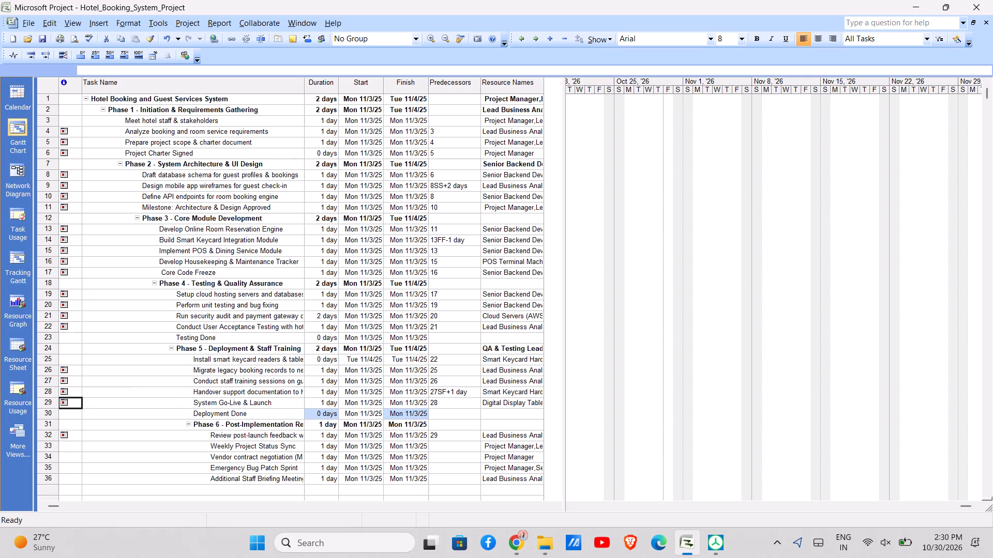
{"action": "left_click_drag", "start_coordinate": [54, 507], "coordinate": [44, 507]}
{"action": "left_click_drag", "start_coordinate": [44, 507], "coordinate": [45, 506]}
{"action": "left_click_drag", "start_coordinate": [971, 505], "coordinate": [590, 508]}
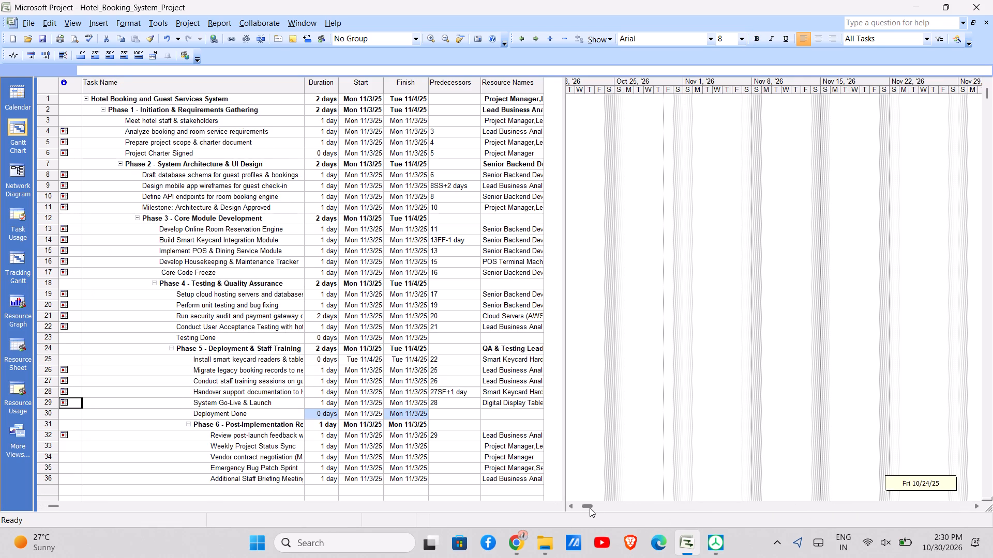
{"action": "left_click_drag", "start_coordinate": [590, 508], "coordinate": [570, 505]}
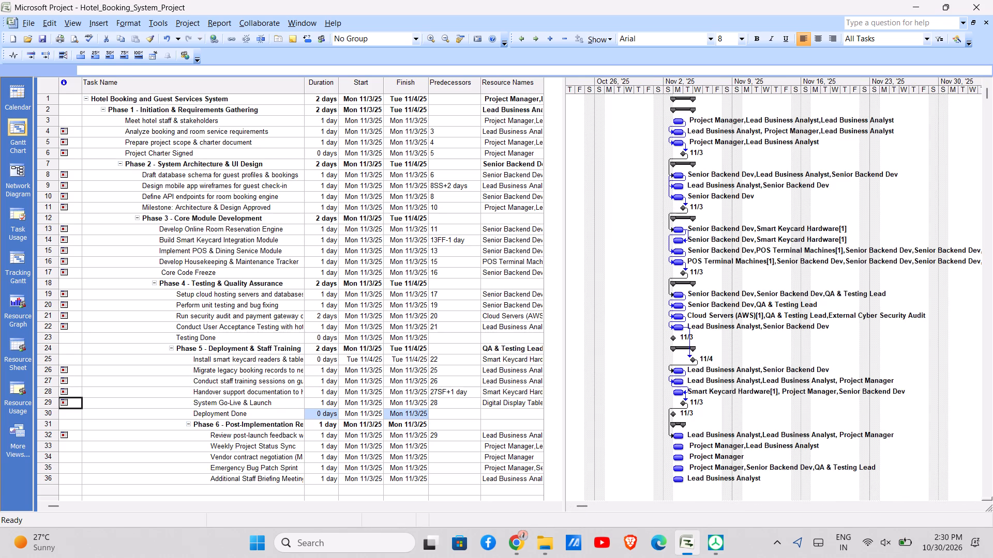
{"action": "scroll", "coordinate": [654, 234], "scroll_direction": "right", "scroll_amount": 2}
{"action": "scroll", "coordinate": [654, 234], "scroll_direction": "left", "scroll_amount": 3}
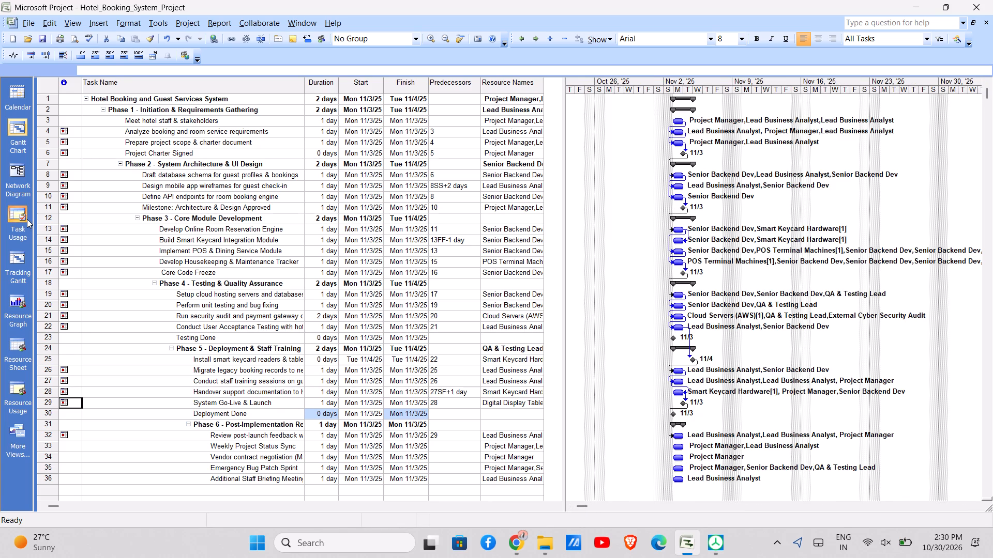
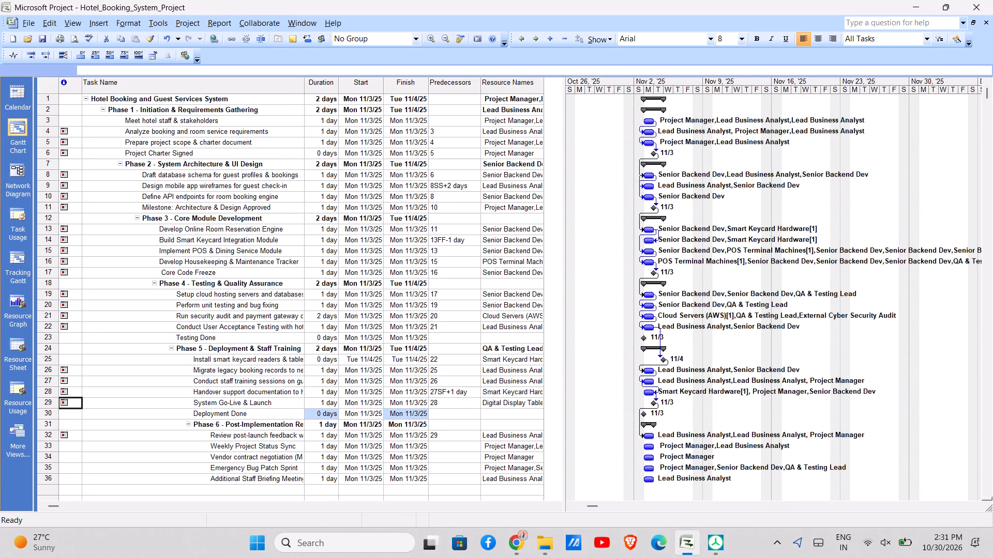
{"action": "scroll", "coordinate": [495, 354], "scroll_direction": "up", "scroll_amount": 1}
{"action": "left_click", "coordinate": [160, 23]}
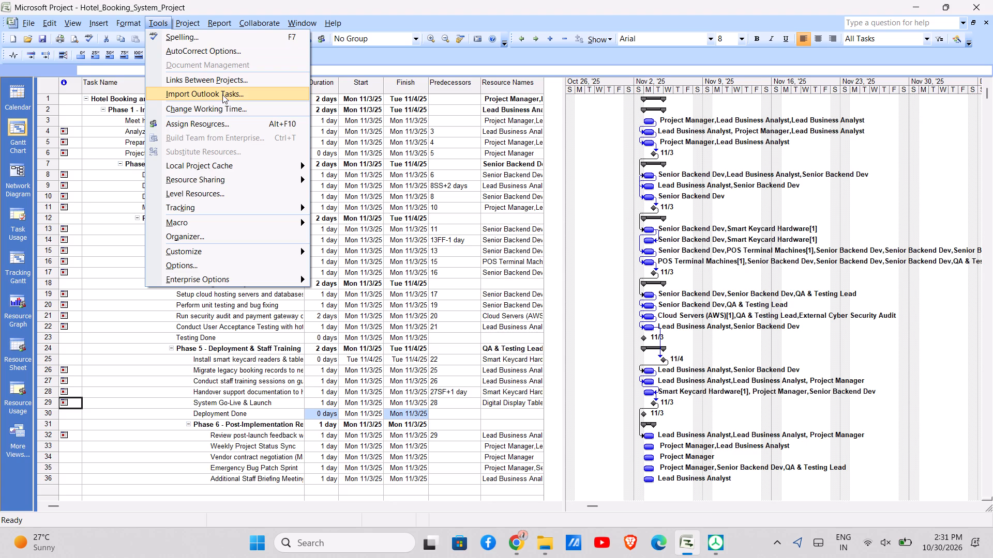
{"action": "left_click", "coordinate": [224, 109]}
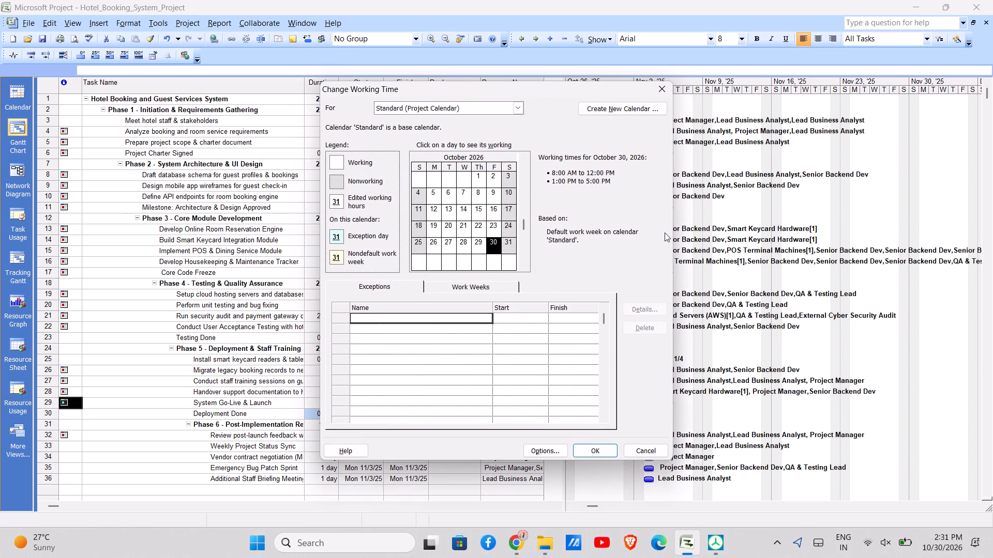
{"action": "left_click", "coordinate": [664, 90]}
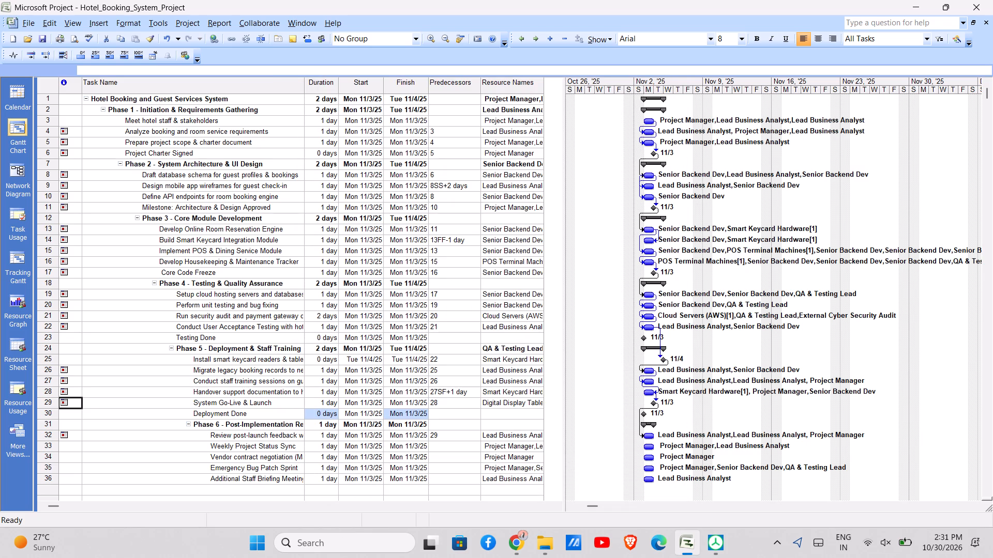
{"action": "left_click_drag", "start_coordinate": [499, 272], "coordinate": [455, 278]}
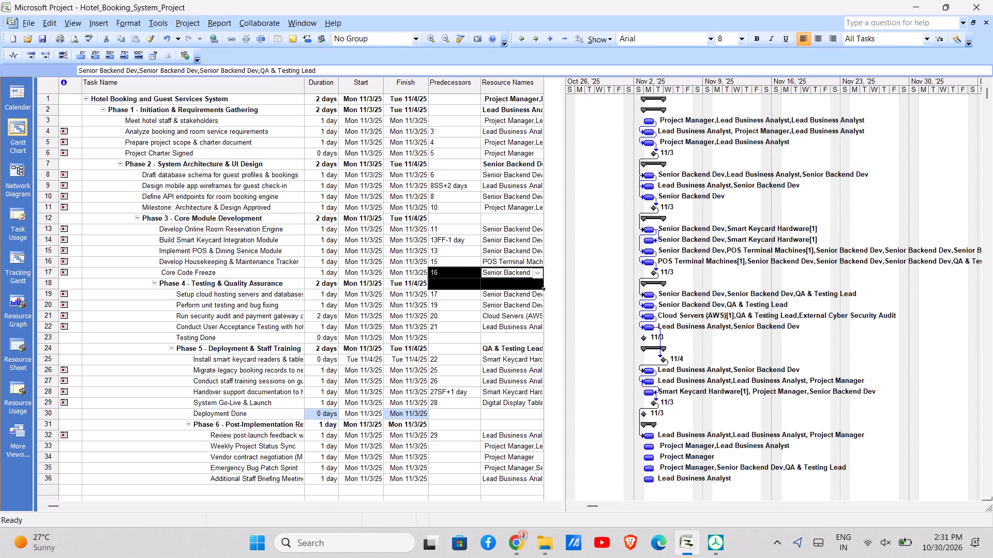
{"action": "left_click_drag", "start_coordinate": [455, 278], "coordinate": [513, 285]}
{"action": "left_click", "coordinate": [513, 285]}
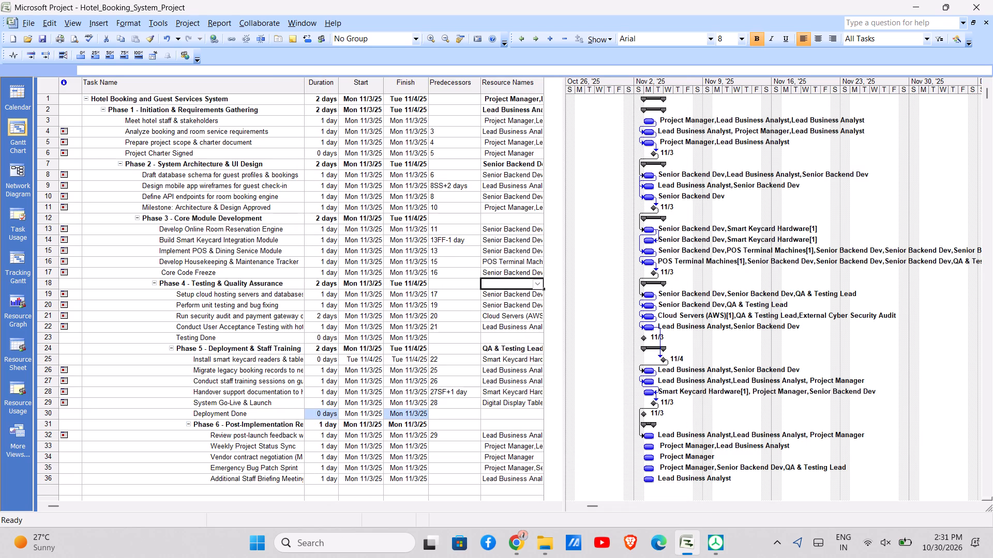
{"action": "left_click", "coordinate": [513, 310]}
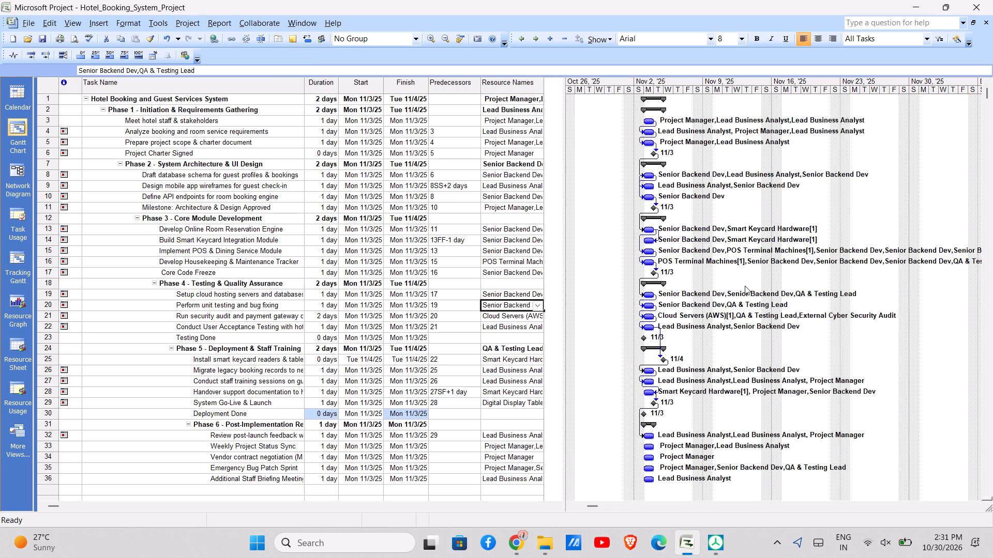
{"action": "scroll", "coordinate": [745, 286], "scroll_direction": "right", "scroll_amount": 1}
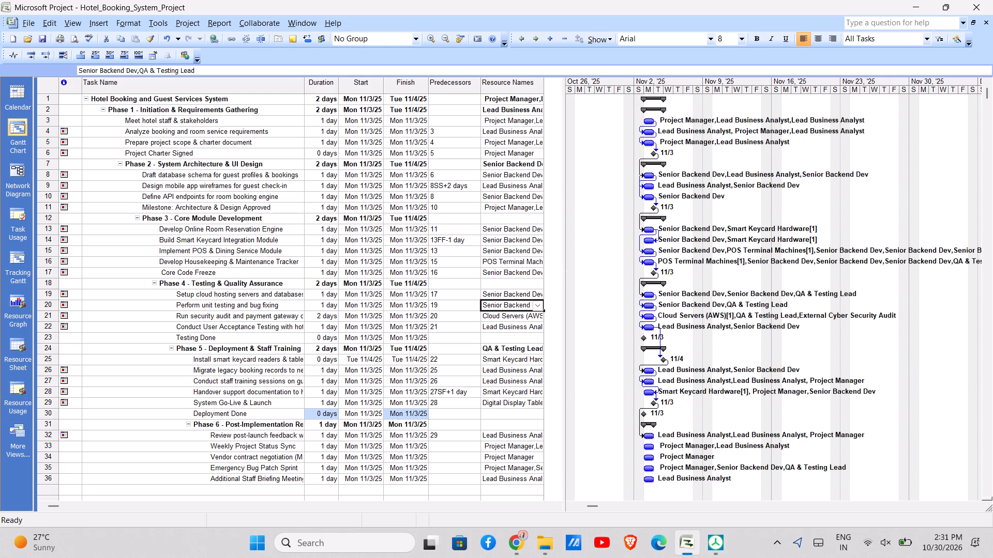
Enlarge the task table area beside the Gantt chart and widen the Resource Names column to show more of each task's resources.
{"action": "left_click", "coordinate": [479, 85]}
{"action": "left_click_drag", "start_coordinate": [543, 85], "coordinate": [610, 80]}
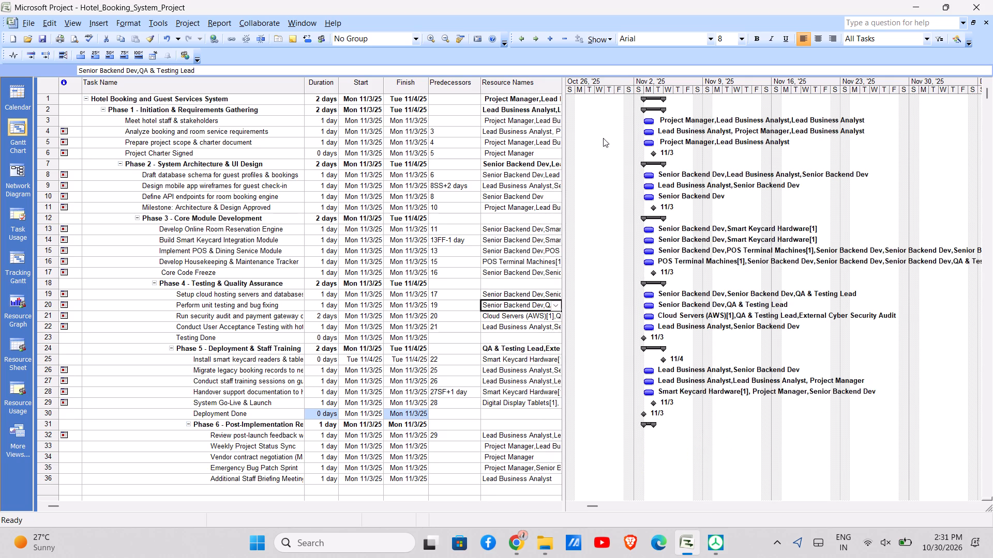
{"action": "left_click_drag", "start_coordinate": [557, 197], "coordinate": [564, 197]}
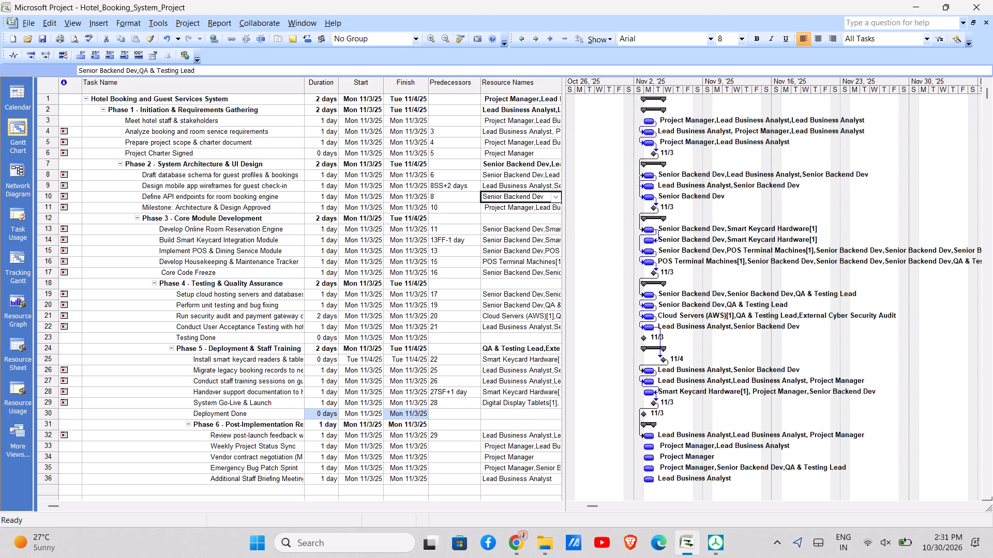
{"action": "left_click_drag", "start_coordinate": [564, 197], "coordinate": [564, 199]}
{"action": "left_click_drag", "start_coordinate": [564, 199], "coordinate": [681, 193]}
{"action": "left_click_drag", "start_coordinate": [681, 193], "coordinate": [704, 188]}
{"action": "left_click_drag", "start_coordinate": [563, 89], "coordinate": [643, 91]}
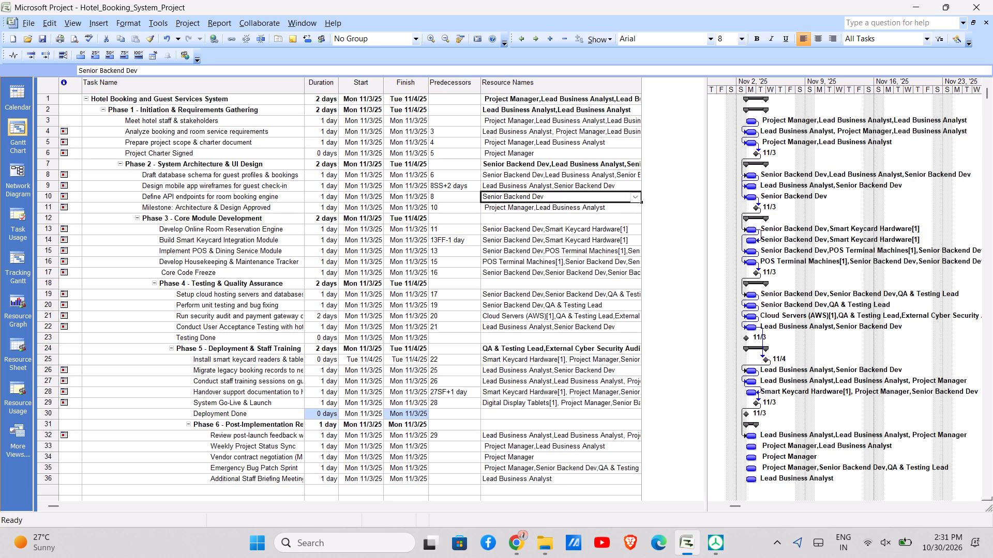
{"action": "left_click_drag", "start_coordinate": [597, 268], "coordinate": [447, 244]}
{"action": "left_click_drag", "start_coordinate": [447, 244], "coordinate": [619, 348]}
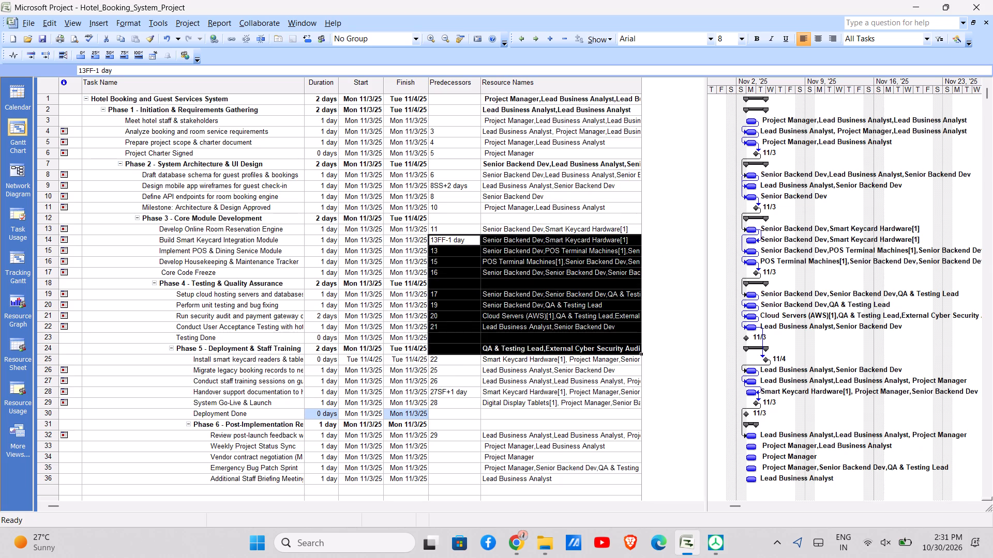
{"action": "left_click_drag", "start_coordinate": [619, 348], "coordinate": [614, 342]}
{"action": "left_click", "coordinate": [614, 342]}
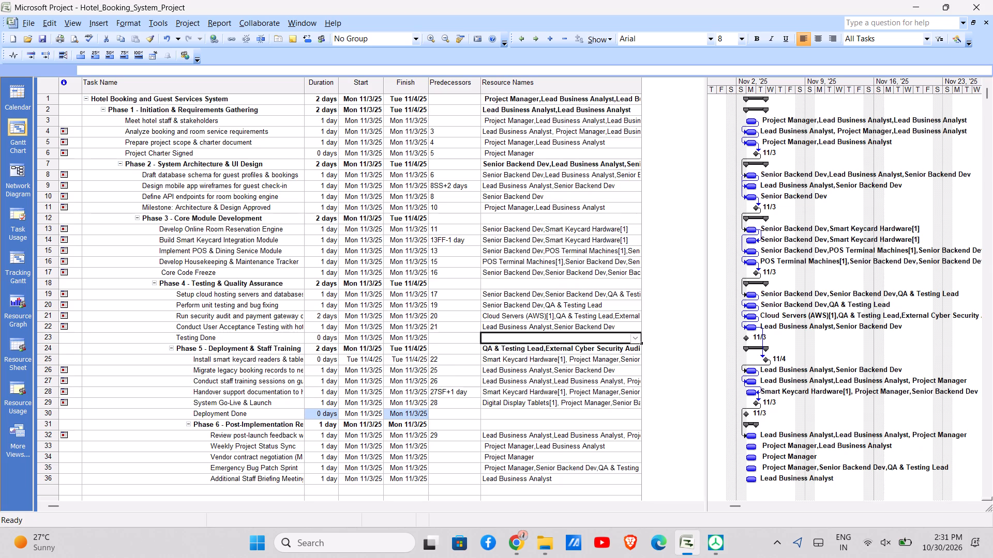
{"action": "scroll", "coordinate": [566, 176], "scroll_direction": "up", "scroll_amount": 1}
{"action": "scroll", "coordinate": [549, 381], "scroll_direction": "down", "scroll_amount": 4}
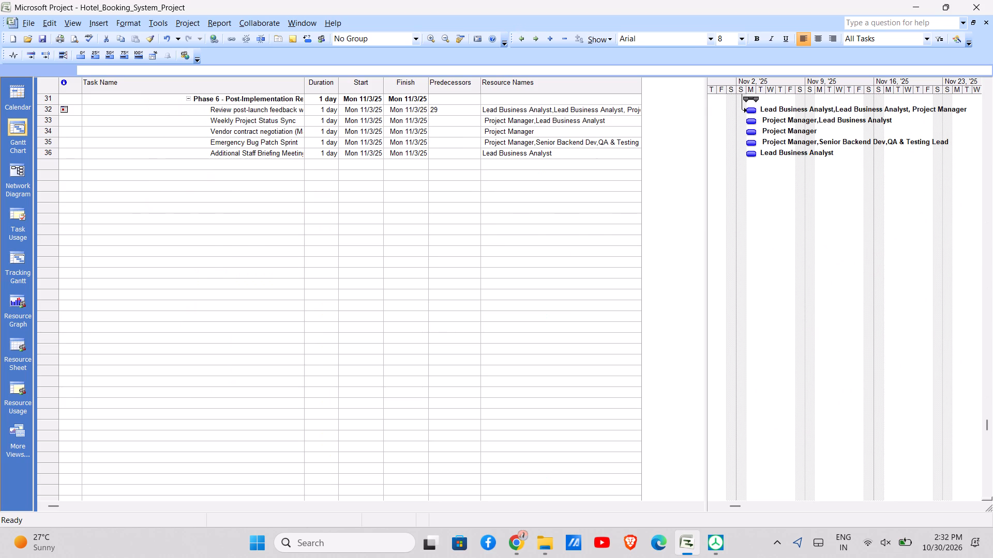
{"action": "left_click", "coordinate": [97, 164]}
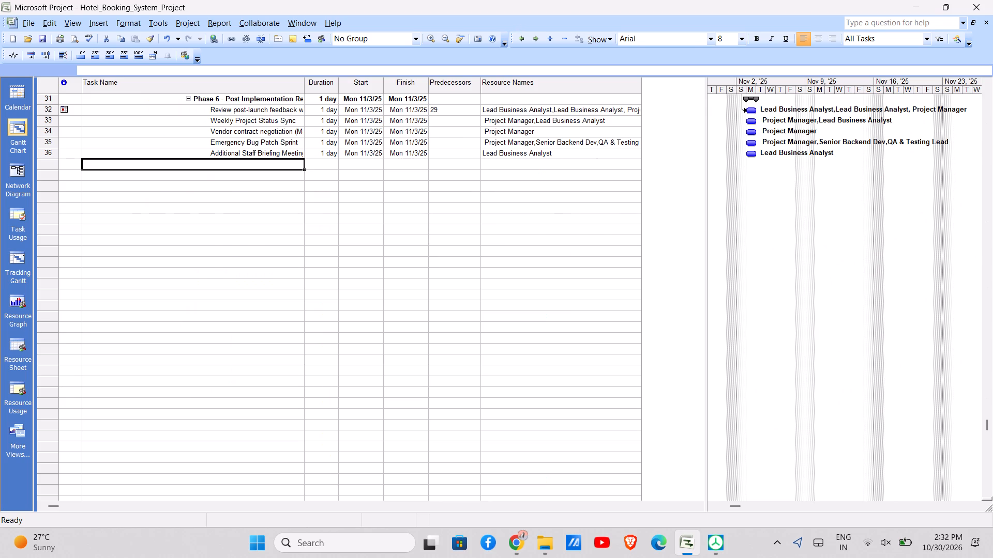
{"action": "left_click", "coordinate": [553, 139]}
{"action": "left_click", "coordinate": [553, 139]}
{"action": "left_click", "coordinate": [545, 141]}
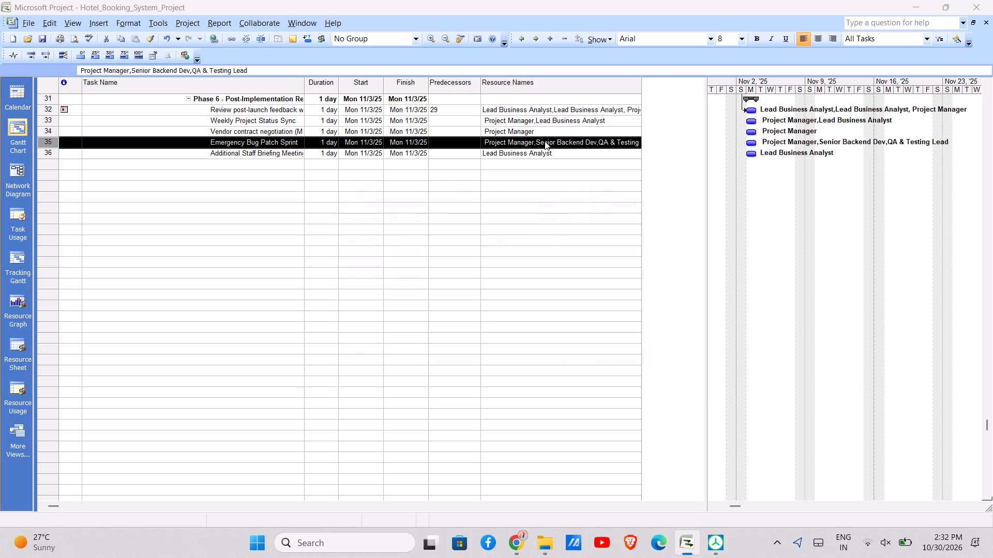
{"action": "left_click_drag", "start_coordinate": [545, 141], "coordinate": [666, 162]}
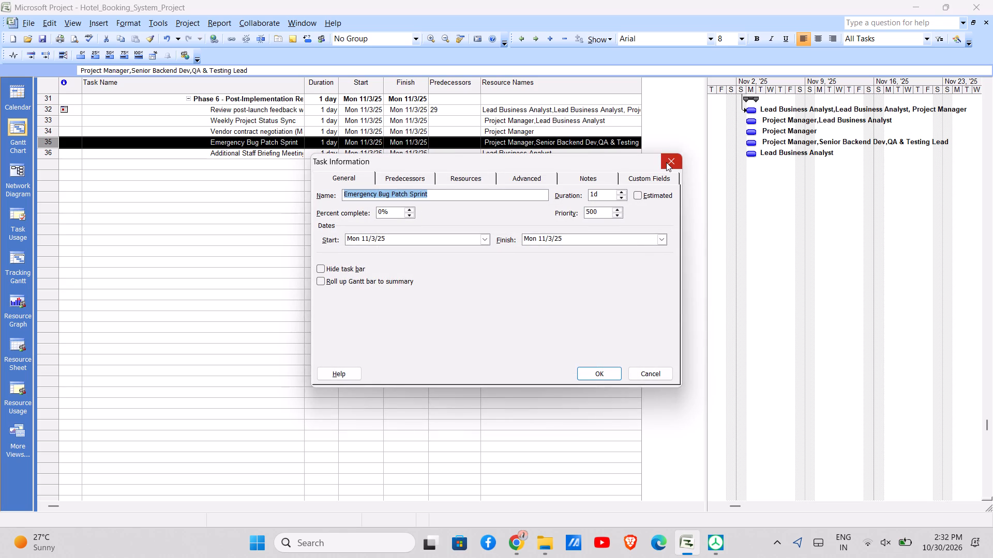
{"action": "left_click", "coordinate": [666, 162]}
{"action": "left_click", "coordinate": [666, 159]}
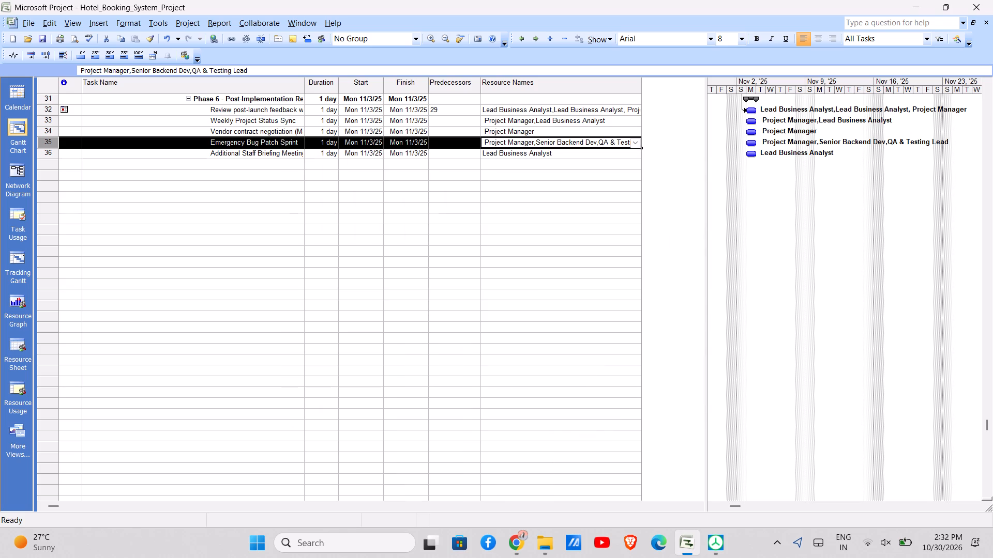
Remove Project Manager and Senior Backend Dev from the "Emergency Bug Patch Sprint" task's resources, leaving only QA & Testing Lead.
{"action": "left_click", "coordinate": [543, 145]}
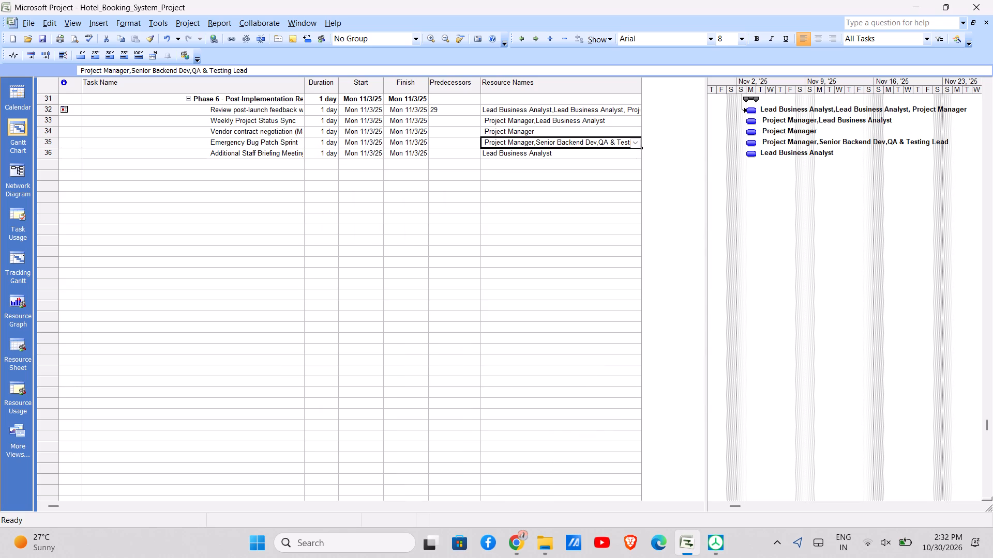
{"action": "left_click", "coordinate": [535, 144]}
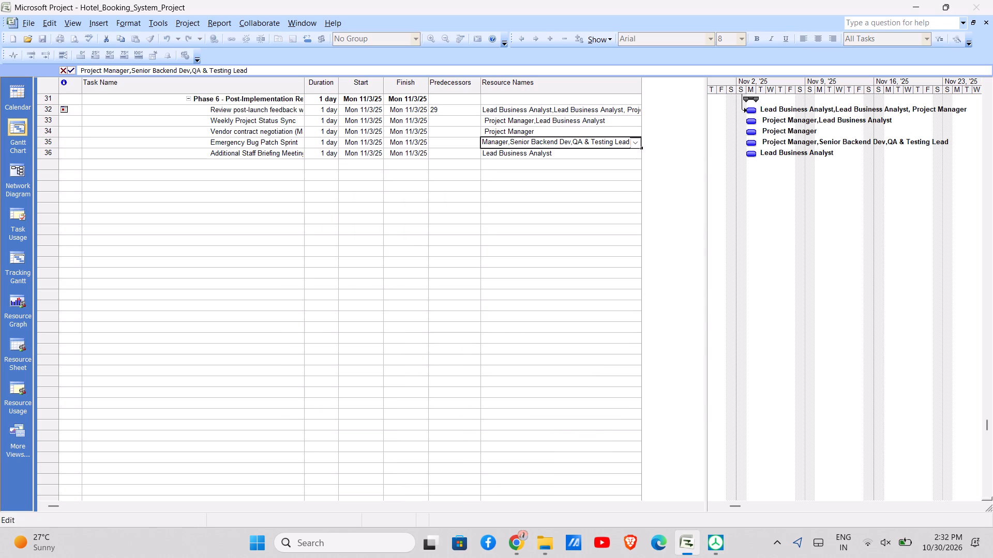
{"action": "key", "text": "BackSpace"}
{"action": "key", "text": "BackSpace"}
{"action": "key", "text": "BackSpace"}
{"action": "key", "text": "BackSpace"}
{"action": "key", "text": "BackSpace"}
{"action": "key", "text": "BackSpace"}
{"action": "key", "text": "BackSpace"}
{"action": "key", "text": "BackSpace"}
{"action": "key", "text": "BackSpace"}
{"action": "key", "text": "BackSpace"}
{"action": "key", "text": "BackSpace"}
{"action": "key", "text": "BackSpace"}
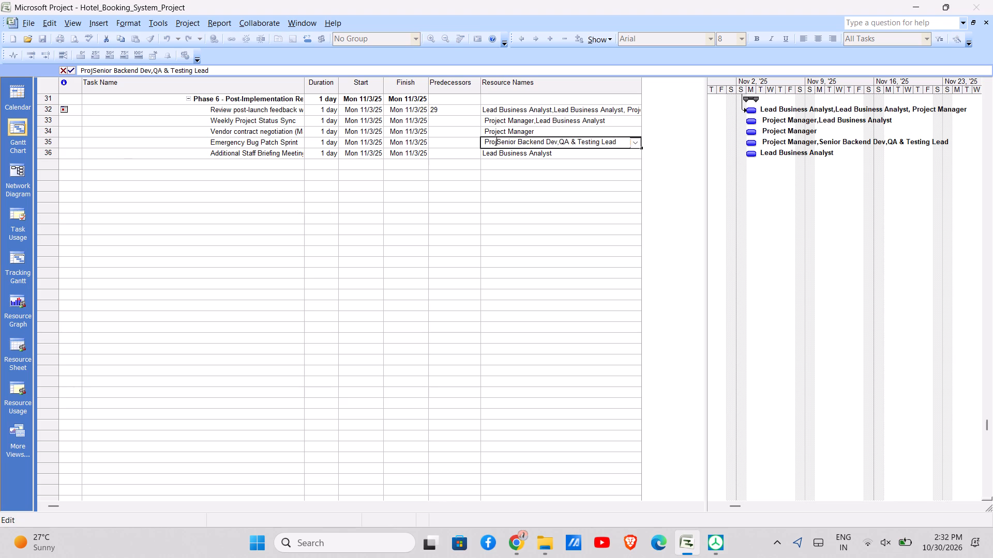
{"action": "key", "text": "BackSpace"}
{"action": "key", "text": "BackSpace"}
{"action": "key", "text": "BackSpace"}
{"action": "key", "text": "BackSpace"}
{"action": "key", "text": "BackSpace"}
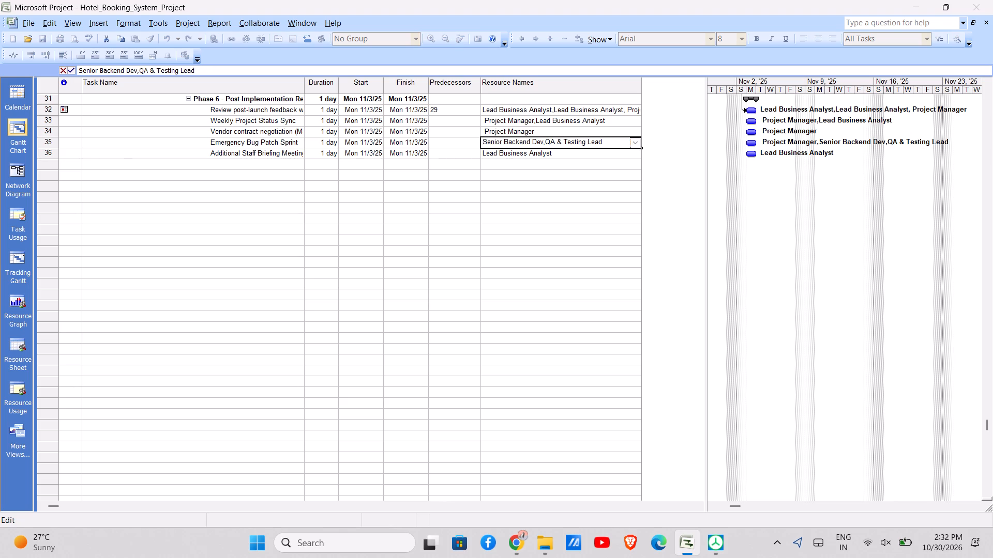
{"action": "key", "text": "Right"}
{"action": "key", "text": "Right"}
{"action": "key", "text": "Right"}
{"action": "key", "text": "Right"}
{"action": "key", "text": "Right"}
{"action": "key", "text": "Right"}
{"action": "key", "text": "Right"}
{"action": "key", "text": "Right"}
{"action": "key", "text": "Right"}
{"action": "key", "text": "Right"}
{"action": "key", "text": "Right"}
{"action": "key", "text": "Right"}
{"action": "key", "text": "Right"}
{"action": "key", "text": "Right"}
{"action": "key", "text": "Right"}
{"action": "key", "text": "Right"}
{"action": "key", "text": "Right"}
{"action": "key", "text": "Right"}
{"action": "key", "text": "Right"}
{"action": "key", "text": "BackSpace"}
{"action": "key", "text": "BackSpace"}
{"action": "key", "text": "BackSpace"}
{"action": "key", "text": "BackSpace"}
{"action": "key", "text": "BackSpace"}
{"action": "key", "text": "BackSpace"}
{"action": "key", "text": "BackSpace"}
{"action": "key", "text": "BackSpace"}
{"action": "key", "text": "BackSpace"}
{"action": "key", "text": "BackSpace"}
{"action": "key", "text": "BackSpace"}
{"action": "key", "text": "BackSpace"}
{"action": "key", "text": "BackSpace"}
{"action": "key", "text": "BackSpace"}
{"action": "key", "text": "BackSpace"}
{"action": "key", "text": "BackSpace"}
{"action": "key", "text": "BackSpace"}
{"action": "key", "text": "BackSpace"}
{"action": "key", "text": "BackSpace"}
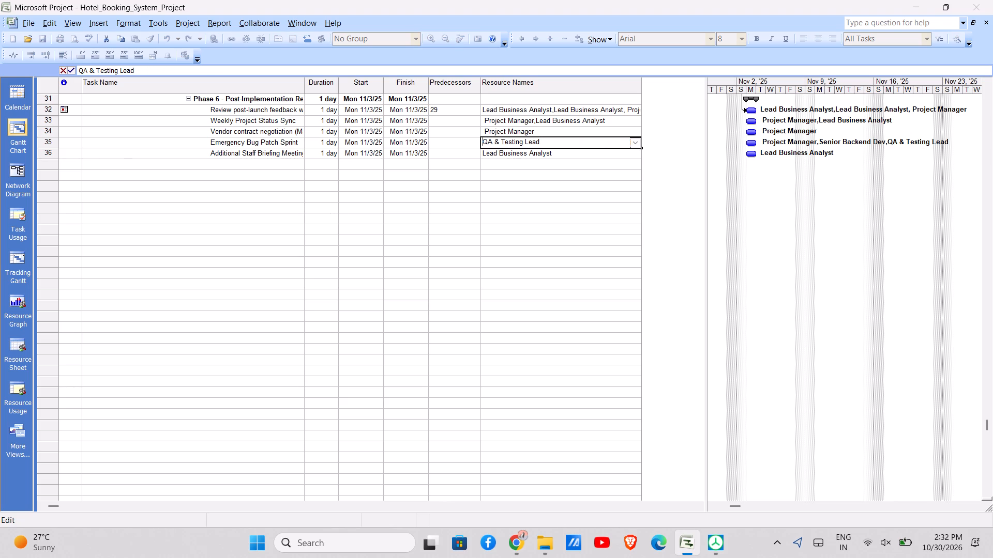
{"action": "left_click", "coordinate": [695, 181]}
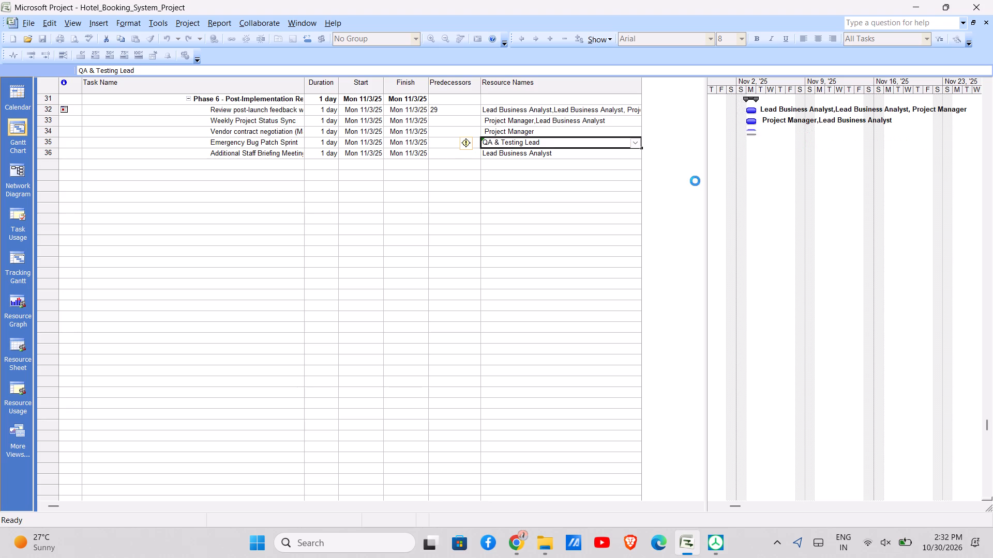
Switch to TreeSize Free, close it, and return to the Hotel_Booking_System_Project plan.
{"action": "left_click", "coordinate": [601, 114]}
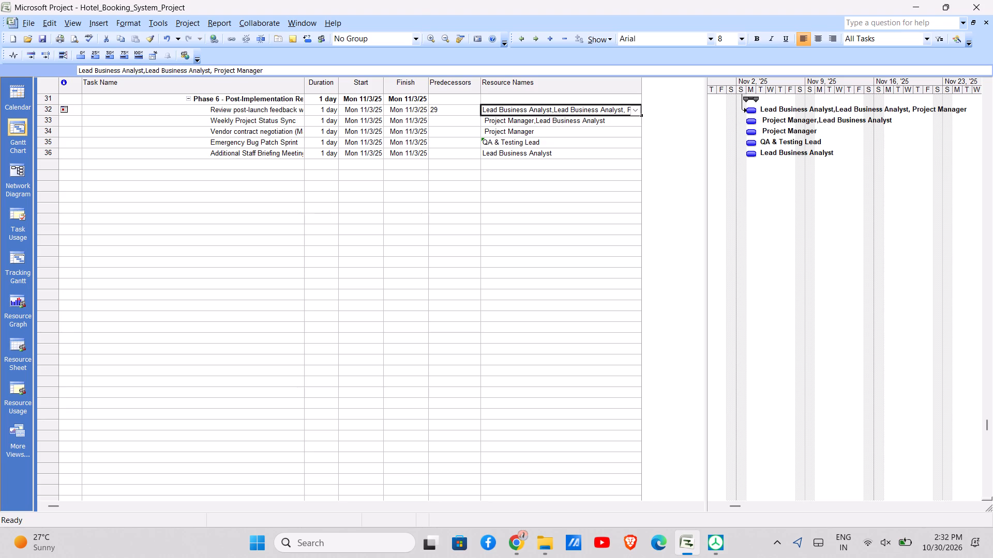
{"action": "key", "text": "alt+Tab"}
{"action": "key", "text": "alt+Right"}
{"action": "key", "text": "alt+Right"}
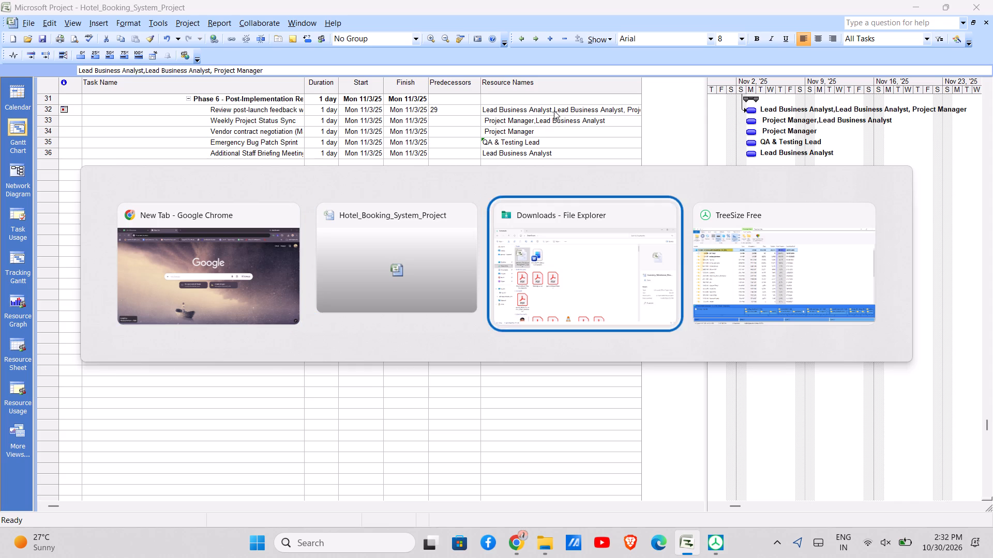
{"action": "key", "text": "alt+Right"}
{"action": "left_click", "coordinate": [991, 4]}
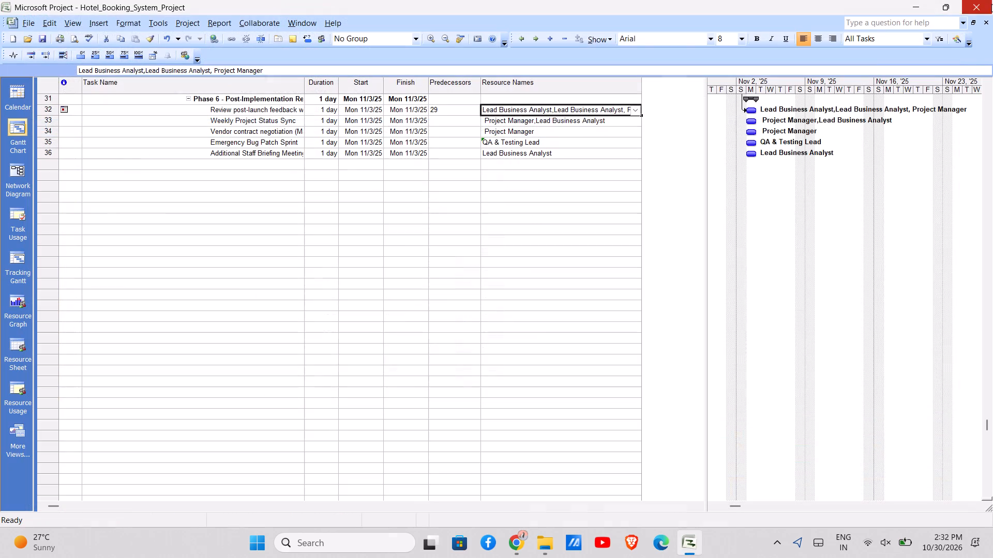
{"action": "key", "text": "alt+Tab"}
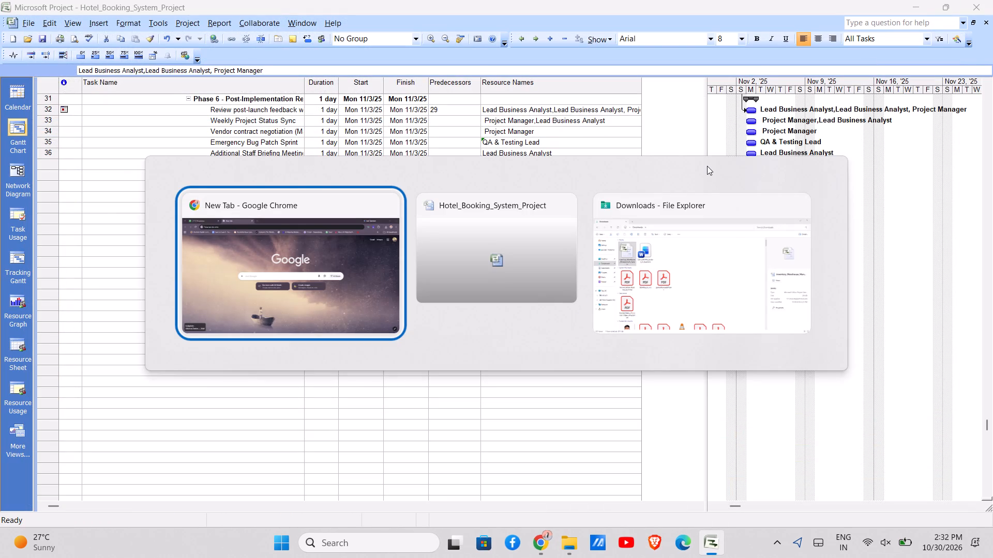
{"action": "key", "text": "alt+Right"}
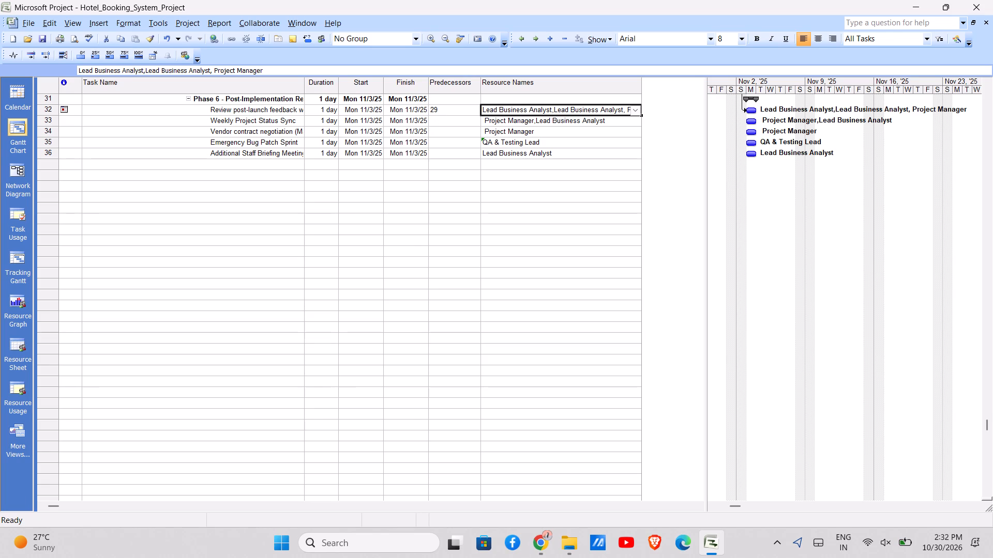
Shorten the "Review post-launch feedback" task's resources to "Lead BusLead Business Analyst", dropping Project Manager, and allow task 21 to start before the project start date.
{"action": "left_click_drag", "start_coordinate": [532, 110], "coordinate": [515, 109]}
{"action": "key", "text": "Right"}
{"action": "left_click", "coordinate": [528, 109]}
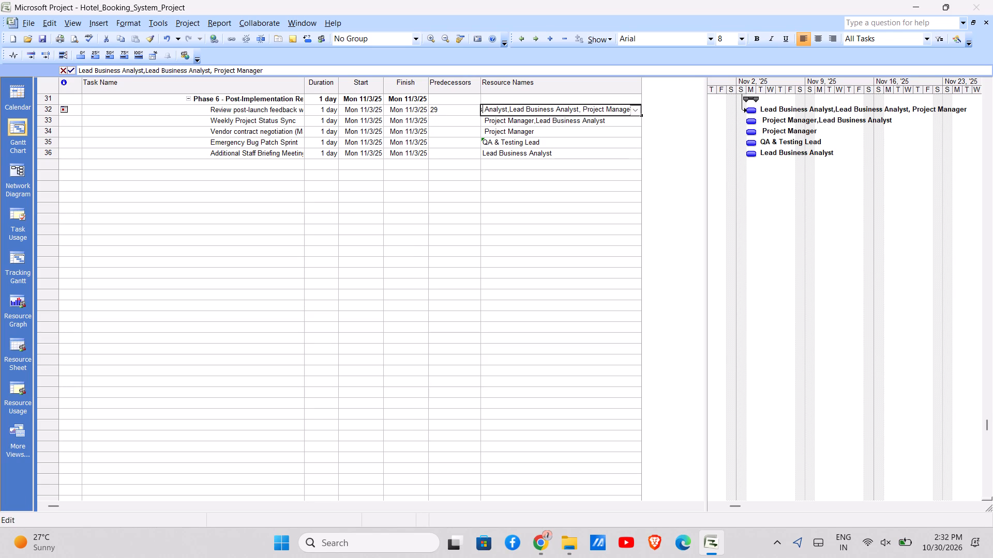
{"action": "key", "text": "Right"}
{"action": "key", "text": "Right"}
{"action": "key", "text": "Right"}
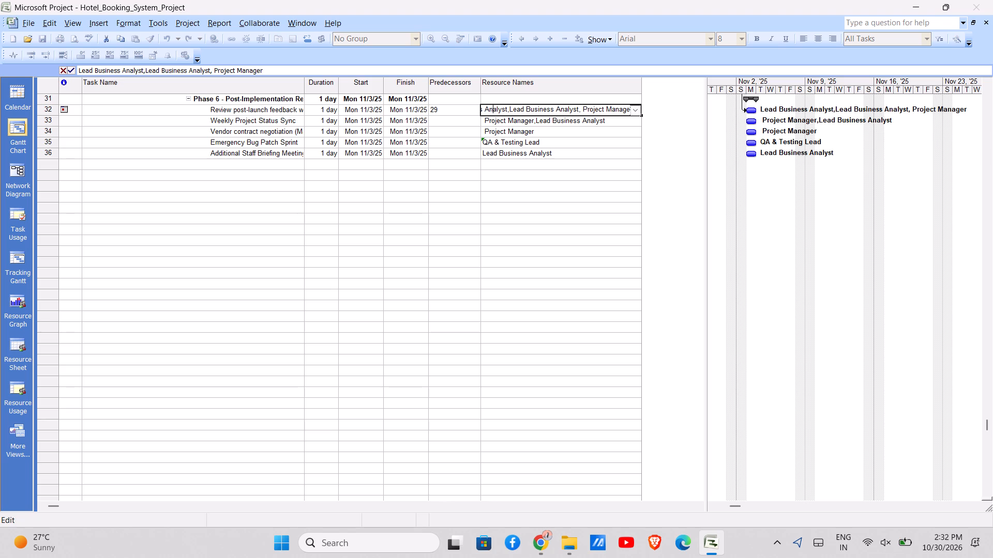
{"action": "key", "text": "Right"}
{"action": "key", "text": "Right"}
{"action": "key", "text": "Right"}
{"action": "key", "text": "Right"}
{"action": "key", "text": "Right"}
{"action": "key", "text": "Right"}
{"action": "key", "text": "BackSpace"}
{"action": "key", "text": "BackSpace"}
{"action": "key", "text": "BackSpace"}
{"action": "key", "text": "BackSpace"}
{"action": "key", "text": "BackSpace"}
{"action": "key", "text": "BackSpace"}
{"action": "key", "text": "BackSpace"}
{"action": "key", "text": "BackSpace"}
{"action": "key", "text": "BackSpace"}
{"action": "key", "text": "BackSpace"}
{"action": "key", "text": "BackSpace"}
{"action": "key", "text": "BackSpace"}
{"action": "key", "text": "BackSpace"}
{"action": "key", "text": "BackSpace"}
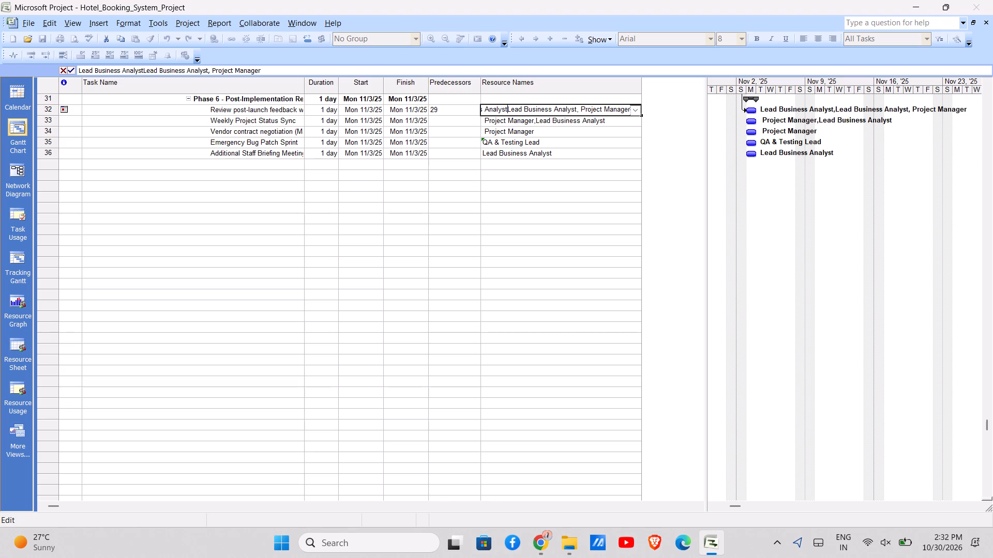
{"action": "key", "text": "Right"}
{"action": "key", "text": "Right"}
{"action": "key", "text": "Right"}
{"action": "key", "text": "Right"}
{"action": "key", "text": "Right"}
{"action": "key", "text": "Right"}
{"action": "key", "text": "Right"}
{"action": "key", "text": "Right"}
{"action": "key", "text": "Right"}
{"action": "key", "text": "Right"}
{"action": "key", "text": "Right"}
{"action": "key", "text": "Right"}
{"action": "key", "text": "Right"}
{"action": "key", "text": "Right"}
{"action": "key", "text": "Right"}
{"action": "key", "text": "Right"}
{"action": "key", "text": "Right"}
{"action": "key", "text": "Right"}
{"action": "key", "text": "Right"}
{"action": "key", "text": "Right"}
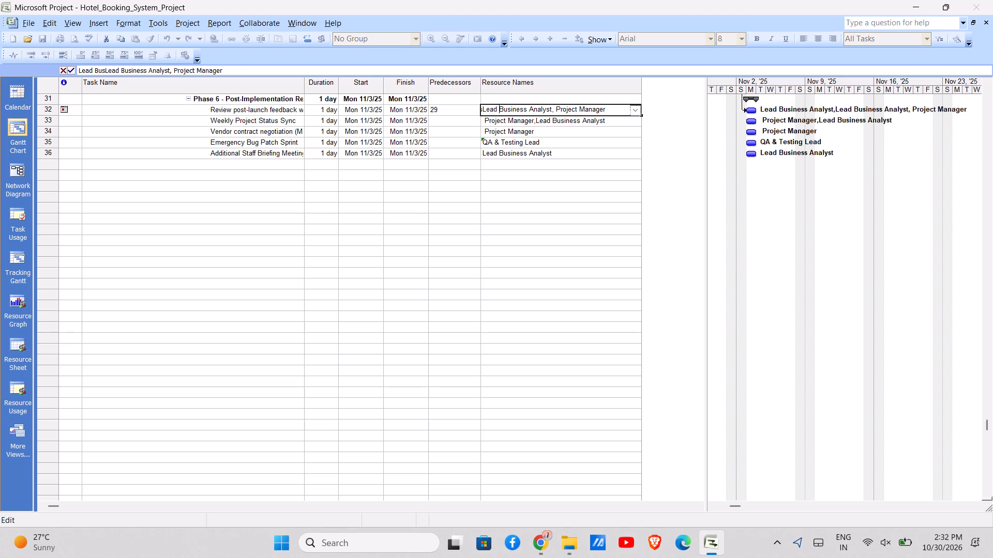
{"action": "key", "text": "Right"}
{"action": "key", "text": "Right"}
{"action": "key", "text": "BackSpace"}
{"action": "key", "text": "BackSpace"}
{"action": "key", "text": "BackSpace"}
{"action": "key", "text": "BackSpace"}
{"action": "key", "text": "BackSpace"}
{"action": "key", "text": "BackSpace"}
{"action": "key", "text": "BackSpace"}
{"action": "key", "text": "BackSpace"}
{"action": "key", "text": "BackSpace"}
{"action": "key", "text": "BackSpace"}
{"action": "key", "text": "BackSpace"}
{"action": "key", "text": "BackSpace"}
{"action": "key", "text": "BackSpace"}
{"action": "key", "text": "BackSpace"}
{"action": "key", "text": "BackSpace"}
{"action": "key", "text": "BackSpace"}
{"action": "key", "text": "BackSpace"}
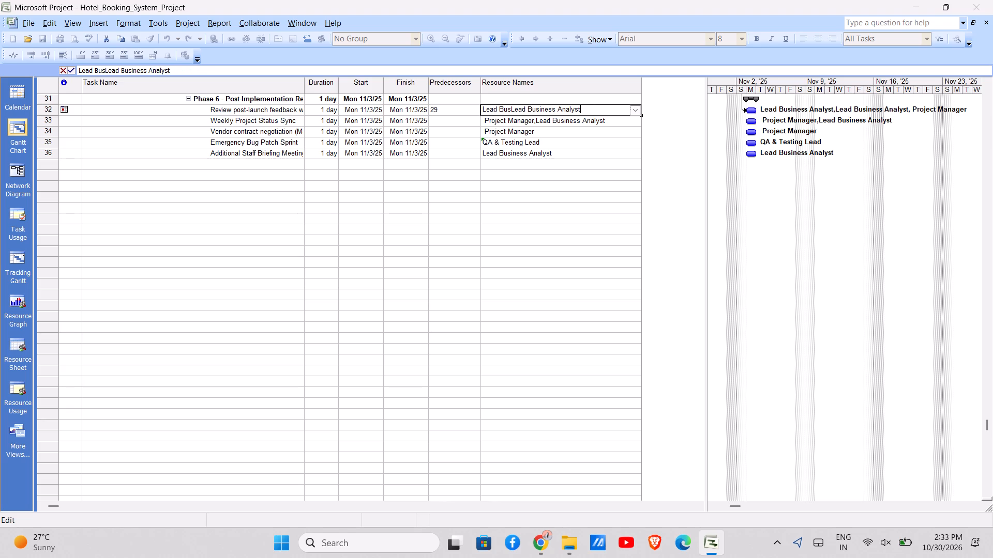
{"action": "left_click", "coordinate": [679, 153]}
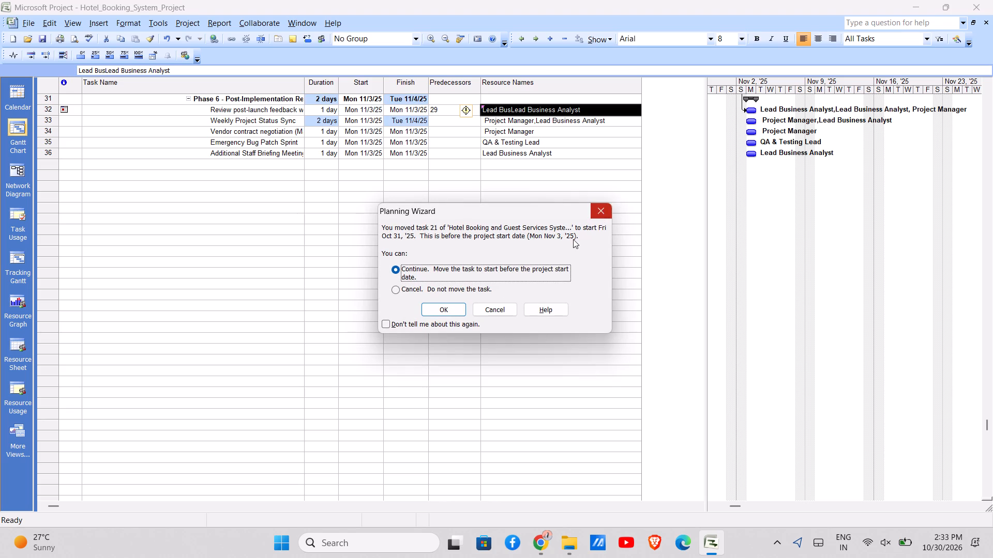
{"action": "left_click", "coordinate": [439, 308]}
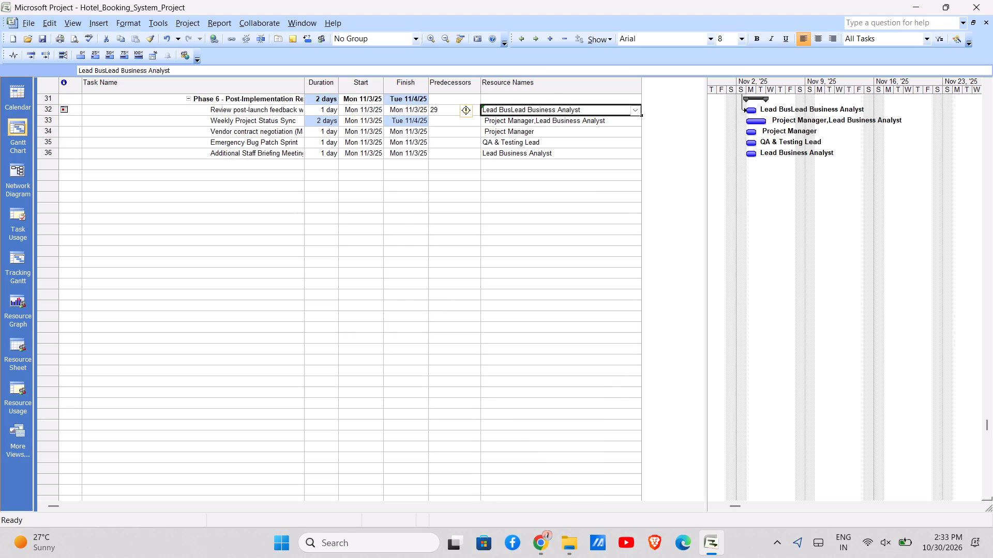
{"action": "left_click", "coordinate": [674, 177]}
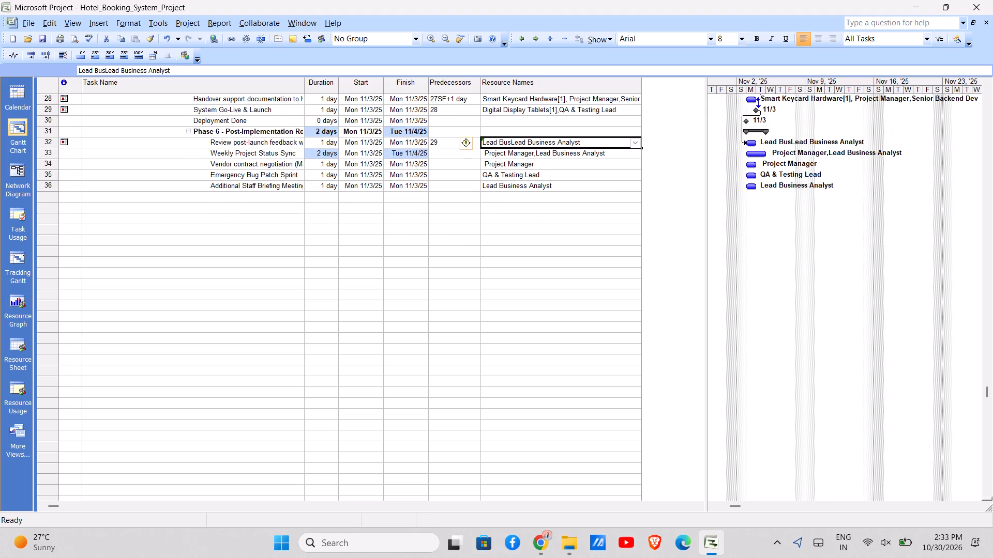
Remove Smart Keycard Hardware[1] from the "Handover support documentation" task's resources, leaving Project Manager and Senior Backend Dev.
{"action": "left_click", "coordinate": [542, 102]}
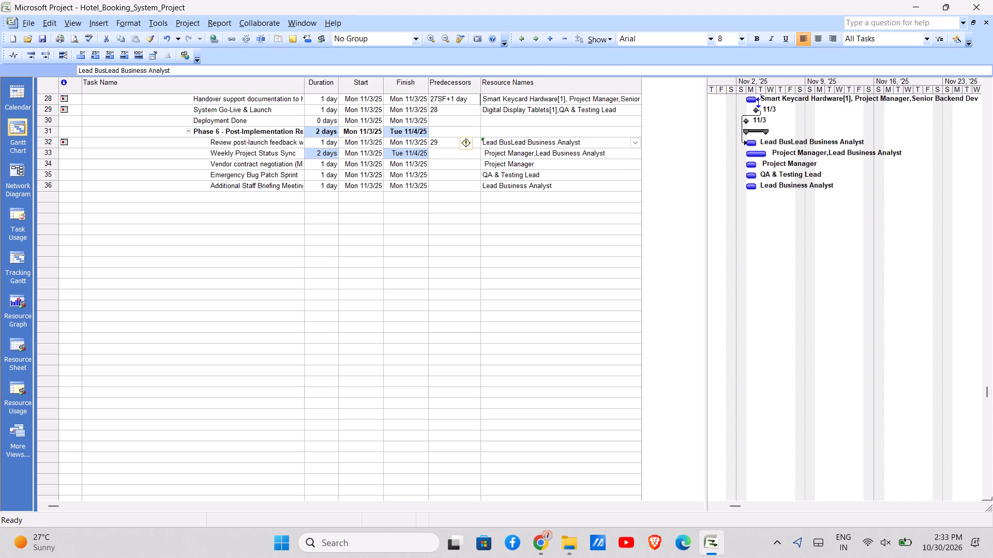
{"action": "left_click", "coordinate": [542, 102]}
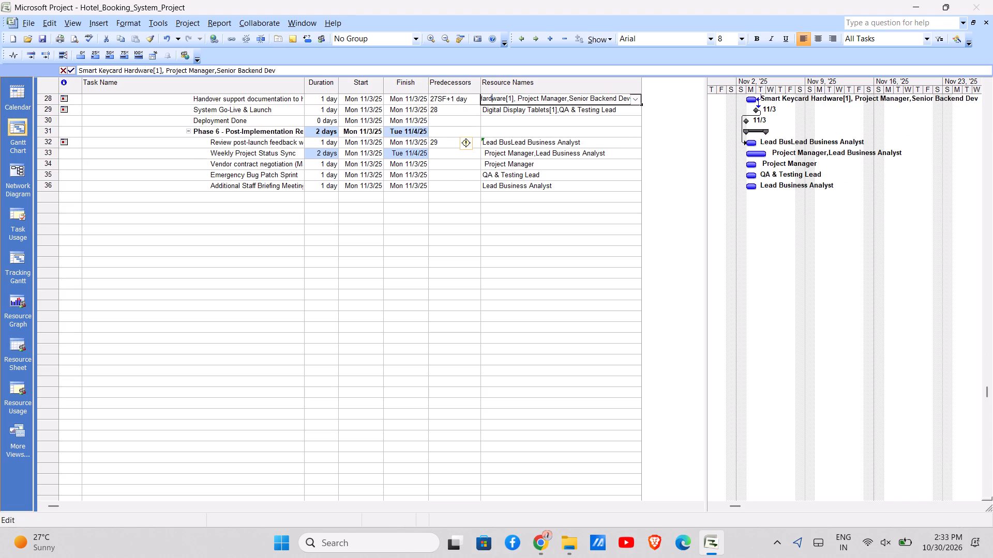
{"action": "key", "text": "Right"}
{"action": "key", "text": "Right"}
{"action": "key", "text": "Right"}
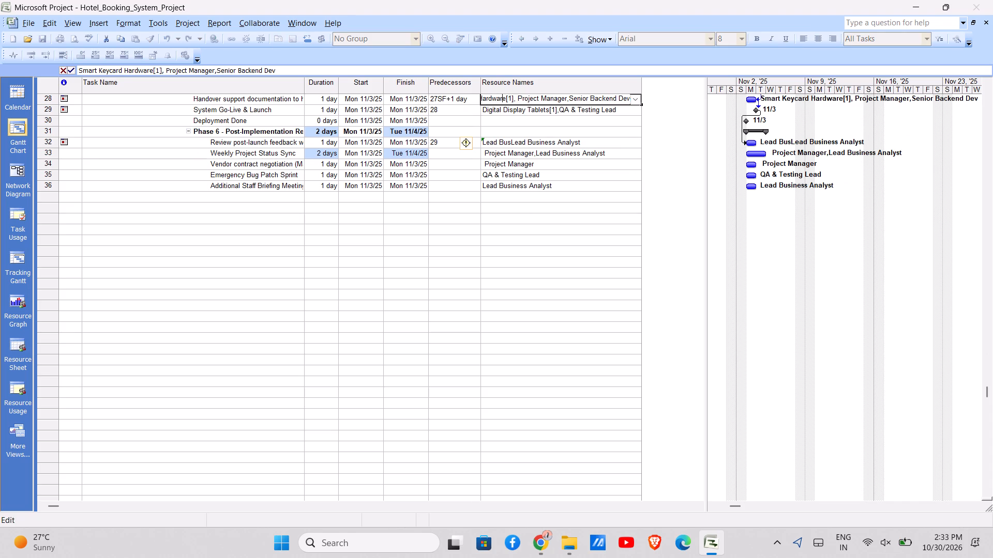
{"action": "key", "text": "Right"}
{"action": "key", "text": "Right"}
{"action": "key", "text": "Right"}
{"action": "key", "text": "Right"}
{"action": "key", "text": "Right"}
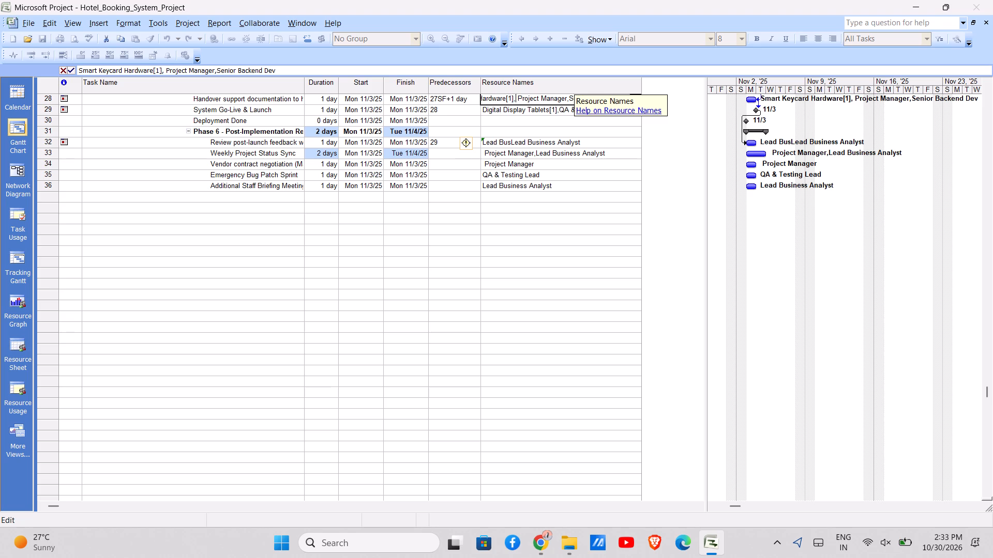
{"action": "key", "text": "BackSpace"}
{"action": "key", "text": "BackSpace"}
{"action": "key", "text": "BackSpace"}
{"action": "key", "text": "BackSpace"}
{"action": "key", "text": "BackSpace"}
{"action": "key", "text": "BackSpace"}
{"action": "key", "text": "BackSpace"}
{"action": "key", "text": "BackSpace"}
{"action": "key", "text": "BackSpace"}
{"action": "key", "text": "BackSpace"}
{"action": "key", "text": "BackSpace"}
{"action": "key", "text": "BackSpace"}
{"action": "key", "text": "BackSpace"}
{"action": "key", "text": "BackSpace"}
{"action": "key", "text": "BackSpace"}
{"action": "key", "text": "BackSpace"}
{"action": "key", "text": "BackSpace"}
{"action": "key", "text": "BackSpace"}
{"action": "key", "text": "BackSpace"}
{"action": "key", "text": "BackSpace"}
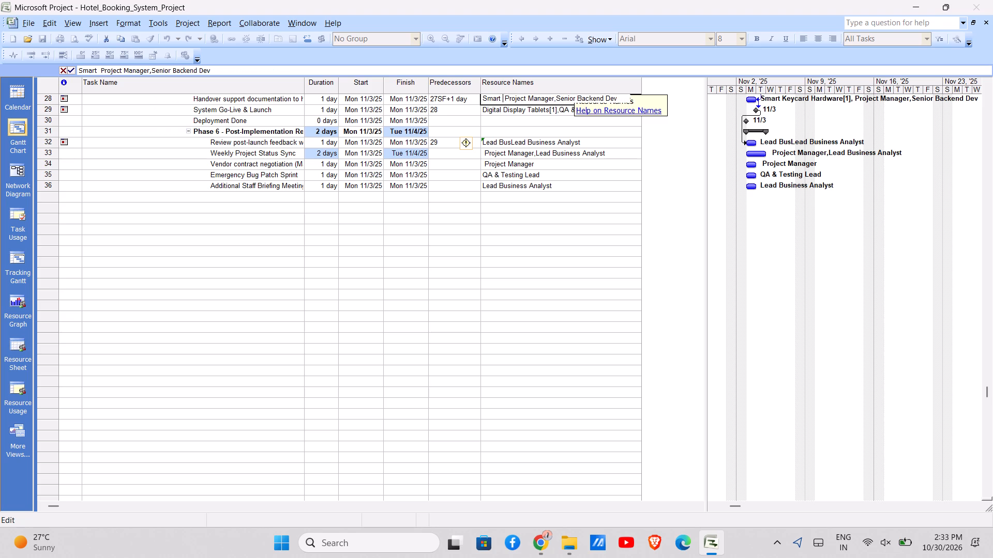
{"action": "key", "text": "BackSpace"}
{"action": "key", "text": "BackSpace"}
{"action": "key", "text": "BackSpace"}
{"action": "key", "text": "BackSpace"}
{"action": "key", "text": "BackSpace"}
{"action": "key", "text": "BackSpace"}
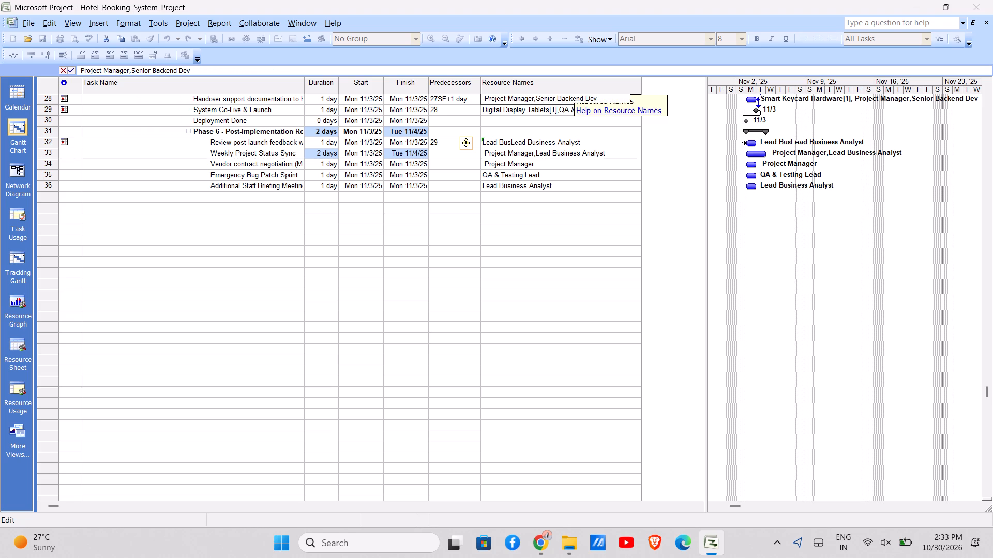
{"action": "key", "text": "Right"}
{"action": "key", "text": "BackSpace"}
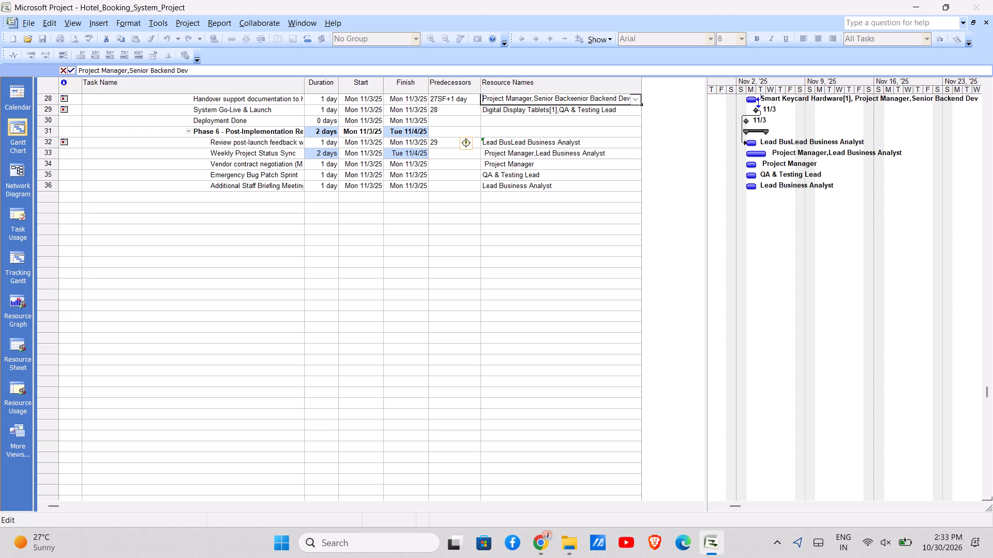
{"action": "left_click", "coordinate": [669, 204]}
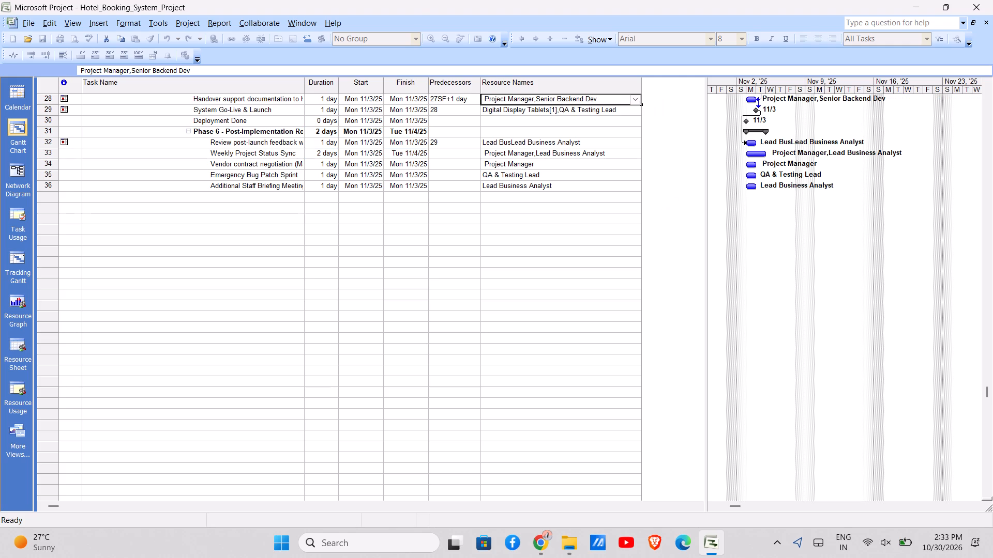
{"action": "left_click", "coordinate": [669, 204]}
{"action": "left_click", "coordinate": [669, 204]}
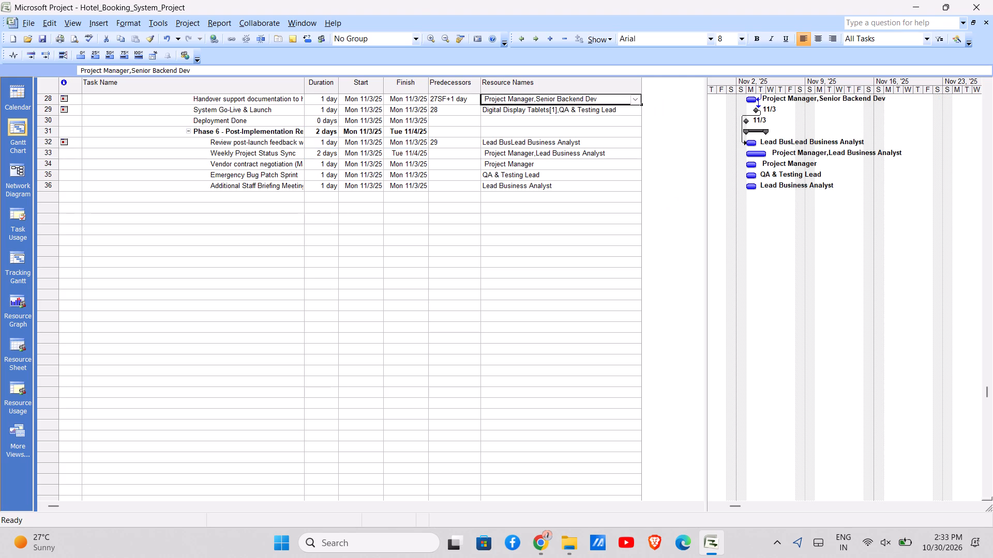
Remove Digital Display Tablets[1] from the "System Go-Live & Launch" task's resources, leaving only QA & Testing Lead.
{"action": "scroll", "coordinate": [669, 204], "scroll_direction": "up", "scroll_amount": 1}
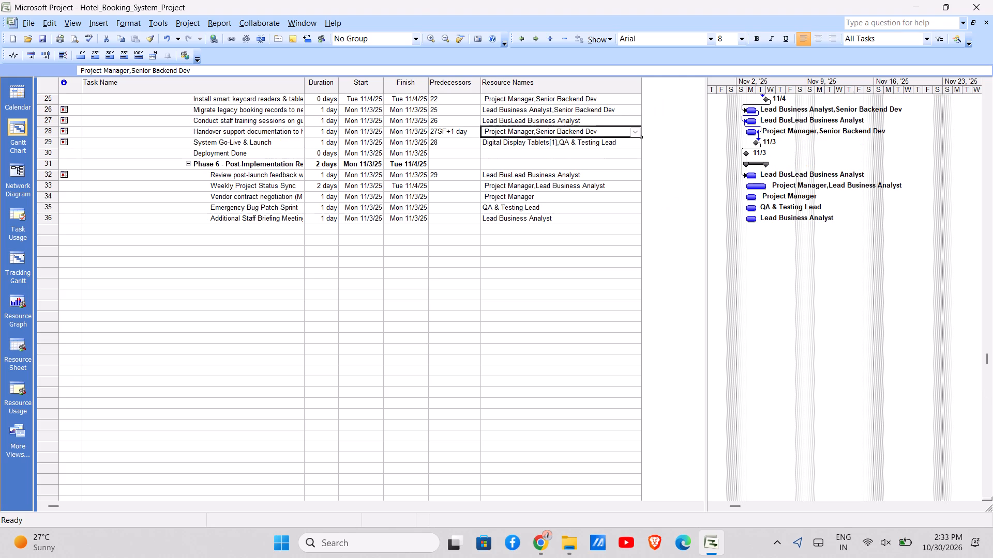
{"action": "scroll", "coordinate": [669, 204], "scroll_direction": "up", "scroll_amount": 1}
{"action": "left_click", "coordinate": [550, 144]}
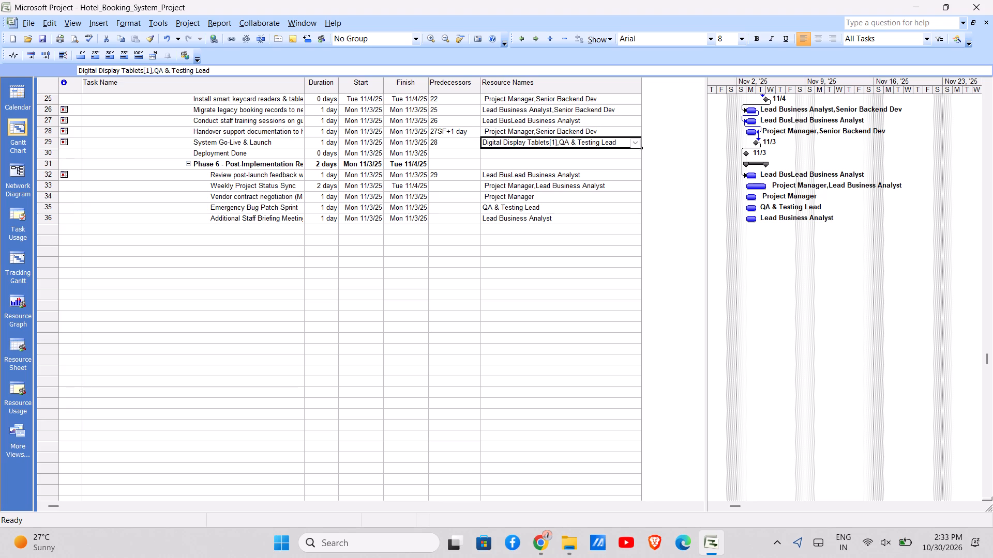
{"action": "left_click", "coordinate": [555, 145]}
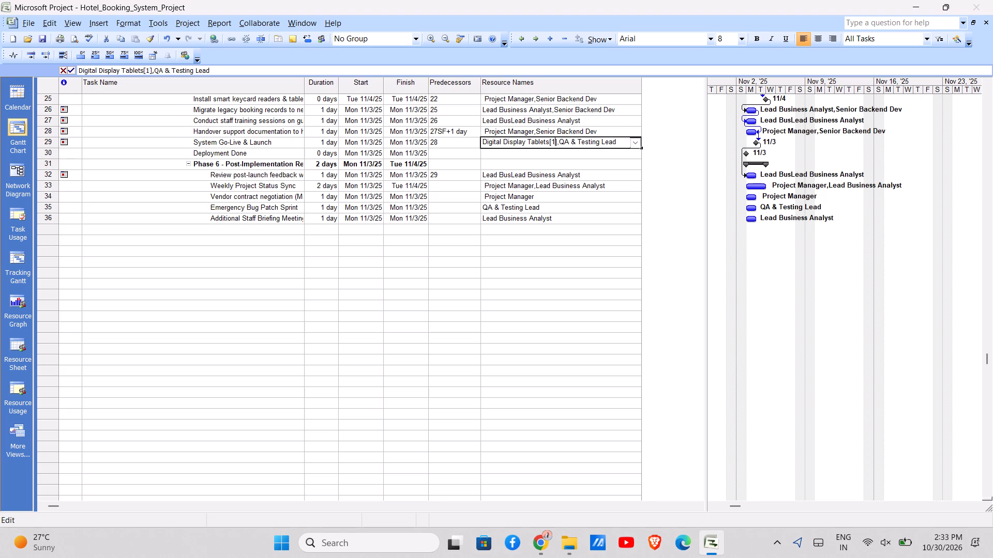
{"action": "key", "text": "Right"}
{"action": "key", "text": "BackSpace"}
{"action": "key", "text": "BackSpace"}
{"action": "key", "text": "BackSpace"}
{"action": "key", "text": "BackSpace"}
{"action": "key", "text": "BackSpace"}
{"action": "key", "text": "BackSpace"}
{"action": "key", "text": "BackSpace"}
{"action": "key", "text": "BackSpace"}
{"action": "key", "text": "BackSpace"}
{"action": "key", "text": "BackSpace"}
{"action": "key", "text": "BackSpace"}
{"action": "key", "text": "BackSpace"}
{"action": "key", "text": "BackSpace"}
{"action": "key", "text": "BackSpace"}
{"action": "key", "text": "BackSpace"}
{"action": "key", "text": "BackSpace"}
{"action": "key", "text": "BackSpace"}
{"action": "key", "text": "BackSpace"}
{"action": "key", "text": "BackSpace"}
{"action": "key", "text": "BackSpace"}
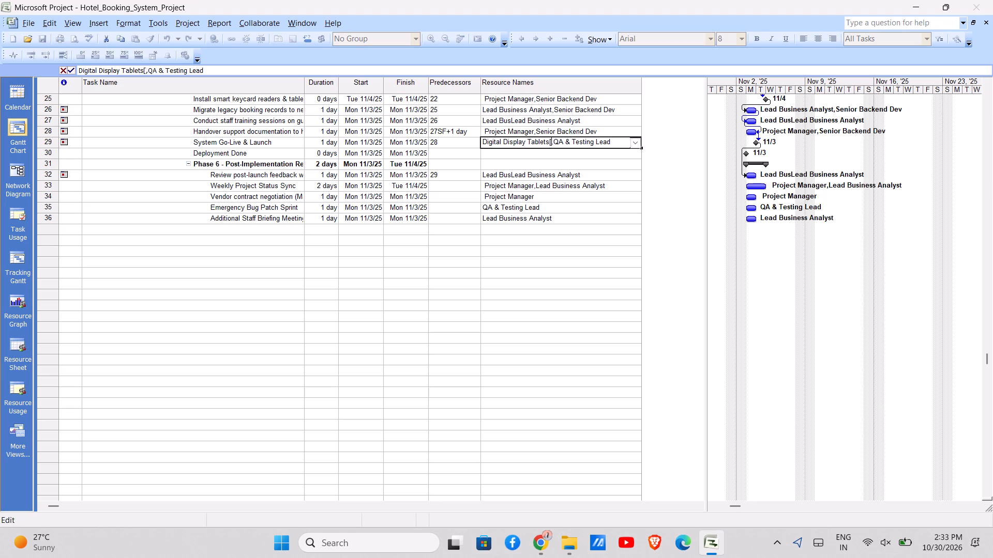
{"action": "key", "text": "BackSpace"}
{"action": "key", "text": "BackSpace"}
{"action": "key", "text": "Right"}
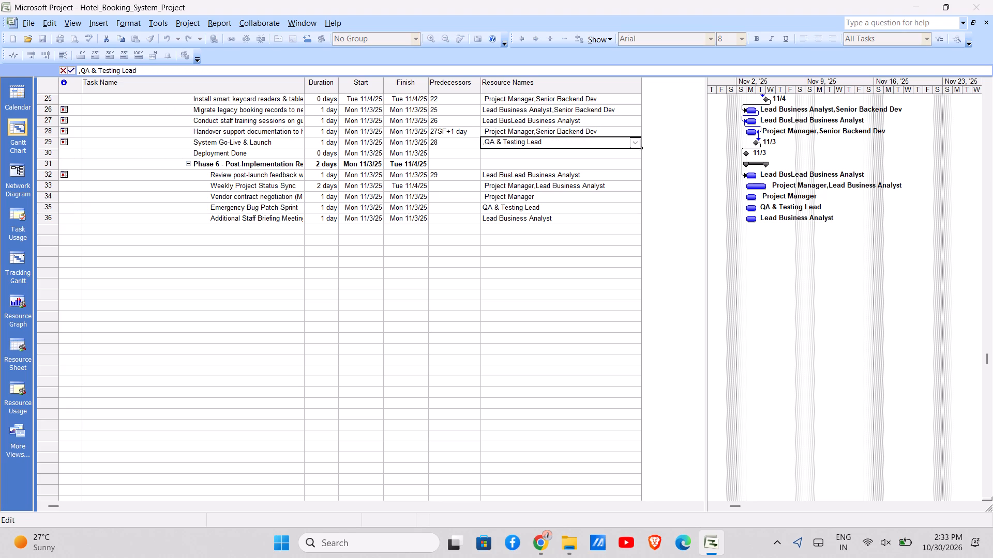
{"action": "key", "text": "BackSpace"}
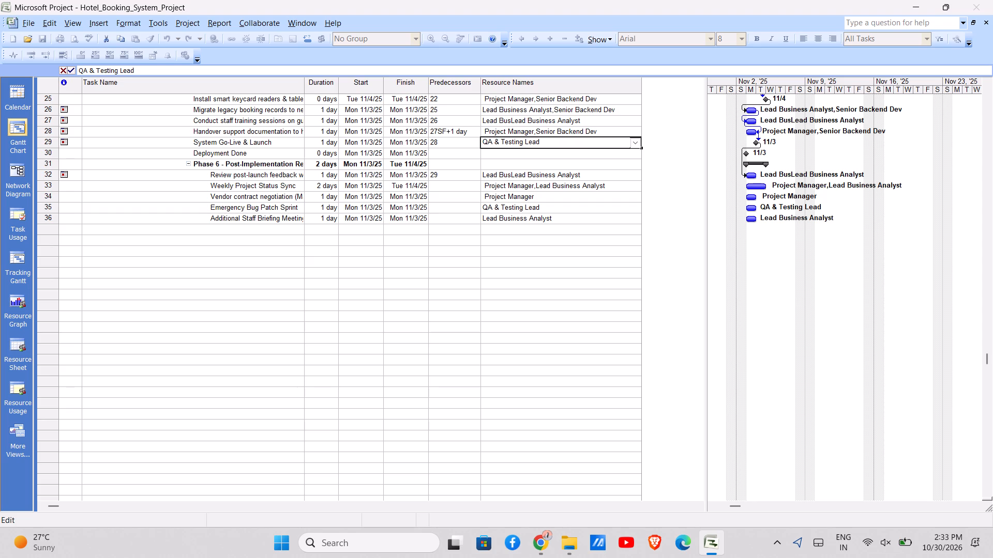
{"action": "left_click", "coordinate": [672, 164]}
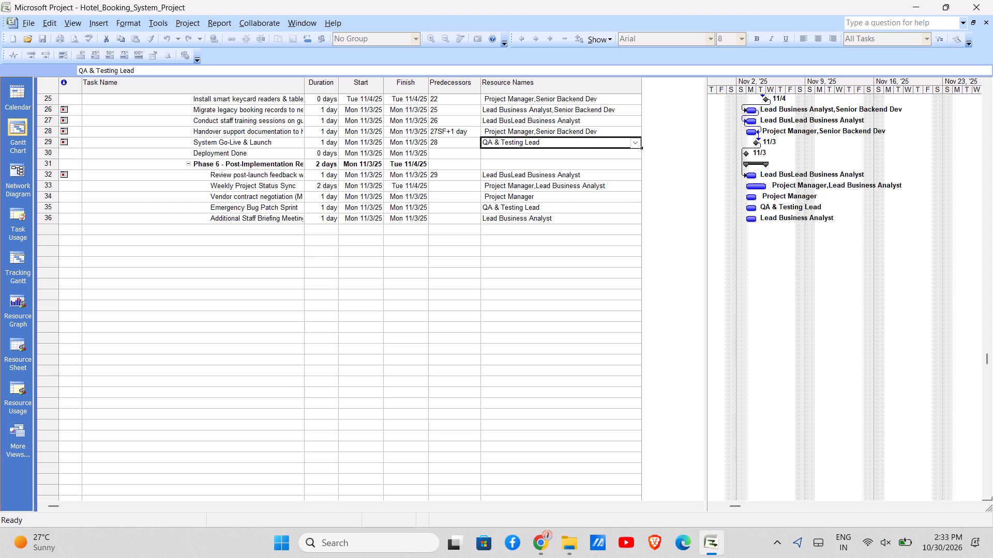
{"action": "left_click", "coordinate": [672, 164]}
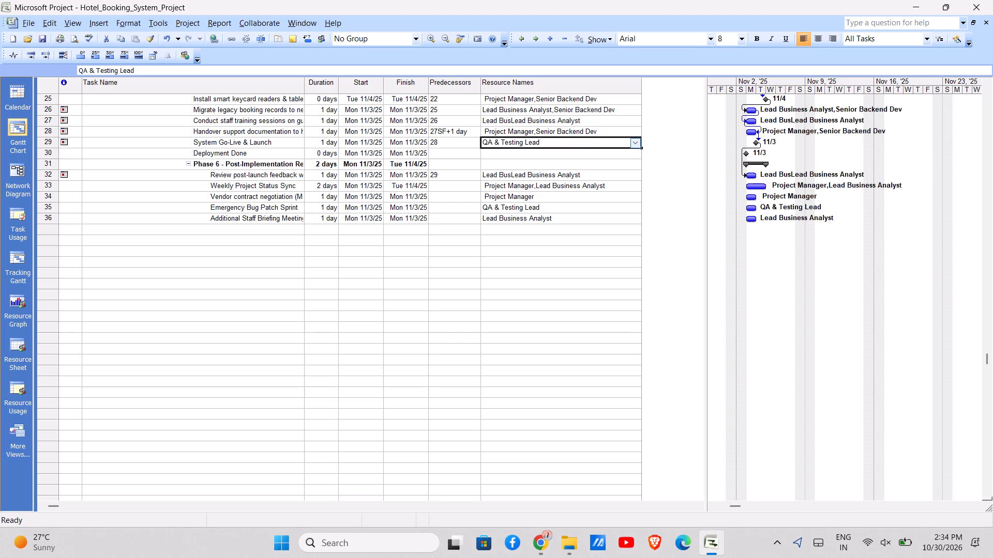
Shorten the name of task 33, "Weekly Project Status Sync", to "Project Status".
{"action": "left_click", "coordinate": [291, 188]}
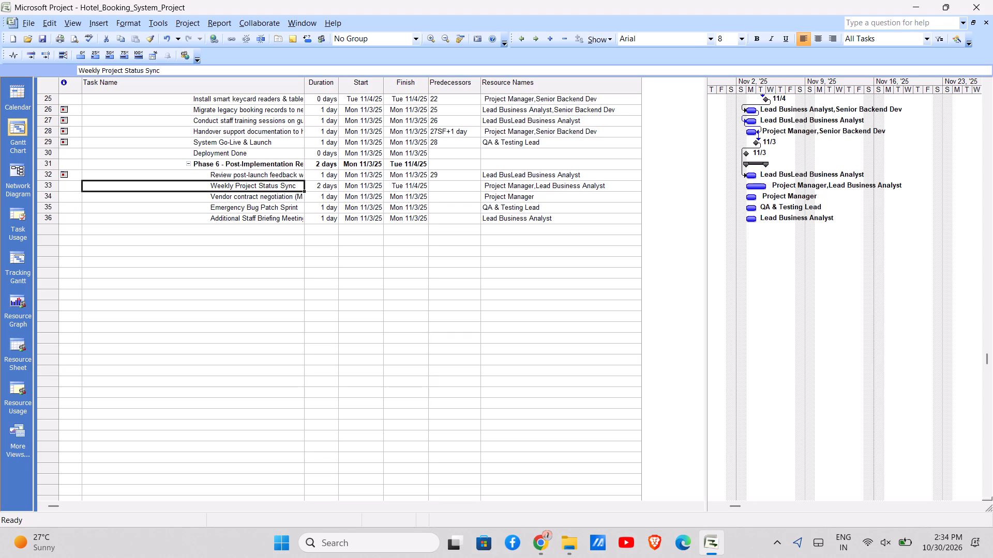
{"action": "left_click", "coordinate": [299, 187]}
{"action": "key", "text": "BackSpace"}
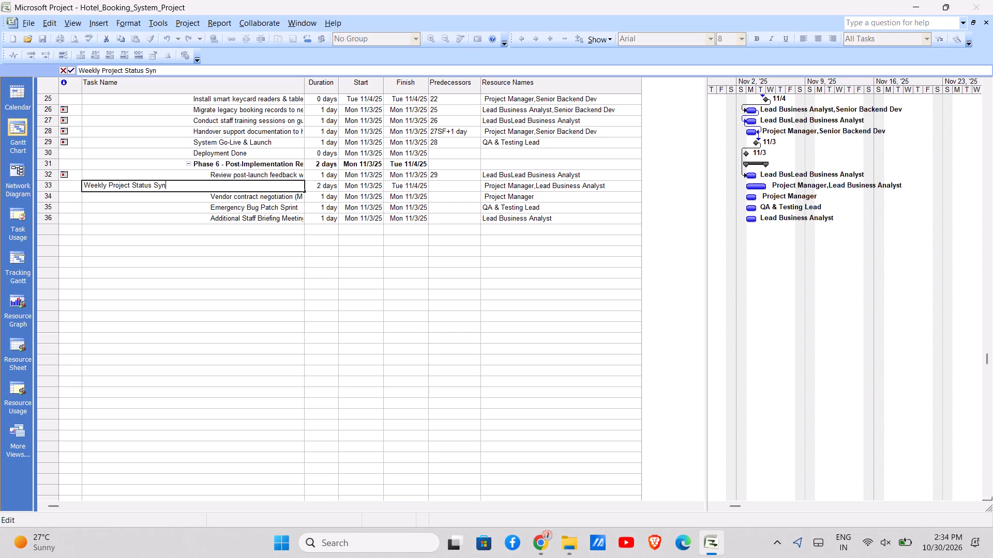
{"action": "key", "text": "BackSpace"}
{"action": "key", "text": "BackSpace"}
{"action": "key", "text": "BackSpace"}
{"action": "key", "text": "BackSpace"}
{"action": "key", "text": "Left"}
{"action": "key", "text": "Left"}
{"action": "key", "text": "Left"}
{"action": "key", "text": "Left"}
{"action": "key", "text": "Left"}
{"action": "key", "text": "Left"}
{"action": "key", "text": "Left"}
{"action": "key", "text": "Left"}
{"action": "key", "text": "Left"}
{"action": "key", "text": "Left"}
{"action": "key", "text": "Left"}
{"action": "key", "text": "Left"}
{"action": "key", "text": "Left"}
{"action": "key", "text": "Left"}
{"action": "key", "text": "Left"}
{"action": "key", "text": "Right"}
{"action": "key", "text": "BackSpace"}
{"action": "key", "text": "BackSpace"}
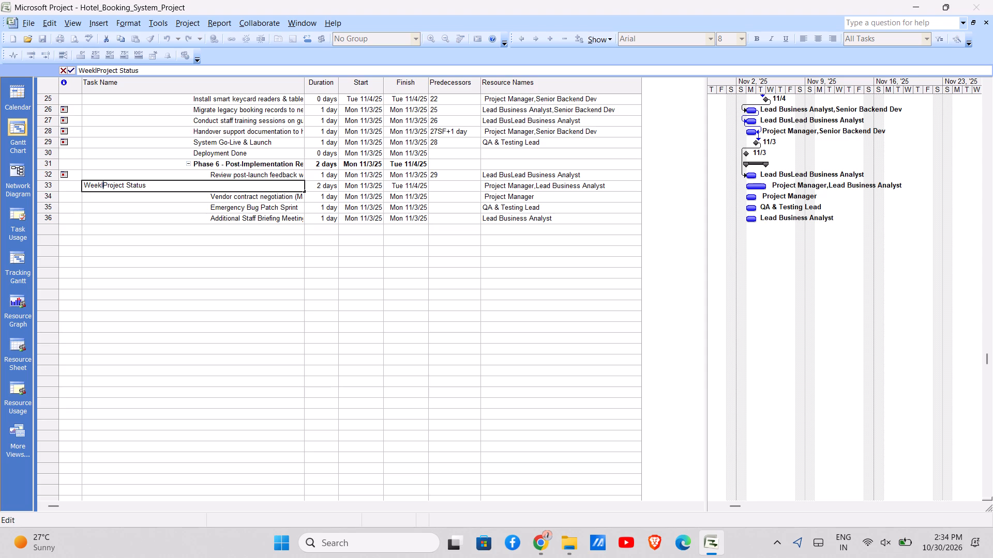
{"action": "key", "text": "ctrl+BackSpace"}
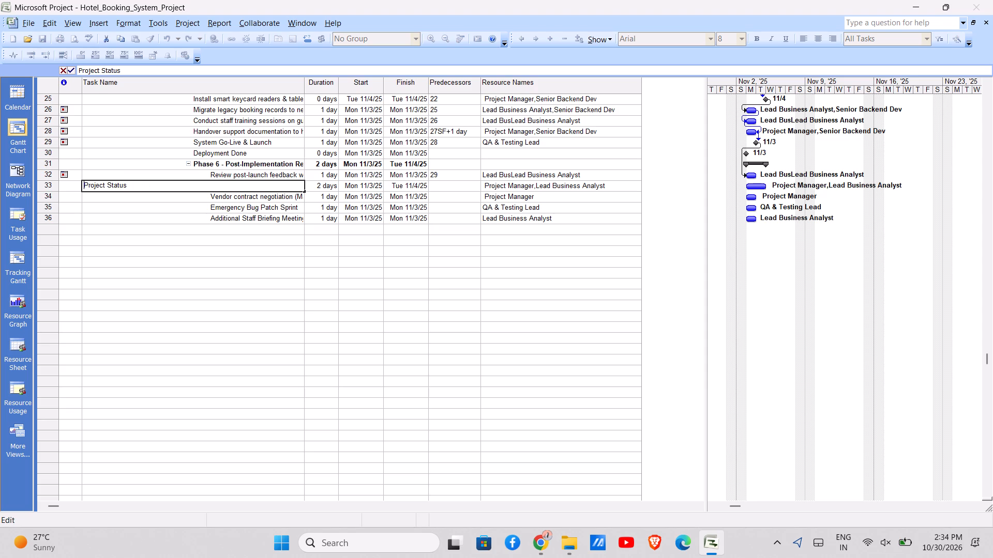
Shorten the name of task 34, "Vendor contract negotiation (Manual Schedule)", to "Vendor contract".
{"action": "left_click", "coordinate": [265, 196]}
{"action": "left_click", "coordinate": [265, 196]}
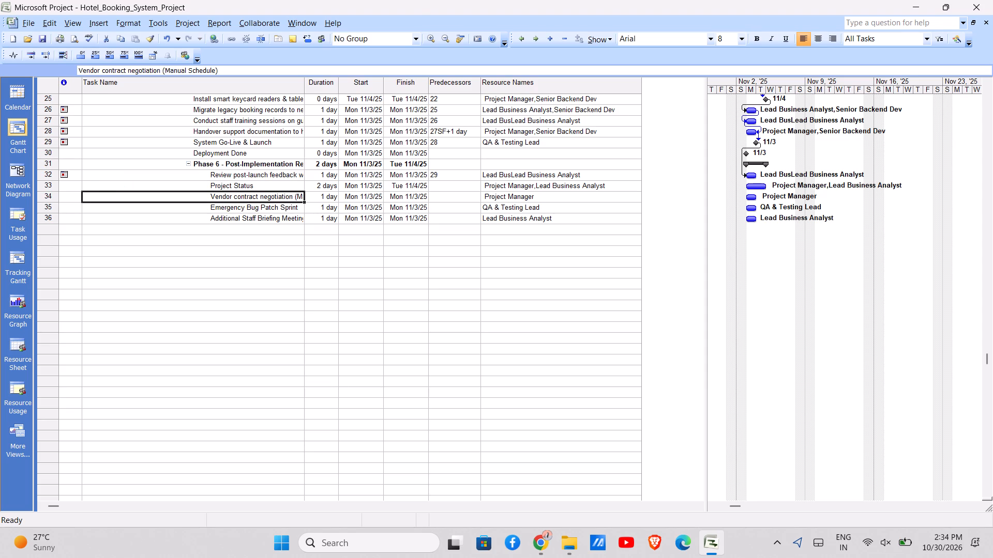
{"action": "left_click", "coordinate": [265, 196]}
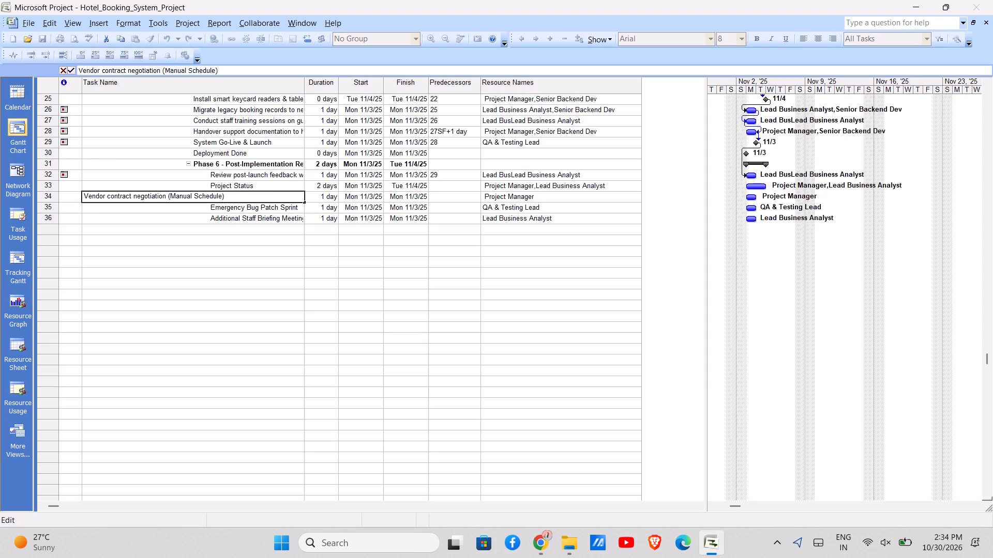
{"action": "key", "text": "ctrl+BackSpace"}
{"action": "key", "text": "ctrl+BackSpace"}
{"action": "key", "text": "ctrl+BackSpace"}
{"action": "key", "text": "ctrl+BackSpace"}
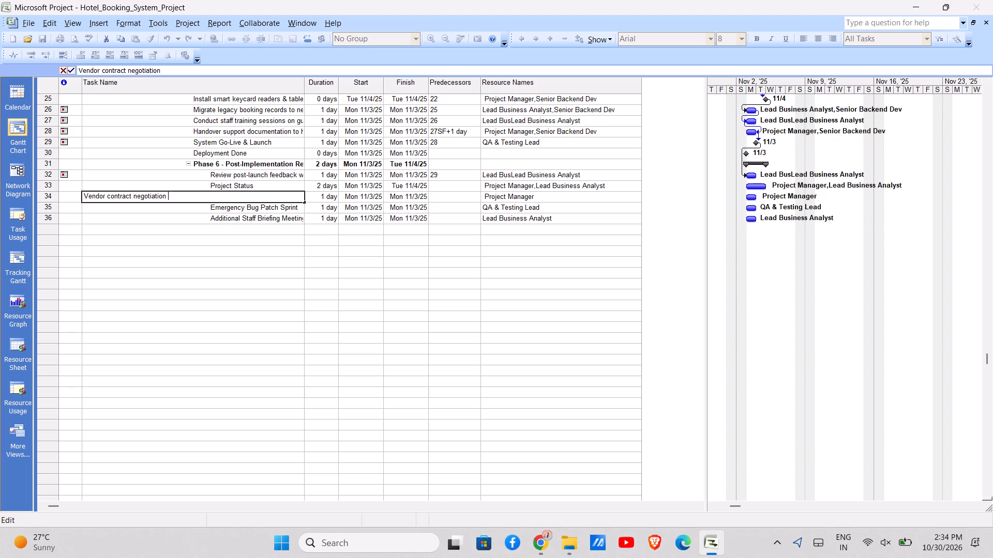
{"action": "key", "text": "ctrl+BackSpace"}
{"action": "left_click", "coordinate": [674, 303]}
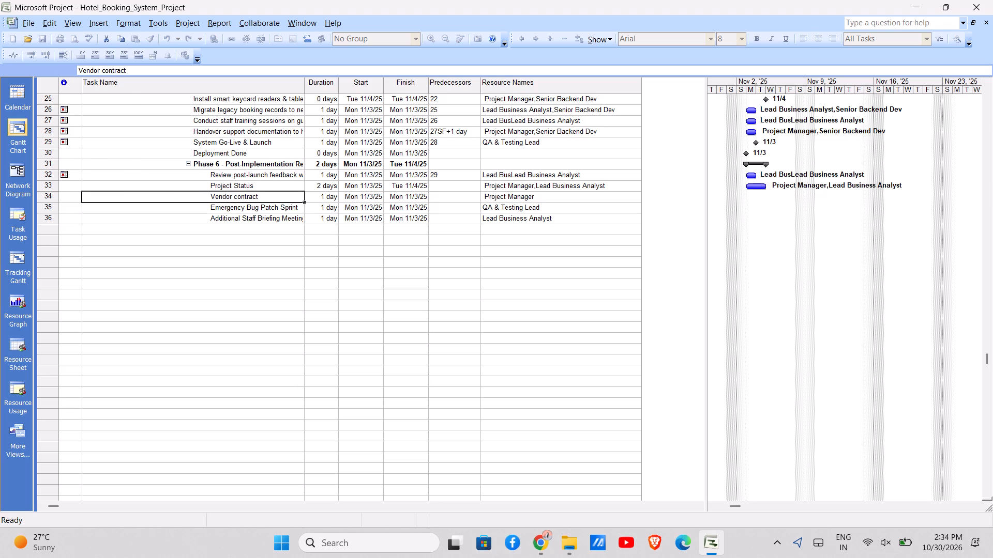
Shorten the name of task 35, "Emergency Bug Patch Sprint", to "Emergency Bug".
{"action": "left_click", "coordinate": [254, 204]}
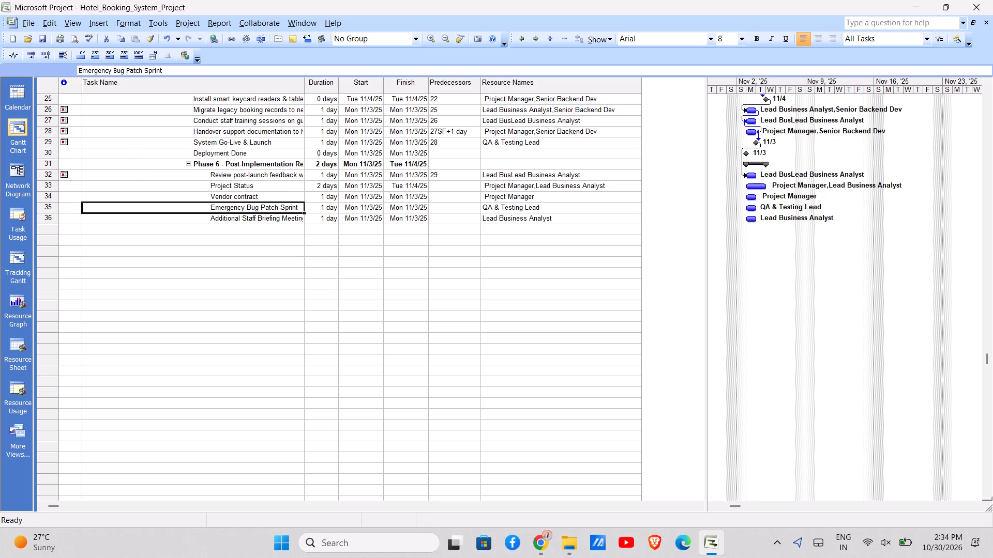
{"action": "left_click", "coordinate": [254, 204]}
{"action": "key", "text": "Right"}
{"action": "key", "text": "Right"}
{"action": "key", "text": "Right"}
{"action": "key", "text": "Right"}
{"action": "key", "text": "Right"}
{"action": "key", "text": "Right"}
{"action": "key", "text": "Right"}
{"action": "key", "text": "Right"}
{"action": "key", "text": "Right"}
{"action": "key", "text": "Right"}
{"action": "key", "text": "Right"}
{"action": "key", "text": "Right"}
{"action": "key", "text": "Right"}
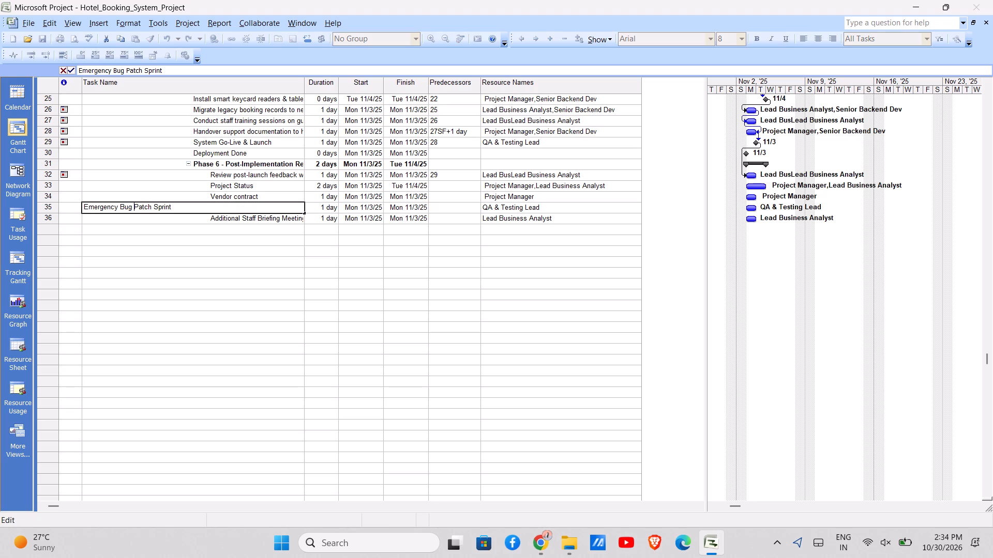
{"action": "key", "text": "ctrl+BackSpace"}
{"action": "key", "text": "ctrl+BackSpace"}
{"action": "key", "text": "Right"}
{"action": "key", "text": "BackSpace"}
{"action": "left_click", "coordinate": [293, 251]}
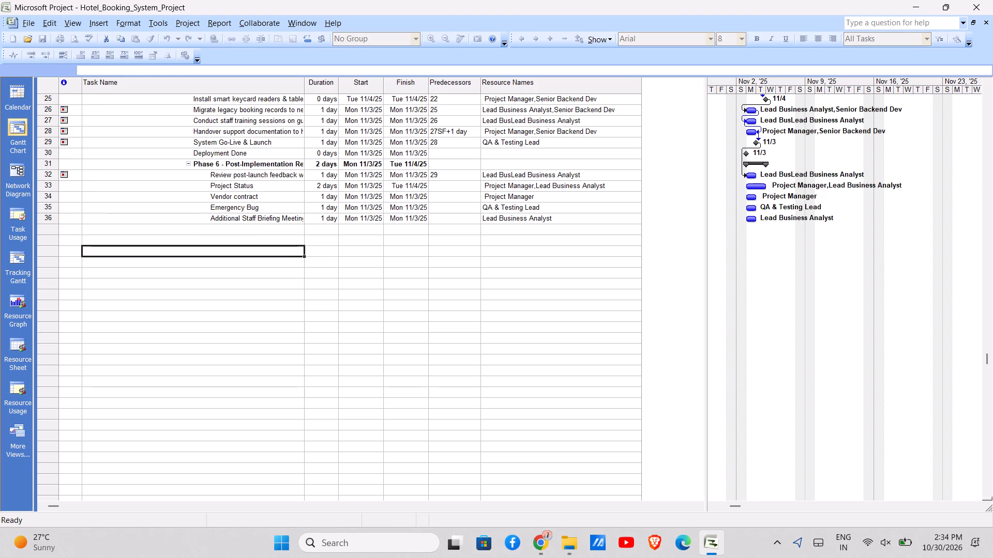
Shorten the name of task 36, "Additional Staff Briefing Meeting", to "Staff Meeting".
{"action": "left_click", "coordinate": [259, 221]}
{"action": "right_click", "coordinate": [259, 221]}
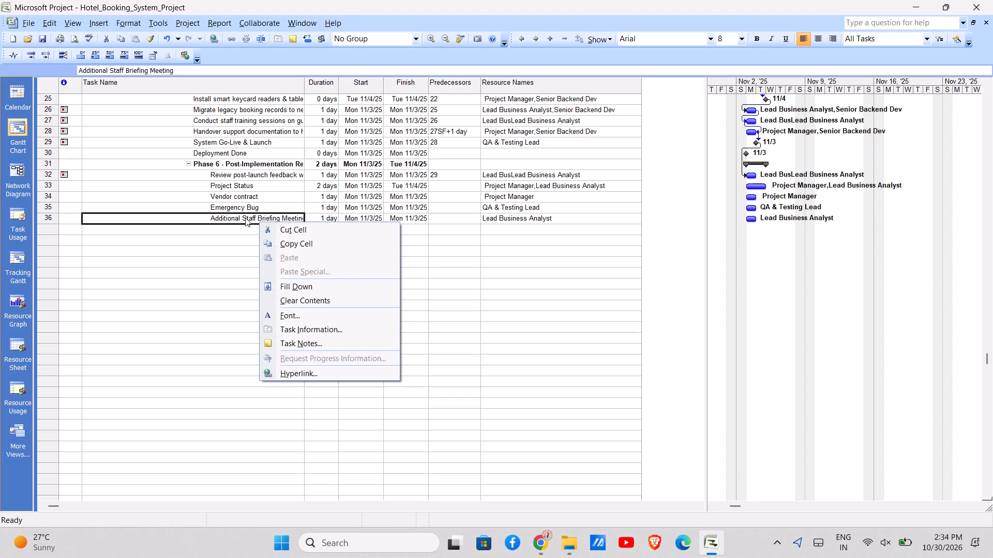
{"action": "left_click", "coordinate": [241, 216]}
{"action": "left_click", "coordinate": [241, 216]}
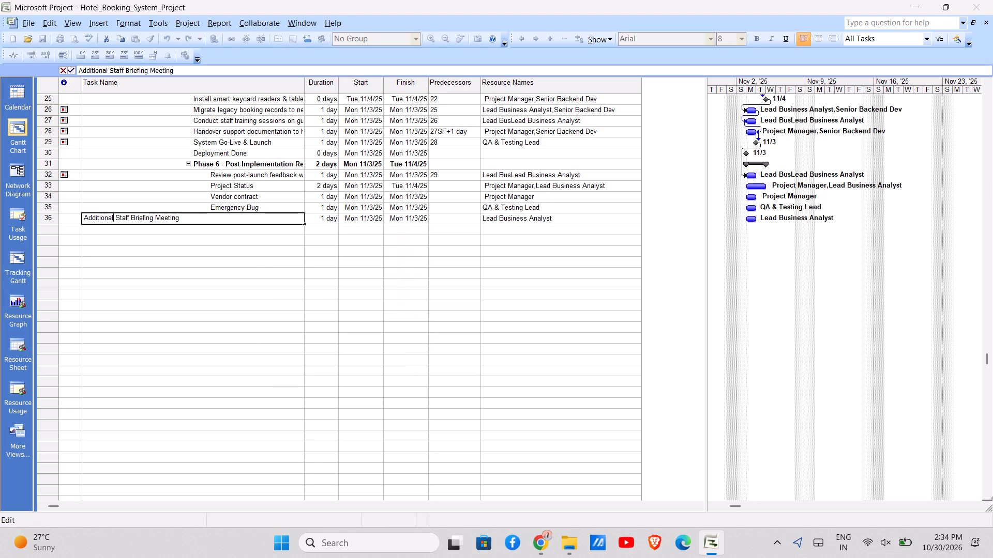
{"action": "left_click", "coordinate": [241, 216]}
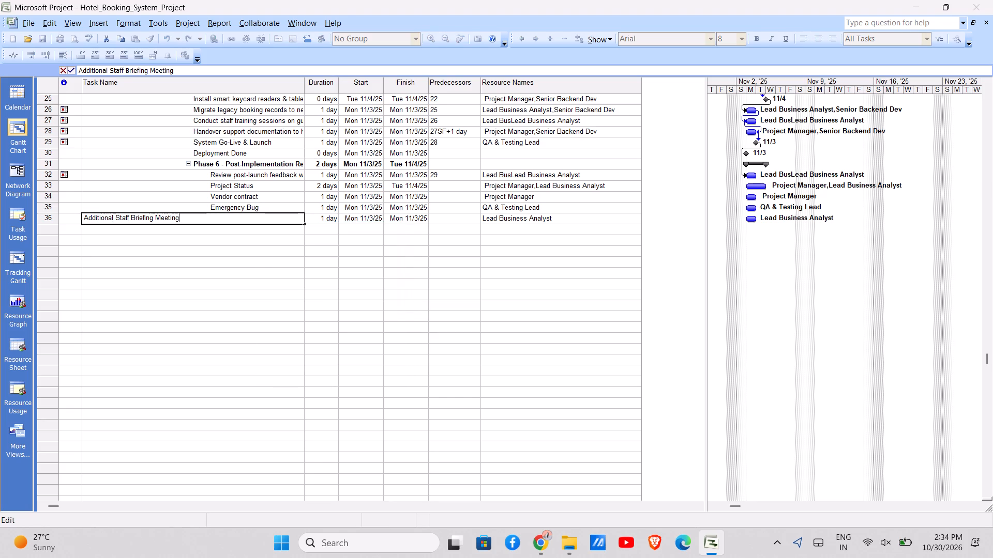
{"action": "key", "text": "Left"}
{"action": "key", "text": "Left"}
{"action": "key", "text": "Left"}
{"action": "key", "text": "Left"}
{"action": "key", "text": "Left"}
{"action": "key", "text": "Left"}
{"action": "key", "text": "Left"}
{"action": "key", "text": "Left"}
{"action": "key", "text": "Left"}
{"action": "key", "text": "Left"}
{"action": "key", "text": "Right"}
{"action": "key", "text": "Right"}
{"action": "key", "text": "BackSpace"}
{"action": "key", "text": "BackSpace"}
{"action": "key", "text": "BackSpace"}
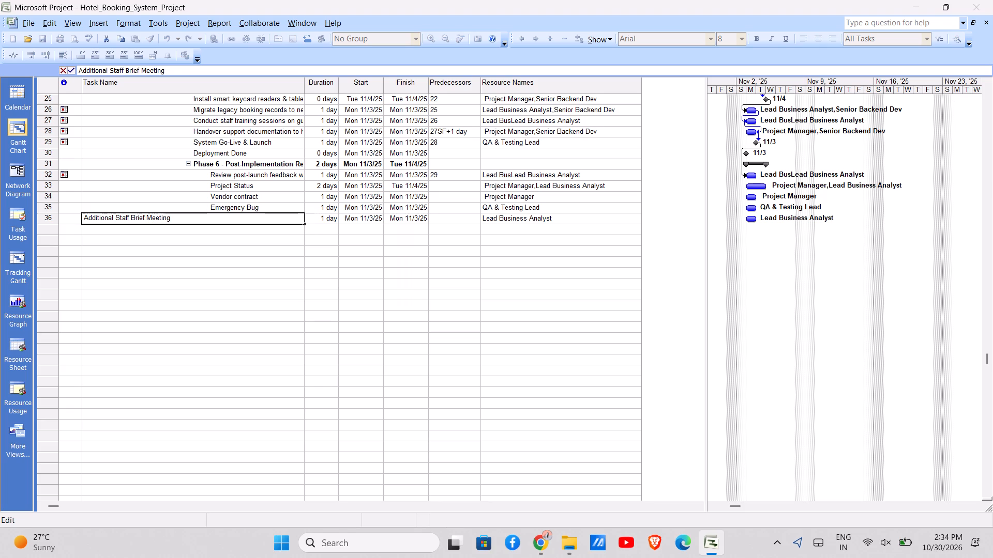
{"action": "key", "text": "BackSpace"}
{"action": "key", "text": "BackSpace"}
{"action": "key", "text": "BackSpace"}
{"action": "key", "text": "BackSpace"}
{"action": "key", "text": "BackSpace"}
{"action": "key", "text": "Left"}
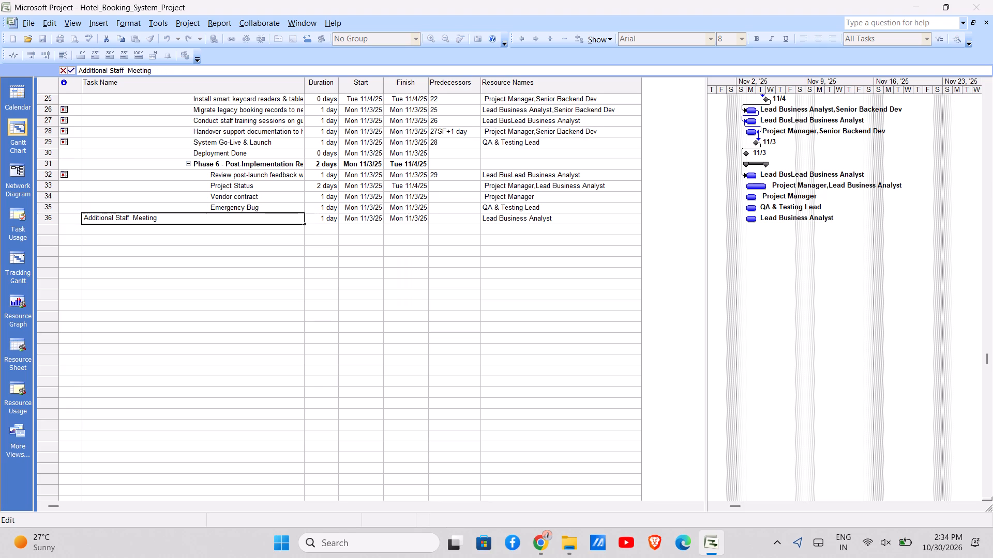
{"action": "key", "text": "Left"}
{"action": "key", "text": "Left"}
{"action": "key", "text": "Left"}
{"action": "key", "text": "Left"}
{"action": "key", "text": "Left"}
{"action": "key", "text": "ctrl+BackSpace"}
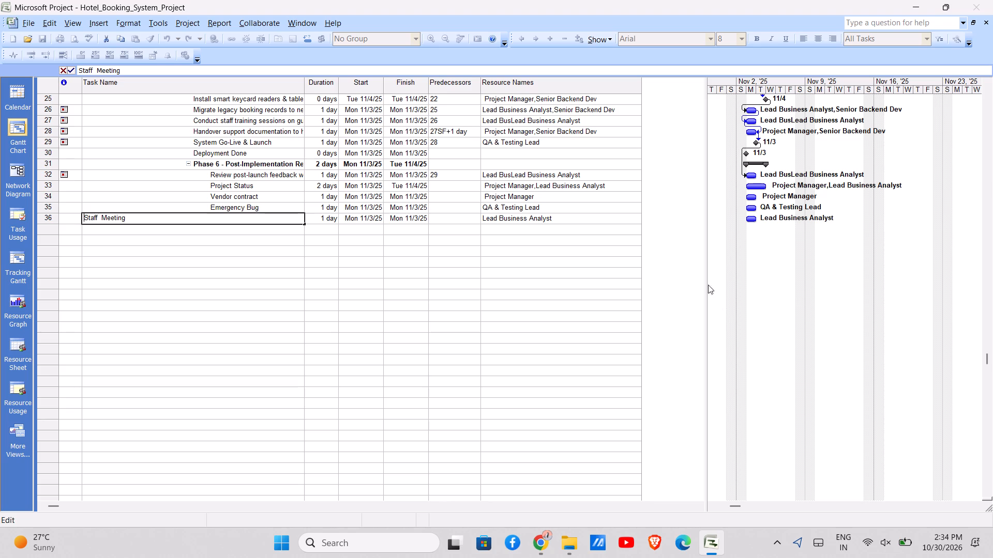
{"action": "left_click", "coordinate": [680, 262]}
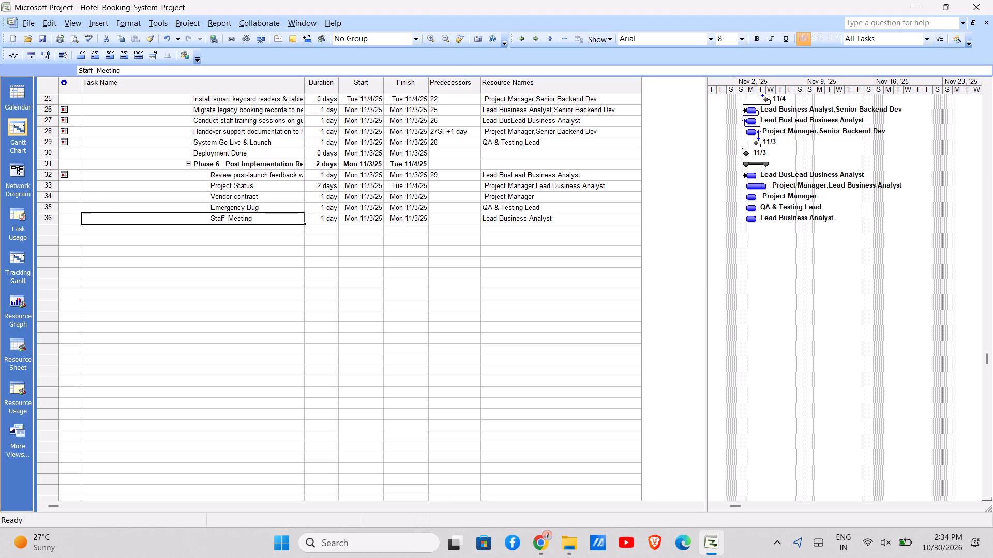
Shorten the name of task 28 in Phase 5 to "Handover support documentation", dropping "to hotel IT".
{"action": "scroll", "coordinate": [680, 262], "scroll_direction": "up", "scroll_amount": 1}
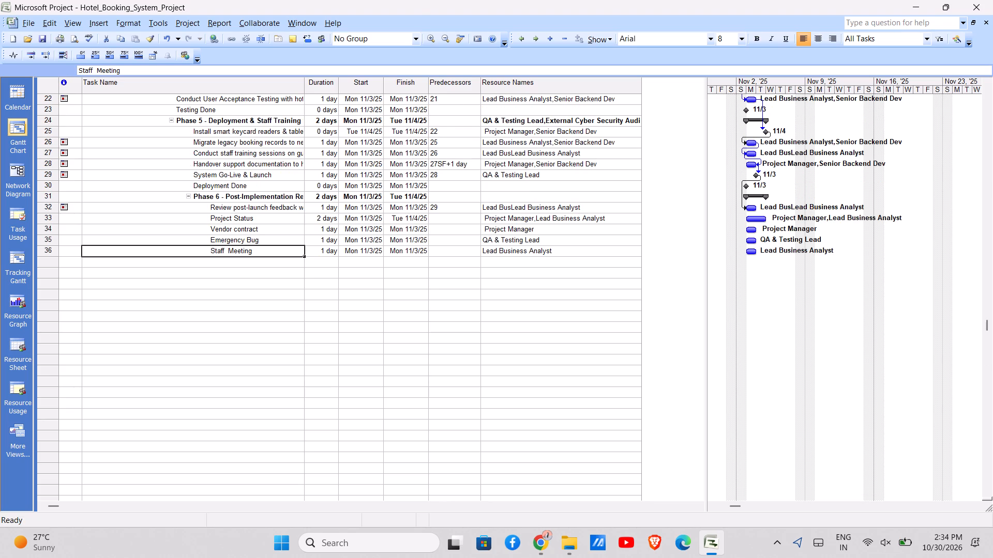
{"action": "left_click", "coordinate": [274, 166]}
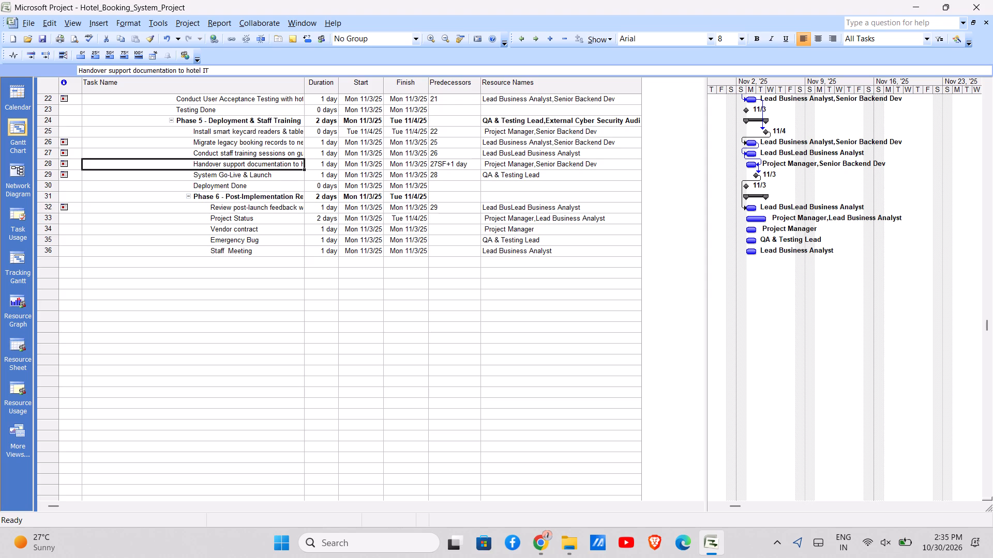
{"action": "left_click", "coordinate": [274, 166]}
{"action": "left_click", "coordinate": [274, 166]}
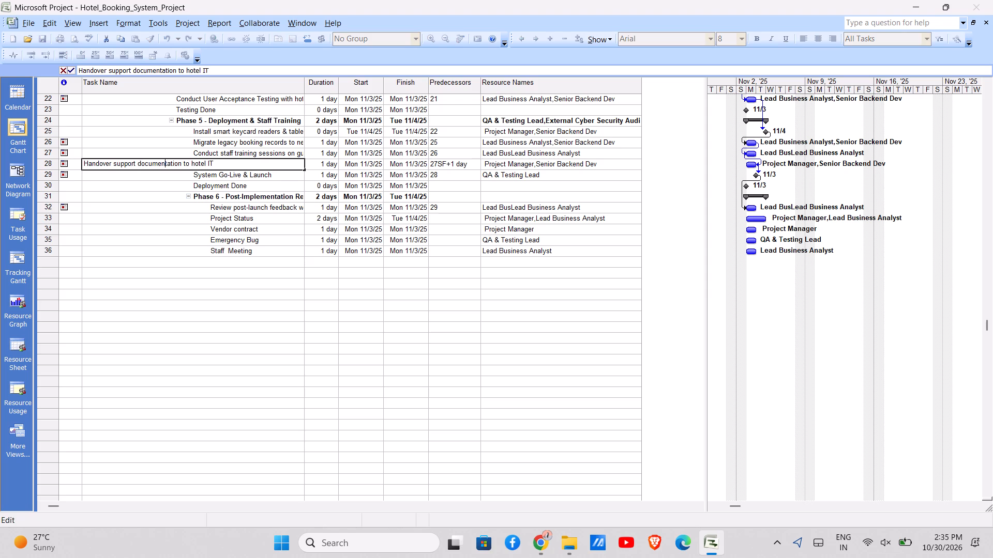
{"action": "key", "text": "ctrl+BackSpace"}
{"action": "key", "text": "ctrl+BackSpace"}
{"action": "key", "text": "ctrl+BackSpace"}
{"action": "key", "text": "BackSpace"}
{"action": "left_click", "coordinate": [684, 216]}
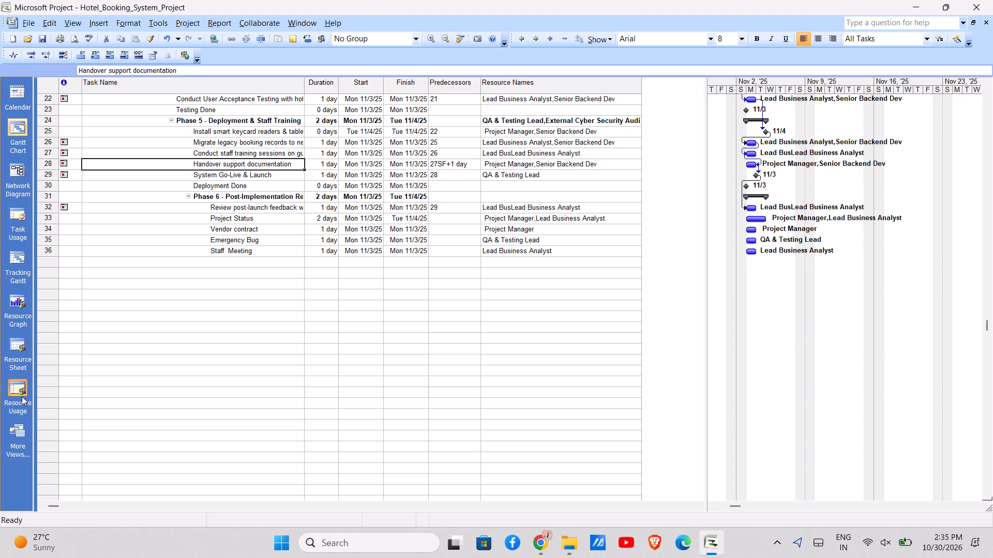
Cut the Smart Keycard Hardware material resource from the project's Resource Sheet.
{"action": "left_click", "coordinate": [22, 397]}
{"action": "left_click", "coordinate": [16, 325]}
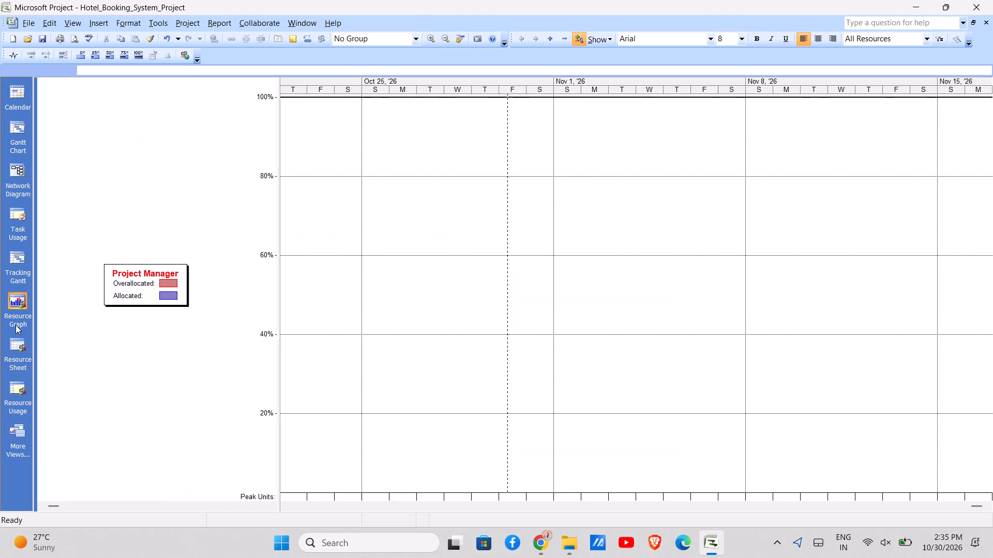
{"action": "left_click", "coordinate": [16, 340]}
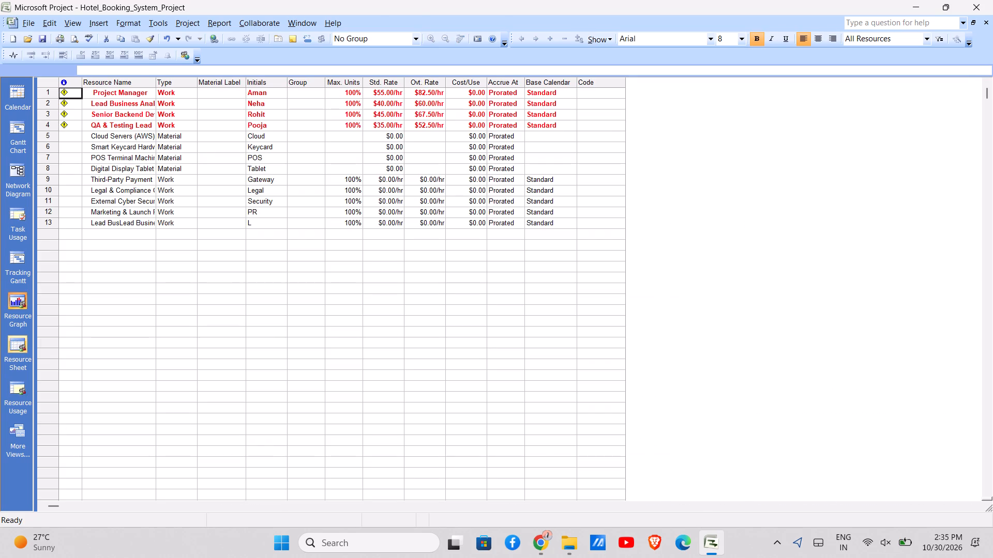
{"action": "left_click", "coordinate": [134, 149]}
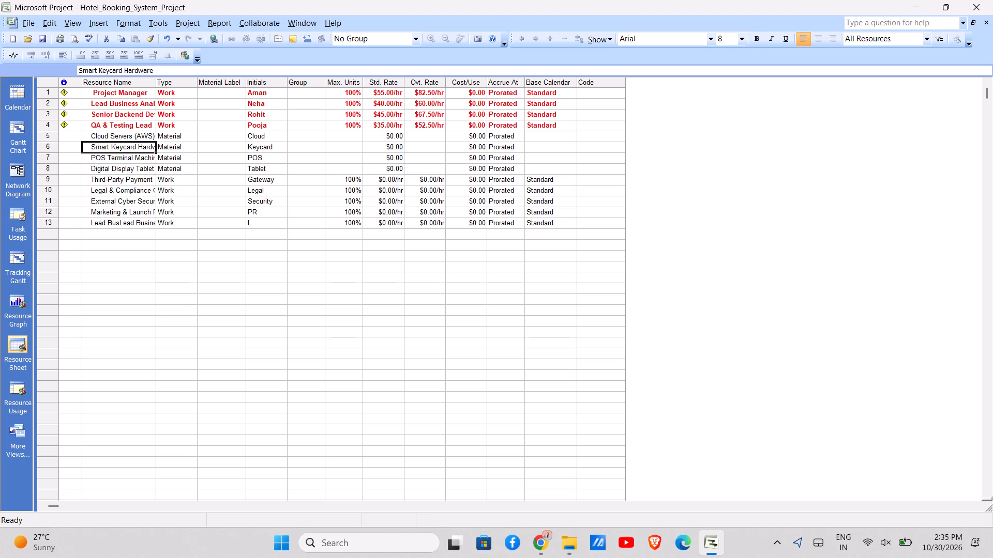
{"action": "right_click", "coordinate": [52, 150]}
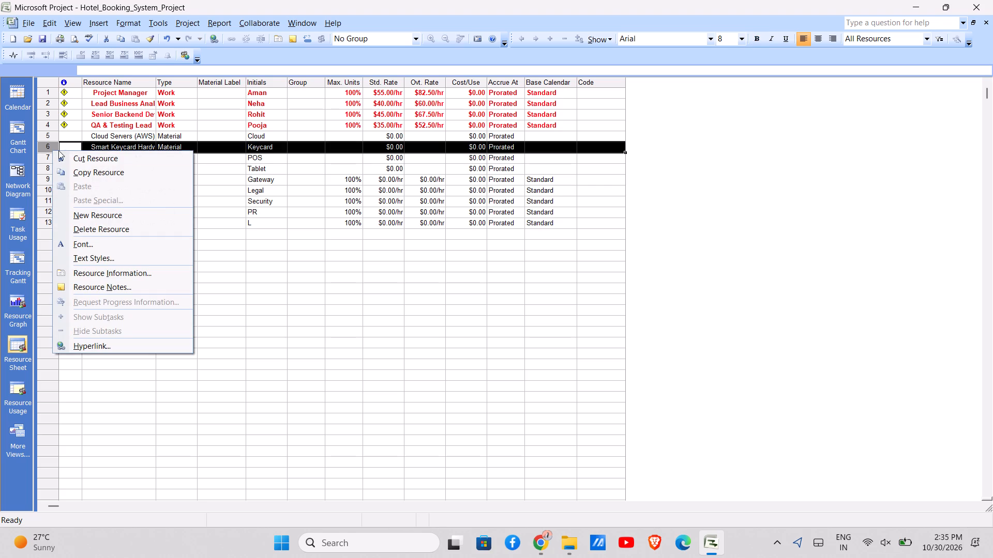
{"action": "left_click", "coordinate": [69, 155]}
{"action": "left_click", "coordinate": [470, 312]}
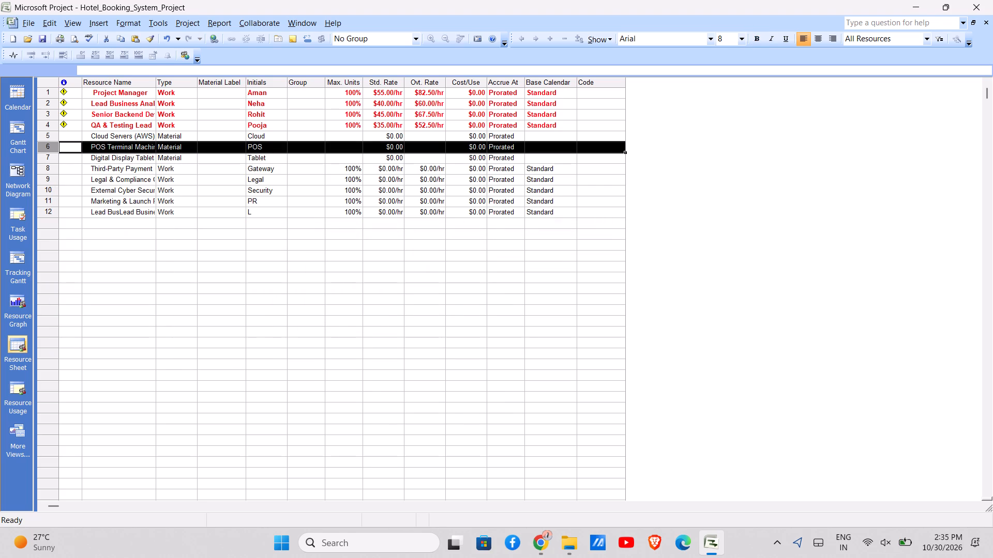
Widen the Resource Name column of the Resource Sheet enough to fit the full resource names.
{"action": "left_click_drag", "start_coordinate": [154, 82], "coordinate": [187, 83]}
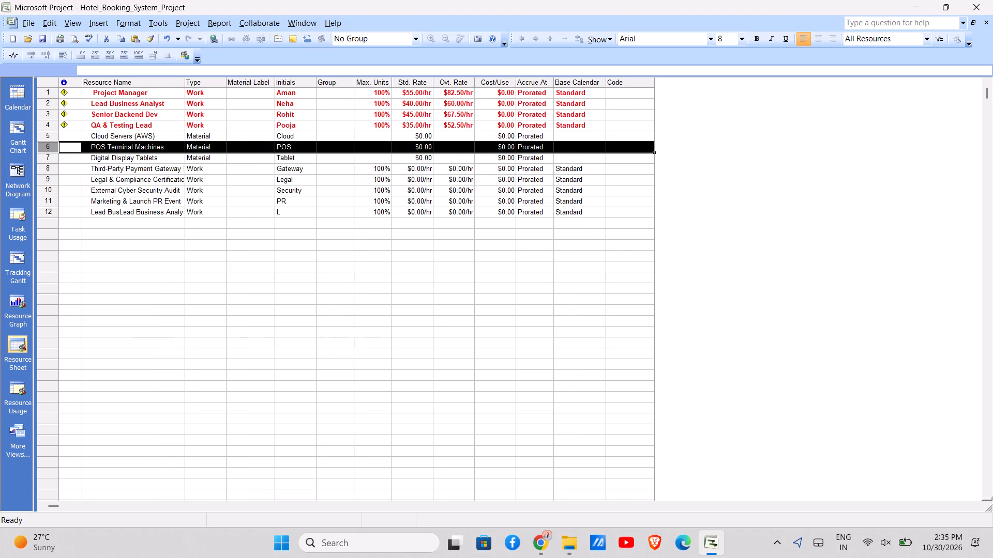
{"action": "left_click_drag", "start_coordinate": [185, 86], "coordinate": [192, 86]}
{"action": "left_click_drag", "start_coordinate": [192, 86], "coordinate": [222, 87]}
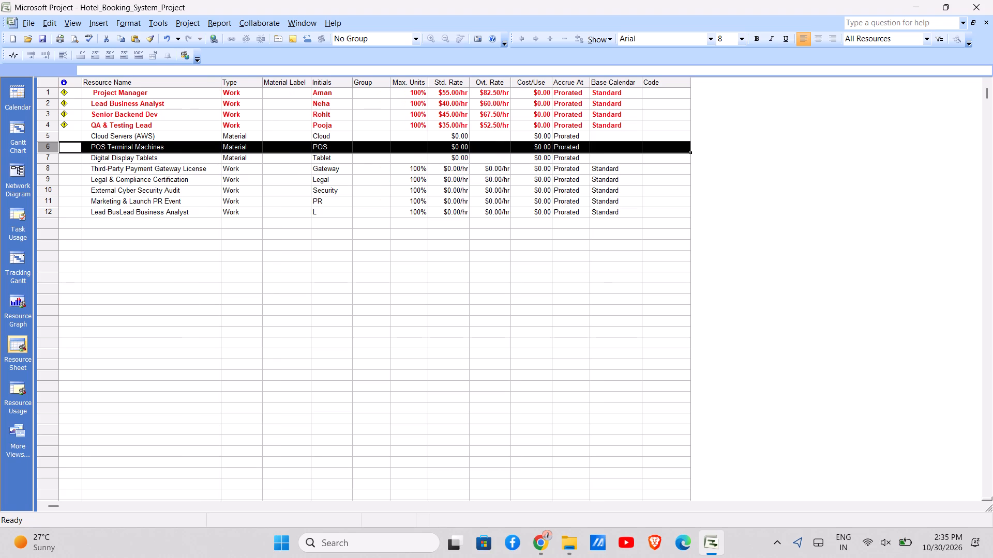
Cut the POS Terminal Machines material resource from the Resource Sheet.
{"action": "left_click", "coordinate": [228, 216]}
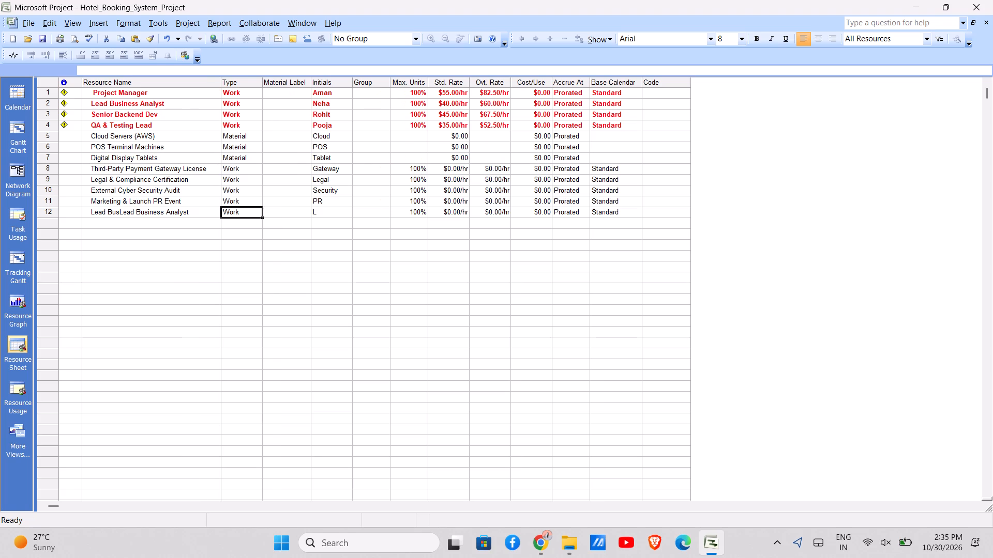
{"action": "left_click", "coordinate": [178, 173]}
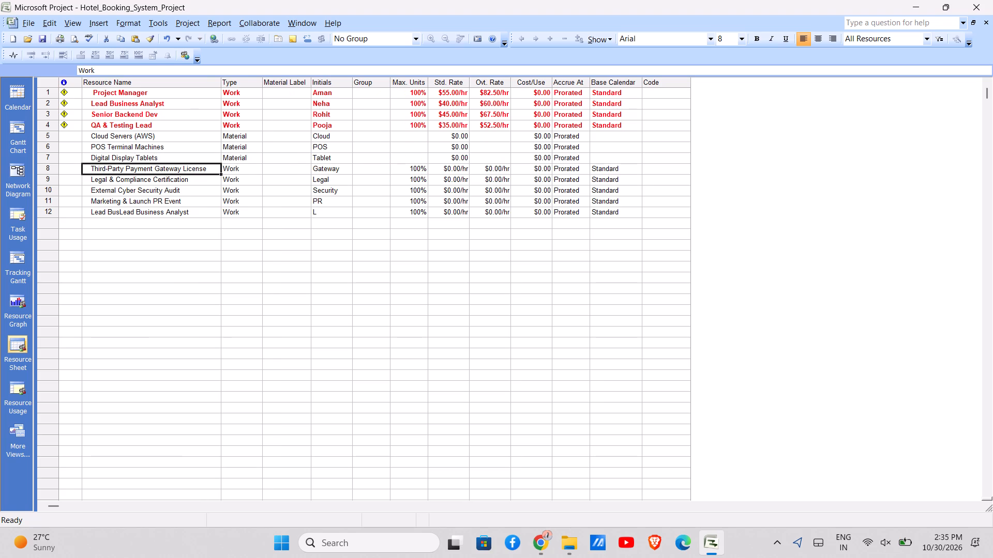
{"action": "right_click", "coordinate": [50, 169]}
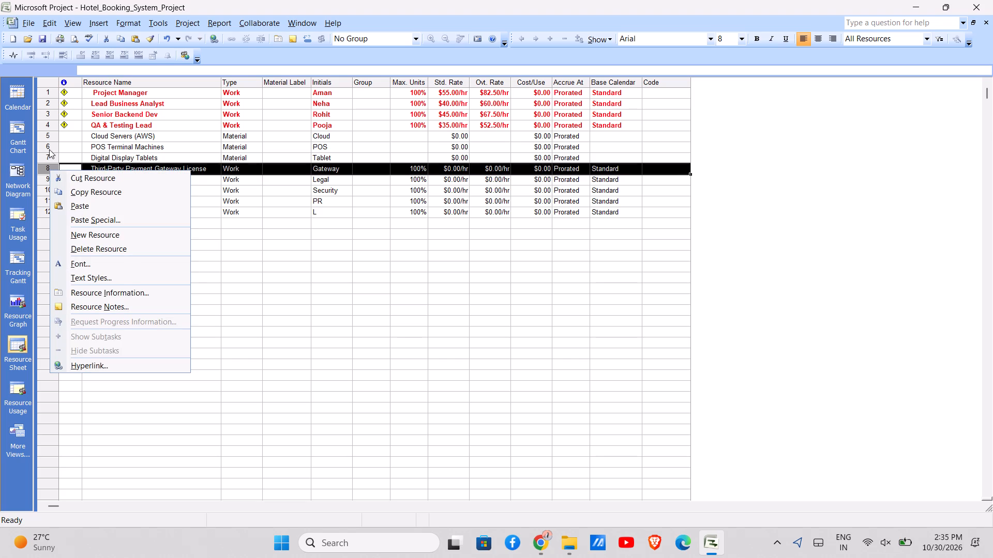
{"action": "left_click", "coordinate": [50, 151]}
{"action": "right_click", "coordinate": [50, 147]}
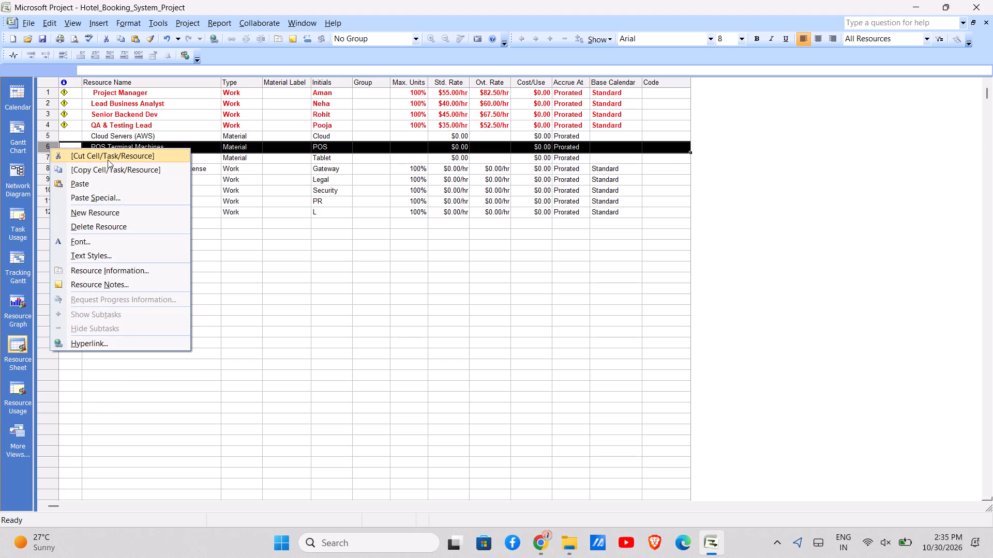
{"action": "left_click", "coordinate": [108, 160]}
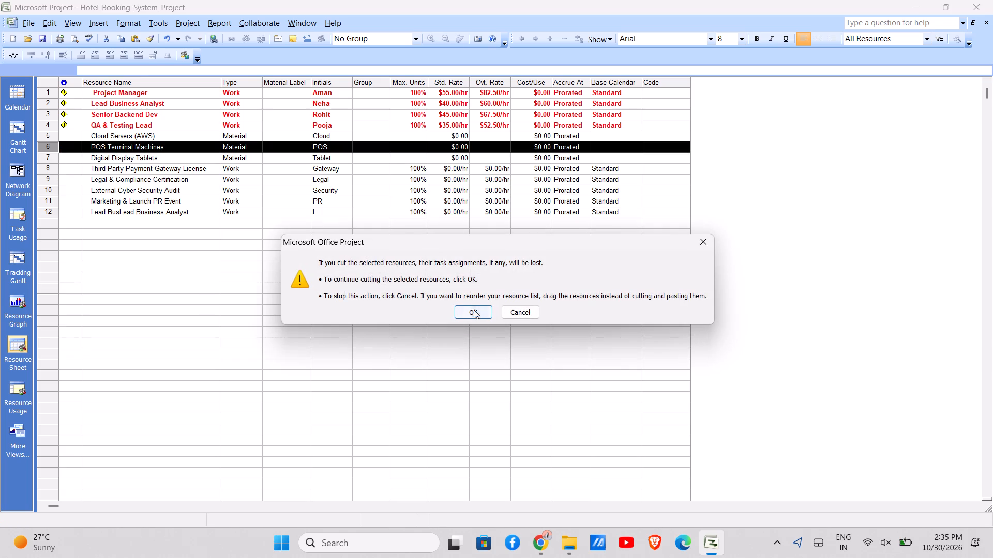
{"action": "left_click", "coordinate": [474, 309]}
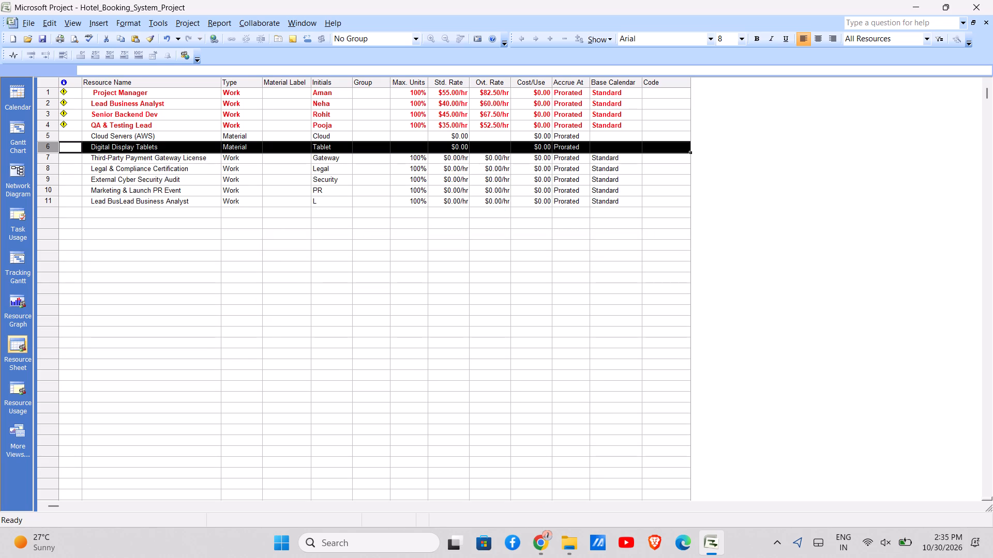
Cut the Third-Party Payment Gateway License work resource from the Resource Sheet.
{"action": "left_click", "coordinate": [48, 159]}
{"action": "right_click", "coordinate": [48, 159]}
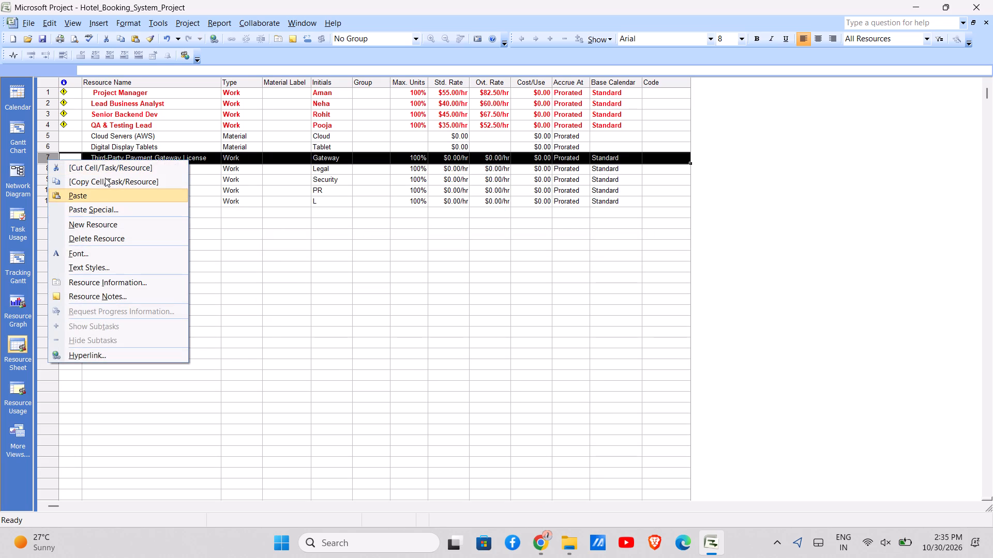
{"action": "left_click", "coordinate": [92, 170]}
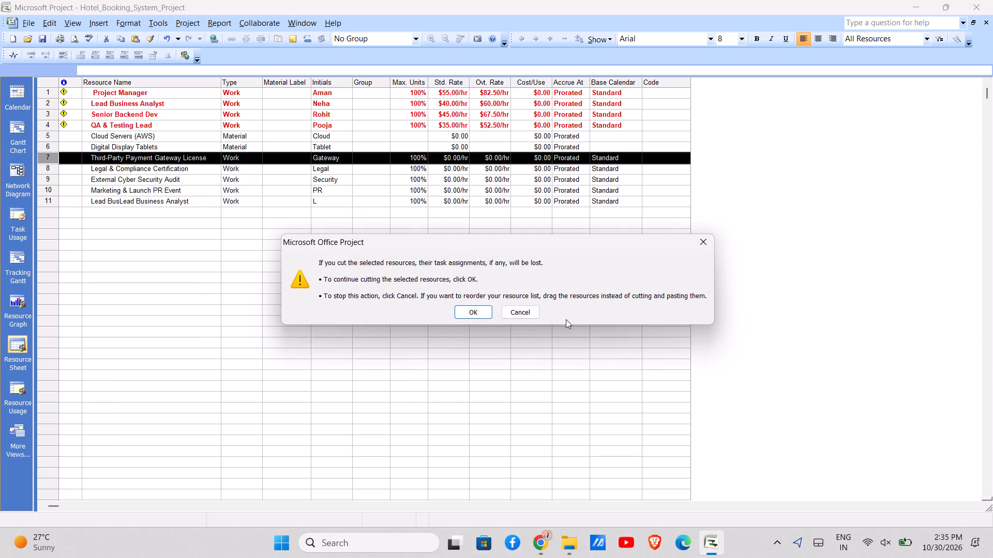
{"action": "left_click", "coordinate": [484, 315]}
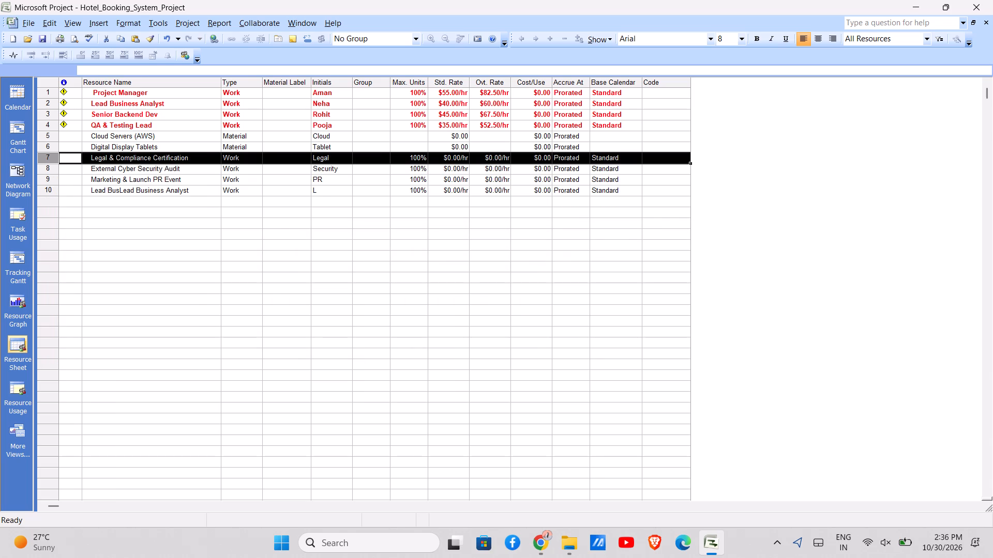
{"action": "left_click", "coordinate": [800, 236]}
{"action": "left_click", "coordinate": [339, 233]}
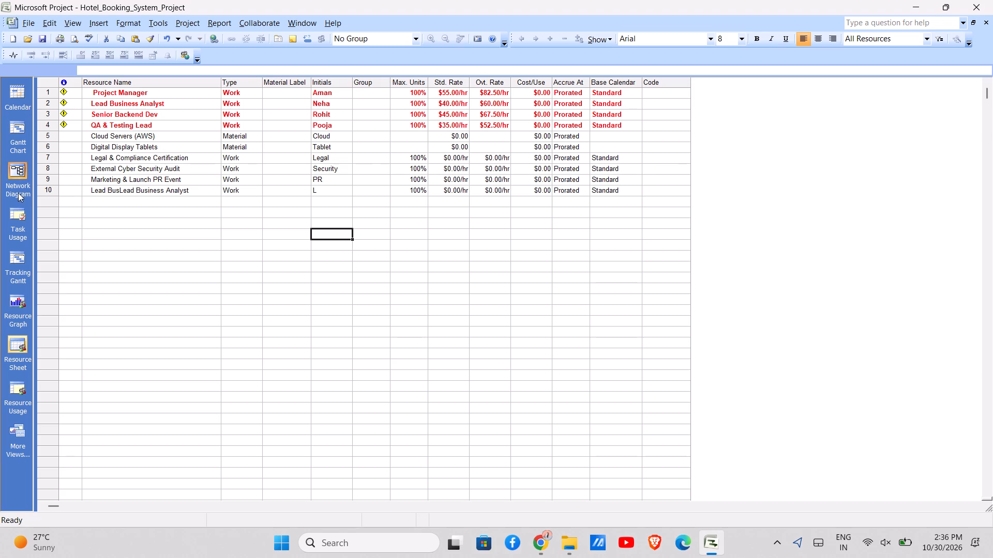
Return to the Gantt Chart view and widen the Task Name column enough to fit the full names of the later-phase tasks.
{"action": "left_click", "coordinate": [18, 141]}
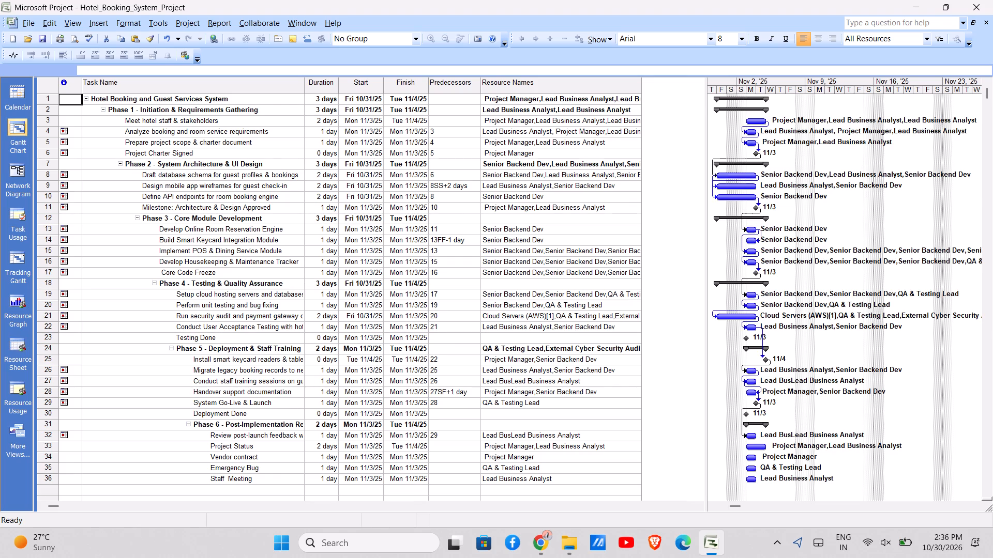
{"action": "scroll", "coordinate": [367, 322], "scroll_direction": "down", "scroll_amount": 3}
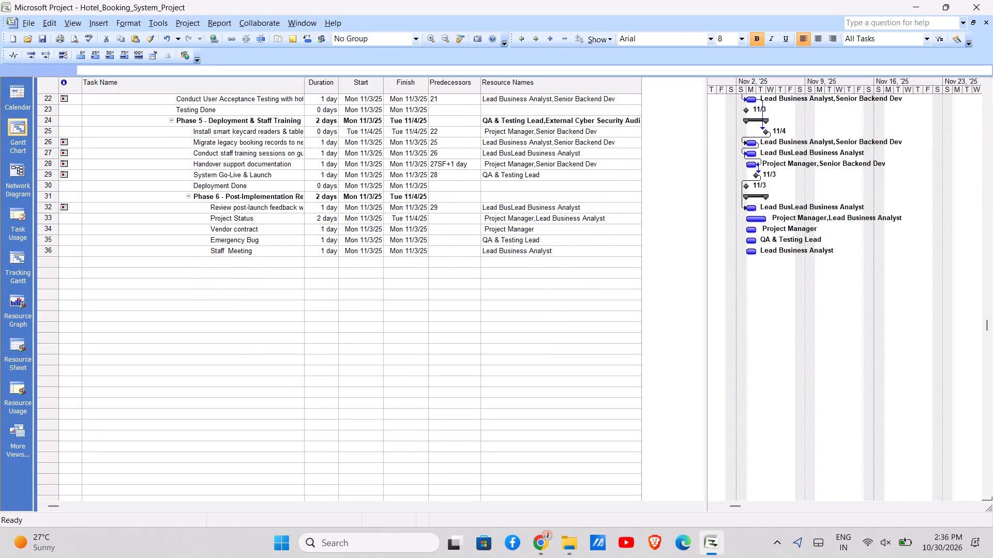
{"action": "left_click_drag", "start_coordinate": [303, 87], "coordinate": [330, 87]}
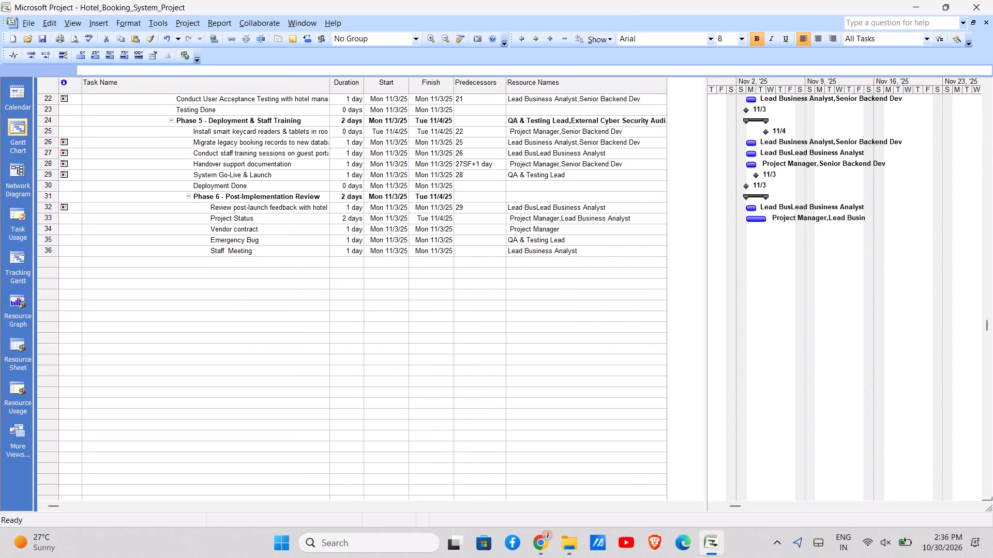
{"action": "left_click_drag", "start_coordinate": [330, 87], "coordinate": [384, 89]}
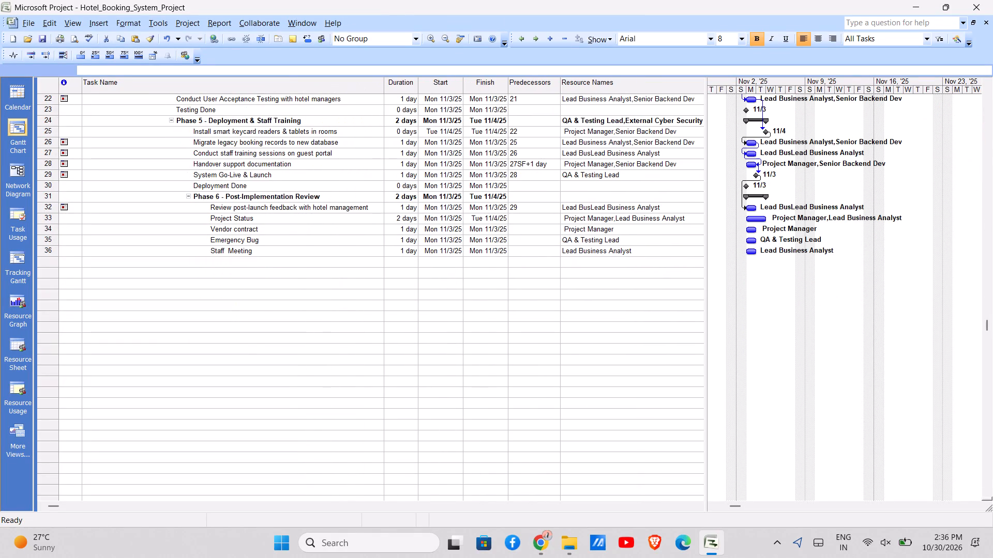
Shorten the name of task 27 in Phase 5 to "Conduct staff training sessions", dropping "on guest portal".
{"action": "left_click", "coordinate": [339, 152]}
{"action": "left_click", "coordinate": [339, 152]}
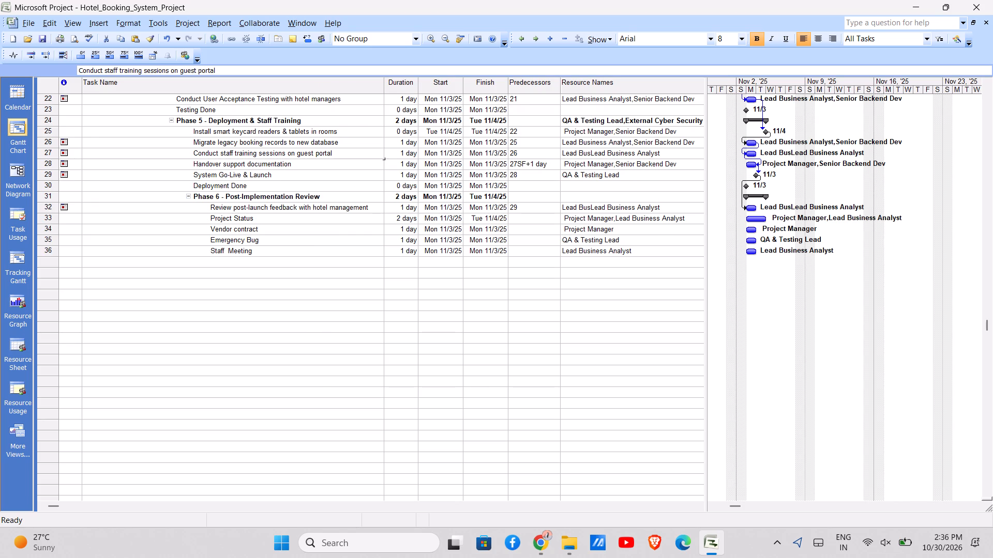
{"action": "key", "text": "ctrl+BackSpace"}
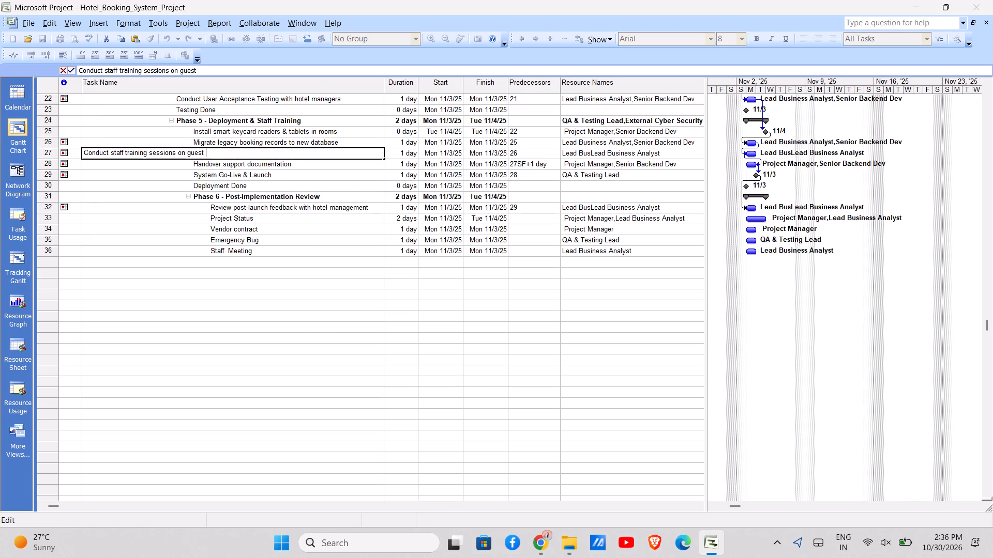
{"action": "key", "text": "ctrl+BackSpace"}
{"action": "key", "text": "ctrl+BackSpace"}
Shorten the name of task 32 in Phase 6 to "Review post-launch feedback", dropping "with hotel management".
{"action": "left_click", "coordinate": [346, 210]}
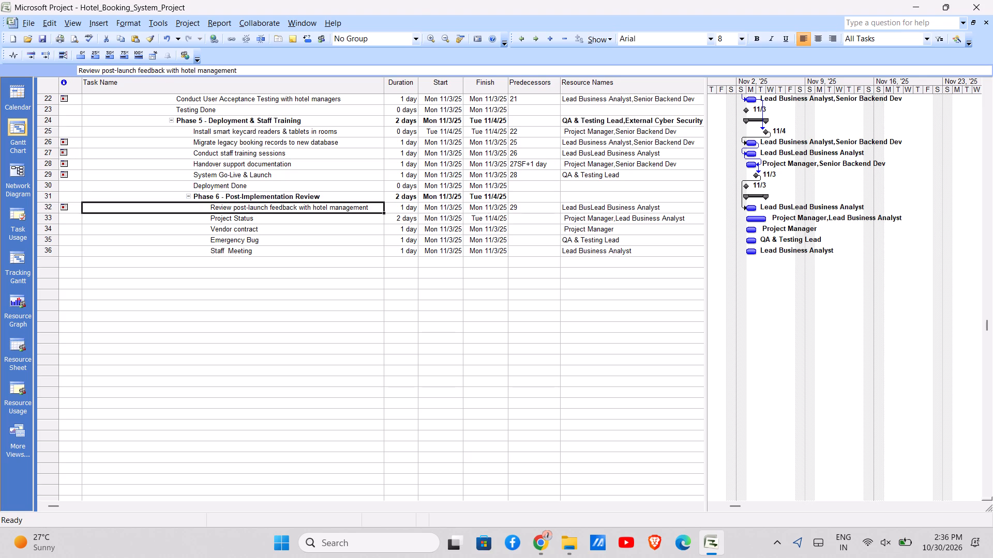
{"action": "left_click", "coordinate": [377, 211]}
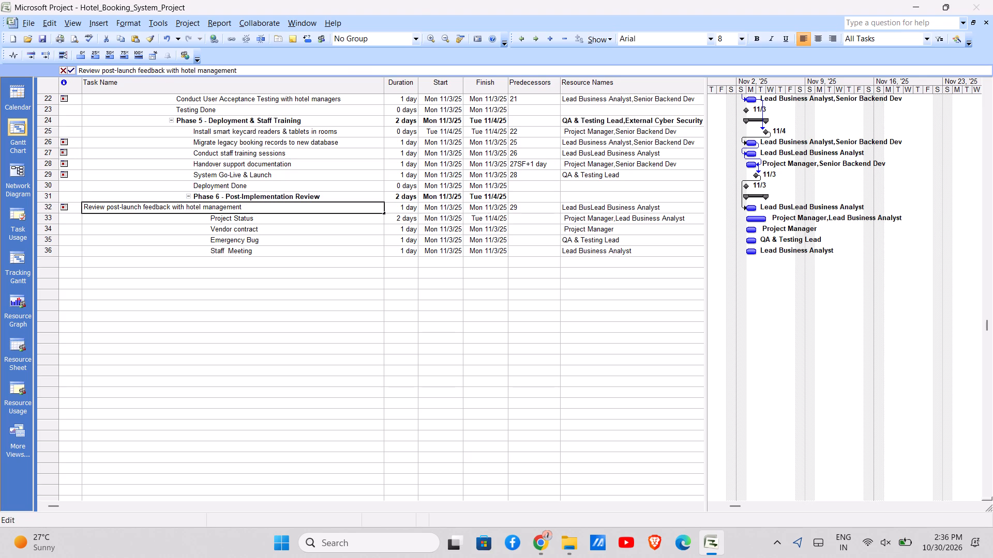
{"action": "key", "text": "ctrl+BackSpace"}
{"action": "key", "text": "ctrl+BackSpace"}
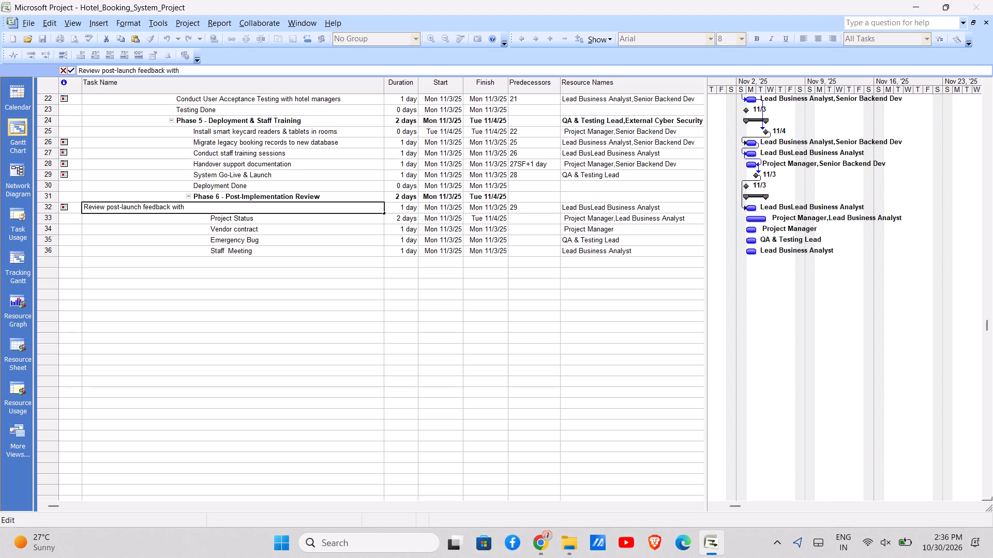
{"action": "key", "text": "ctrl+BackSpace"}
{"action": "left_click", "coordinate": [359, 240]}
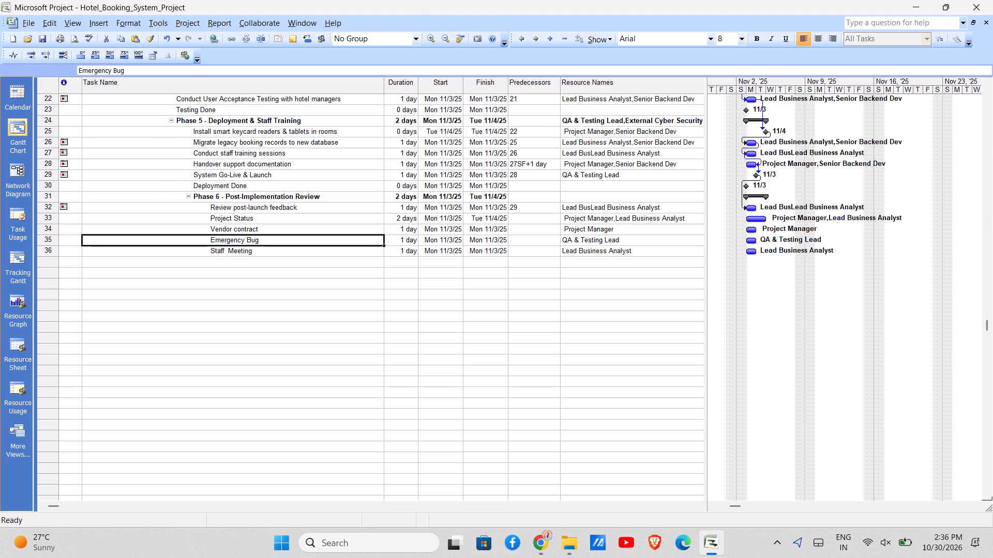
Add a milestone named "Review Done" with a duration of 0 days at the end of Phase 6, below the staff meeting task.
{"action": "scroll", "coordinate": [585, 262], "scroll_direction": "down", "scroll_amount": 1}
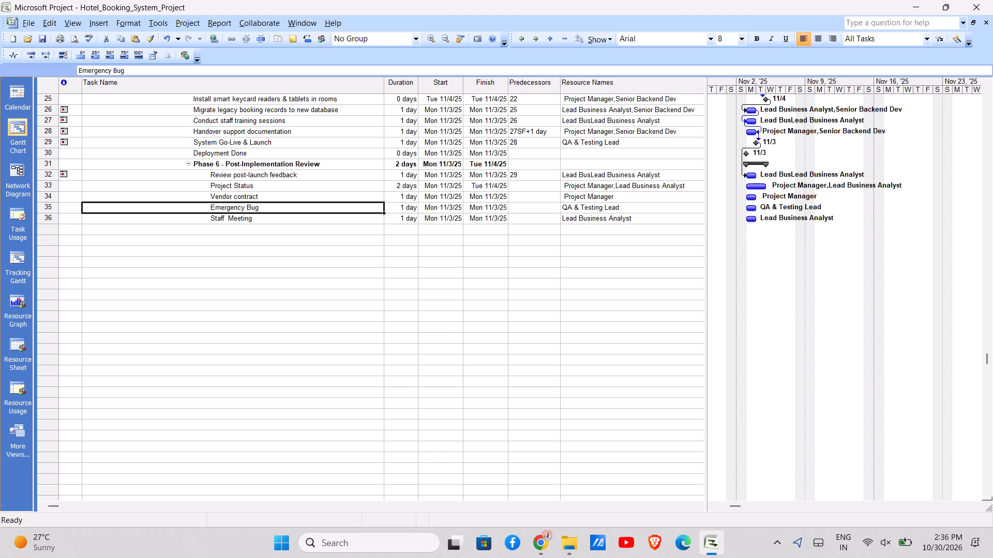
{"action": "left_click", "coordinate": [233, 231]}
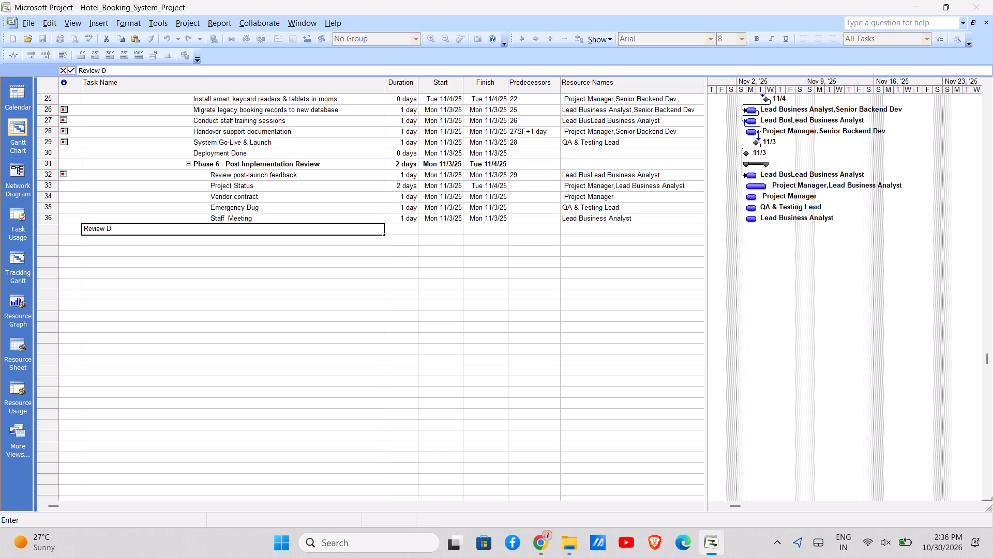
{"action": "key", "text": "Return"}
{"action": "left_click", "coordinate": [405, 229]}
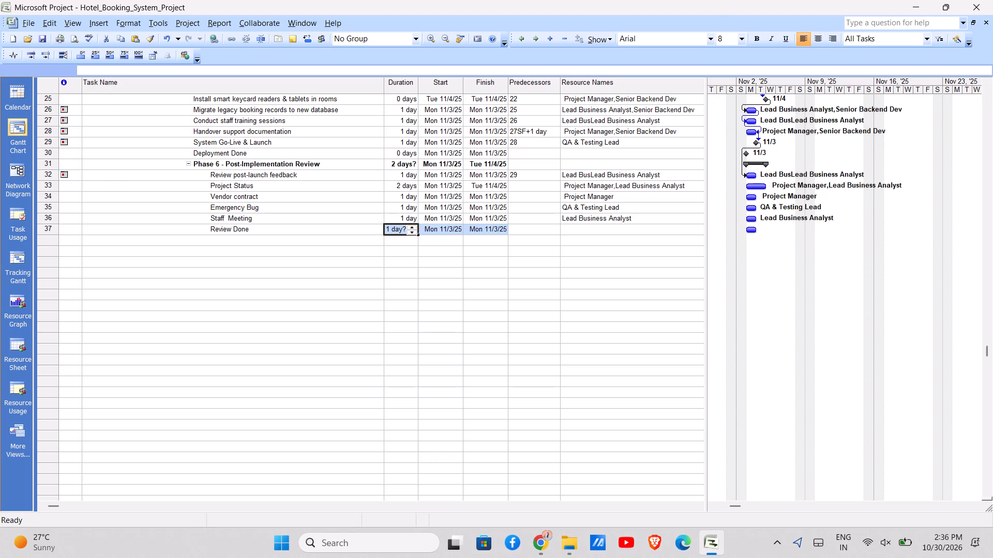
{"action": "key", "text": "0"}
{"action": "key", "text": "Return"}
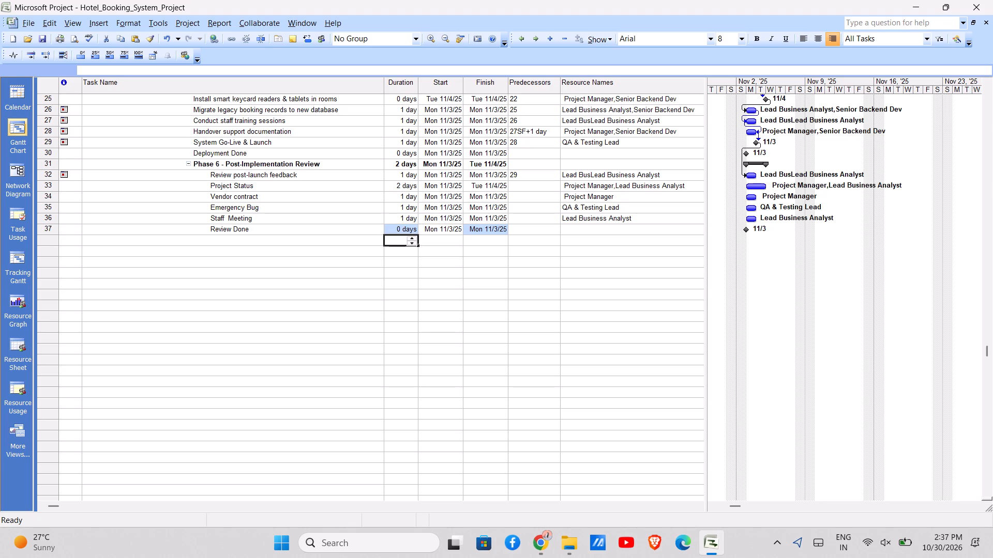
Shorten the name of task 26 in Phase 5 to "Migrate legacy booking records", dropping "to new database".
{"action": "left_click", "coordinate": [328, 112]}
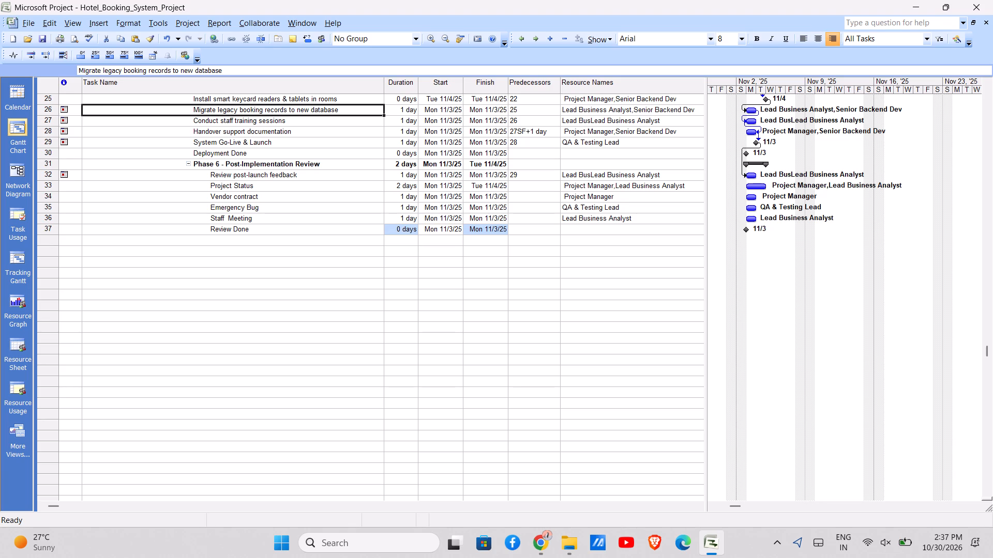
{"action": "left_click", "coordinate": [340, 107]}
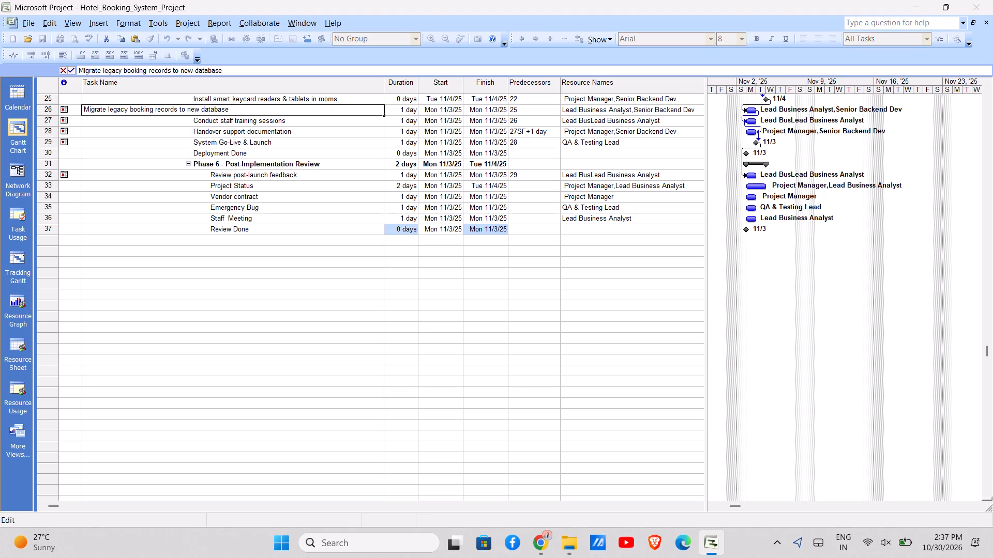
{"action": "key", "text": "ctrl+BackSpace"}
{"action": "key", "text": "ctrl+BackSpace"}
{"action": "key", "text": "ctrl+BackSpace"}
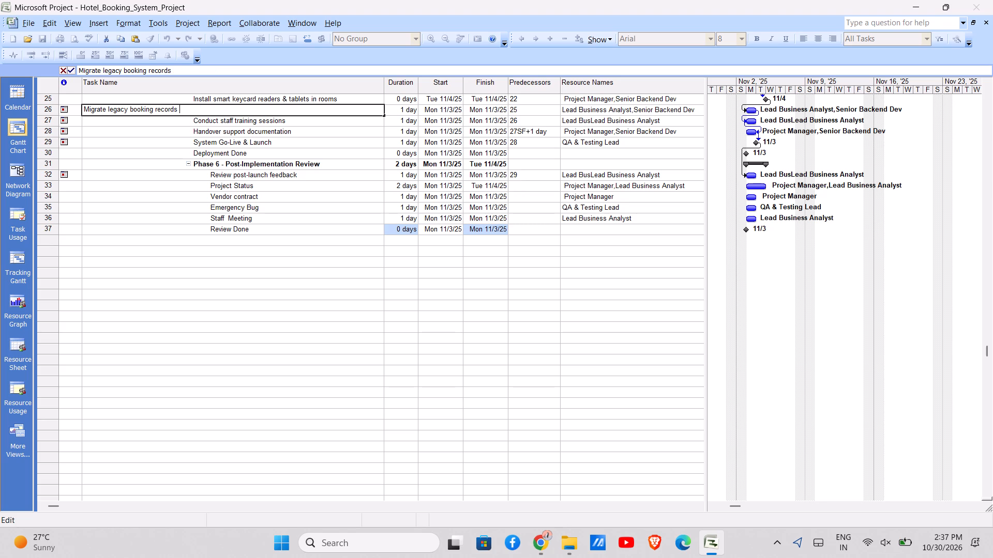
{"action": "left_click", "coordinate": [352, 98]}
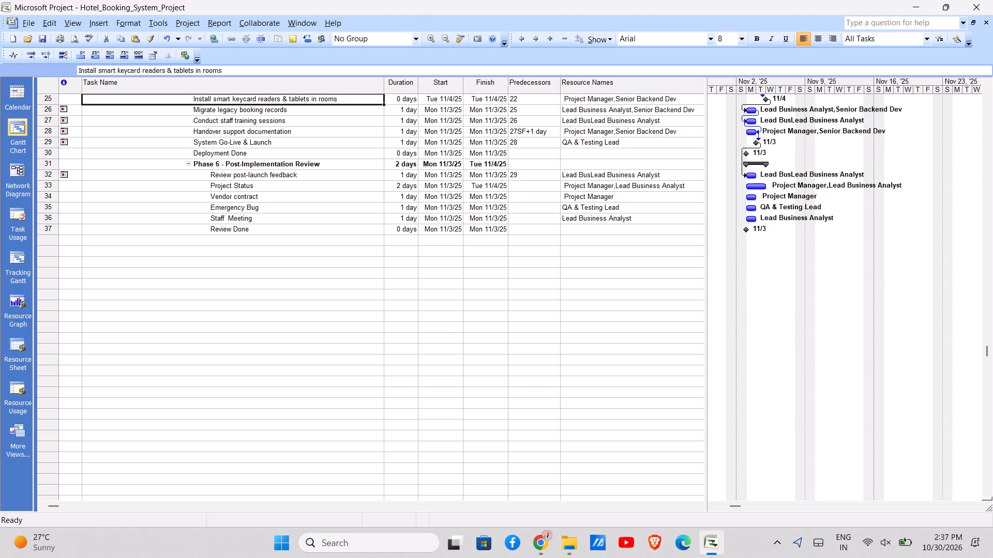
In the resource names of task 25, "Install smart keycard readers & tablets in rooms", replace Senior Backend Dev with Digital Display Tablets.
{"action": "left_click", "coordinate": [619, 100]}
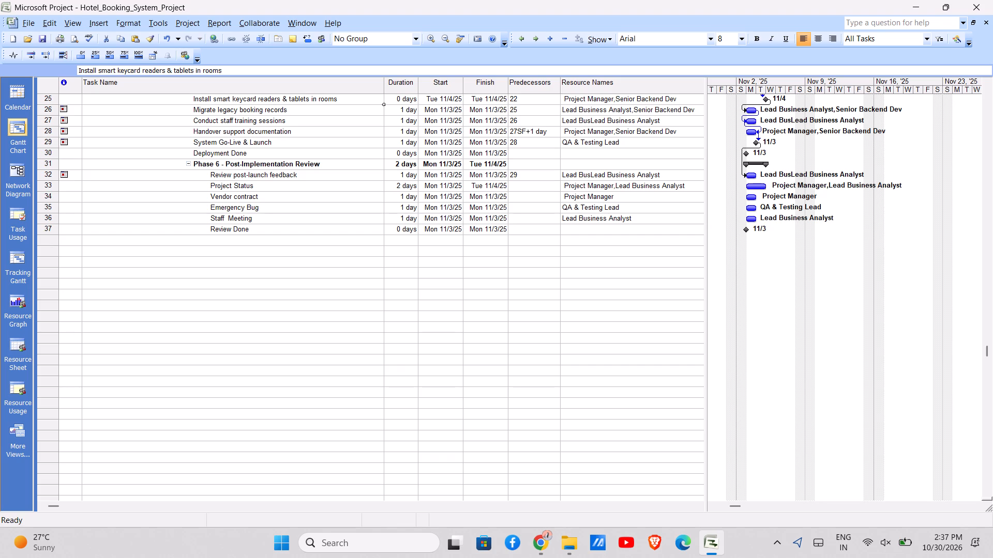
{"action": "left_click_drag", "start_coordinate": [619, 100], "coordinate": [615, 100]}
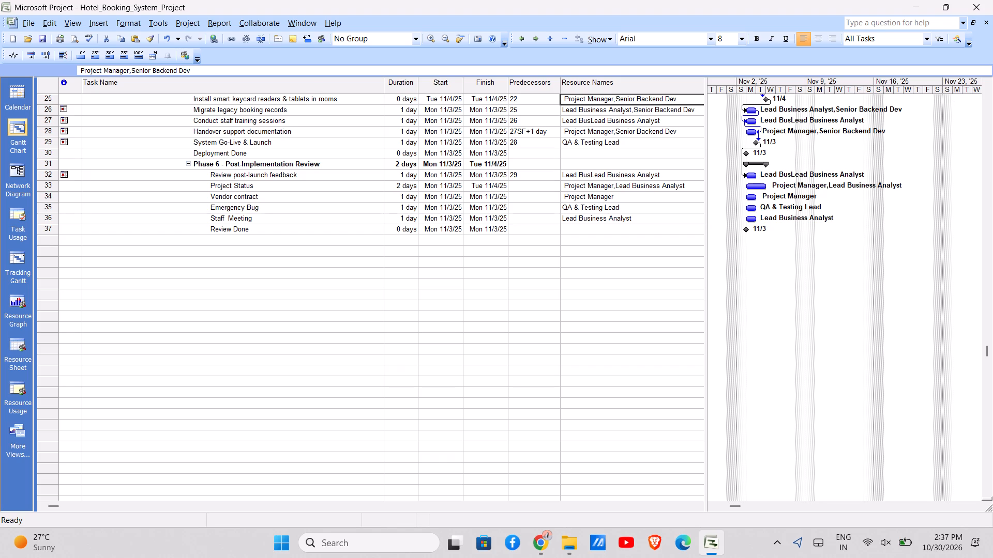
{"action": "left_click_drag", "start_coordinate": [615, 100], "coordinate": [613, 95]}
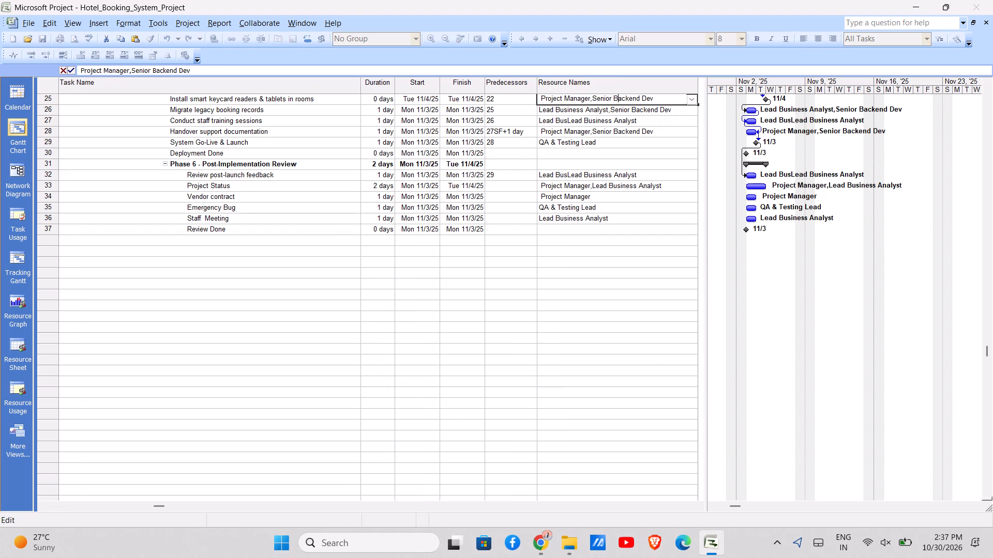
{"action": "left_click_drag", "start_coordinate": [659, 99], "coordinate": [597, 98]}
{"action": "key", "text": "BackSpace"}
{"action": "key", "text": "BackSpace"}
{"action": "left_click", "coordinate": [687, 99]}
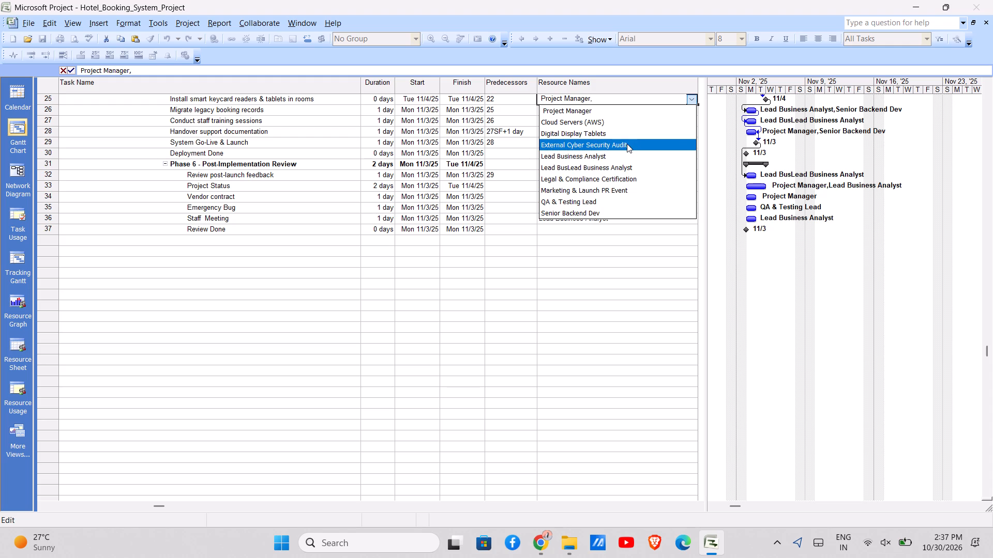
{"action": "left_click", "coordinate": [603, 134]}
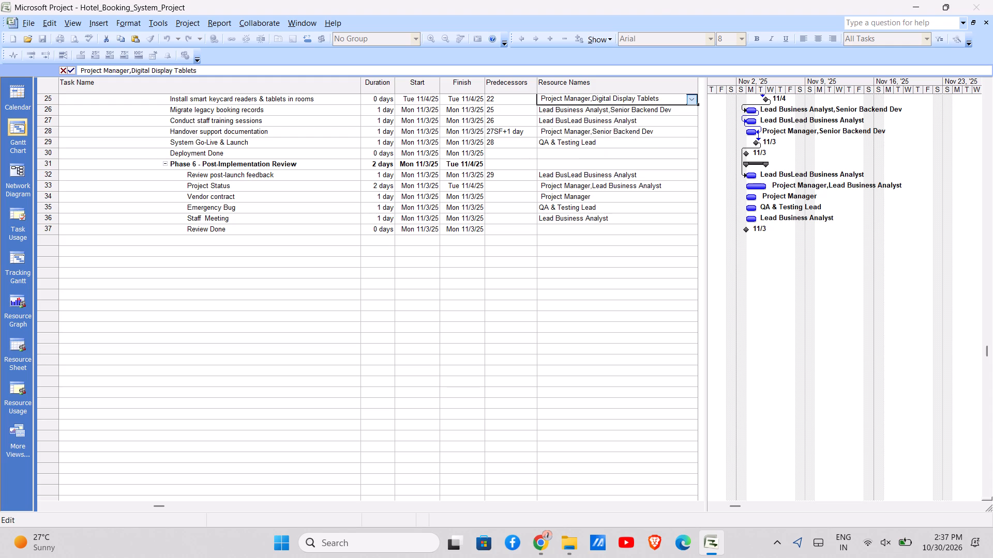
Shorten the name of task 22 in Phase 4 to "Conduct User Acceptance Testing", dropping "with hotel managers".
{"action": "scroll", "coordinate": [603, 134], "scroll_direction": "up", "scroll_amount": 1}
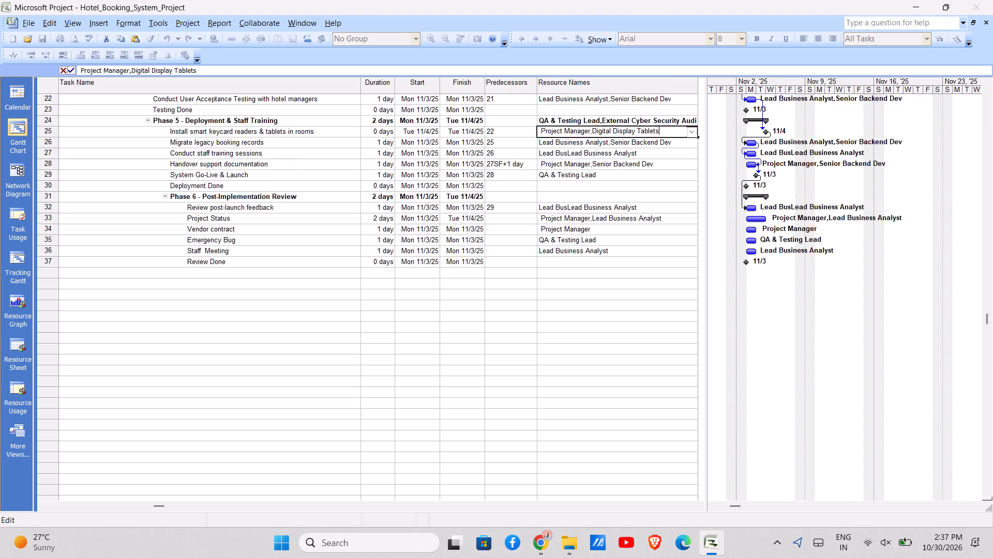
{"action": "scroll", "coordinate": [603, 134], "scroll_direction": "up", "scroll_amount": 4}
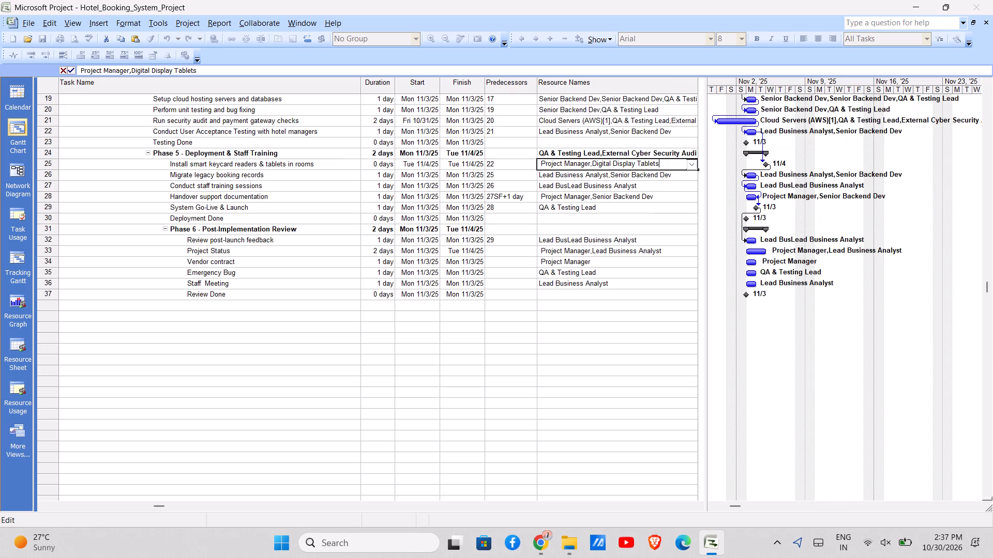
{"action": "left_click", "coordinate": [326, 130]}
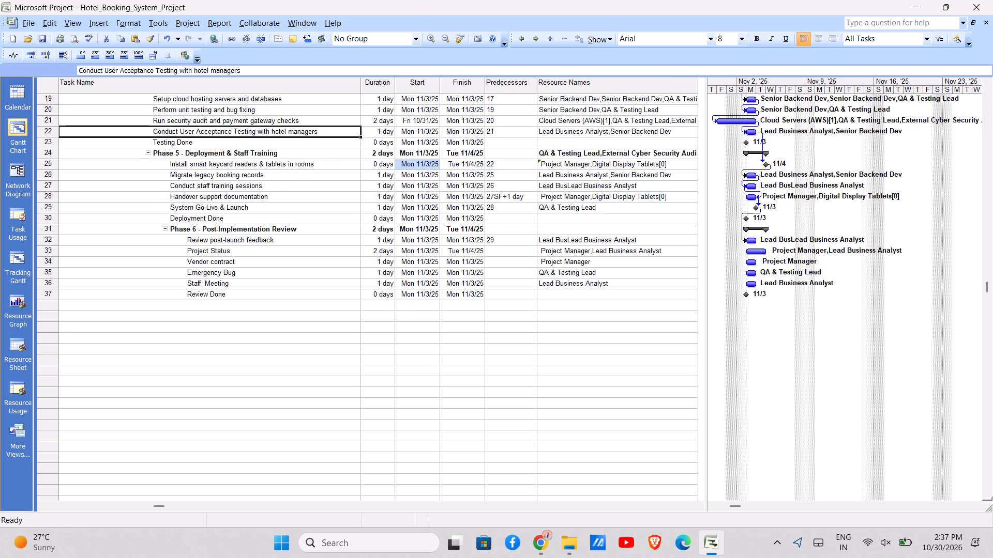
{"action": "left_click", "coordinate": [326, 130]}
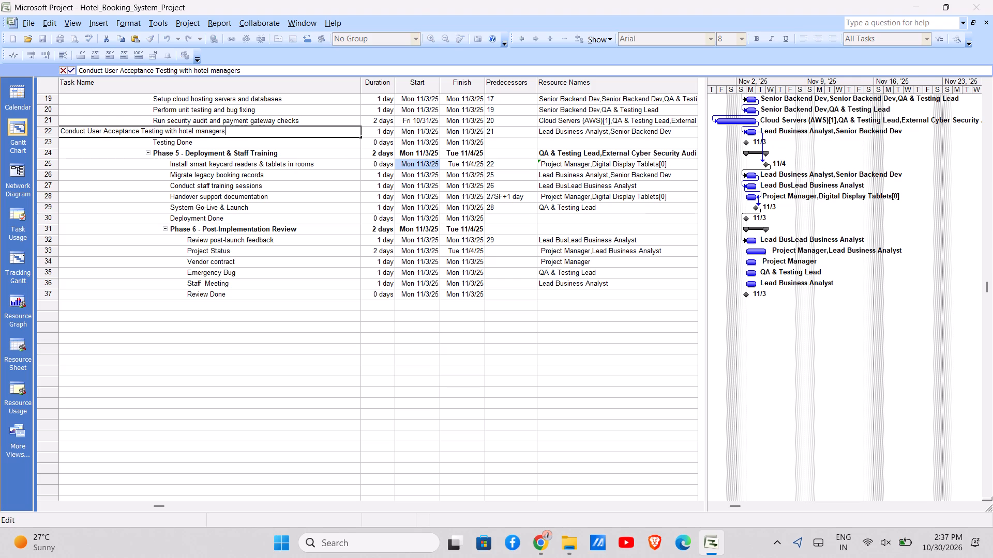
{"action": "key", "text": "ctrl+BackSpace"}
{"action": "key", "text": "ctrl+BackSpace"}
{"action": "key", "text": "ctrl+BackSpace"}
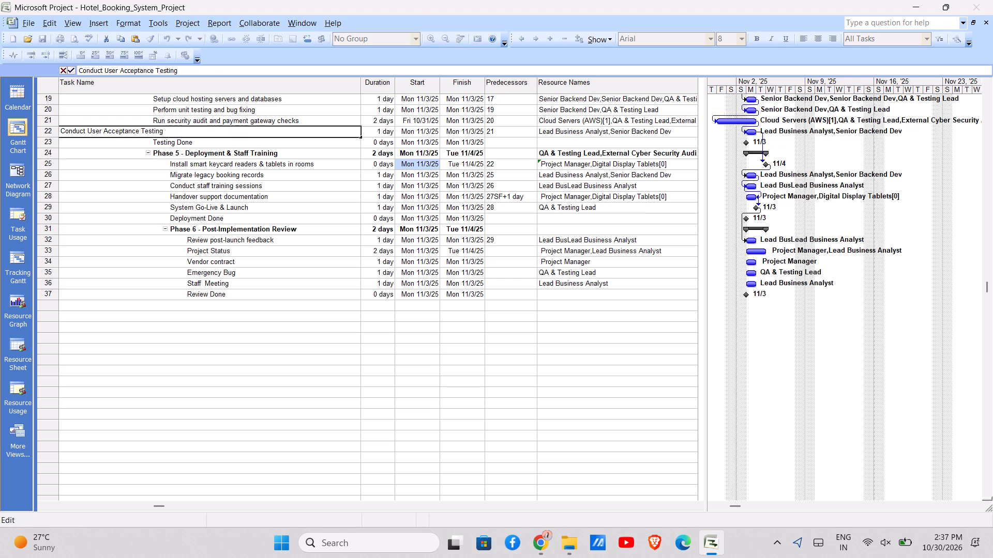
{"action": "left_click", "coordinate": [306, 125]}
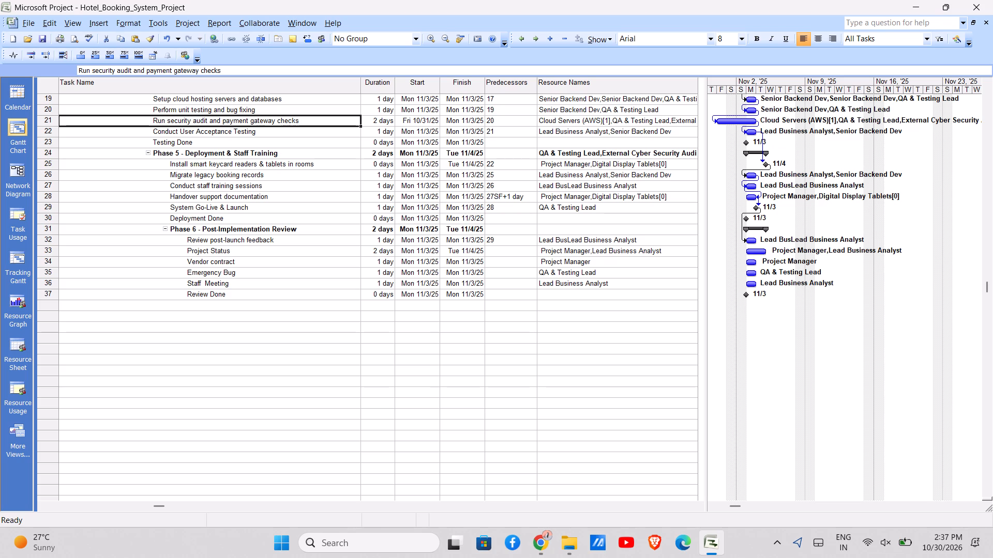
Edit the resource names of task 21, the security audit and payment gateway checks, to "Cloud QA & Testing Lead,External Cyber Security Audit".
{"action": "left_click", "coordinate": [609, 120]}
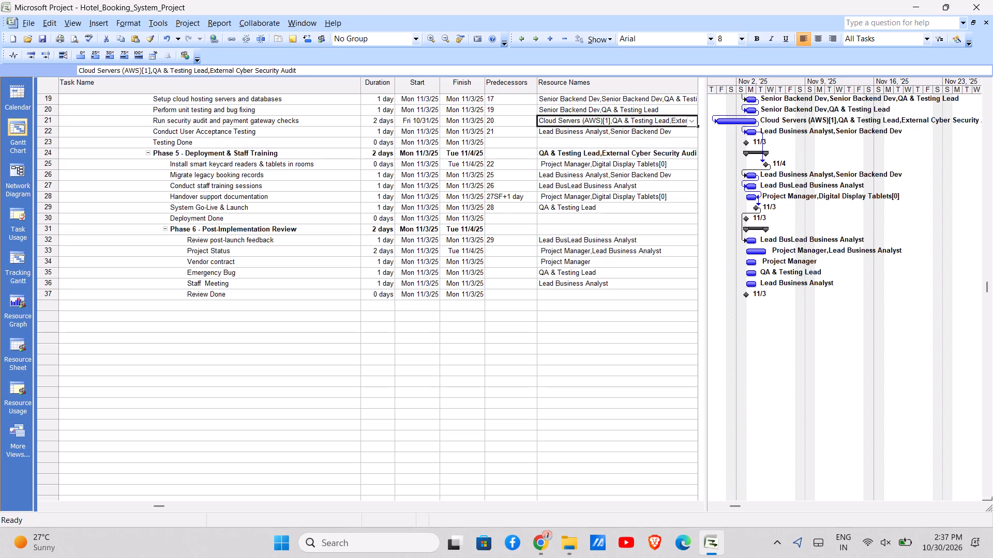
{"action": "left_click_drag", "start_coordinate": [611, 120], "coordinate": [560, 126]}
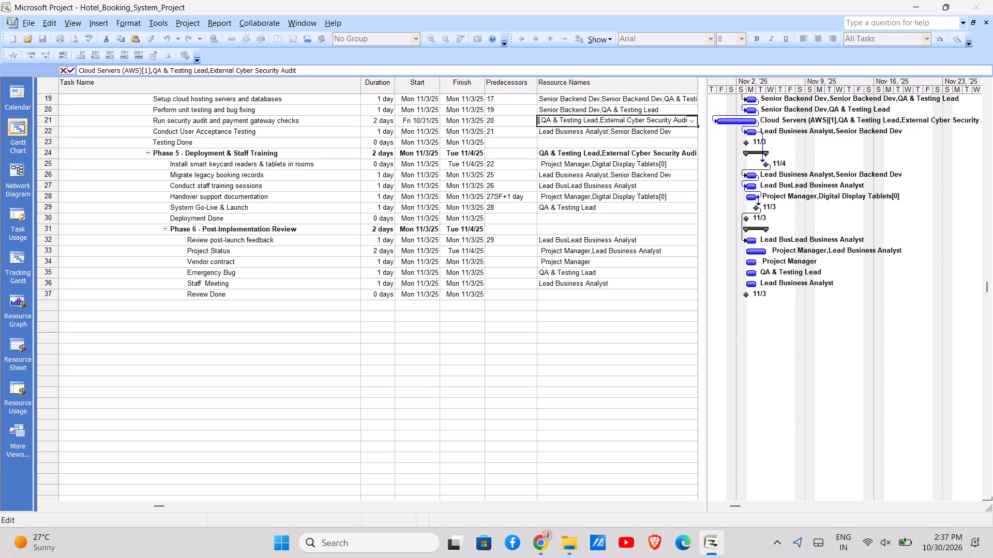
{"action": "key", "text": "Right"}
{"action": "key", "text": "Right"}
{"action": "key", "text": "Left"}
{"action": "key", "text": "Left"}
{"action": "key", "text": "Left"}
{"action": "key", "text": "Right"}
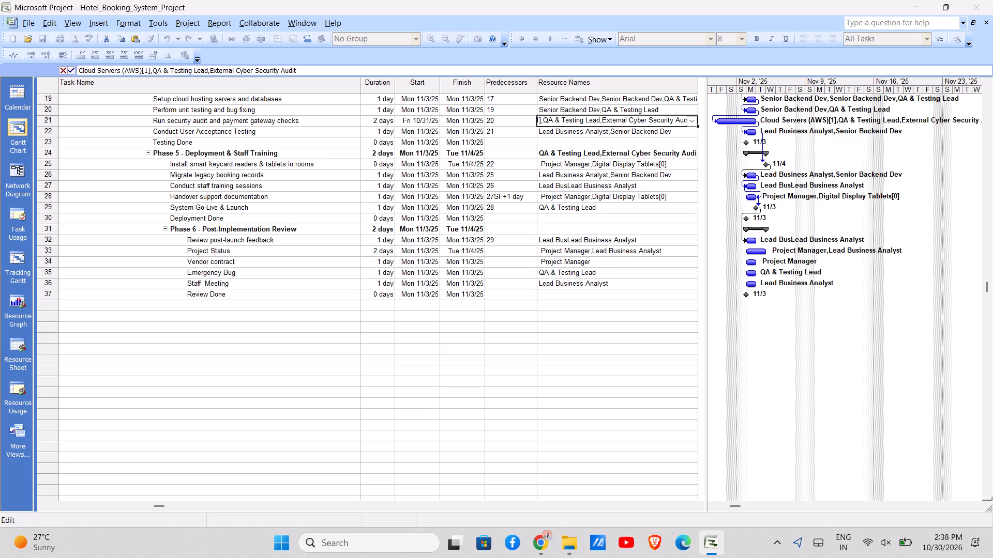
{"action": "key", "text": "ctrl+BackSpace"}
{"action": "key", "text": "ctrl+BackSpace"}
{"action": "key", "text": "ctrl+BackSpace"}
{"action": "key", "text": "ctrl+BackSpace"}
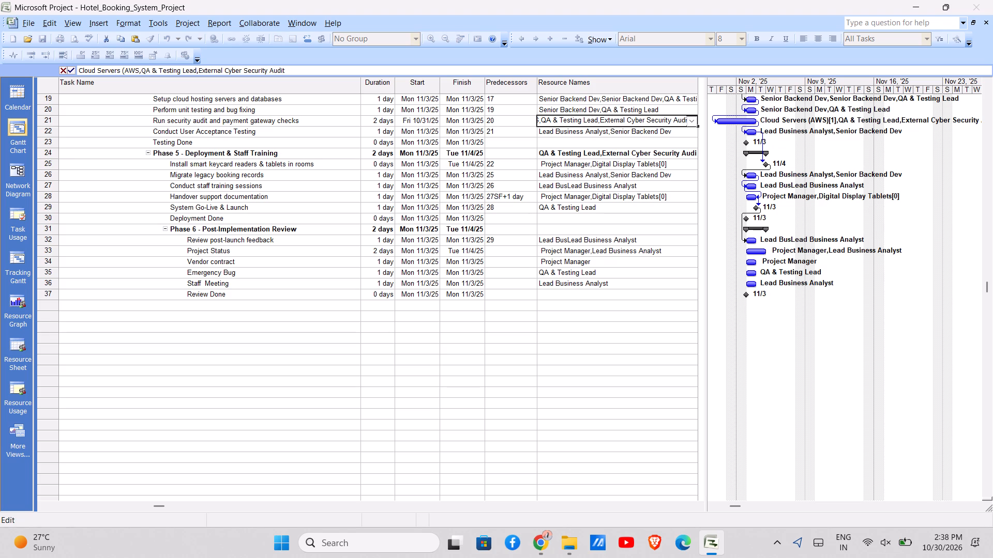
{"action": "key", "text": "ctrl+BackSpace"}
{"action": "key", "text": "ctrl+BackSpace"}
{"action": "key", "text": "Right"}
{"action": "key", "text": "BackSpace"}
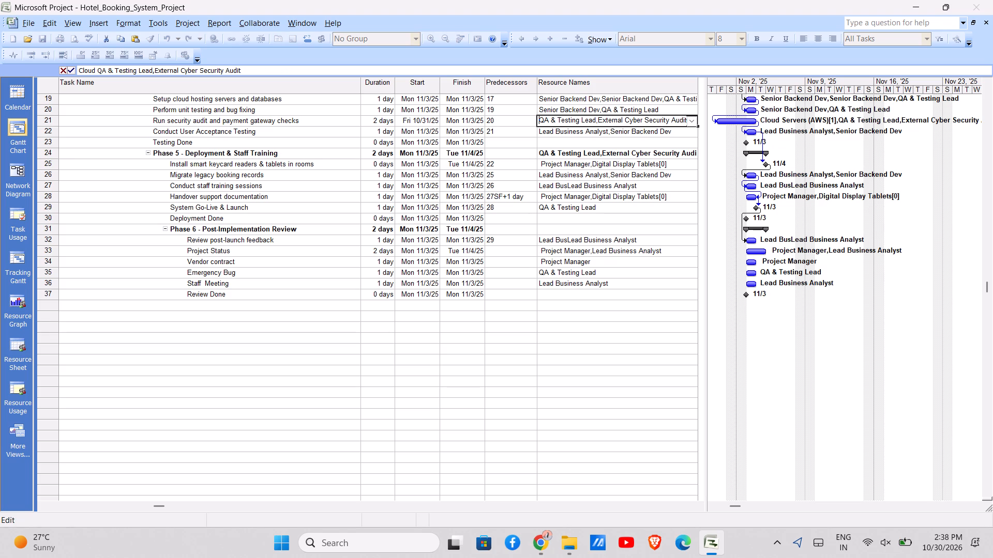
{"action": "scroll", "coordinate": [608, 228], "scroll_direction": "down", "scroll_amount": 1}
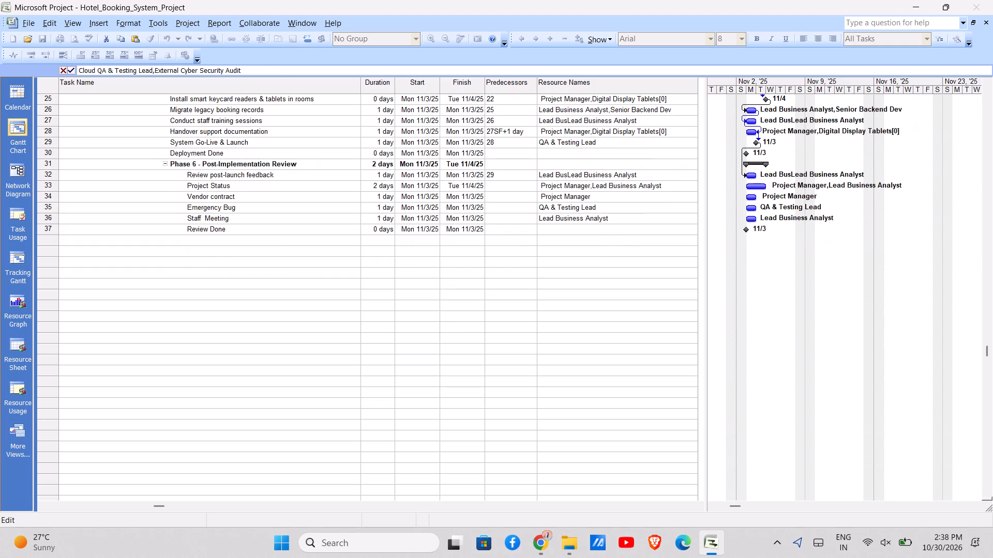
{"action": "scroll", "coordinate": [608, 228], "scroll_direction": "down", "scroll_amount": 1}
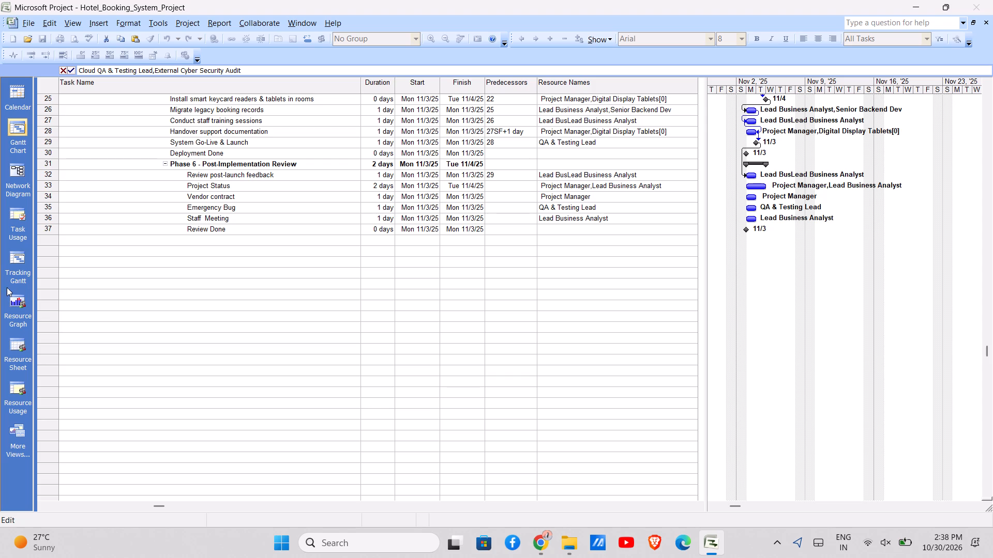
Switch to Chrome, search the web for "how we do resource over allocation in project 2007", and close the results page.
{"action": "key", "text": "alt+Tab"}
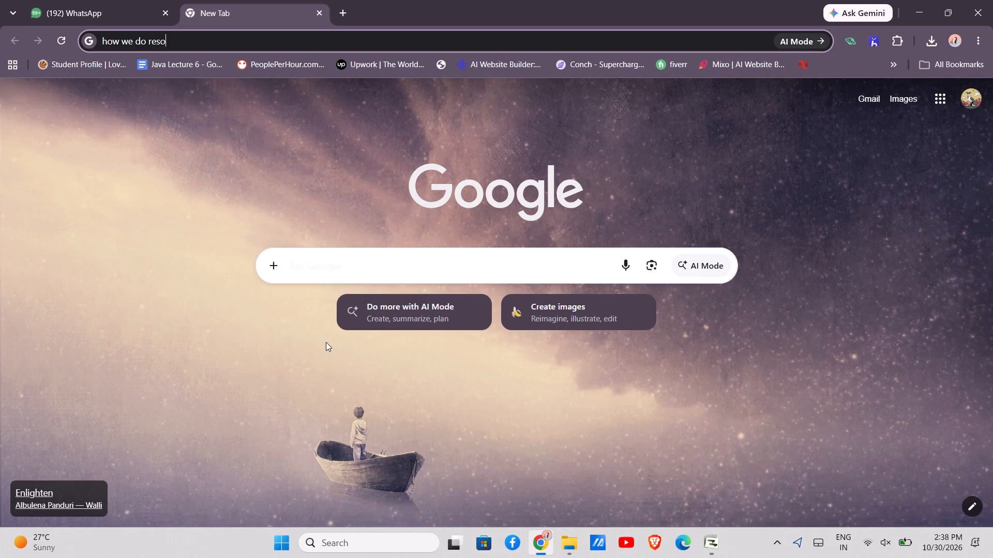
{"action": "type", "text": "urce"}
{"action": "key", "text": "space"}
{"action": "type", "text": "over allocation in project 2007"}
{"action": "key", "text": "Return"}
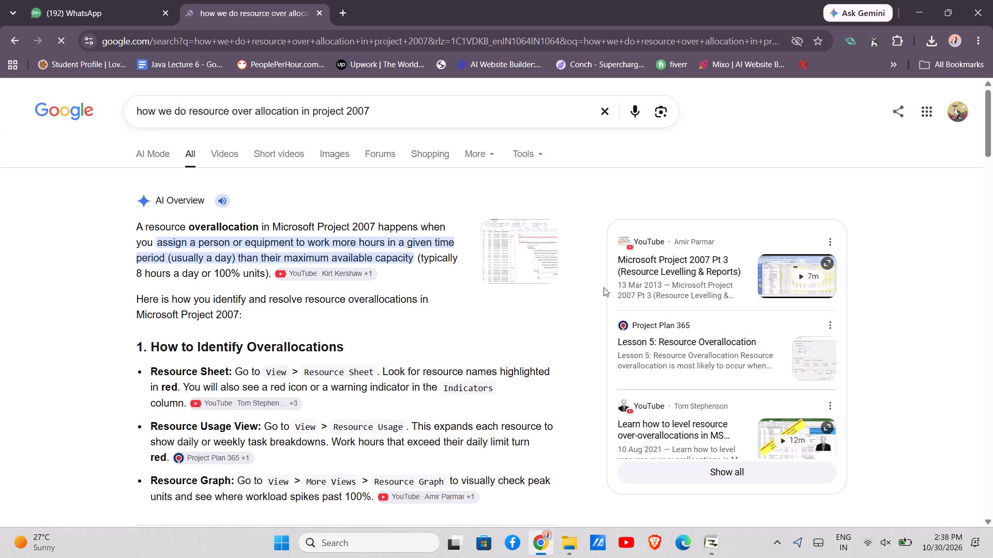
{"action": "left_click", "coordinate": [563, 207]}
{"action": "left_click", "coordinate": [563, 207]}
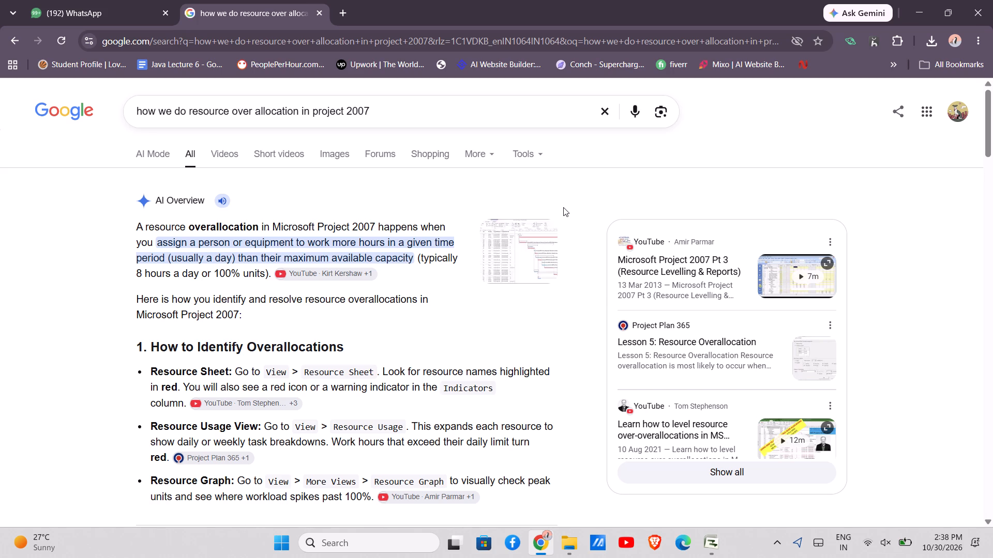
{"action": "left_click", "coordinate": [563, 207]}
{"action": "left_click", "coordinate": [563, 207]}
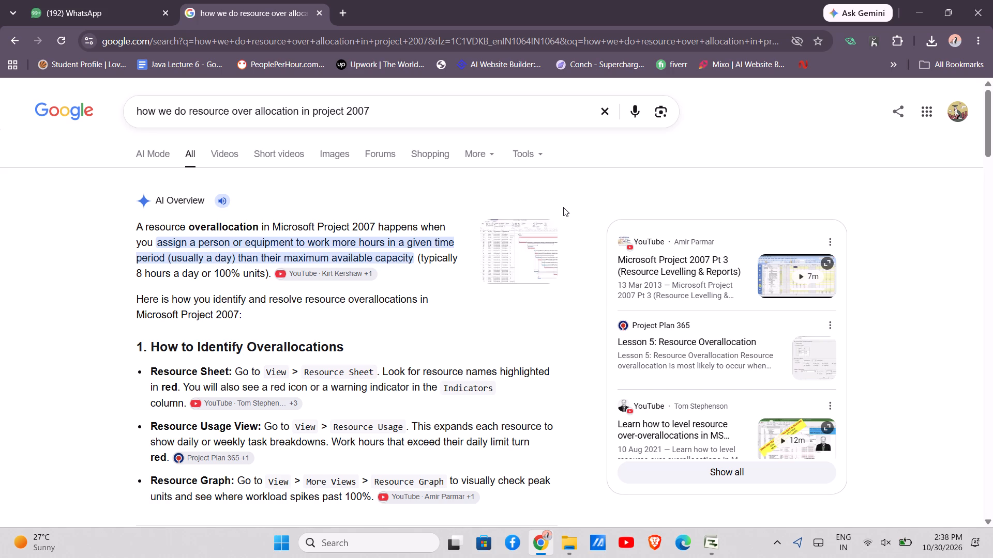
{"action": "left_click", "coordinate": [563, 207]}
{"action": "left_click", "coordinate": [563, 207]}
{"action": "left_click", "coordinate": [343, 11]}
{"action": "left_click", "coordinate": [319, 13]}
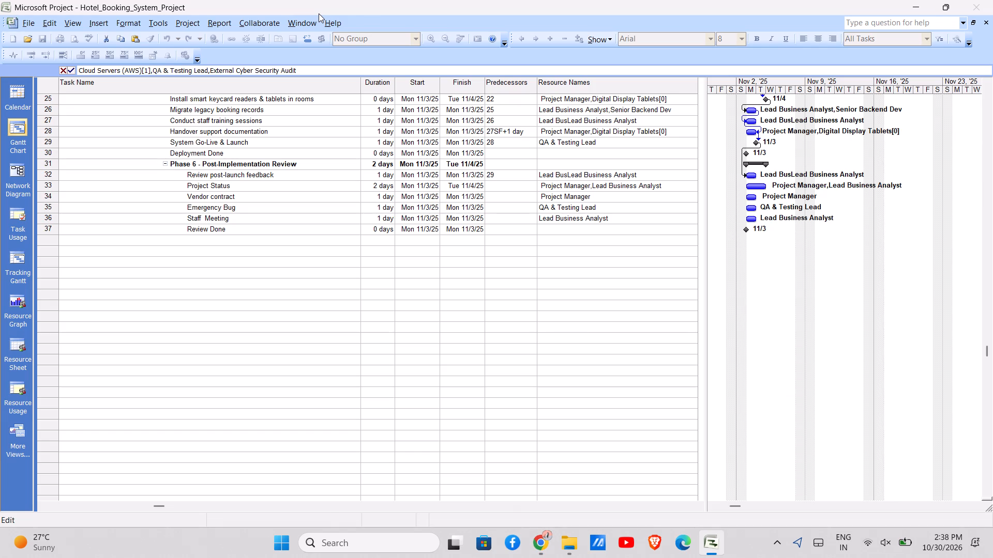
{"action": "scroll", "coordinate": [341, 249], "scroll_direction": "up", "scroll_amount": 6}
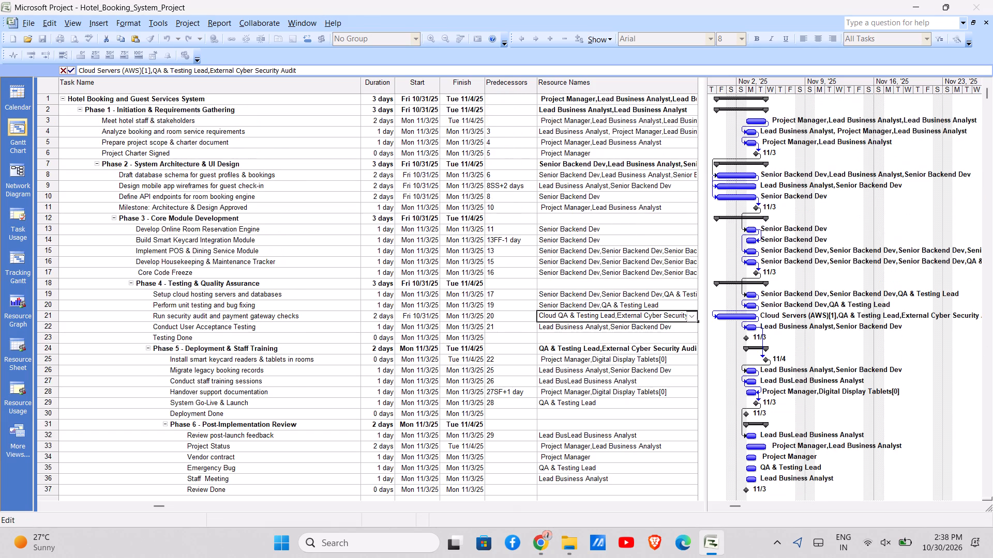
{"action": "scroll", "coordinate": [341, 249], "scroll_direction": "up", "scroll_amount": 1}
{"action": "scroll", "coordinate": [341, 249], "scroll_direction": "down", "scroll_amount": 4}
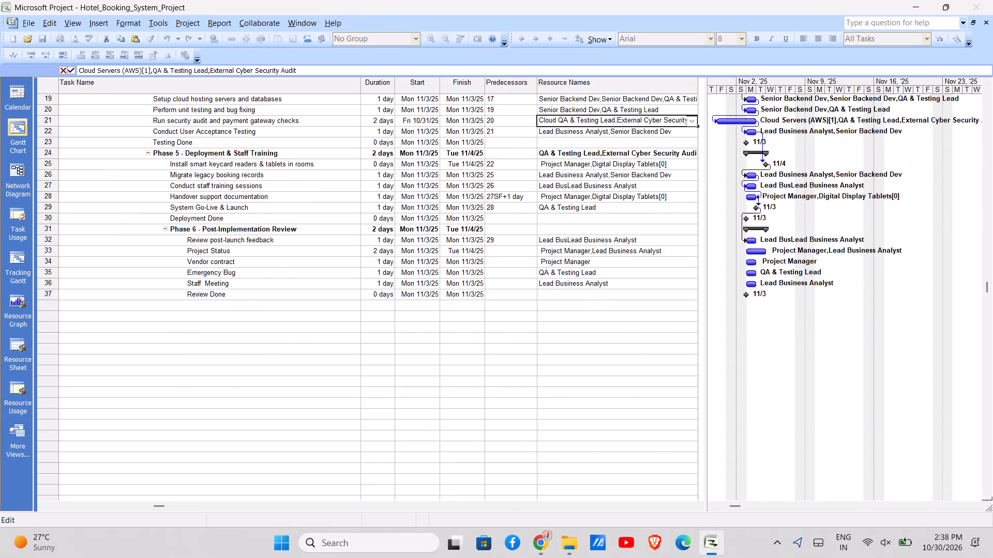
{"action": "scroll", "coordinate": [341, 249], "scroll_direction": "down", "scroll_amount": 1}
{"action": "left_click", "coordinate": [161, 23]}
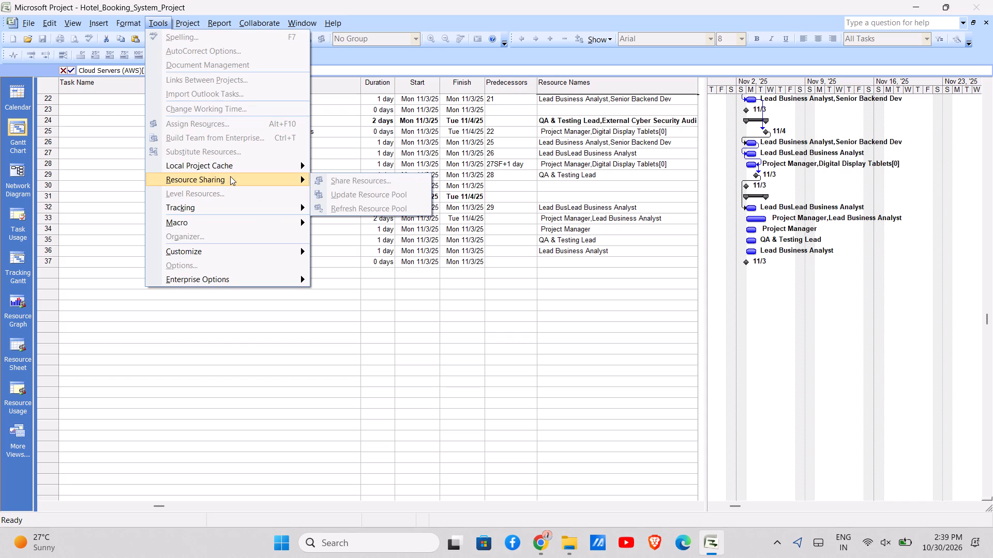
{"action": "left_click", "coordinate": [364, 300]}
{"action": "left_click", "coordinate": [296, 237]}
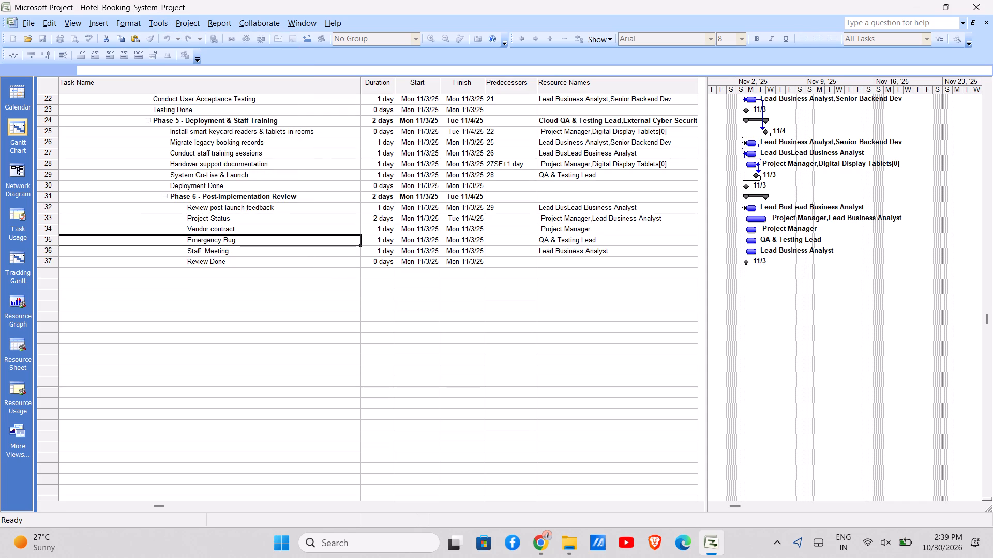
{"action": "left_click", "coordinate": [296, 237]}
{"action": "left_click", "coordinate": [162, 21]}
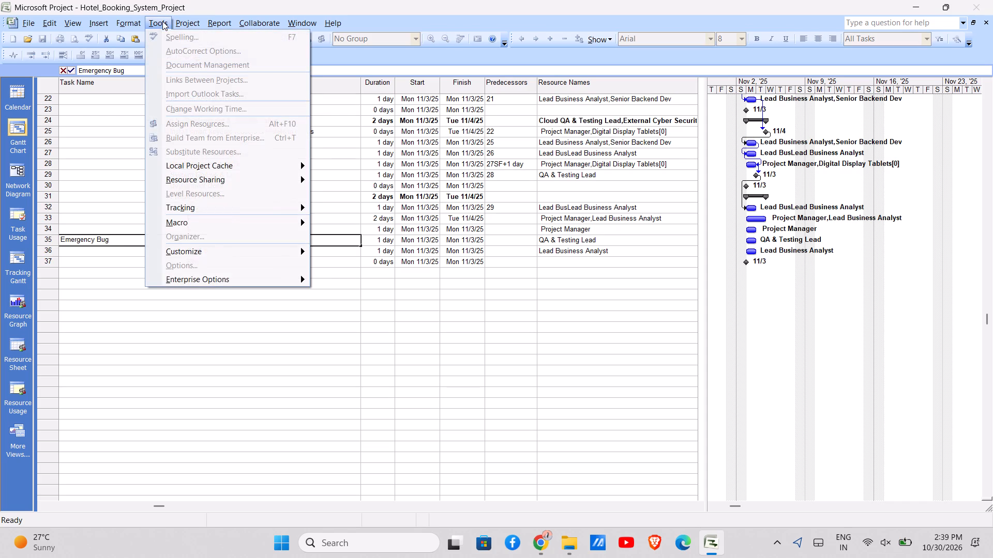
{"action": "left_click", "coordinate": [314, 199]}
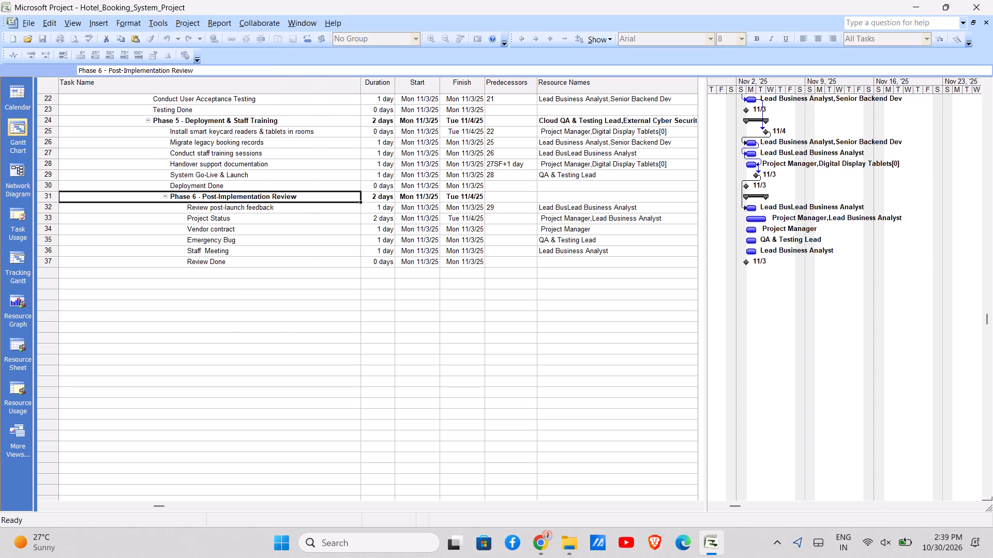
In the Resource Sheet, run Level Now for the selected Project Manager resource only, skipping all overallocations that cannot be resolved.
{"action": "left_click", "coordinate": [16, 345]}
{"action": "left_click", "coordinate": [121, 94]}
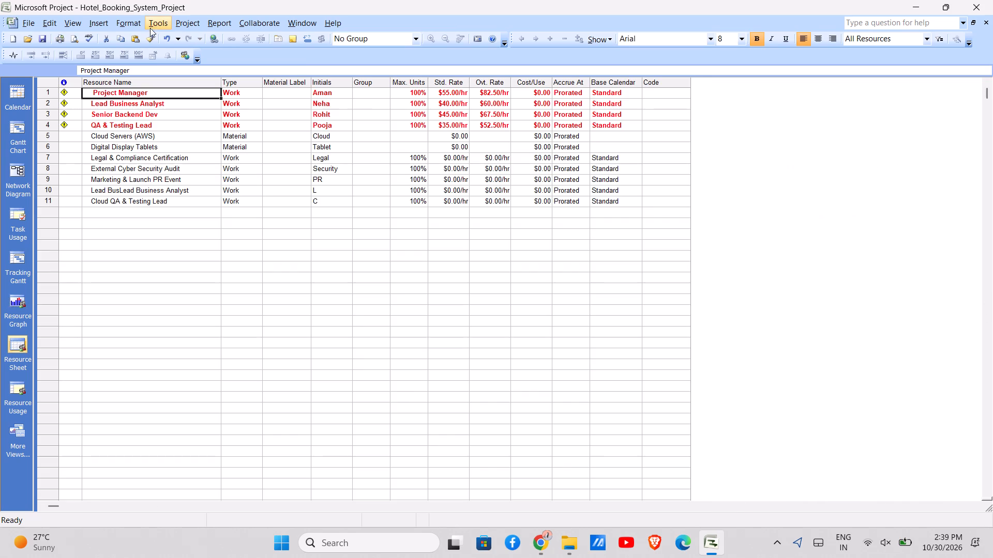
{"action": "left_click_drag", "start_coordinate": [191, 19], "coordinate": [159, 22]}
{"action": "left_click", "coordinate": [194, 179]}
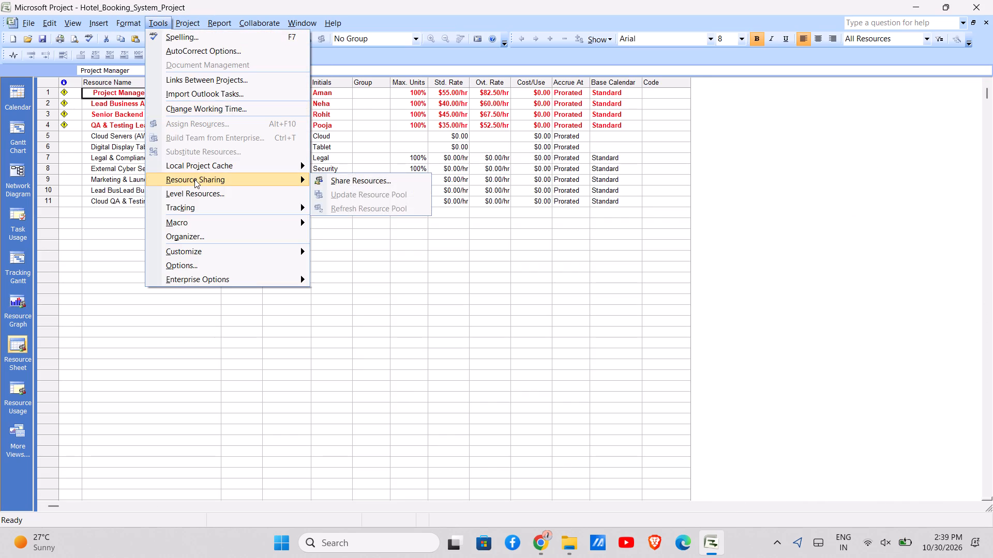
{"action": "left_click", "coordinate": [192, 193]}
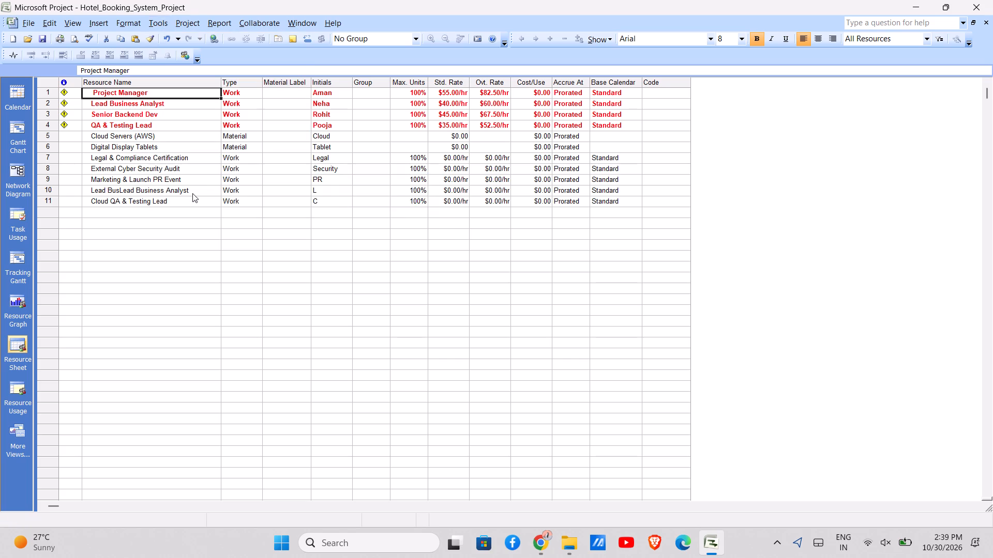
{"action": "left_click_drag", "start_coordinate": [192, 193], "coordinate": [517, 390]}
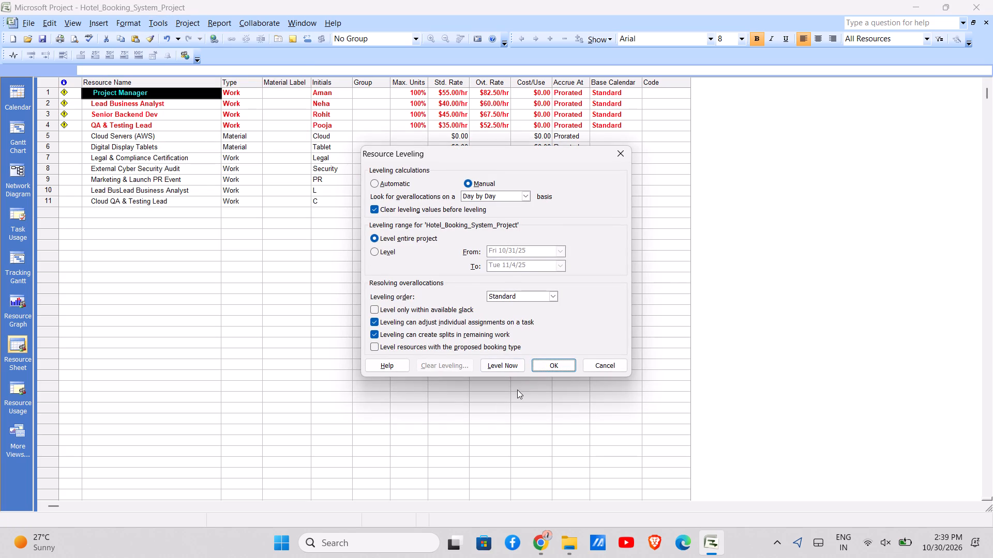
{"action": "left_click_drag", "start_coordinate": [517, 390], "coordinate": [494, 352]}
{"action": "left_click_drag", "start_coordinate": [494, 352], "coordinate": [494, 354]}
{"action": "left_click", "coordinate": [499, 367]}
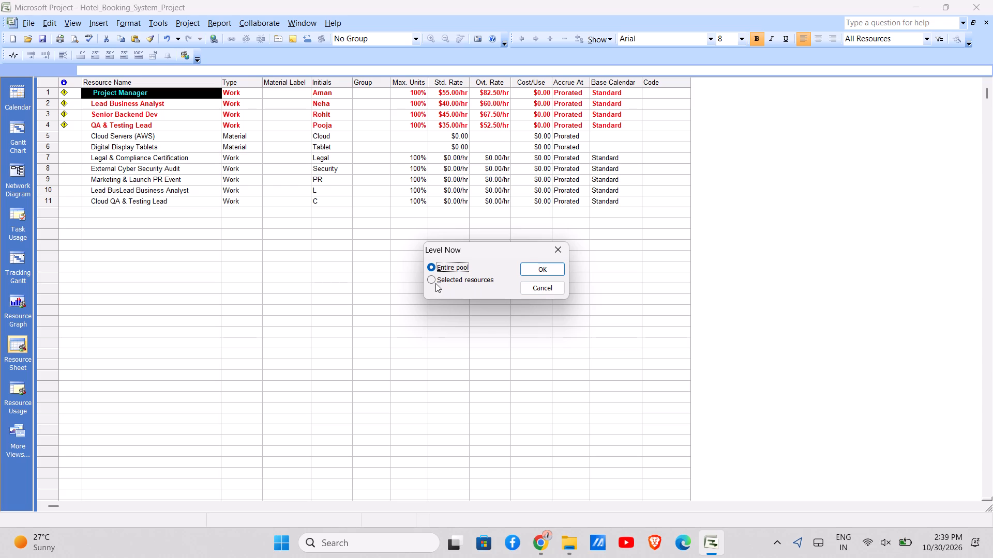
{"action": "left_click", "coordinate": [435, 282]}
{"action": "left_click", "coordinate": [547, 270]}
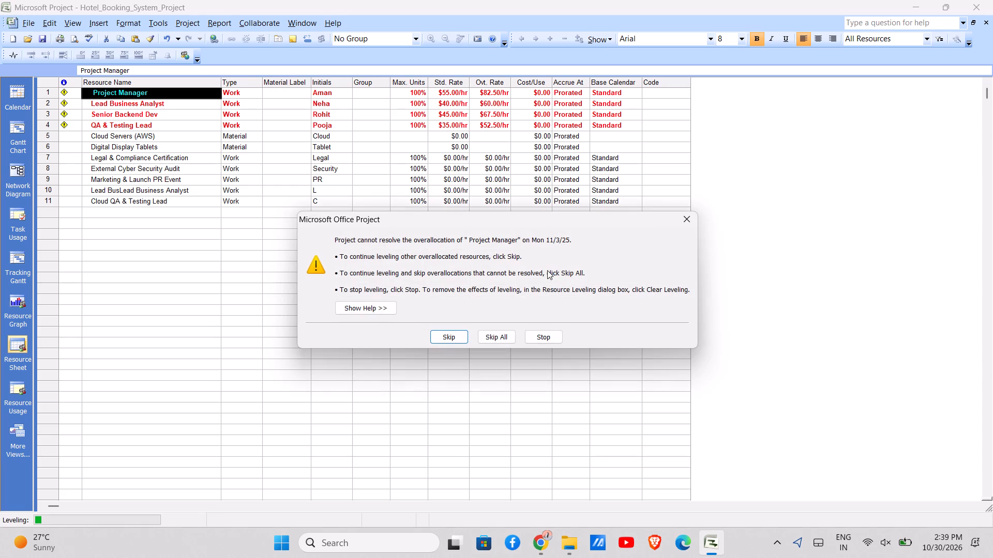
{"action": "left_click", "coordinate": [497, 340]}
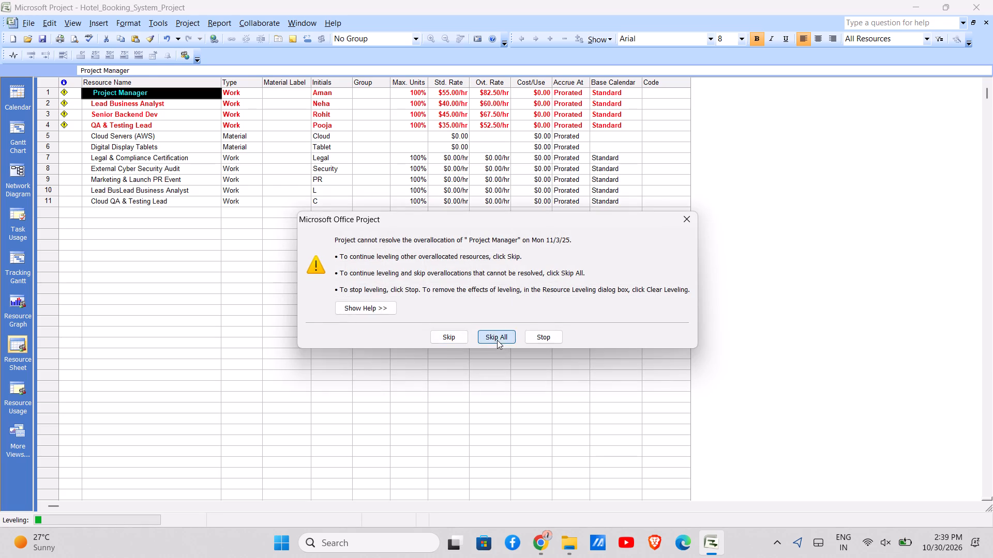
Run Level Now again on the selected Project Manager resource only, skipping the individual unresolved overallocation.
{"action": "left_click", "coordinate": [147, 92]}
{"action": "left_click", "coordinate": [152, 19]}
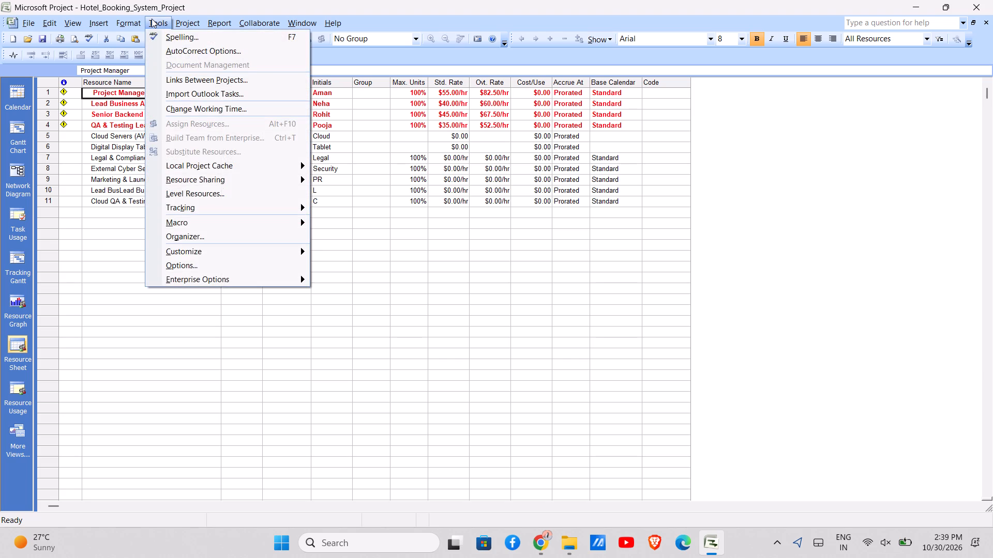
{"action": "left_click", "coordinate": [221, 196]}
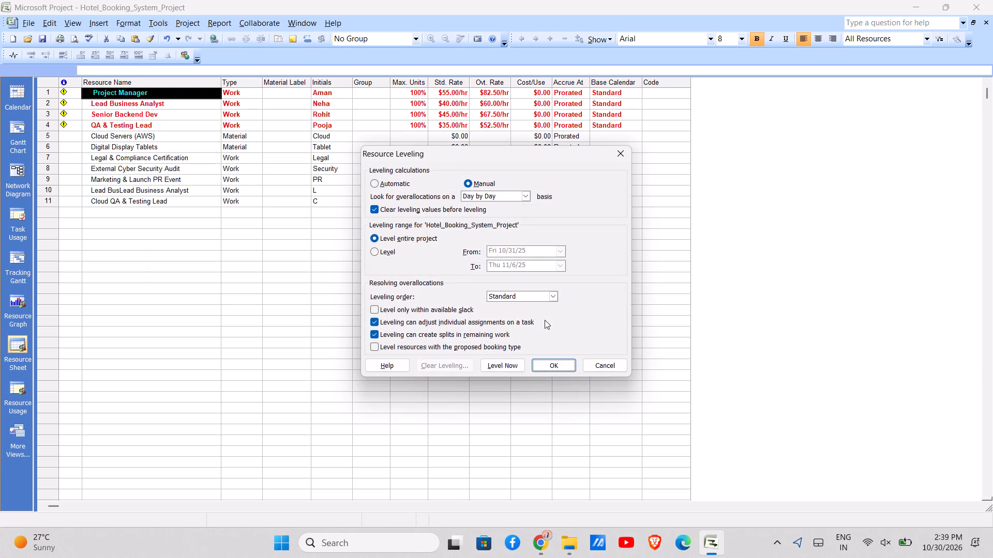
{"action": "left_click", "coordinate": [509, 362]}
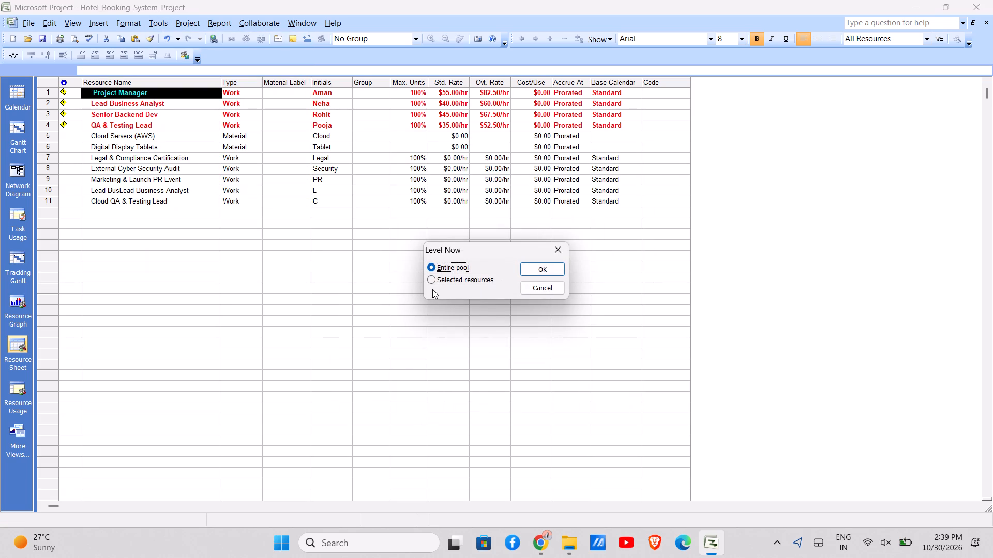
{"action": "left_click", "coordinate": [431, 280]}
{"action": "right_click", "coordinate": [536, 266]}
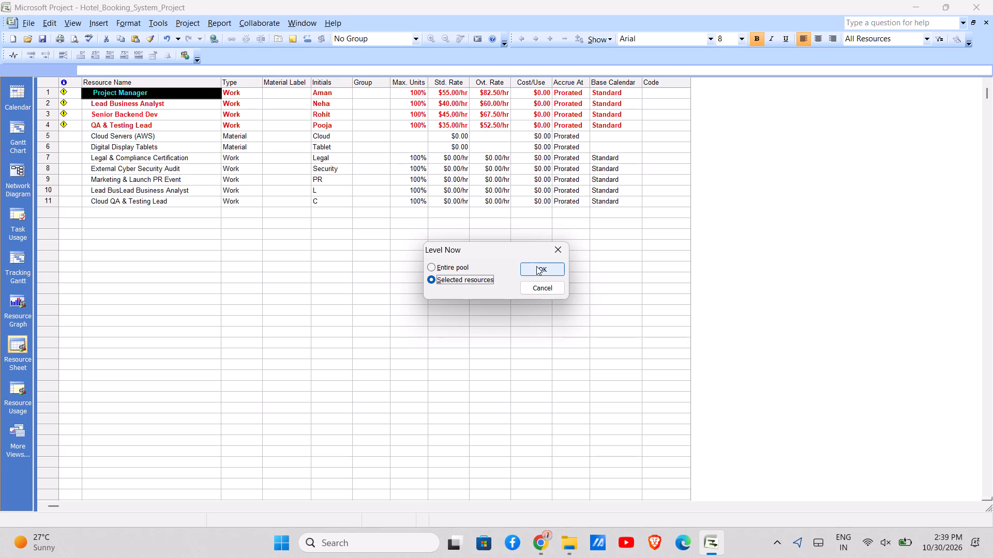
{"action": "left_click", "coordinate": [536, 266]}
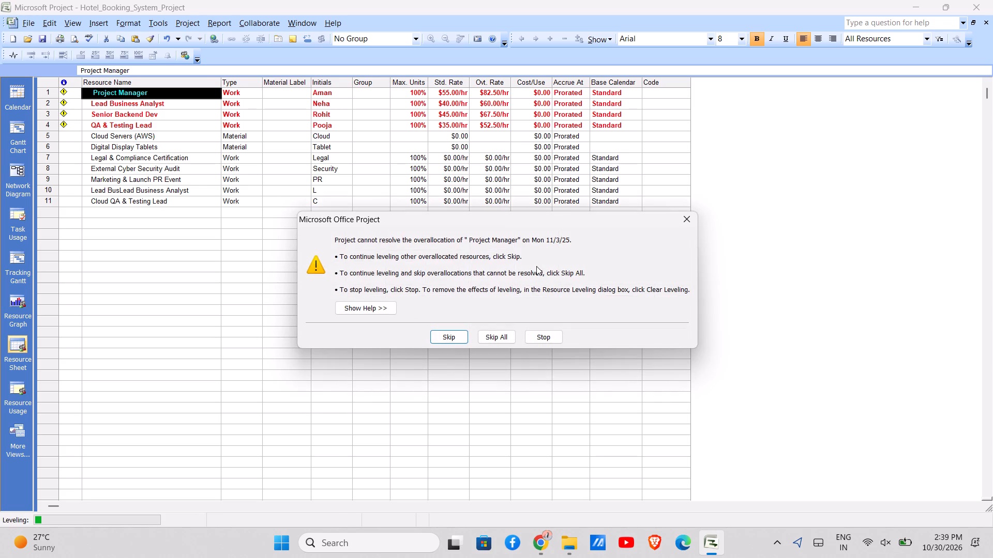
{"action": "left_click", "coordinate": [453, 334]}
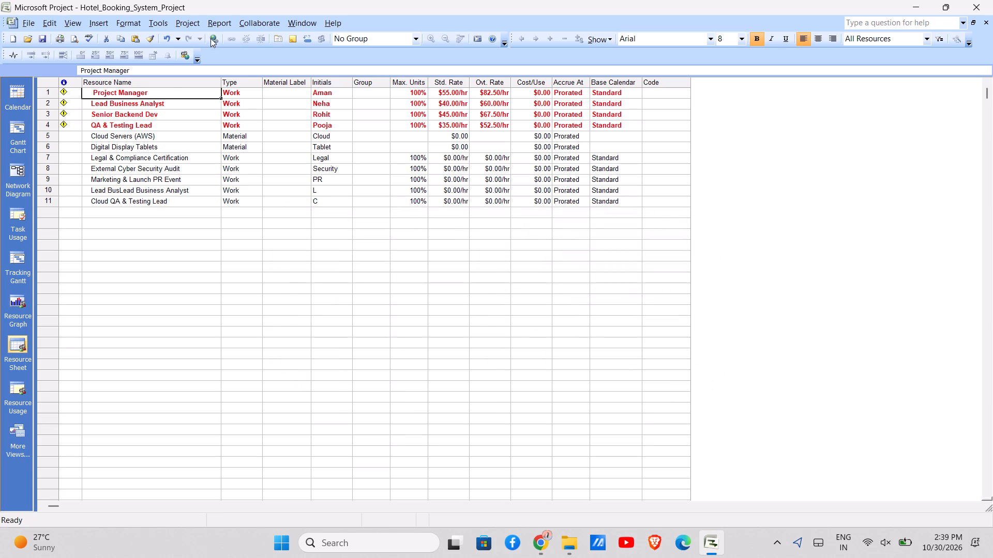
Clear the initials of the first four resources: Project Manager, Lead Business Analyst, Senior Backend Dev and QA & Testing Lead.
{"action": "left_click", "coordinate": [164, 95]}
{"action": "left_click", "coordinate": [326, 94]}
{"action": "left_click", "coordinate": [335, 94]}
{"action": "key", "text": "BackSpace"}
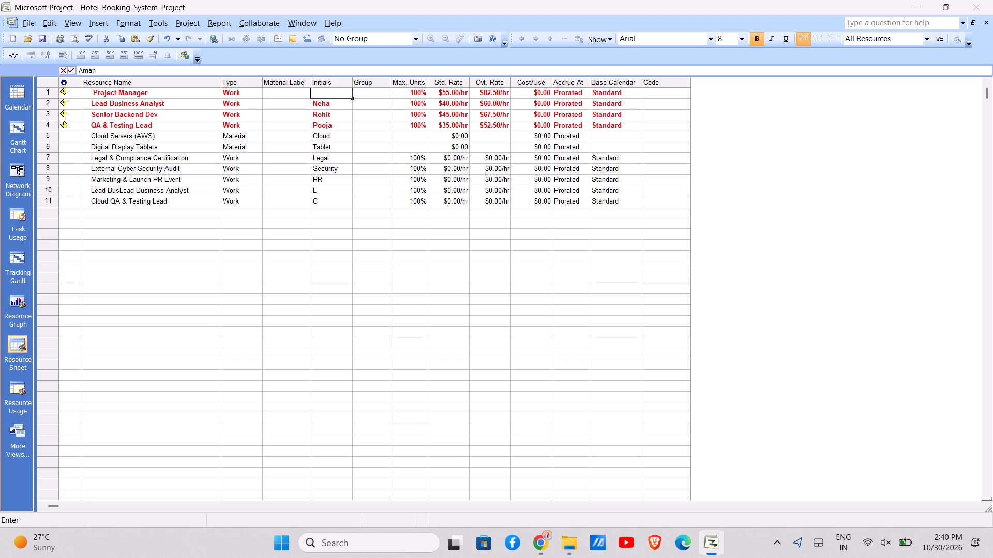
{"action": "left_click", "coordinate": [326, 106]}
{"action": "key", "text": "BackSpace"}
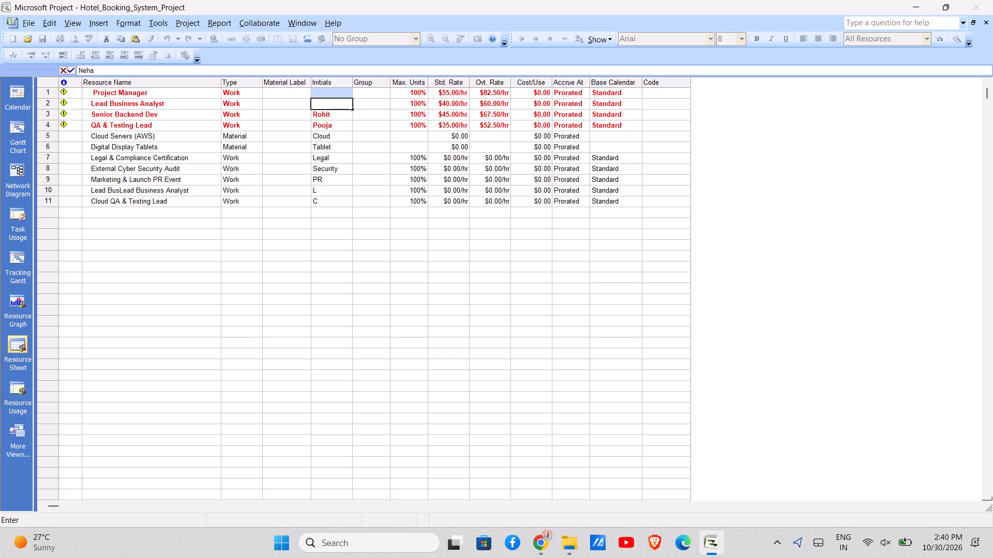
{"action": "left_click", "coordinate": [327, 113]}
{"action": "key", "text": "BackSpace"}
{"action": "left_click", "coordinate": [328, 123]}
{"action": "key", "text": "BackSpace"}
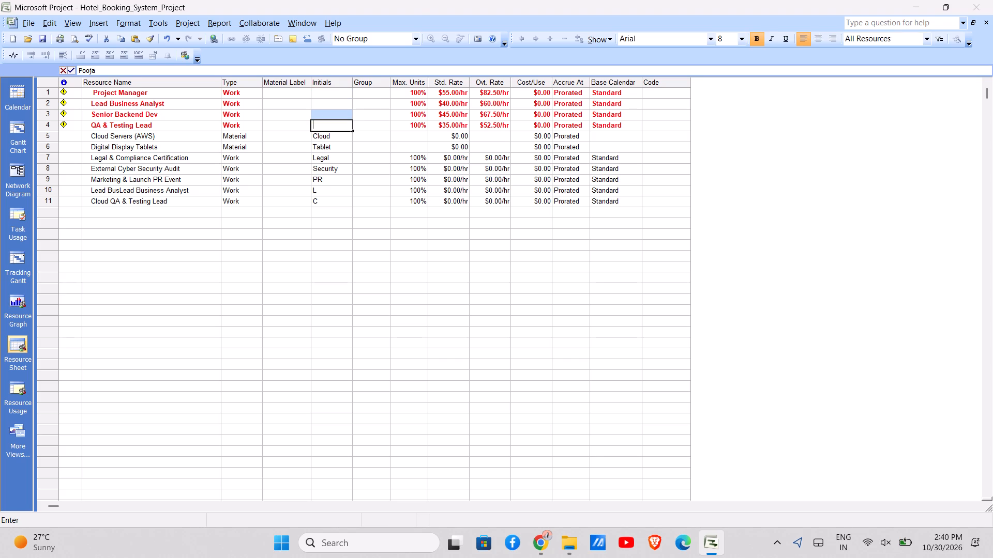
{"action": "left_click", "coordinate": [361, 221]}
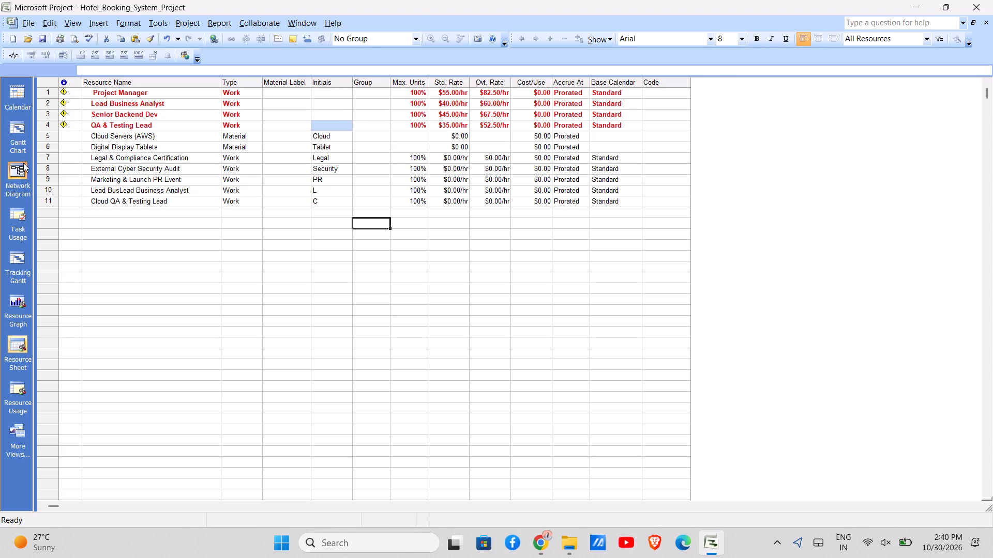
Review the task schedule and resource assignments across all phases in the Gantt Chart.
{"action": "left_click", "coordinate": [12, 146]}
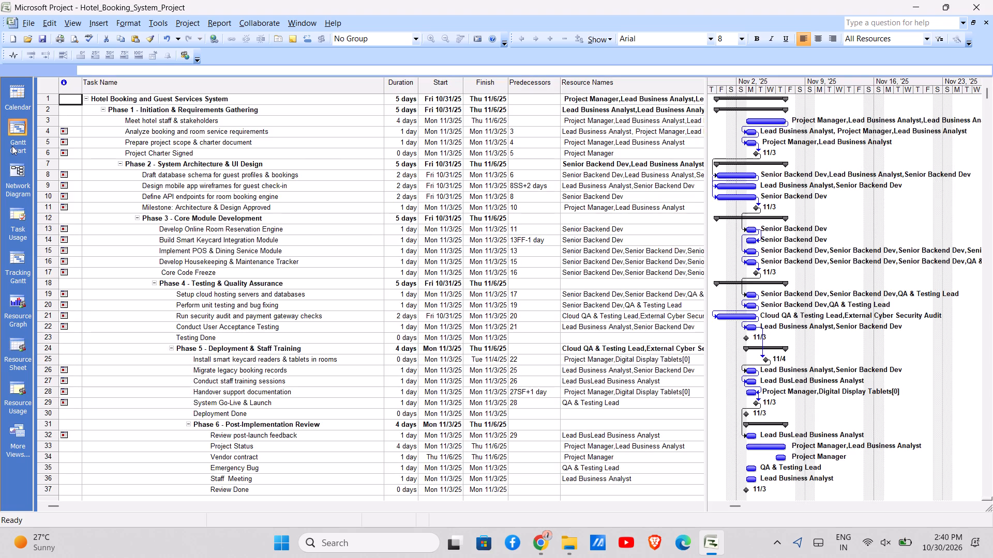
{"action": "scroll", "coordinate": [308, 290], "scroll_direction": "down", "scroll_amount": 2}
{"action": "scroll", "coordinate": [308, 290], "scroll_direction": "up", "scroll_amount": 1}
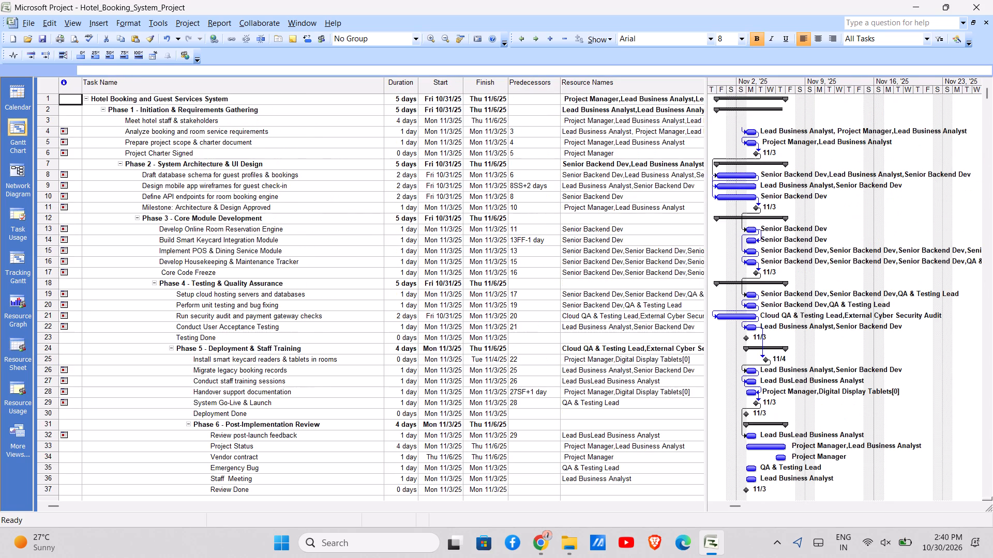
{"action": "scroll", "coordinate": [308, 290], "scroll_direction": "up", "scroll_amount": 5}
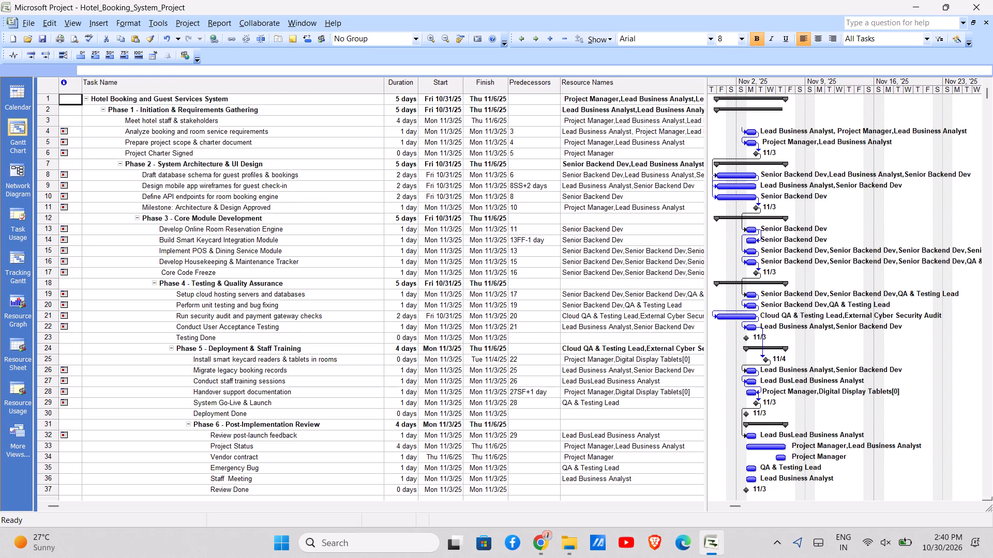
{"action": "left_click", "coordinate": [335, 321]}
{"action": "left_click", "coordinate": [326, 279]}
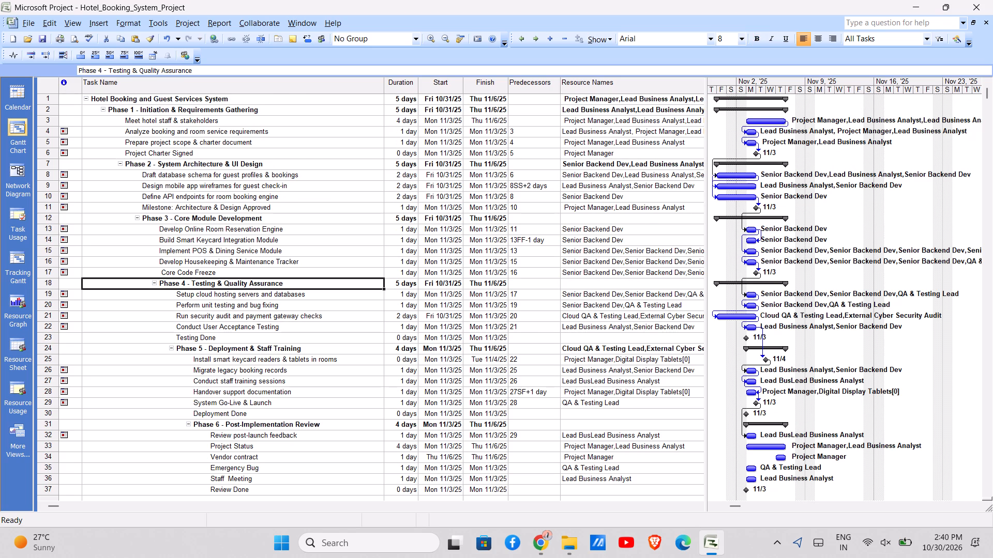
{"action": "scroll", "coordinate": [326, 279], "scroll_direction": "down", "scroll_amount": 2}
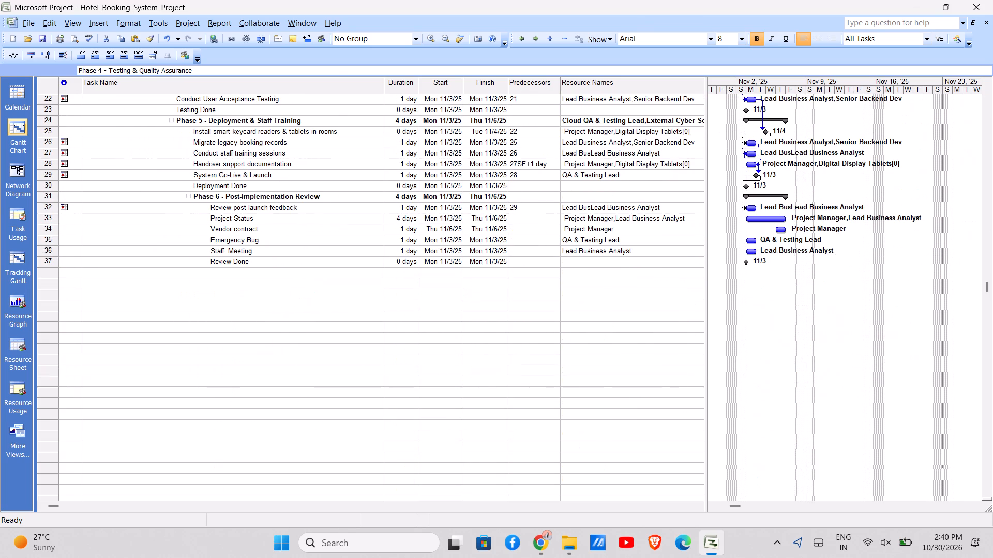
{"action": "scroll", "coordinate": [326, 279], "scroll_direction": "down", "scroll_amount": 1}
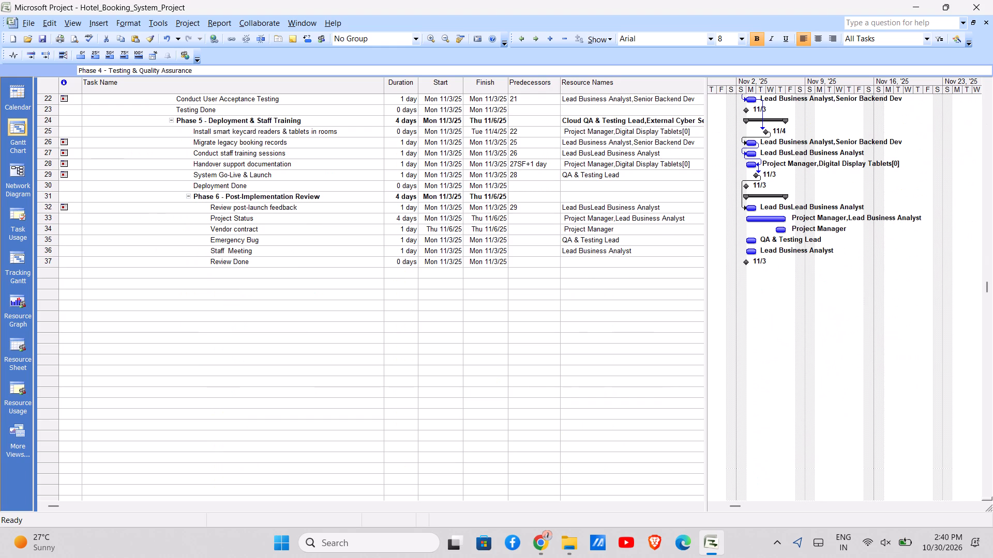
In the Resource Sheet, run Level Now for the selected Lead Business Analyst resource only, skipping the individual unresolved overallocation.
{"action": "left_click", "coordinate": [18, 366]}
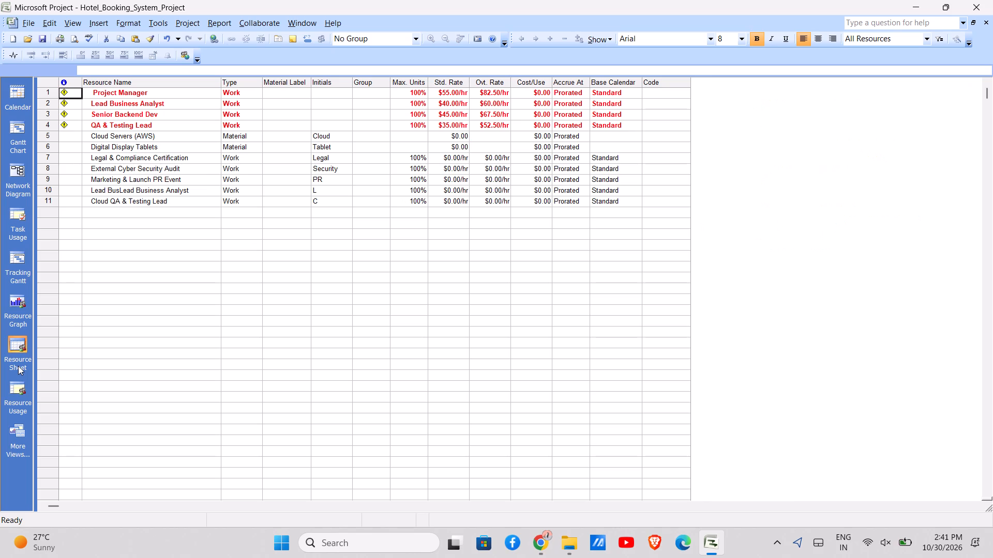
{"action": "left_click", "coordinate": [137, 106]}
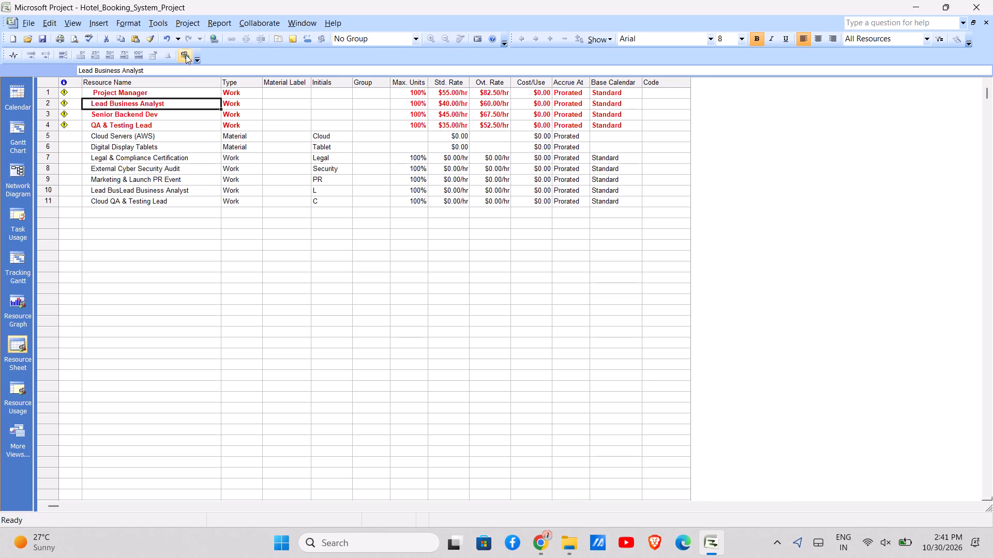
{"action": "left_click", "coordinate": [166, 21]}
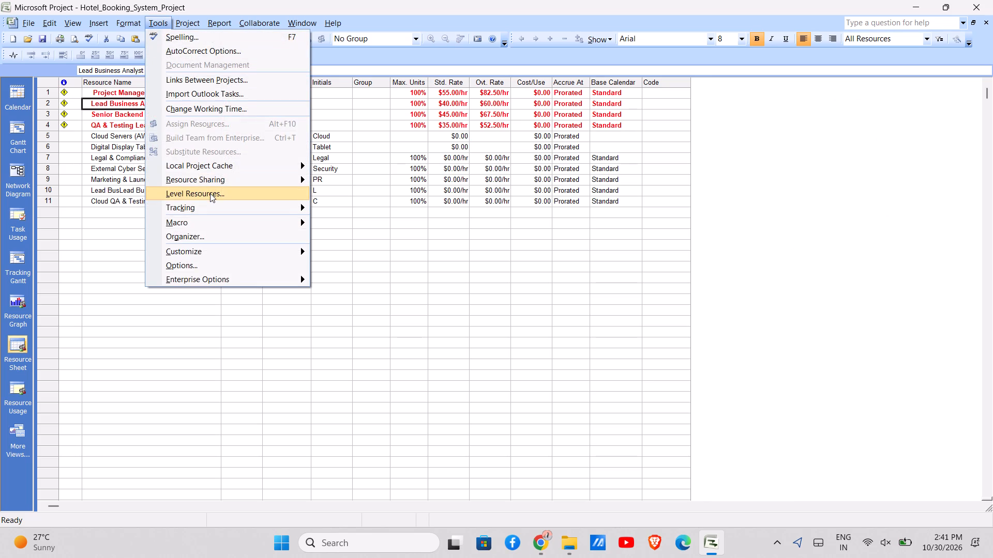
{"action": "left_click", "coordinate": [210, 193]}
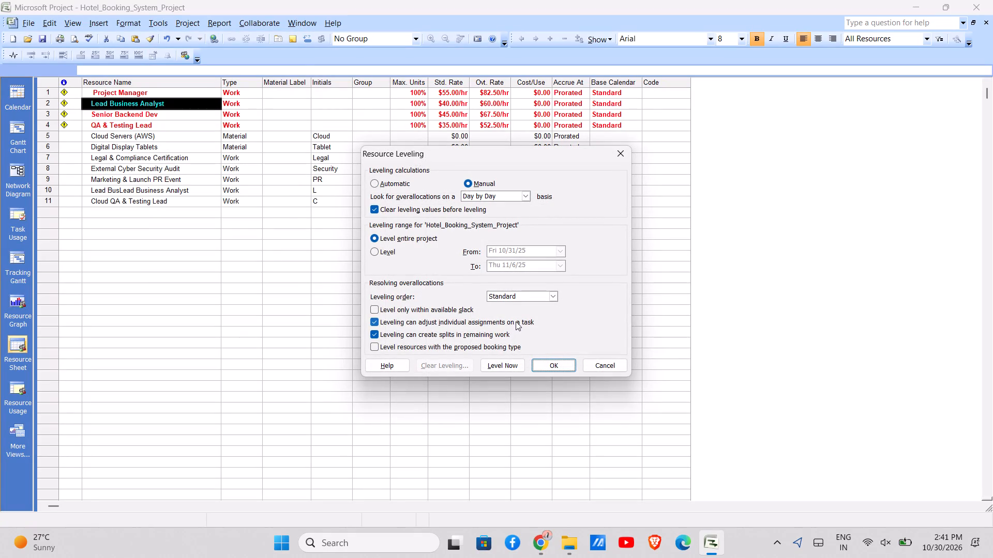
{"action": "left_click", "coordinate": [509, 365]}
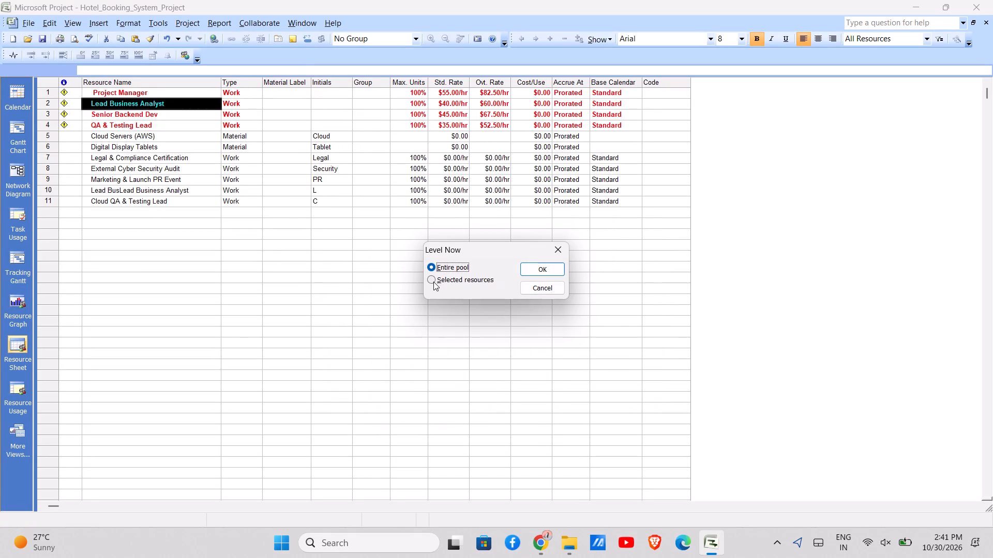
{"action": "left_click", "coordinate": [432, 281]}
{"action": "left_click", "coordinate": [543, 269]}
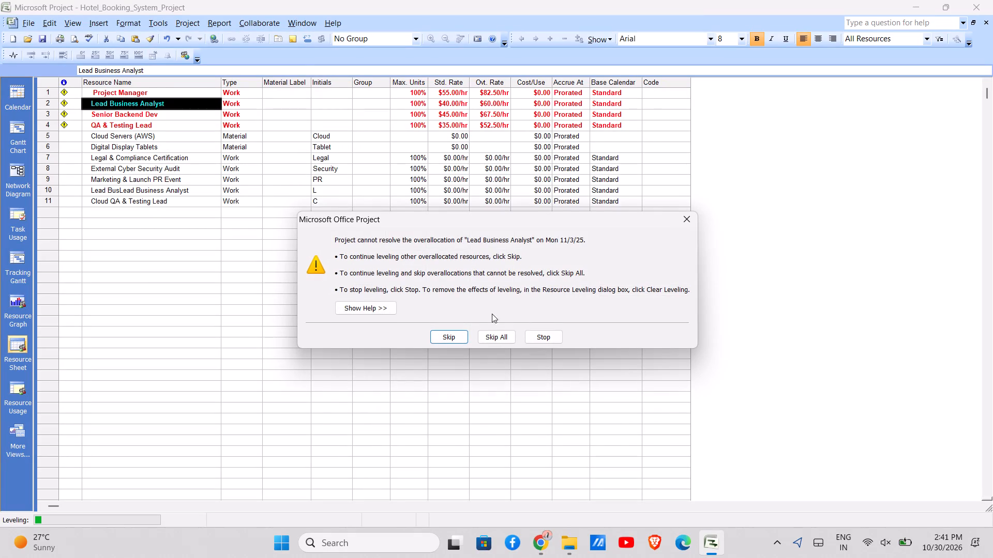
{"action": "left_click", "coordinate": [447, 337]}
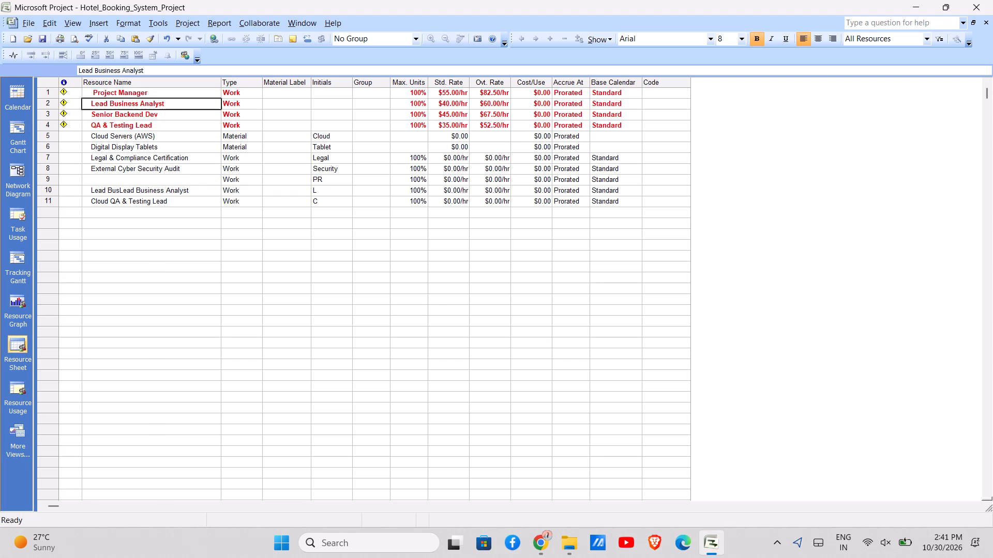
Capture a screen snip of the resource table in the Resource Sheet, with Senior Backend Dev selected.
{"action": "left_click", "coordinate": [161, 116]}
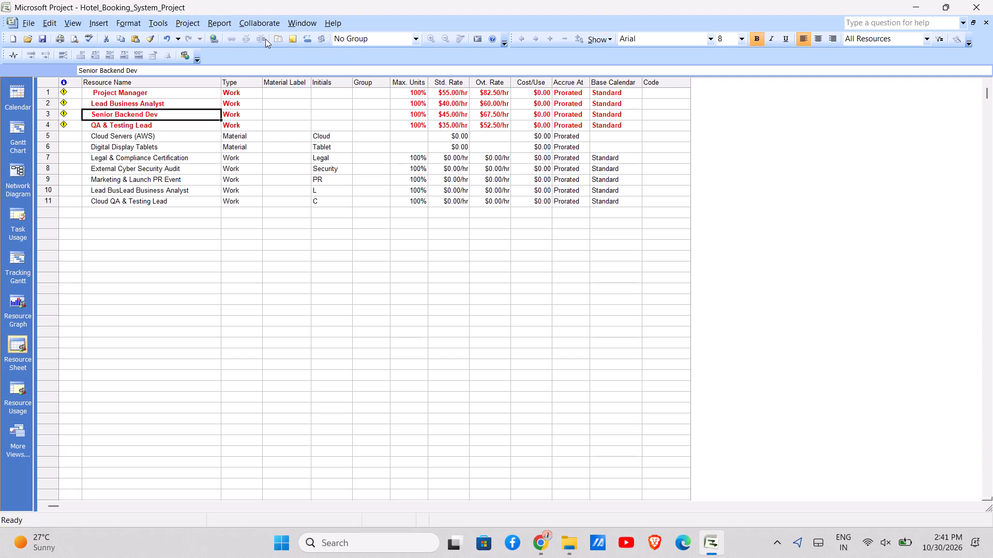
{"action": "key", "text": "shift+super+s"}
{"action": "left_click_drag", "start_coordinate": [61, 77], "coordinate": [762, 291]}
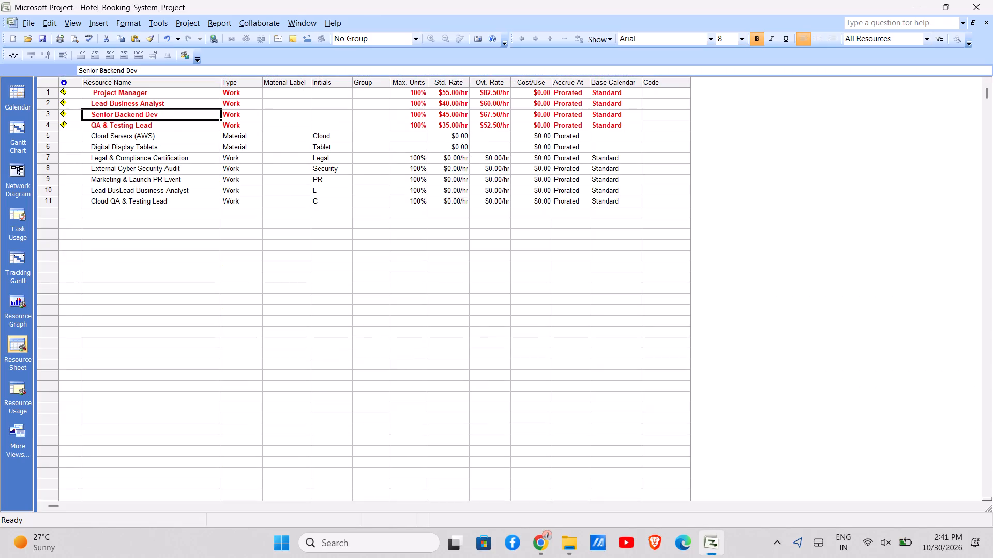
Close Microsoft Project with the Hotel_Booking_System_Project plan open.
{"action": "left_click", "coordinate": [990, 0]}
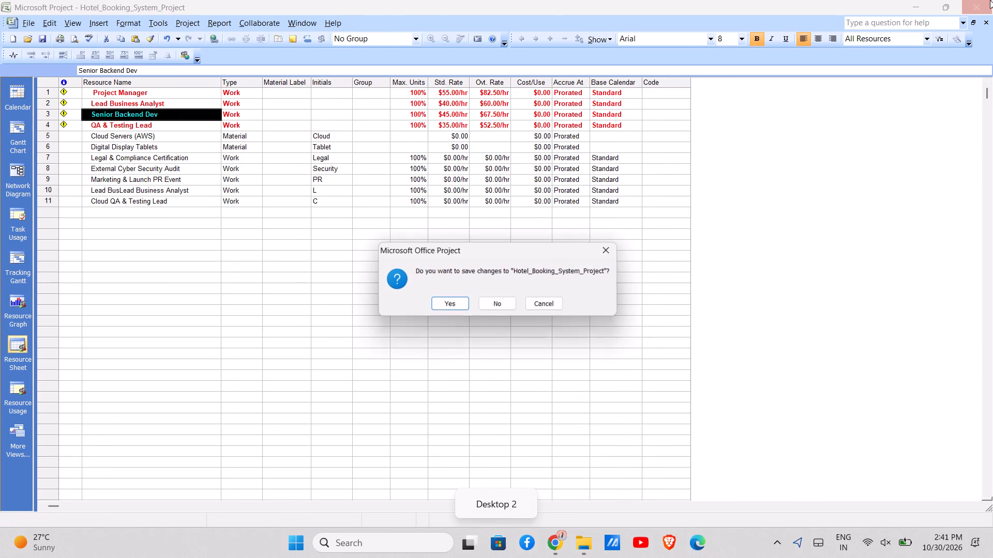
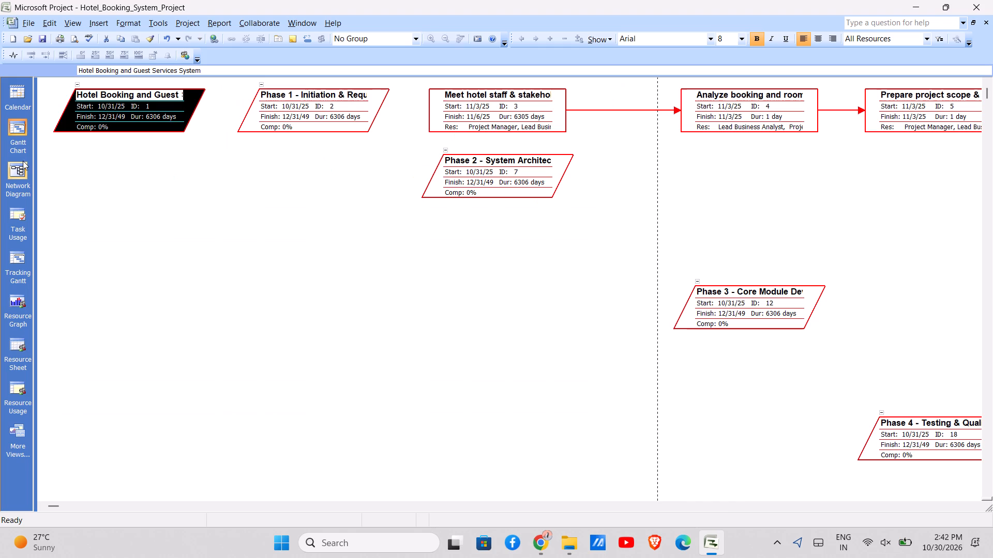
In the Gantt Chart, cut the Review Done task from the end of Phase 6.
{"action": "left_click", "coordinate": [14, 127]}
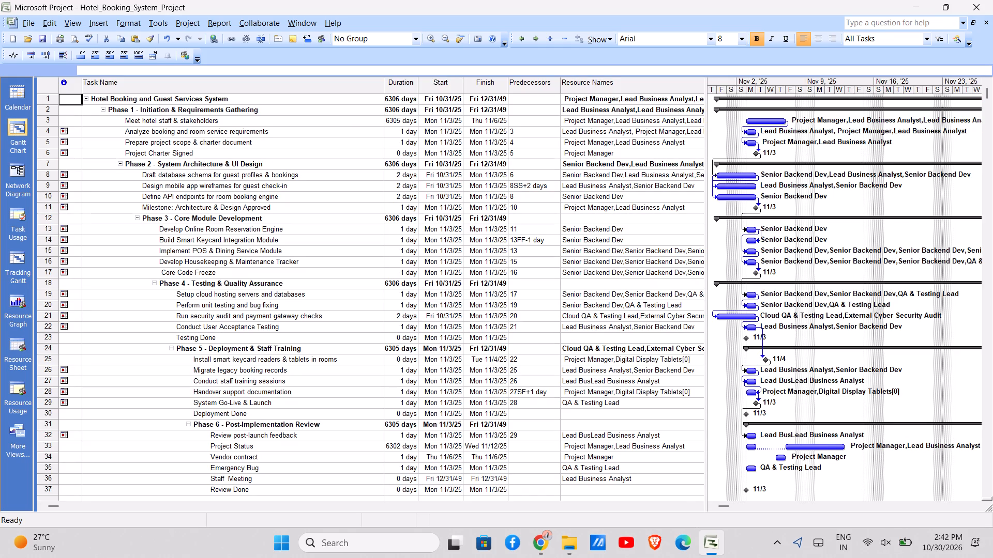
{"action": "scroll", "coordinate": [409, 217], "scroll_direction": "down", "scroll_amount": 1}
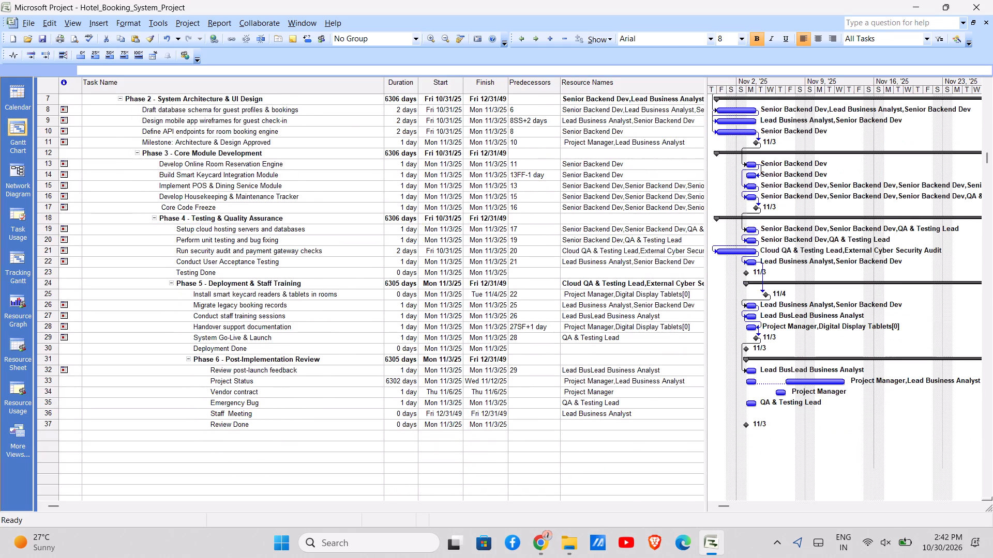
{"action": "scroll", "coordinate": [409, 217], "scroll_direction": "down", "scroll_amount": 1}
{"action": "left_click", "coordinate": [409, 217]}
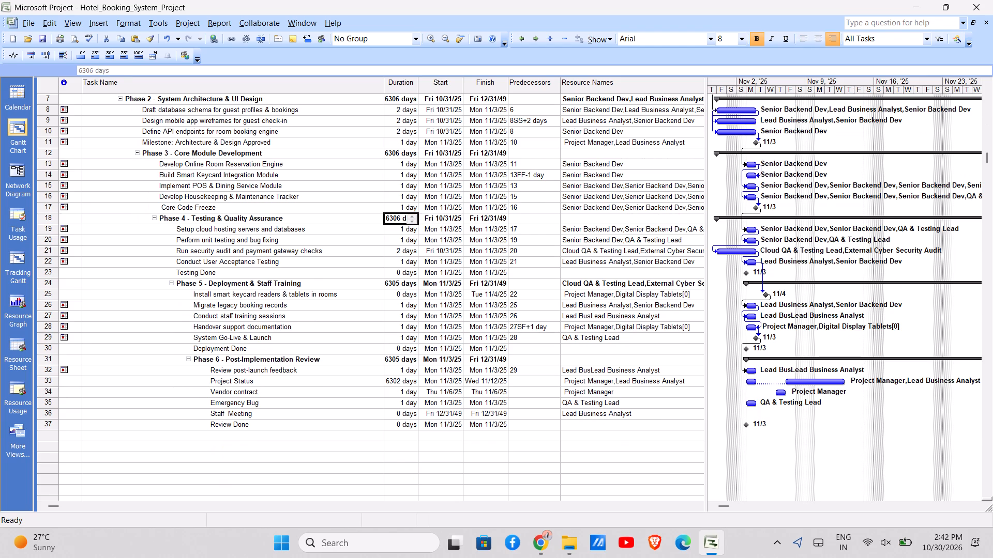
{"action": "left_click", "coordinate": [253, 426]}
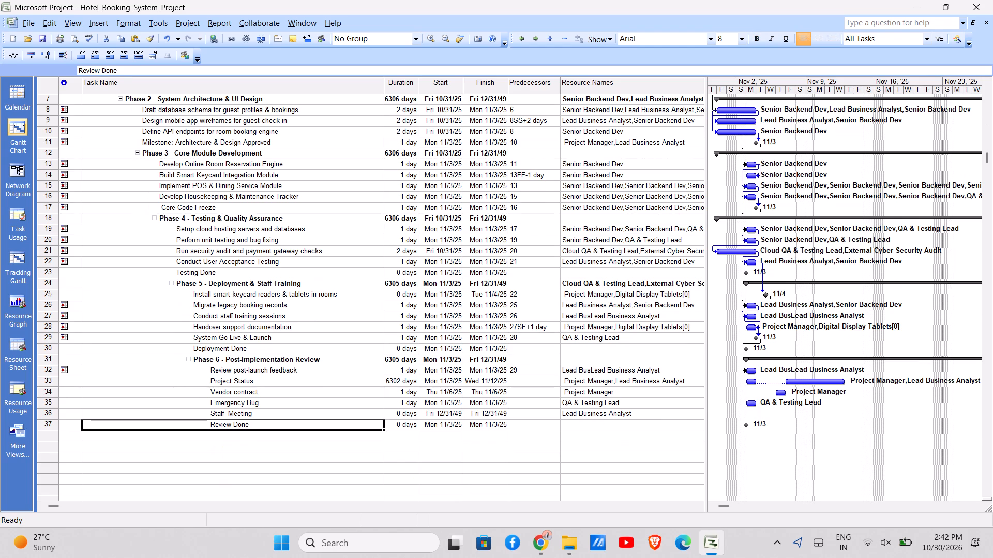
{"action": "scroll", "coordinate": [367, 254], "scroll_direction": "up", "scroll_amount": 1}
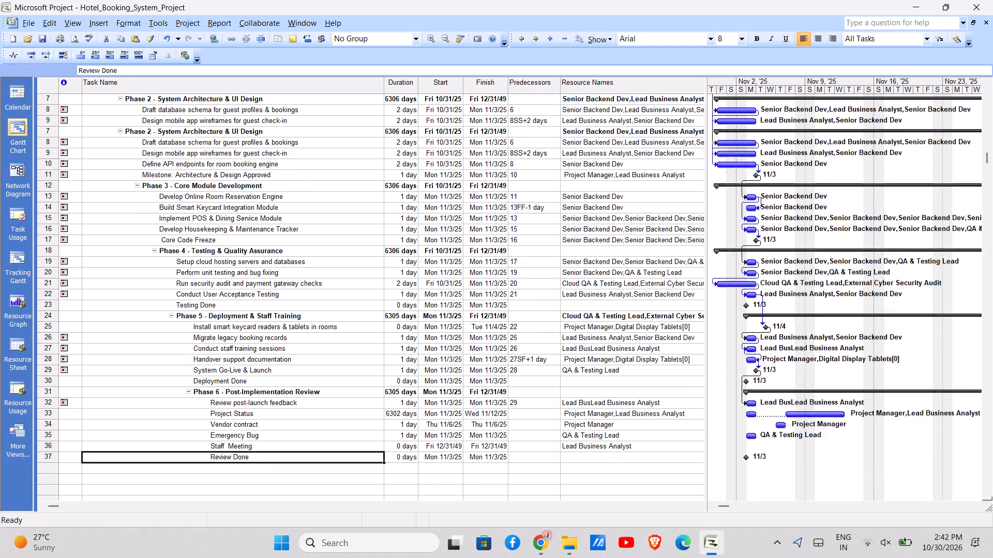
{"action": "scroll", "coordinate": [367, 254], "scroll_direction": "up", "scroll_amount": 1}
{"action": "scroll", "coordinate": [367, 254], "scroll_direction": "down", "scroll_amount": 2}
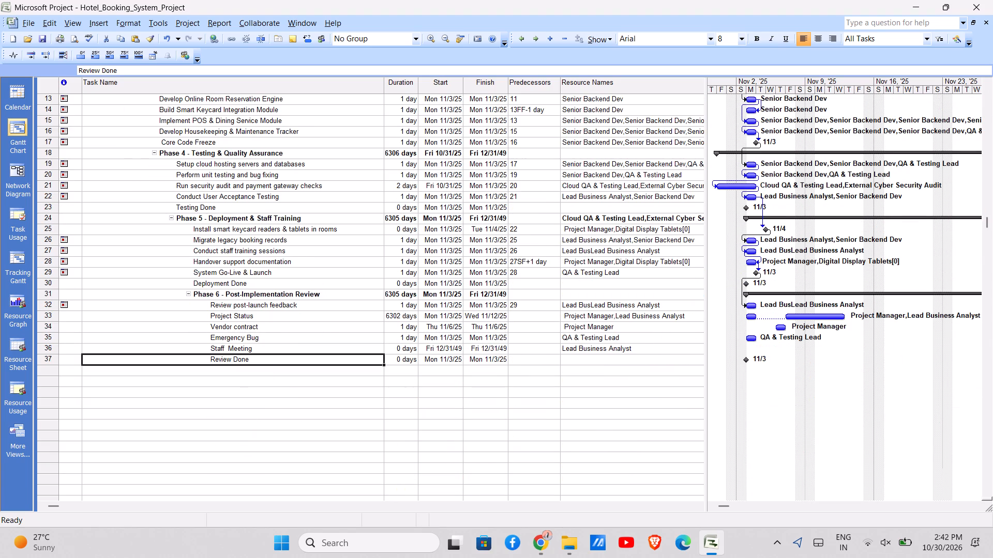
{"action": "left_click", "coordinate": [115, 358]}
{"action": "right_click", "coordinate": [53, 357]}
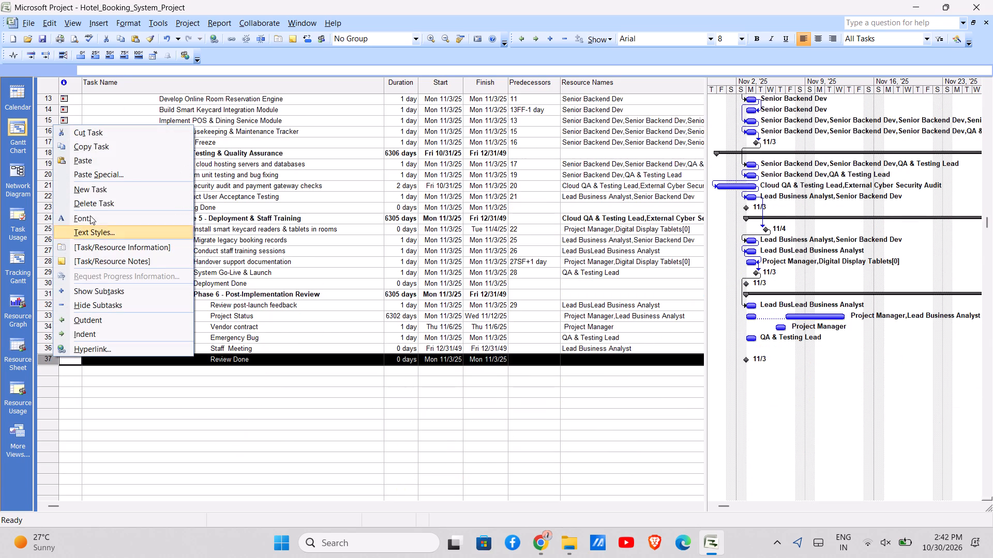
{"action": "left_click", "coordinate": [77, 135]}
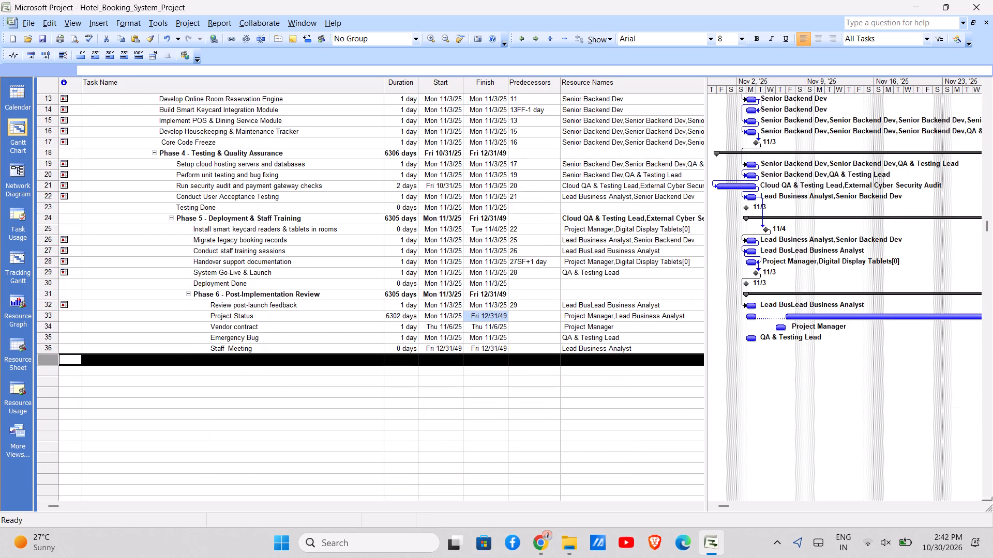
{"action": "left_click", "coordinate": [399, 413]}
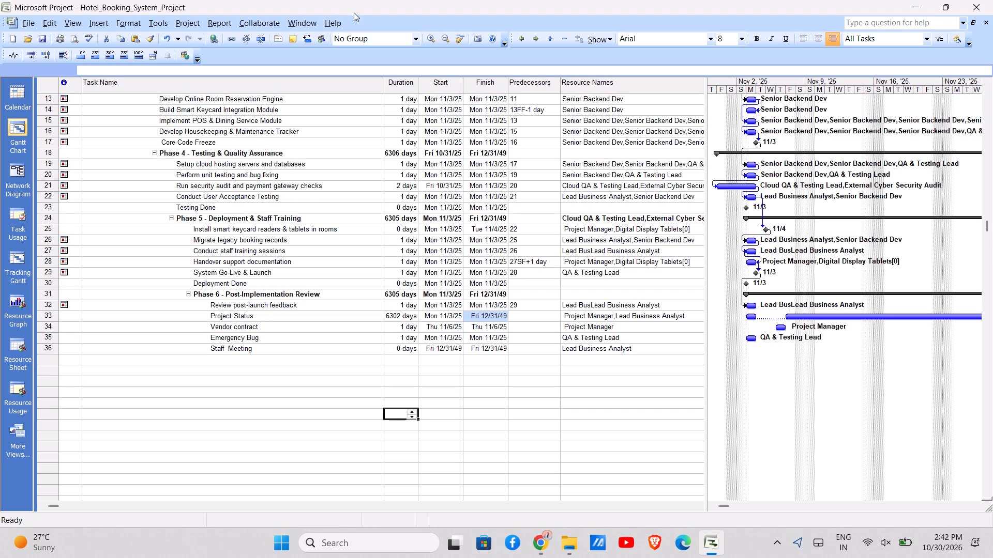
Rename the Implement POS & Dining Service Module task in Phase 3 as "Dining Service Module".
{"action": "left_click", "coordinate": [216, 120]}
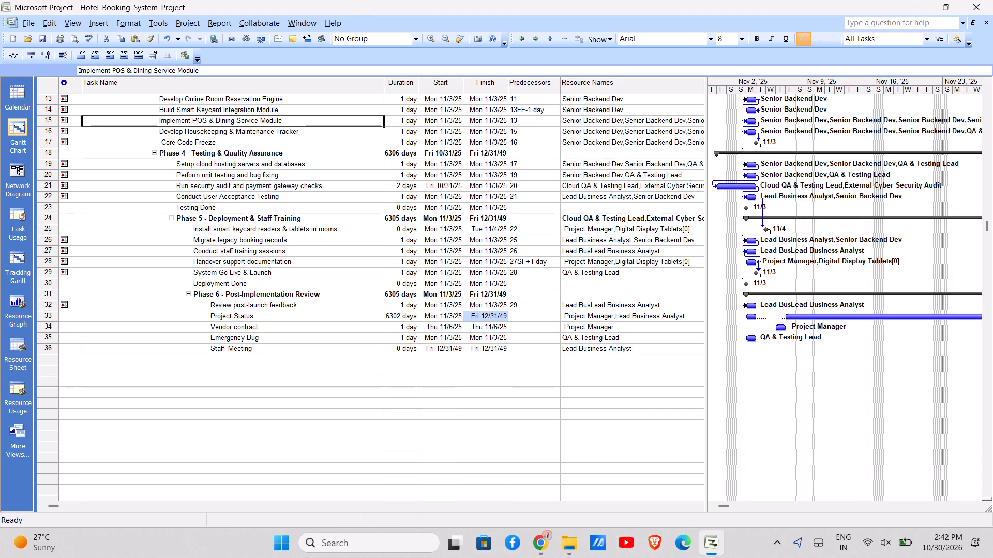
{"action": "key", "text": "ctrl+BackSpace"}
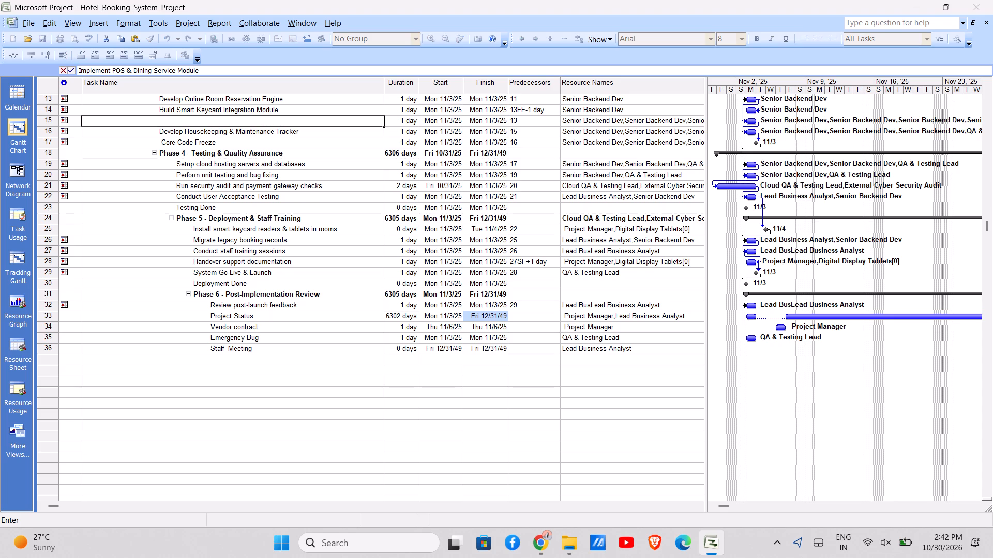
{"action": "key", "text": "ctrl+z"}
{"action": "key", "text": "ctrl+z"}
{"action": "key", "text": "ctrl+z"}
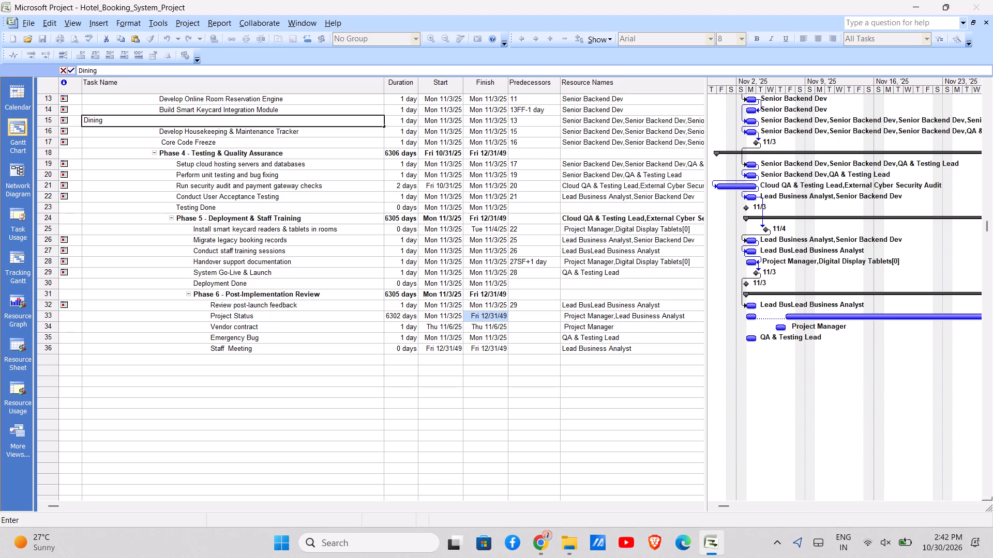
{"action": "type", "text": "ervice"}
{"action": "key", "text": "space"}
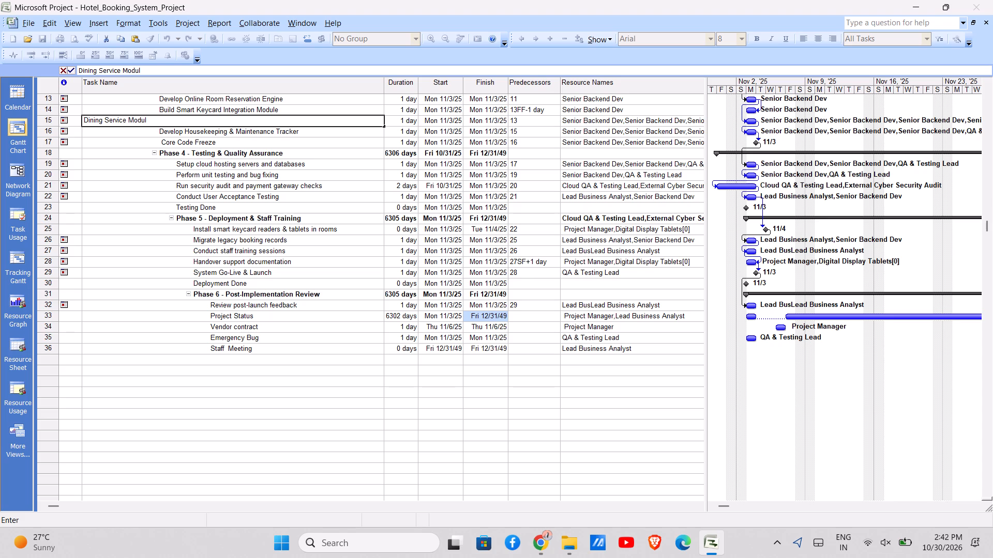
{"action": "left_click", "coordinate": [268, 121]}
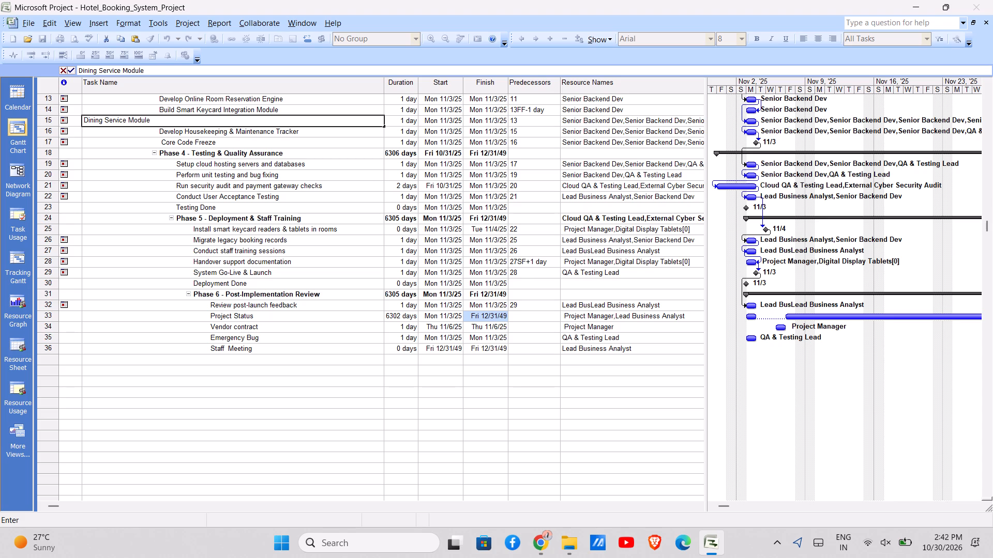
Shorten the Develop Housekeeping & Maintenance Tracker task name to "Develop Housekeeping & Maintenance".
{"action": "left_click", "coordinate": [270, 134]}
{"action": "double_click", "coordinate": [296, 130]}
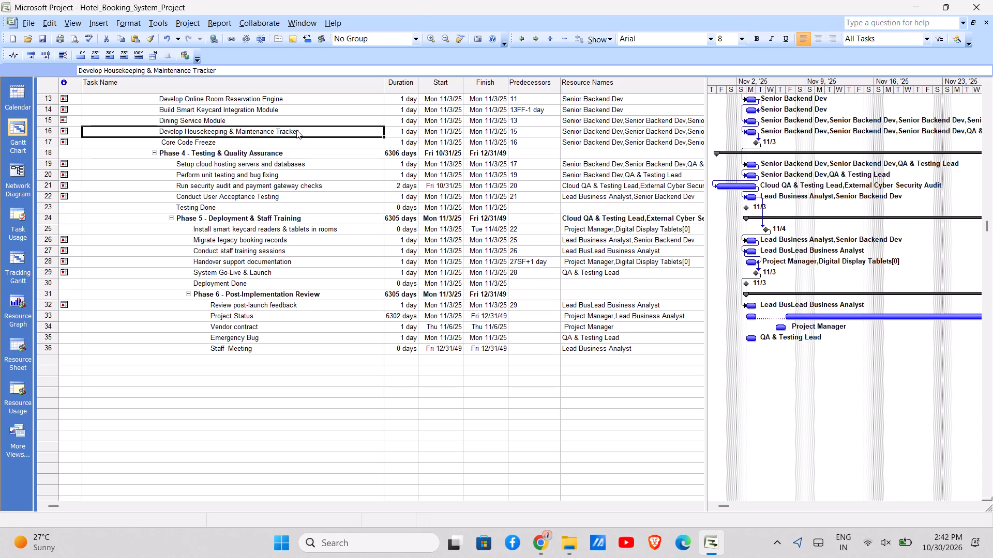
{"action": "left_click", "coordinate": [678, 165]}
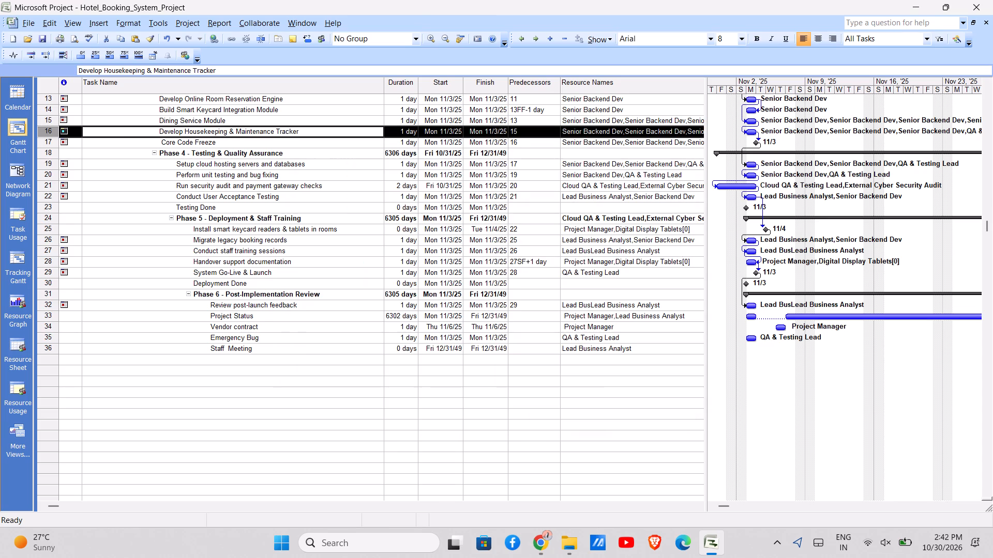
{"action": "left_click", "coordinate": [315, 129]}
{"action": "left_click", "coordinate": [315, 129]}
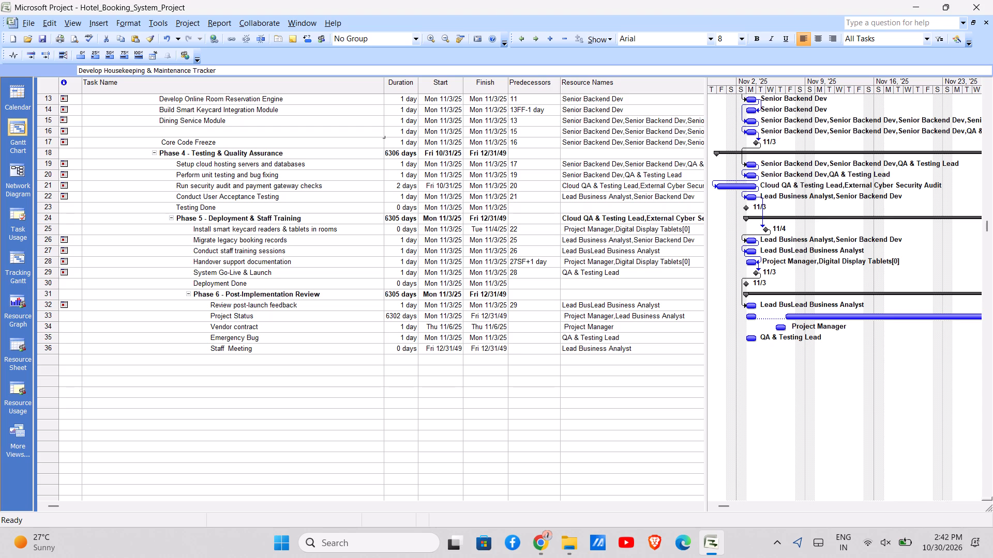
{"action": "key", "text": "BackSpace"}
{"action": "key", "text": "BackSpace"}
{"action": "key", "text": "BackSpace"}
{"action": "key", "text": "BackSpace"}
{"action": "key", "text": "BackSpace"}
{"action": "key", "text": "BackSpace"}
{"action": "key", "text": "BackSpace"}
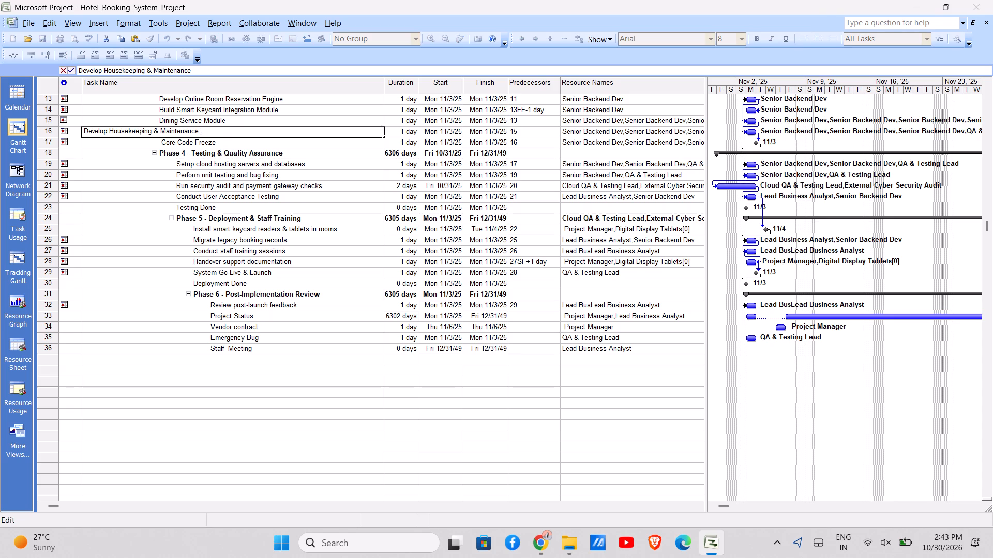
{"action": "key", "text": "BackSpace"}
Shorten the Phase 4 task name "Run security audit and payment gateway checks" to "payment gateway checks".
{"action": "left_click", "coordinate": [325, 184]}
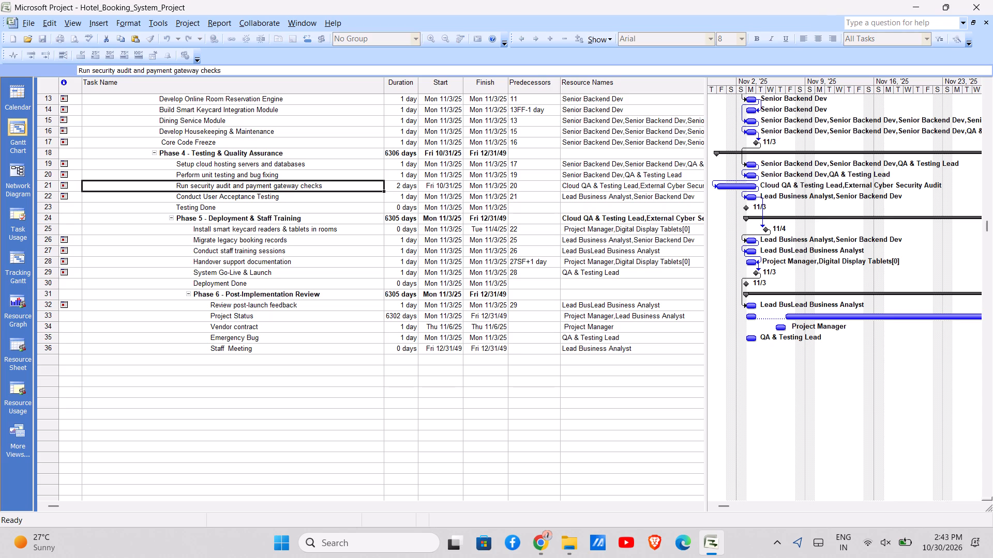
{"action": "left_click", "coordinate": [244, 185]}
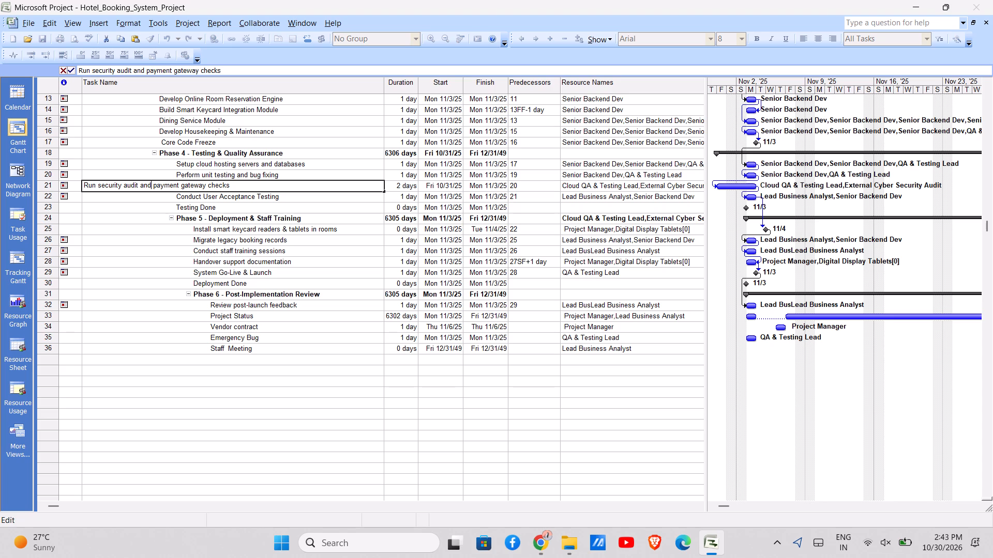
{"action": "key", "text": "ctrl+BackSpace"}
{"action": "key", "text": "ctrl+BackSpace"}
{"action": "key", "text": "ctrl+BackSpace"}
{"action": "key", "text": "ctrl+BackSpace"}
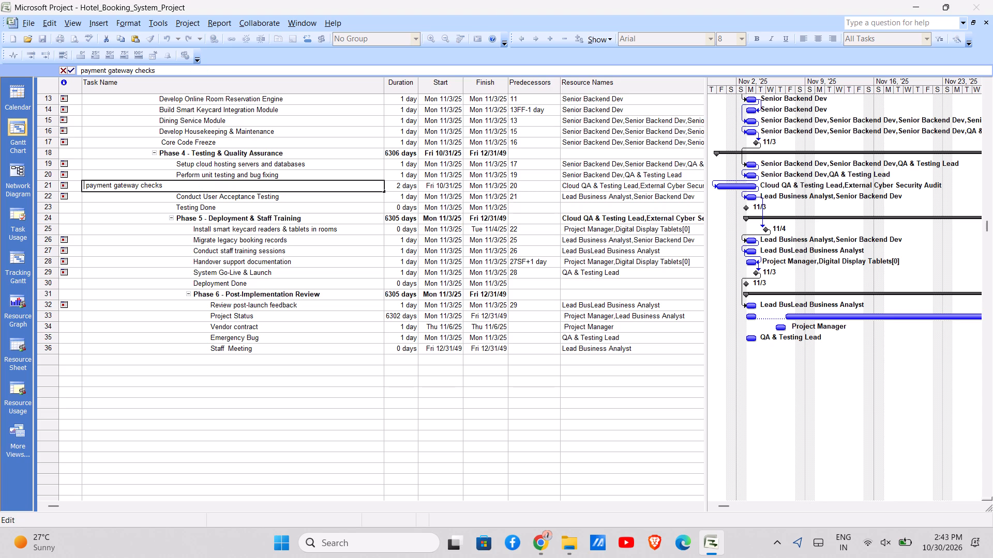
{"action": "key", "text": "Return"}
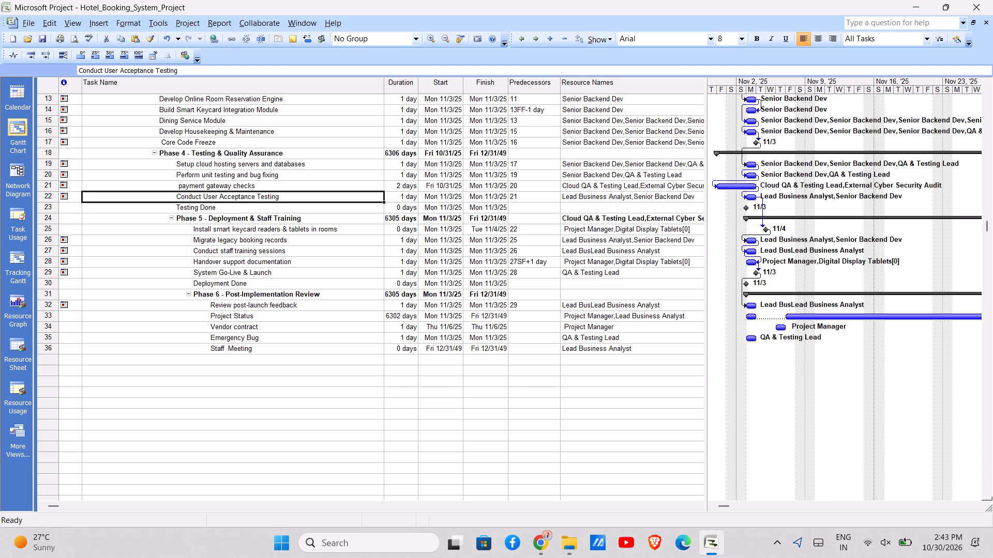
Shorten the Build Smart Keycard Integration Module task name in Phase 3 to "Build Smart Keycard Module".
{"action": "scroll", "coordinate": [263, 242], "scroll_direction": "up", "scroll_amount": 1}
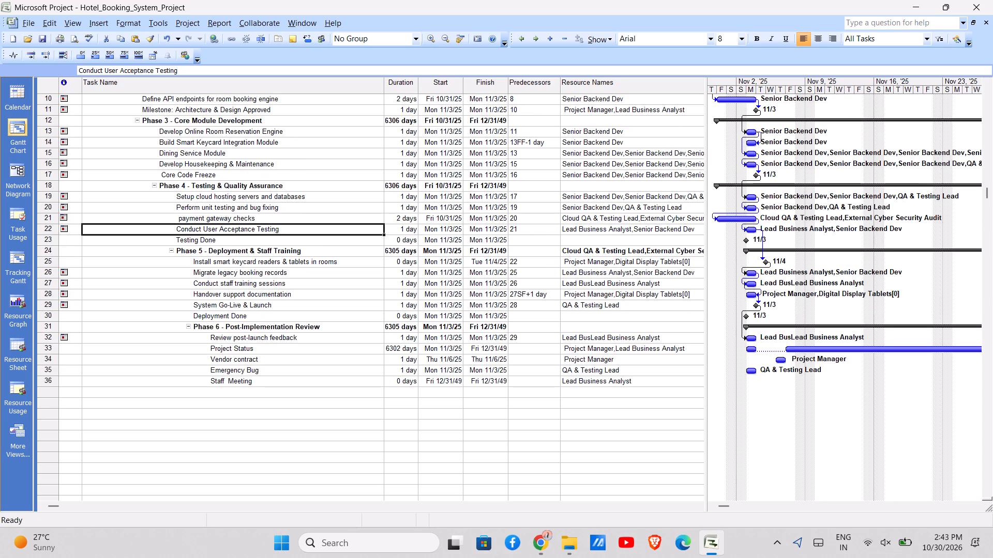
{"action": "left_click", "coordinate": [255, 141]}
{"action": "left_click", "coordinate": [255, 141]}
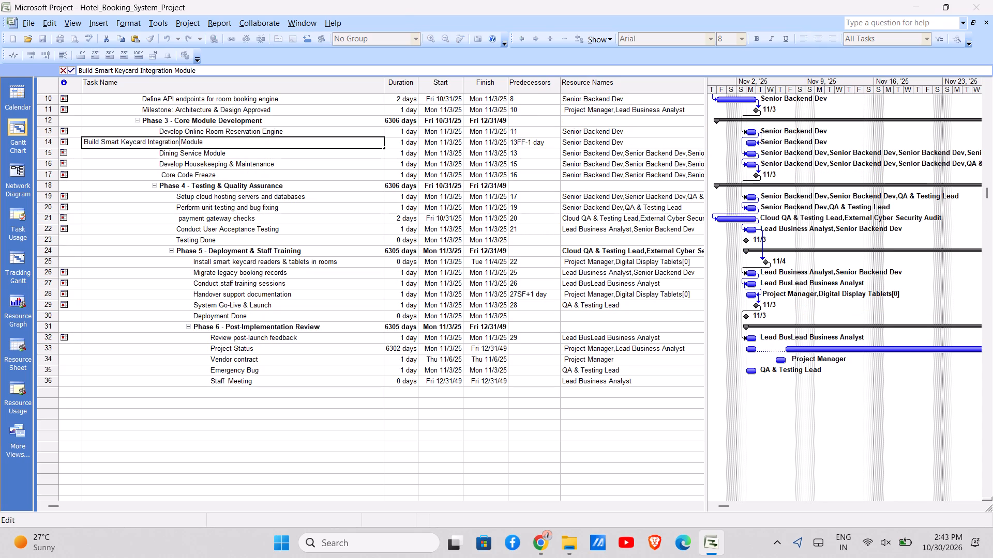
{"action": "key", "text": "ctrl+BackSpace"}
{"action": "left_click", "coordinate": [283, 158]}
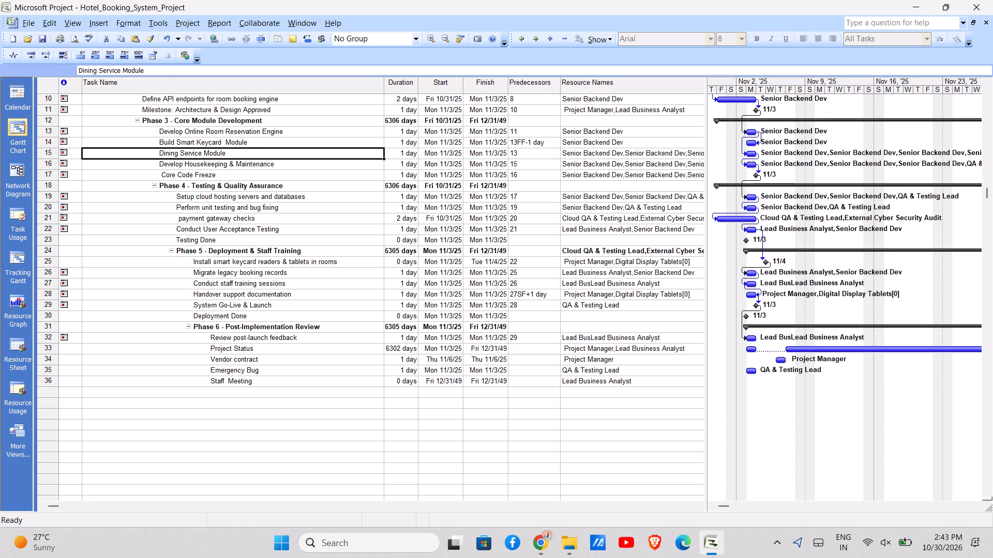
{"action": "left_click", "coordinate": [274, 137]}
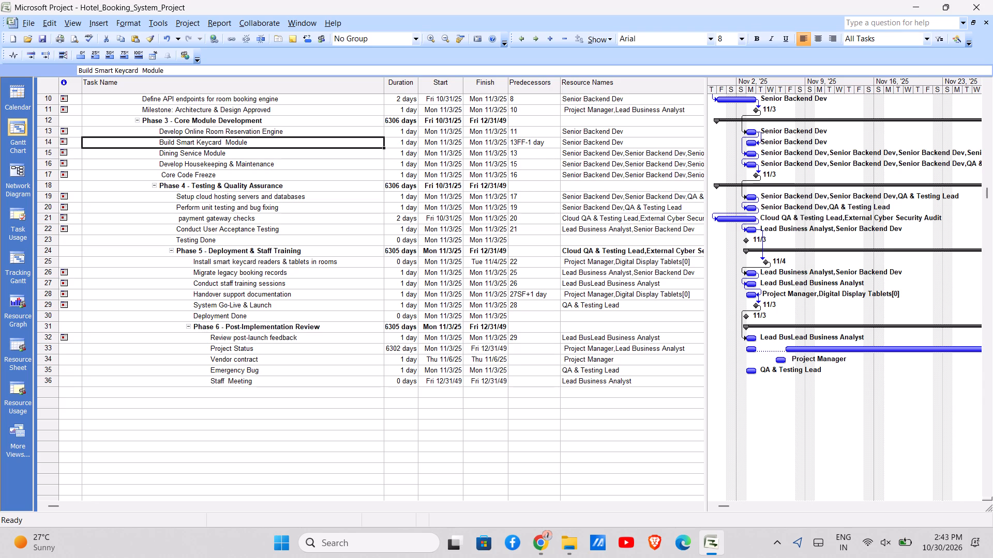
{"action": "left_click", "coordinate": [264, 133]}
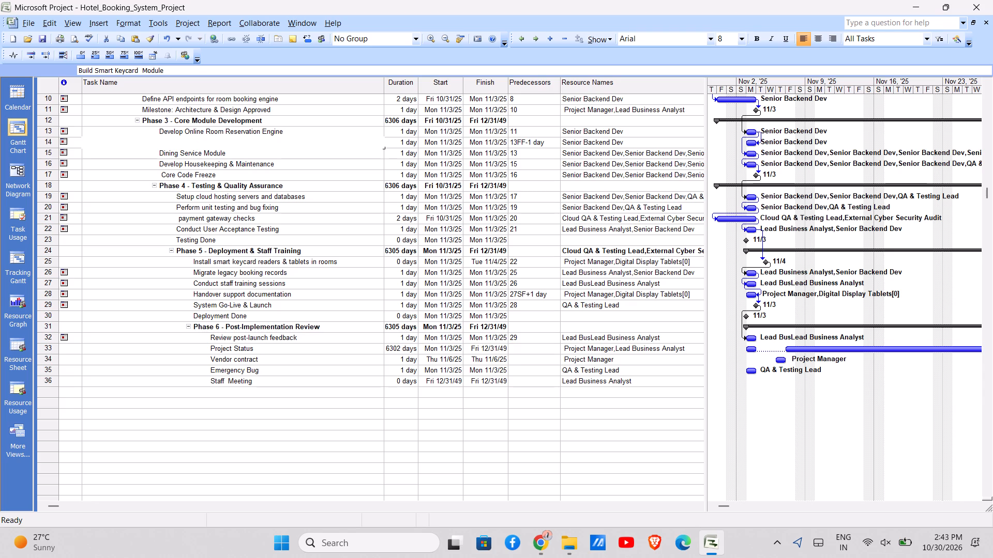
Rename the Develop Online Room Reservation Engine task as "Develop Online Room Reservation System".
{"action": "left_click", "coordinate": [290, 132]}
{"action": "left_click", "coordinate": [290, 132]}
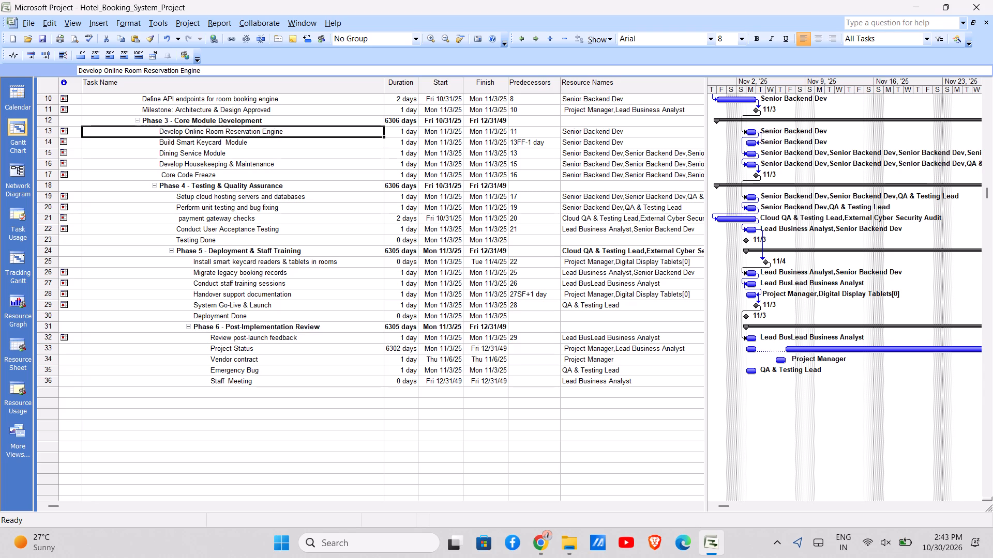
{"action": "key", "text": "ctrl+alt+BackSpace"}
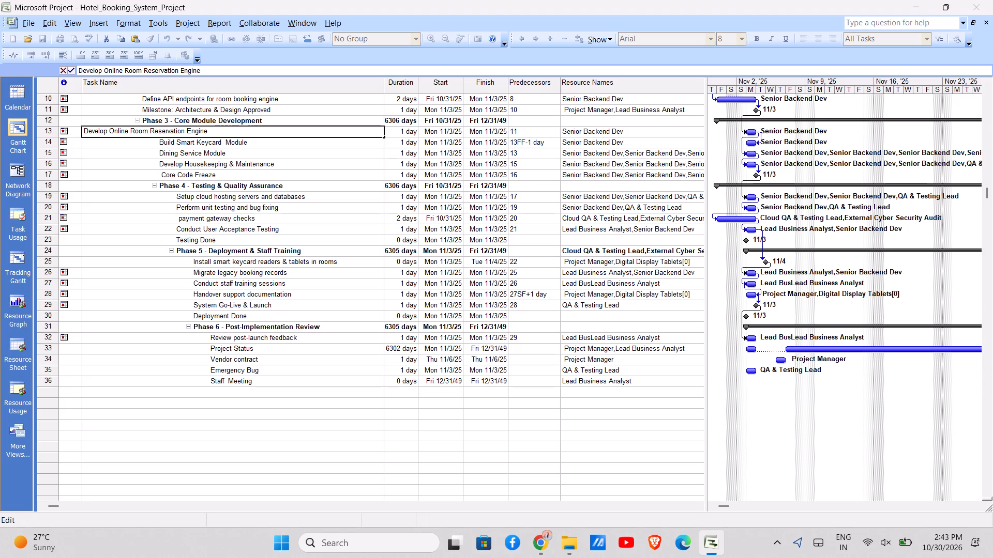
{"action": "key", "text": "ctrl+BackSpace"}
{"action": "key", "text": "Return"}
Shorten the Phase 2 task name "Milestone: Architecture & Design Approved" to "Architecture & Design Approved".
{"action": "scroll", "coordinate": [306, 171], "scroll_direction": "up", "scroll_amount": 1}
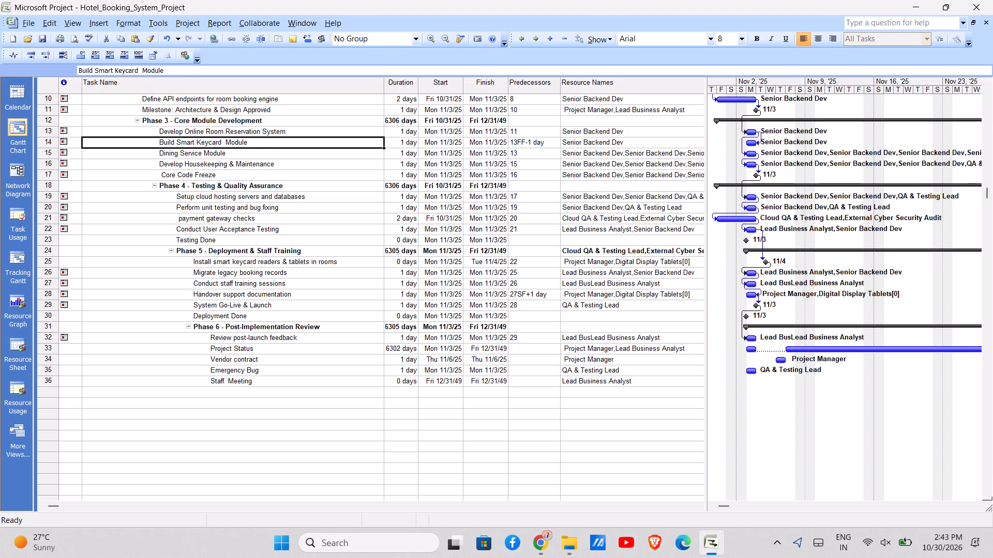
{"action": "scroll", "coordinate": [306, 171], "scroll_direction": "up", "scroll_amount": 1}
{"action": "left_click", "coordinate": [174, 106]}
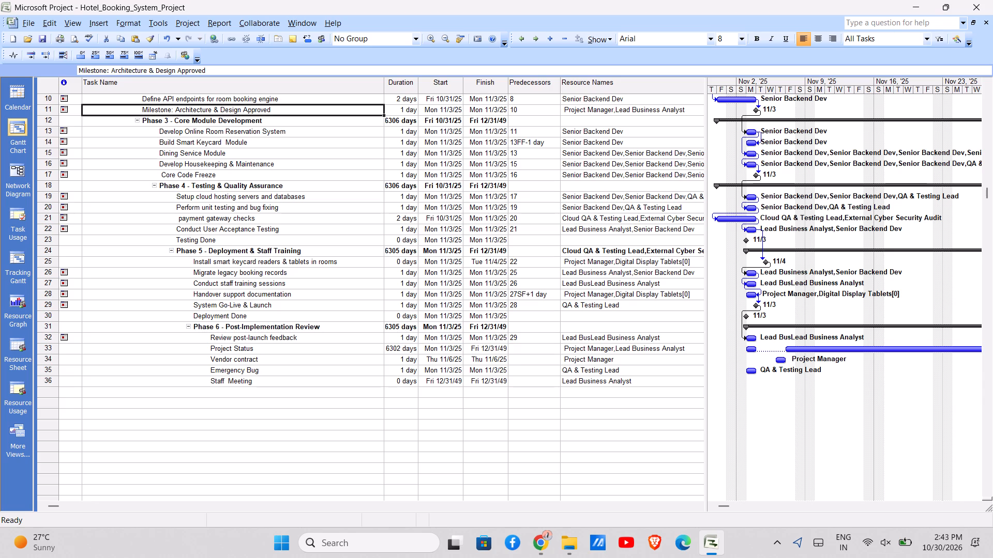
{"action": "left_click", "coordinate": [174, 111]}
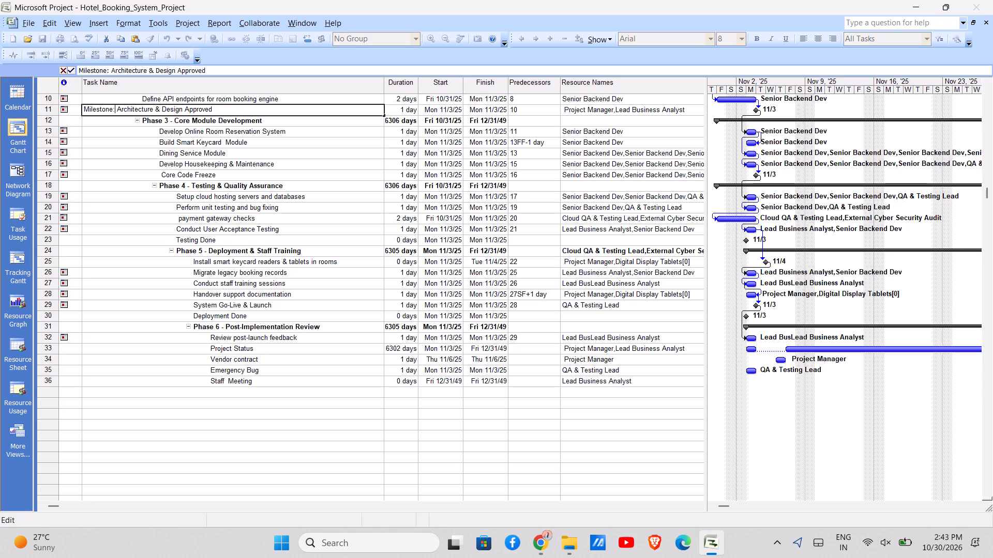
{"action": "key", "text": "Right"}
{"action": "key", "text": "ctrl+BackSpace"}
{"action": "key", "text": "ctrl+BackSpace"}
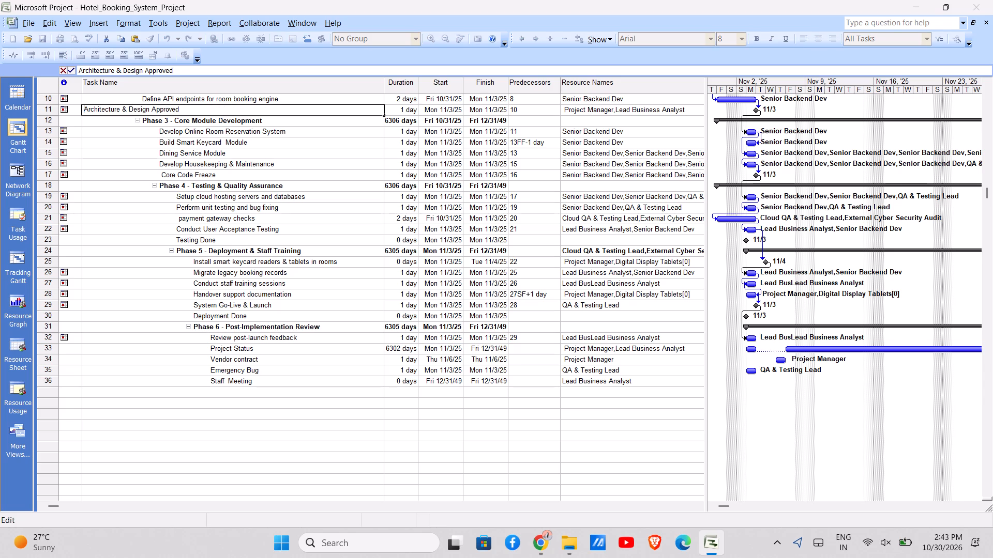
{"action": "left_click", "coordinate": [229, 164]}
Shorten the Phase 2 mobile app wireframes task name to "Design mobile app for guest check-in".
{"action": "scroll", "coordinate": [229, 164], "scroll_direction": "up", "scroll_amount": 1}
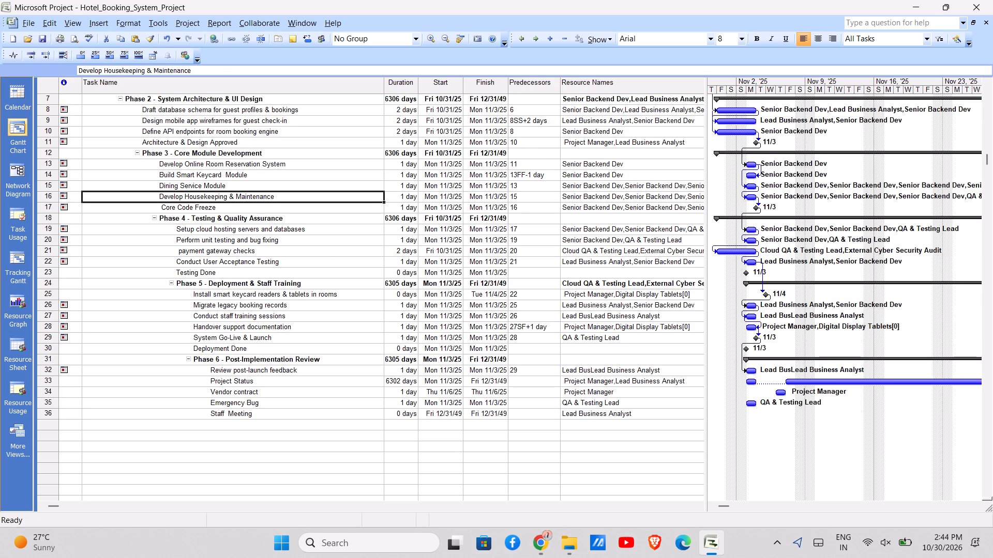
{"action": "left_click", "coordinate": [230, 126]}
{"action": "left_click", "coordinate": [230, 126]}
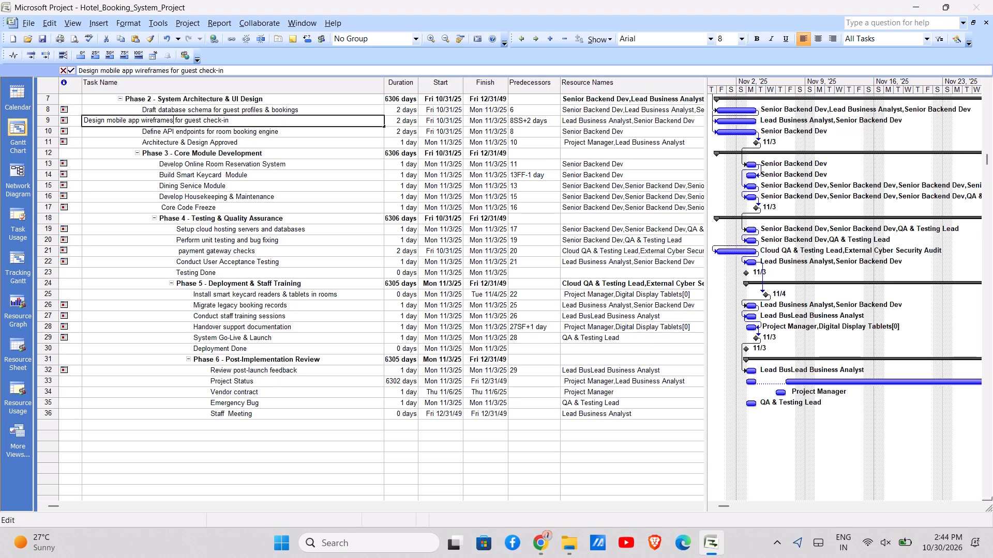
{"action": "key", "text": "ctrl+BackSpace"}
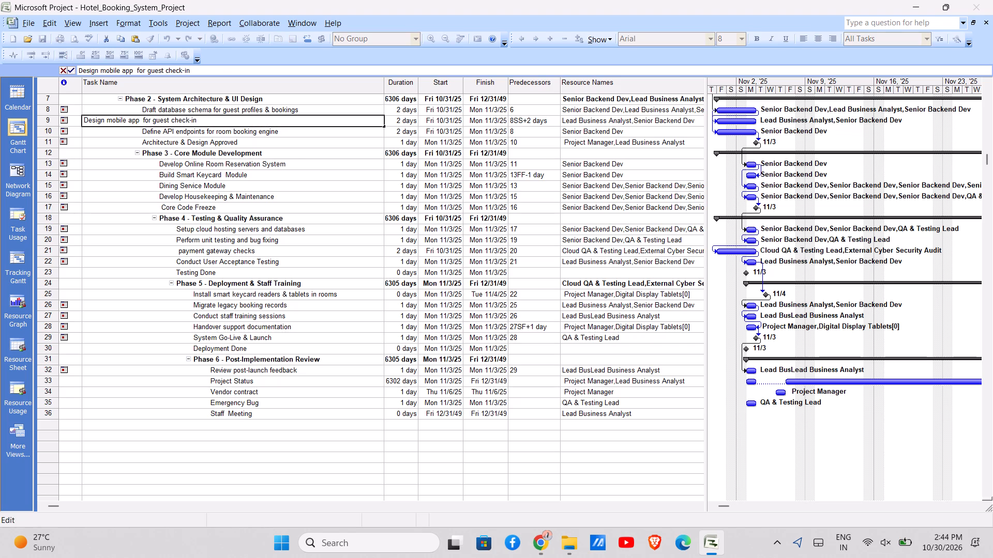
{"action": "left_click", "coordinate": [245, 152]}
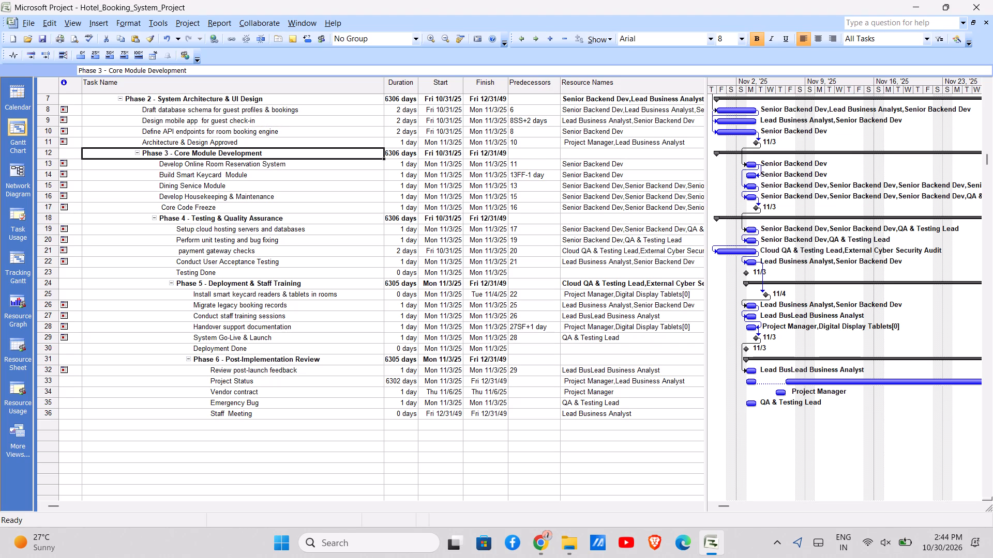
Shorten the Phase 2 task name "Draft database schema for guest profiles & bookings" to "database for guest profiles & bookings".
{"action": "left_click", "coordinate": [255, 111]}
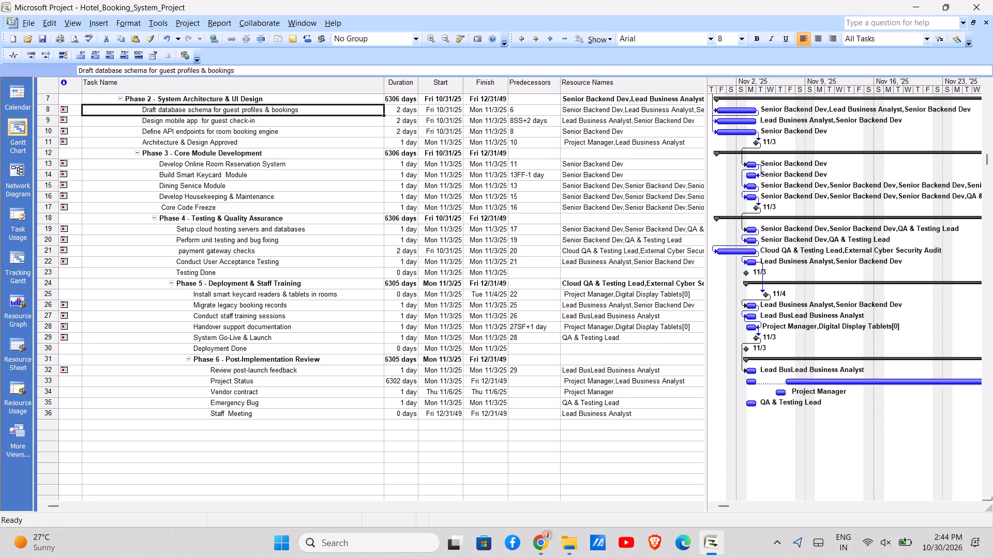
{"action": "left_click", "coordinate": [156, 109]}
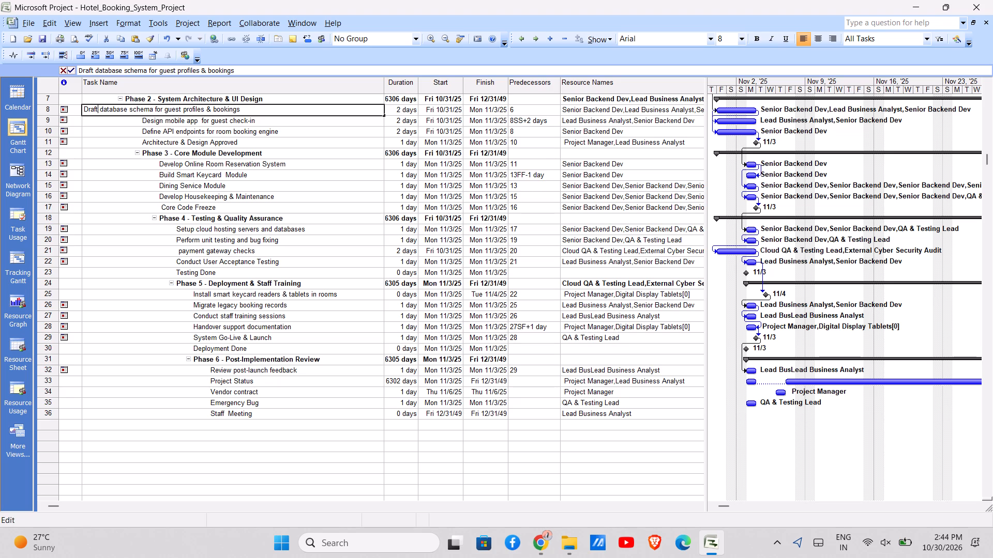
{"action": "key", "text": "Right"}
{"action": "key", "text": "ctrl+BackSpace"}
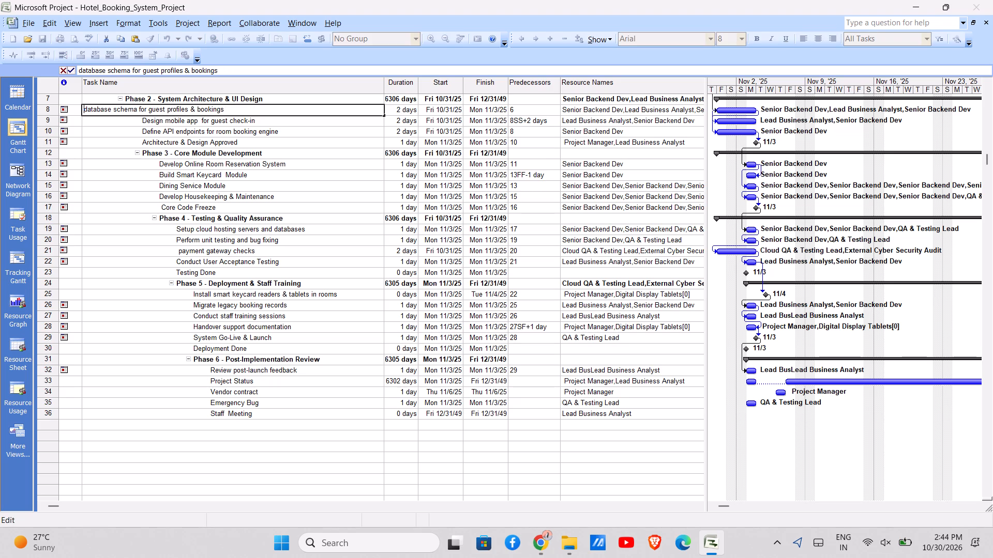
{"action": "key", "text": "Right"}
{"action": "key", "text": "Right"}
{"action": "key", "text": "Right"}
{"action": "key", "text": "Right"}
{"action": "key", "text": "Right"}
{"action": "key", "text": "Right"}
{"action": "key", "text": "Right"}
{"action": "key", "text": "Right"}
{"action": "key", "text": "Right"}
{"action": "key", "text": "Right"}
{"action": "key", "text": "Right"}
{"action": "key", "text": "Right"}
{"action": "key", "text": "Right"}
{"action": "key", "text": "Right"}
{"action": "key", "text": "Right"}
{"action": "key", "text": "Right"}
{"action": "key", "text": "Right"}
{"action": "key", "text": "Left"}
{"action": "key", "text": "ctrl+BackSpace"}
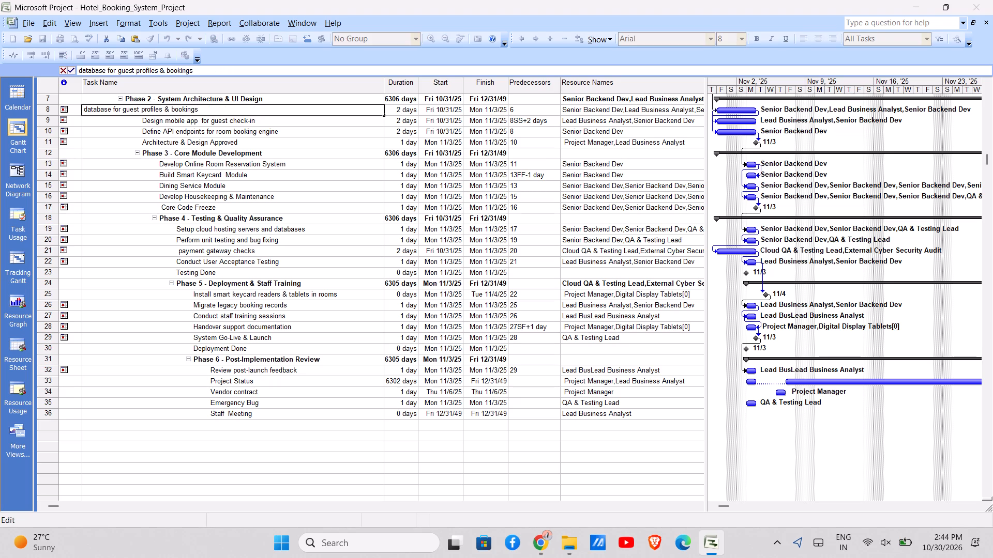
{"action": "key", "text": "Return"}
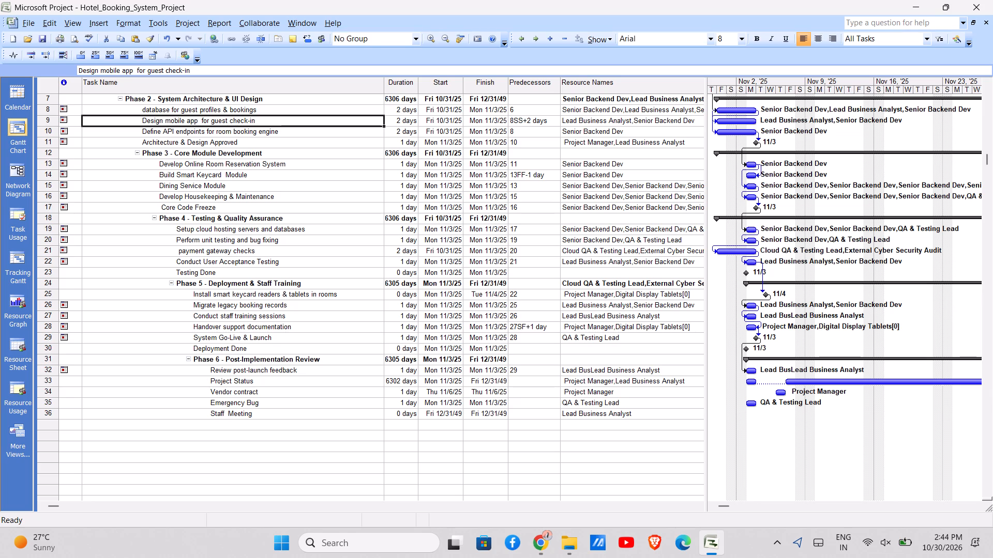
Examine the whole hotel plan's task table and Gantt bars, resizing the divider between the table and the chart to compare them.
{"action": "scroll", "coordinate": [342, 238], "scroll_direction": "up", "scroll_amount": 1}
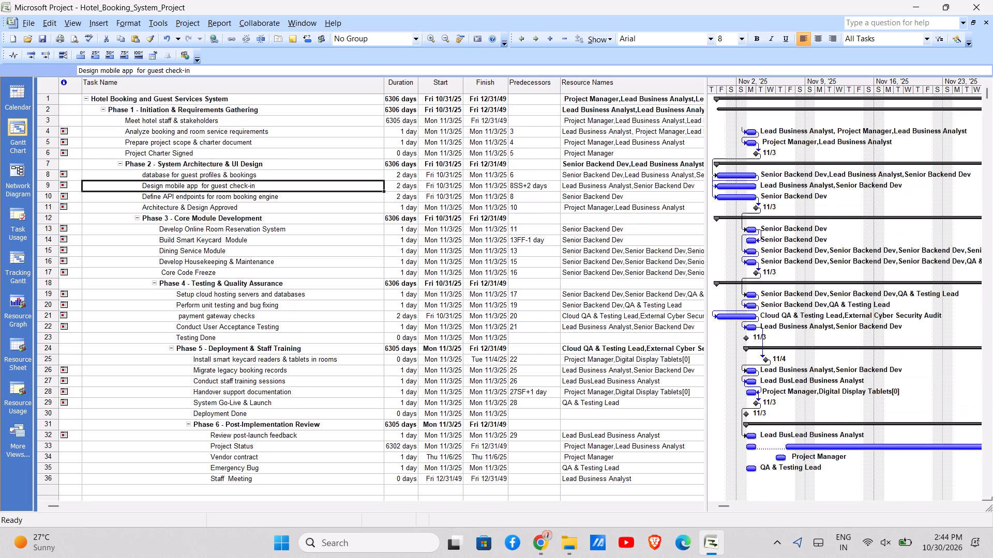
{"action": "scroll", "coordinate": [342, 238], "scroll_direction": "up", "scroll_amount": 1}
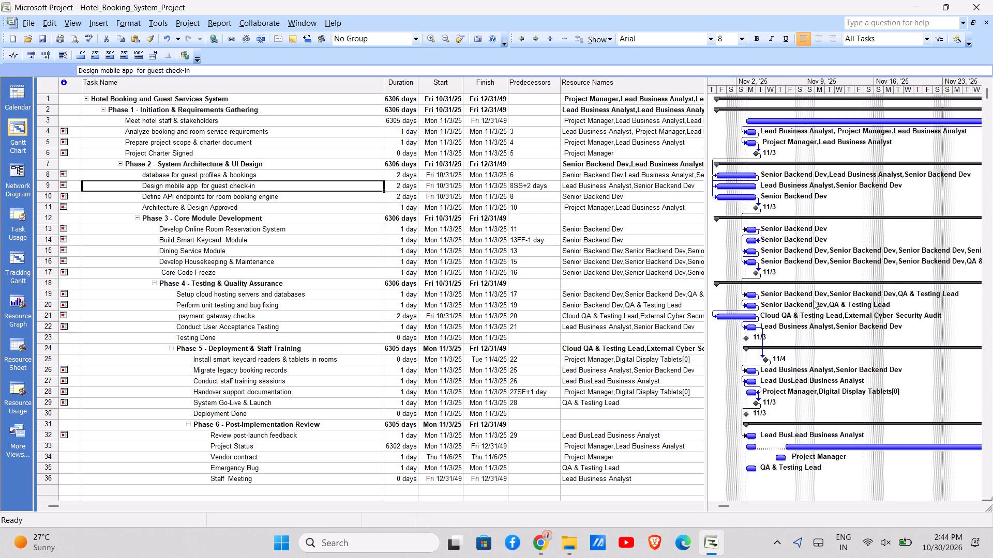
{"action": "scroll", "coordinate": [334, 229], "scroll_direction": "up", "scroll_amount": 1}
{"action": "scroll", "coordinate": [334, 229], "scroll_direction": "down", "scroll_amount": 1}
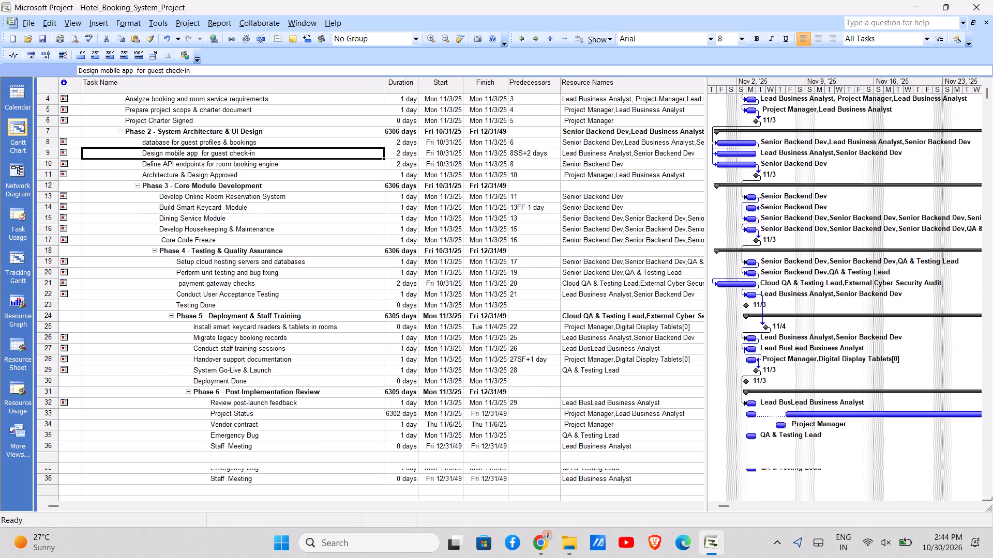
{"action": "scroll", "coordinate": [334, 229], "scroll_direction": "up", "scroll_amount": 2}
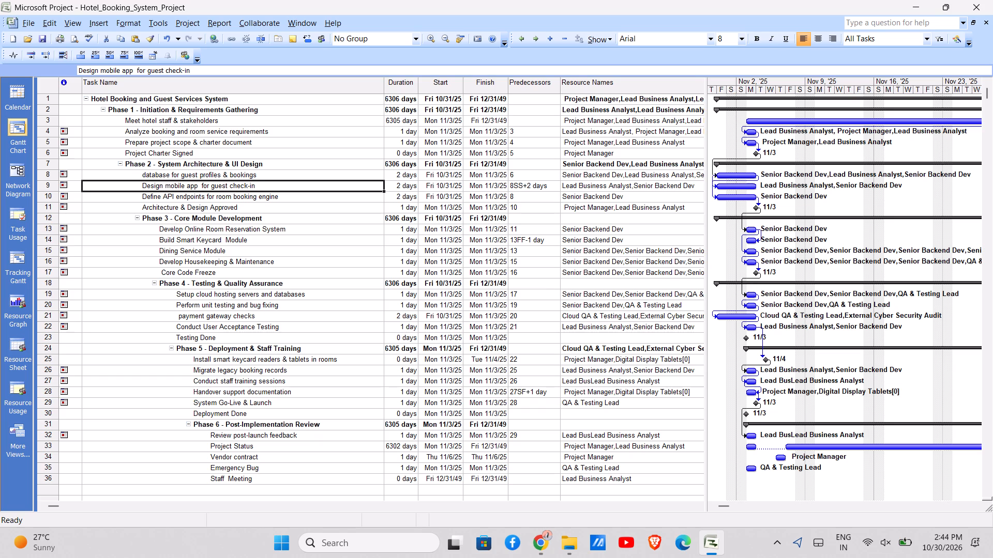
{"action": "left_click_drag", "start_coordinate": [707, 241], "coordinate": [515, 247]}
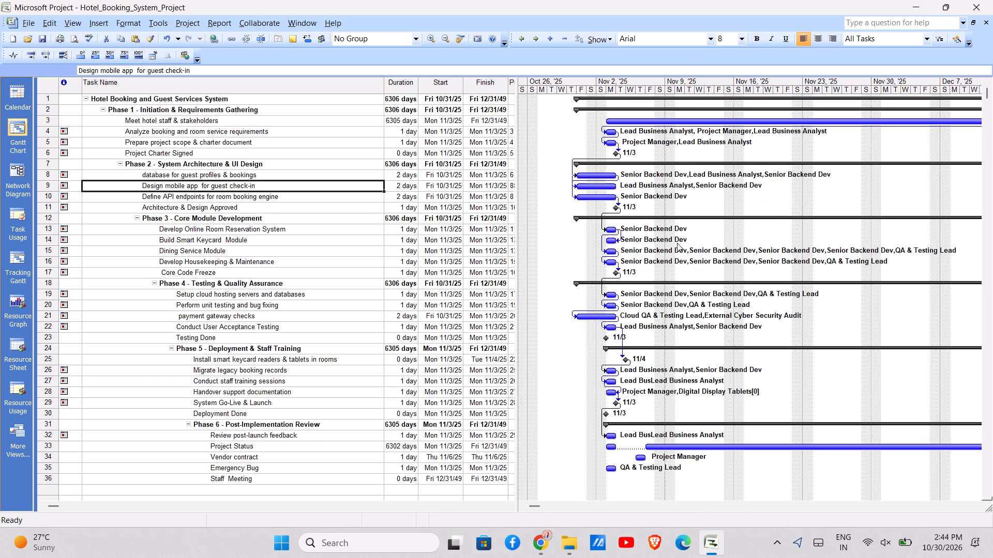
{"action": "scroll", "coordinate": [730, 251], "scroll_direction": "up", "scroll_amount": 8}
{"action": "scroll", "coordinate": [730, 251], "scroll_direction": "down", "scroll_amount": 4}
{"action": "scroll", "coordinate": [730, 251], "scroll_direction": "up", "scroll_amount": 5}
{"action": "scroll", "coordinate": [730, 251], "scroll_direction": "left", "scroll_amount": 4}
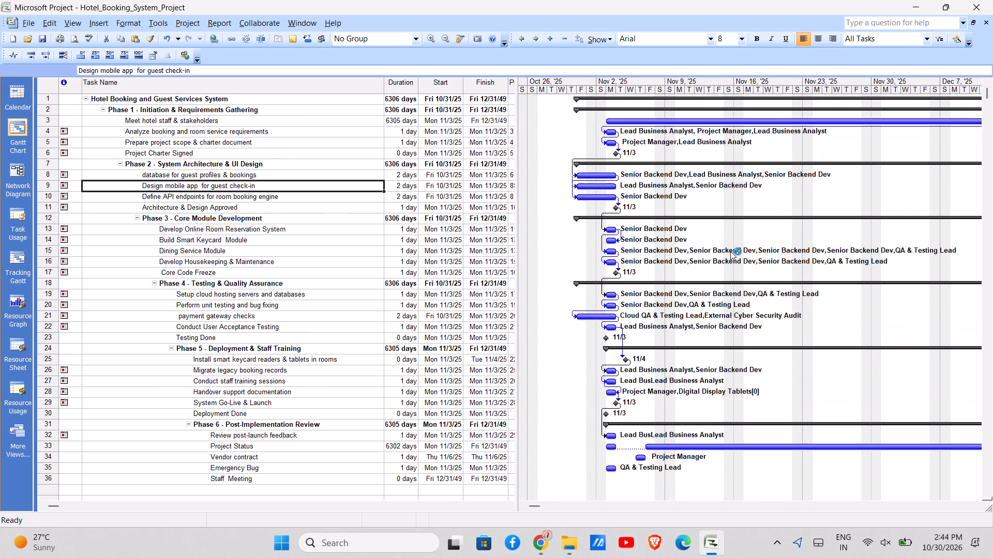
{"action": "scroll", "coordinate": [730, 251], "scroll_direction": "left", "scroll_amount": 2}
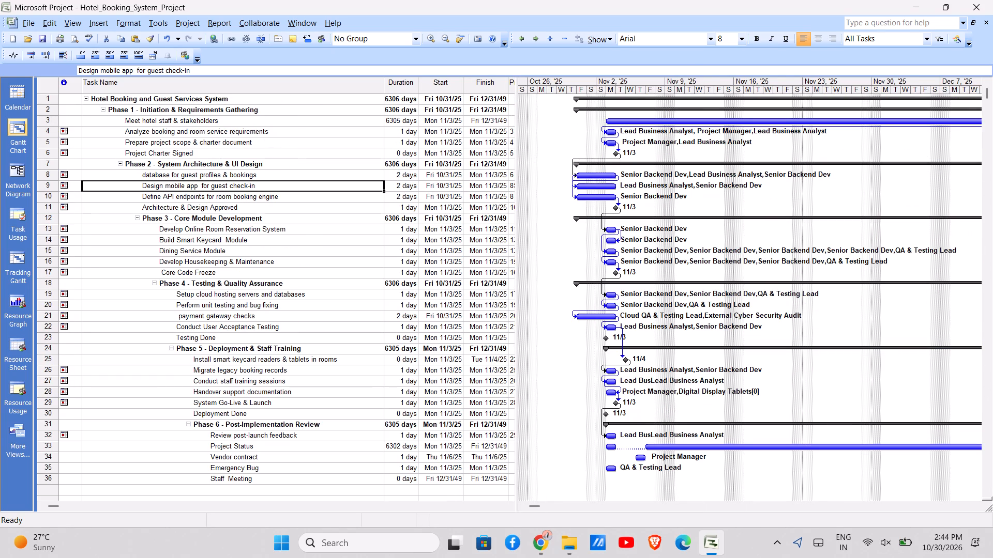
{"action": "left_click", "coordinate": [519, 265]}
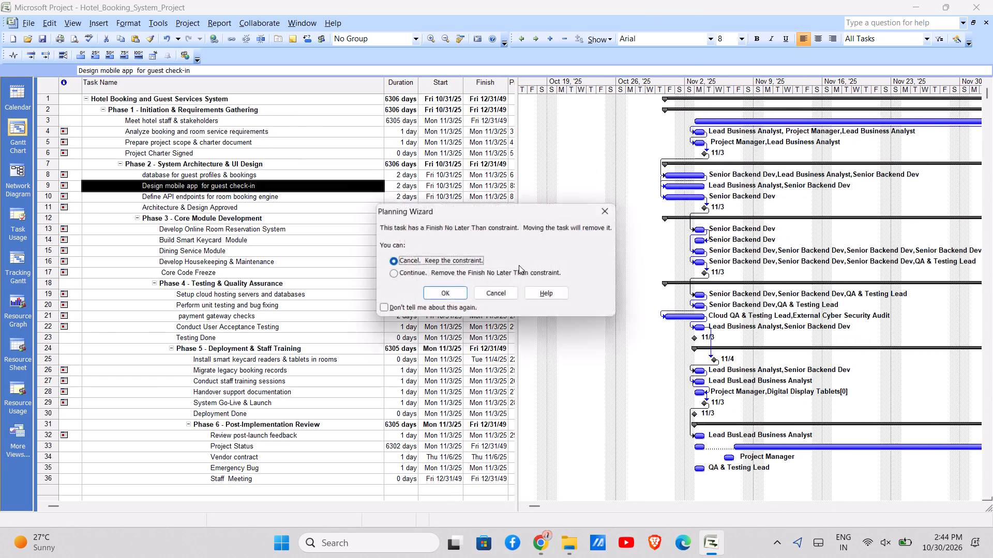
{"action": "left_click", "coordinate": [603, 209]}
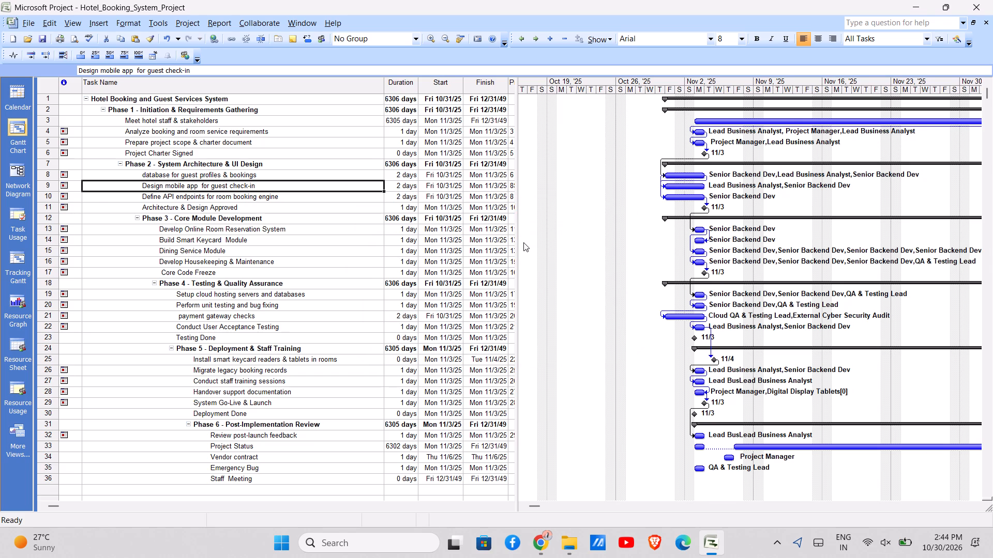
{"action": "left_click_drag", "start_coordinate": [517, 246], "coordinate": [582, 244]}
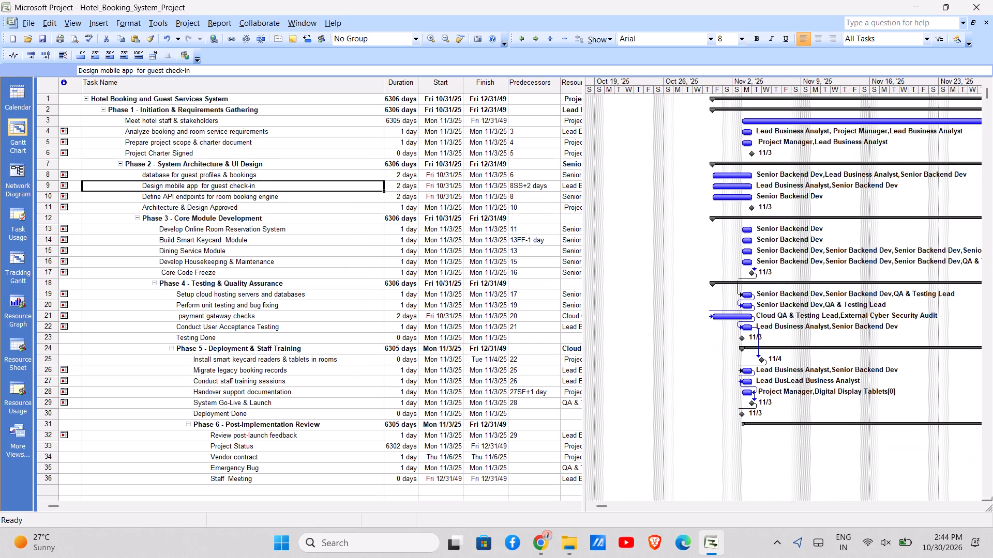
{"action": "left_click_drag", "start_coordinate": [582, 244], "coordinate": [641, 245]}
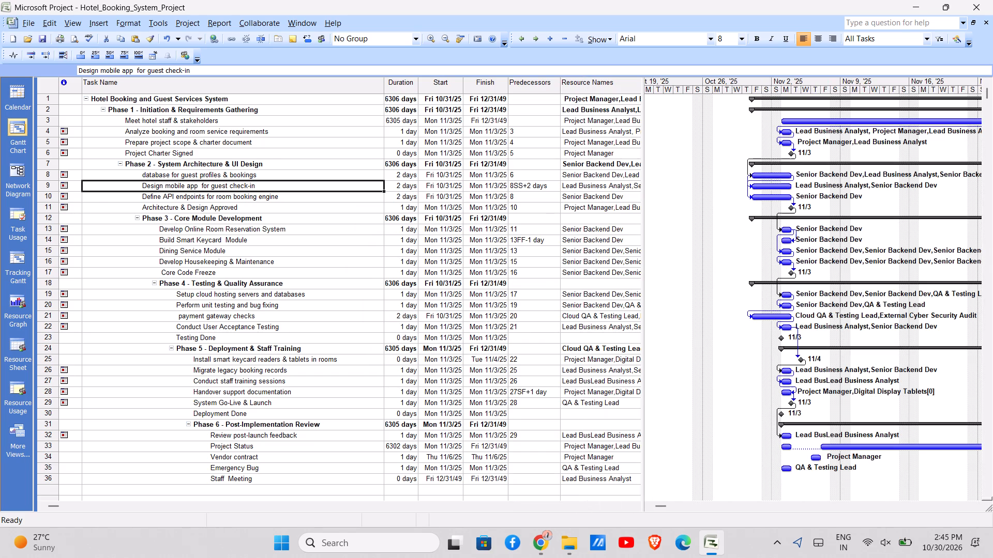
{"action": "left_click_drag", "start_coordinate": [641, 245], "coordinate": [679, 245]}
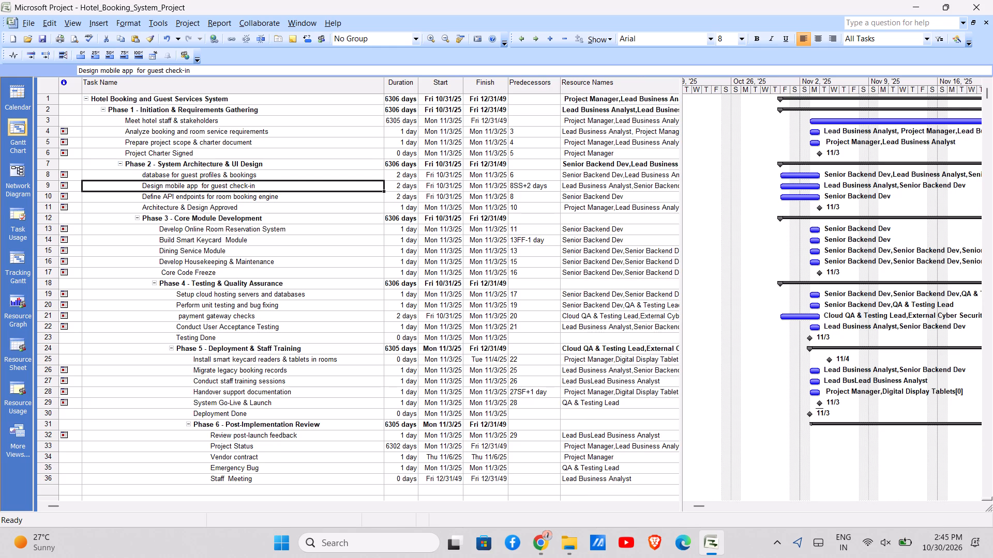
Undo the task-name shortenings and the edits before them, back to the five-day schedule that still contains the Review Done task.
{"action": "key", "text": "ctrl+z"}
{"action": "key", "text": "ctrl+z"}
{"action": "key", "text": "ctrl+z"}
{"action": "key", "text": "ctrl+z"}
{"action": "key", "text": "ctrl+z"}
{"action": "key", "text": "ctrl+z"}
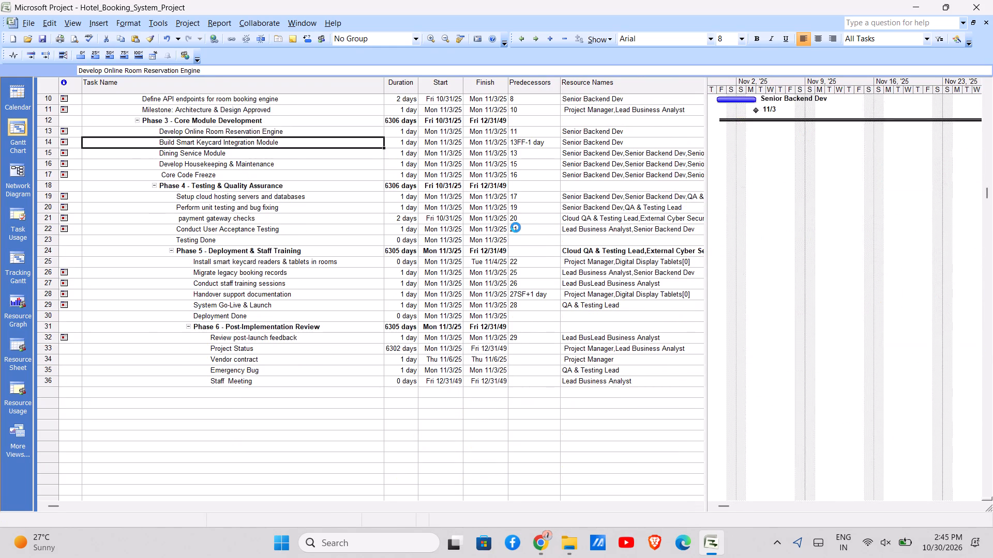
{"action": "key", "text": "ctrl+z"}
{"action": "key", "text": "ctrl+z"}
{"action": "key", "text": "ctrl+z"}
{"action": "key", "text": "ctrl+z"}
{"action": "key", "text": "ctrl+z"}
{"action": "key", "text": "ctrl+z"}
{"action": "key", "text": "ctrl+z"}
{"action": "key", "text": "ctrl+z"}
{"action": "key", "text": "ctrl+z"}
{"action": "key", "text": "ctrl+z"}
{"action": "key", "text": "ctrl+z"}
{"action": "key", "text": "ctrl+z"}
{"action": "key", "text": "ctrl+z"}
{"action": "key", "text": "ctrl+z"}
{"action": "key", "text": "ctrl+z"}
{"action": "key", "text": "ctrl+z"}
{"action": "key", "text": "ctrl+z"}
{"action": "key", "text": "ctrl+z"}
{"action": "key", "text": "ctrl+z"}
{"action": "key", "text": "ctrl+z"}
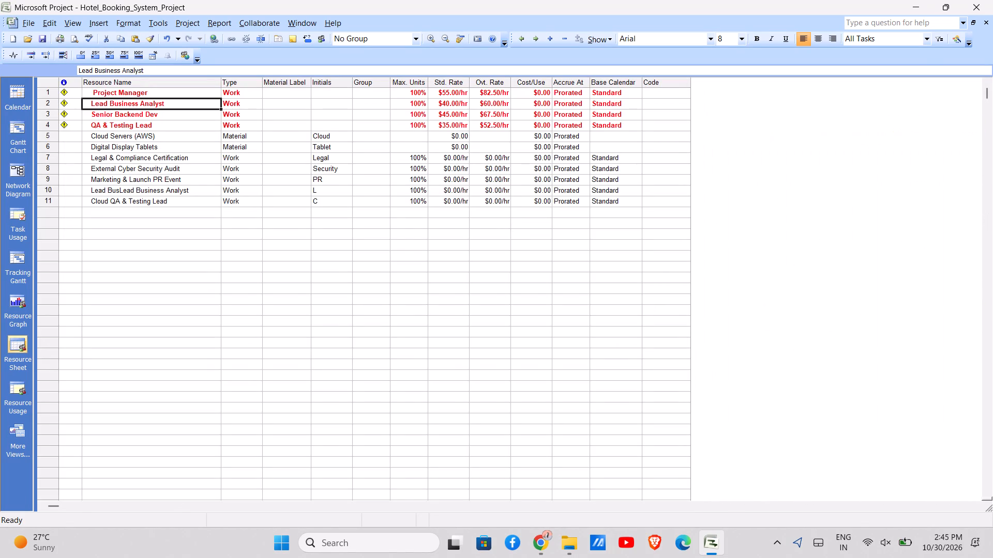
{"action": "key", "text": "ctrl+z"}
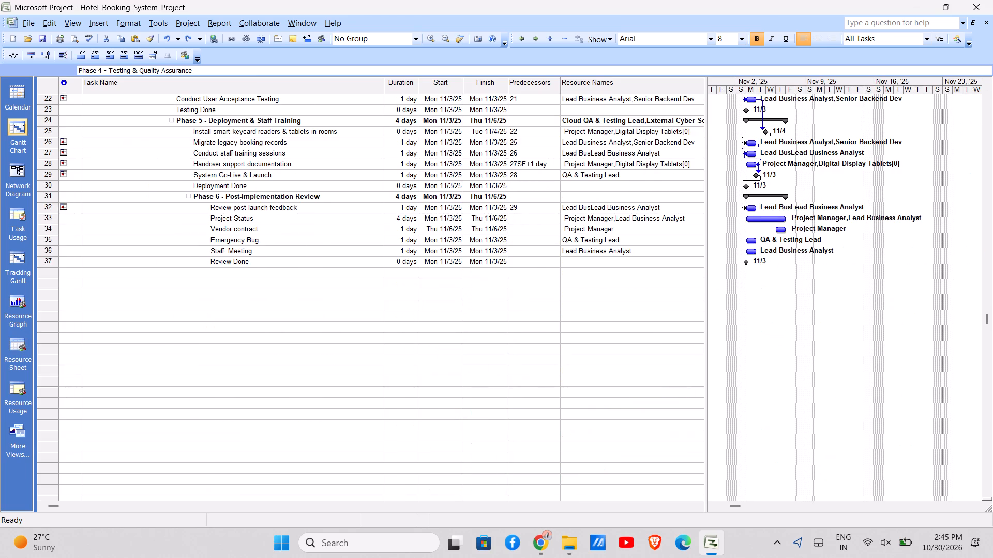
{"action": "key", "text": "ctrl+y"}
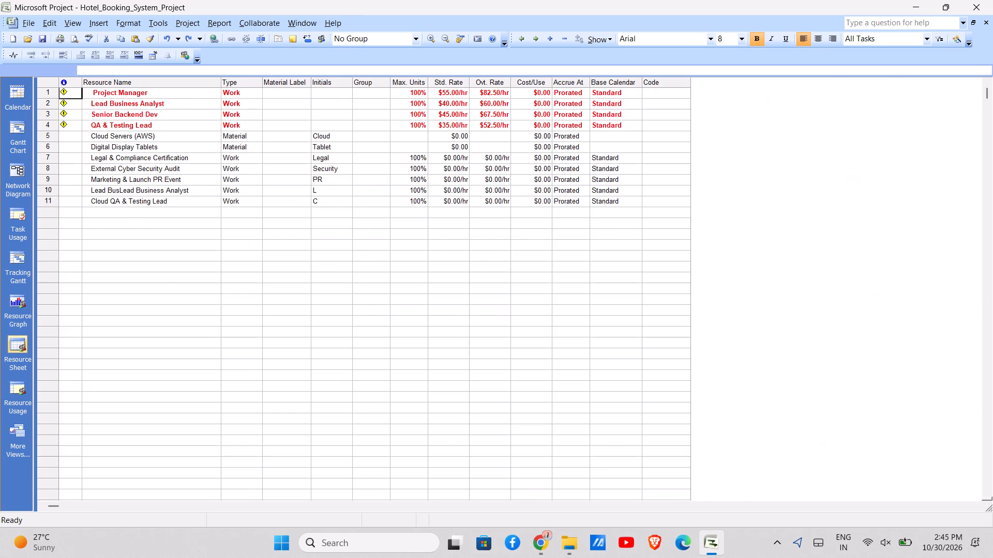
{"action": "key", "text": "ctrl+z"}
Review the task names, durations, resource assignments and Gantt bars across all six phases of the hotel plan.
{"action": "scroll", "coordinate": [516, 227], "scroll_direction": "up", "scroll_amount": 5}
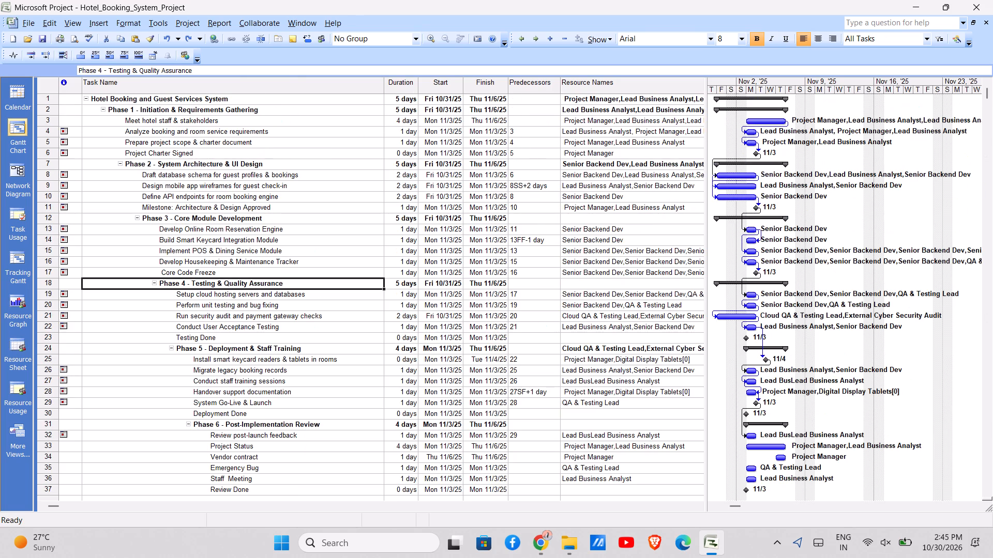
{"action": "scroll", "coordinate": [516, 227], "scroll_direction": "up", "scroll_amount": 1}
{"action": "left_click", "coordinate": [577, 238]}
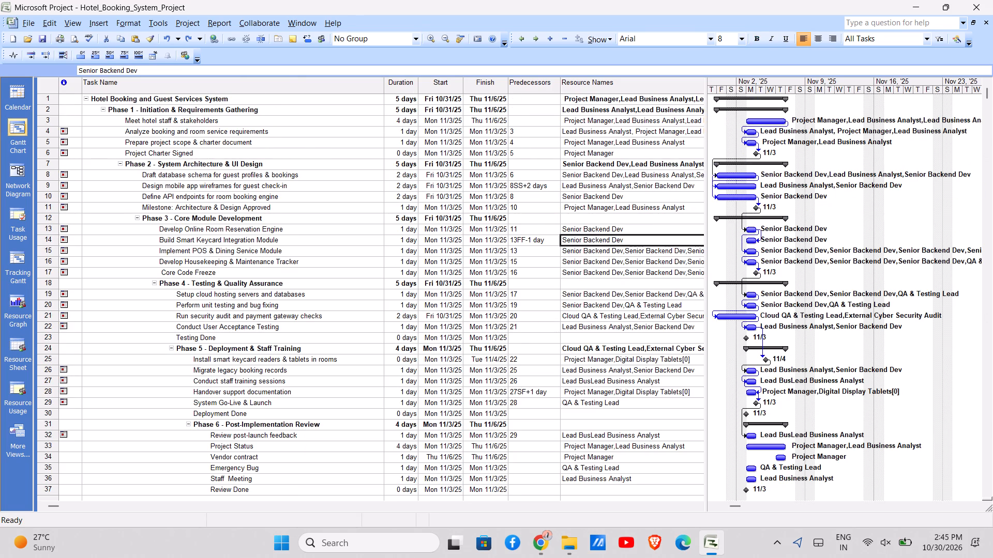
{"action": "scroll", "coordinate": [439, 267], "scroll_direction": "down", "scroll_amount": 1}
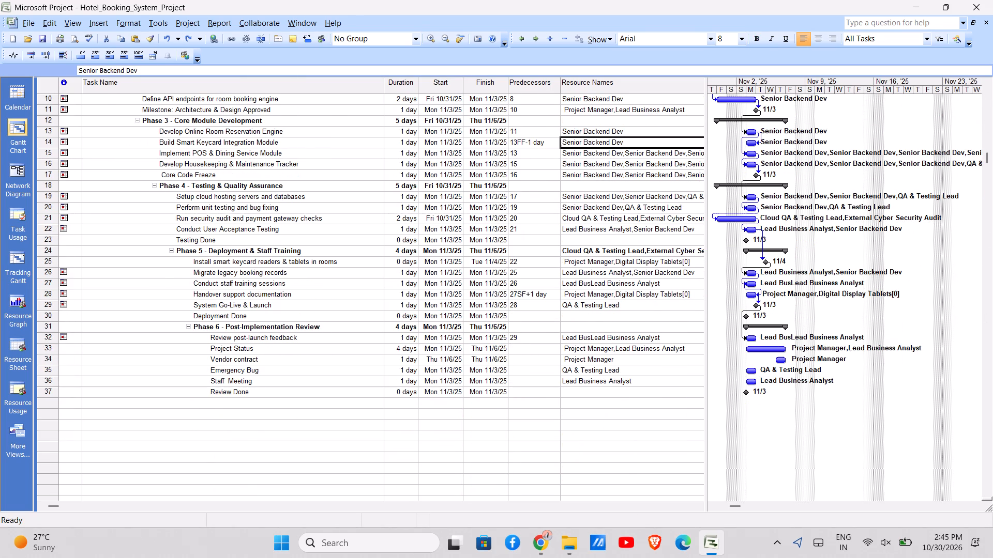
{"action": "scroll", "coordinate": [292, 405], "scroll_direction": "up", "scroll_amount": 3}
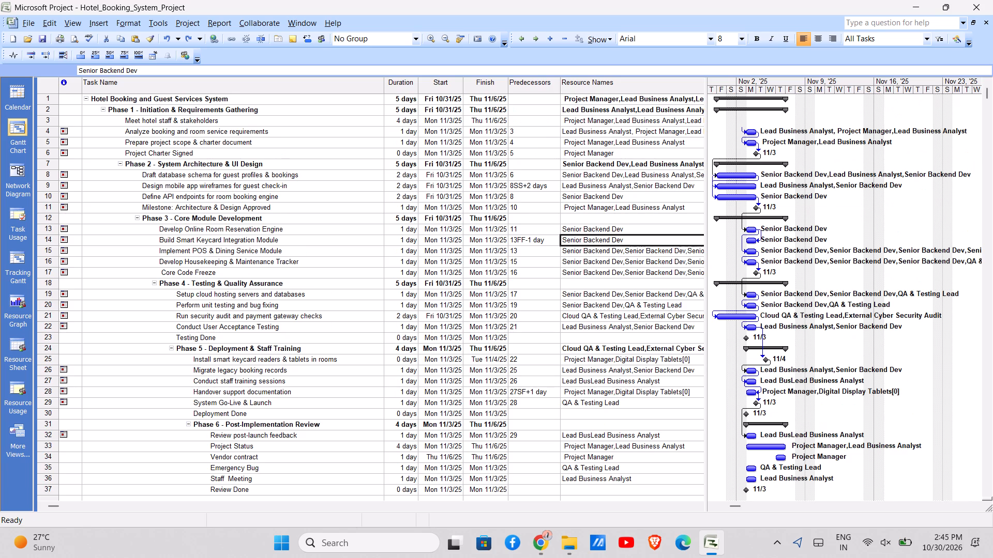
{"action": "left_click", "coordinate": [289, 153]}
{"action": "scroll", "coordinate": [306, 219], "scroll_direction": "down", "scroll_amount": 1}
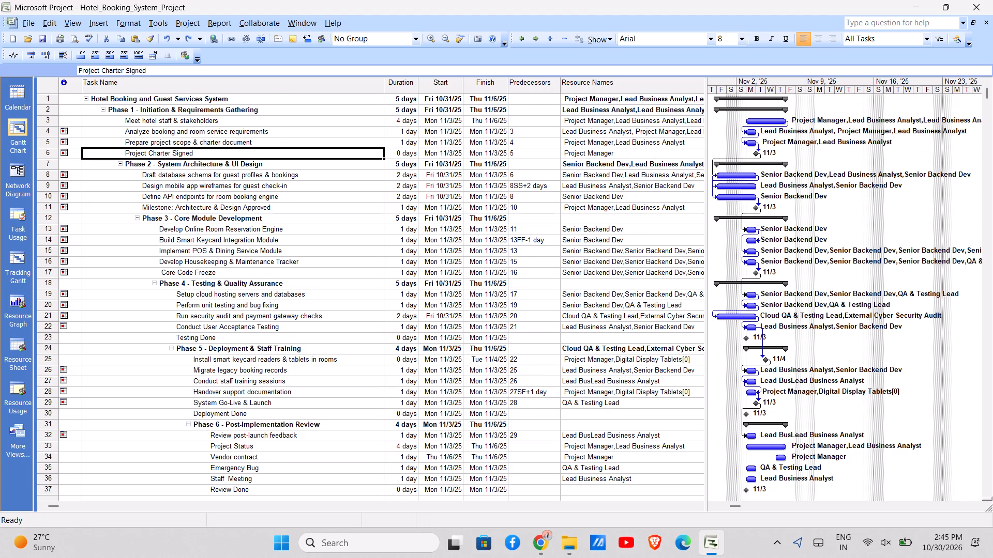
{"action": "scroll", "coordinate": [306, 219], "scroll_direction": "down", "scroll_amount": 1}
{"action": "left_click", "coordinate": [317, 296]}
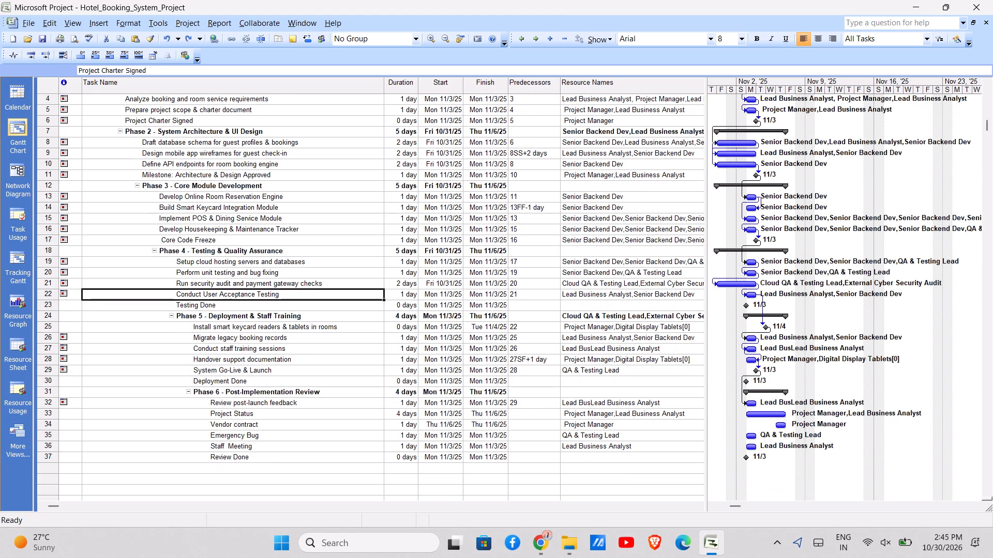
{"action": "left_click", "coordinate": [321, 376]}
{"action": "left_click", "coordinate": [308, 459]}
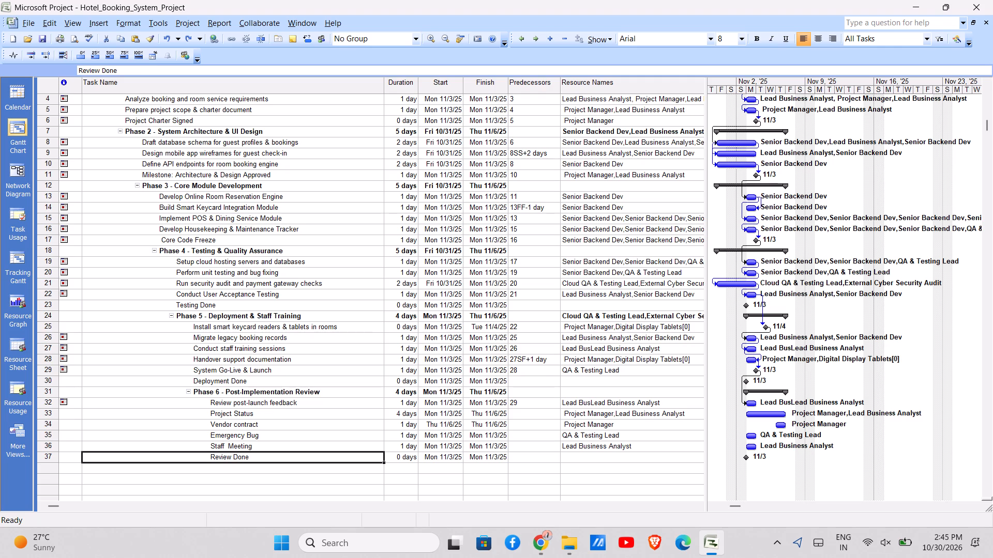
Shorten the Phase 2 task name "Draft database schema for guest profiles & bookings" to "database for guest profiles & bookings".
{"action": "left_click", "coordinate": [219, 146]}
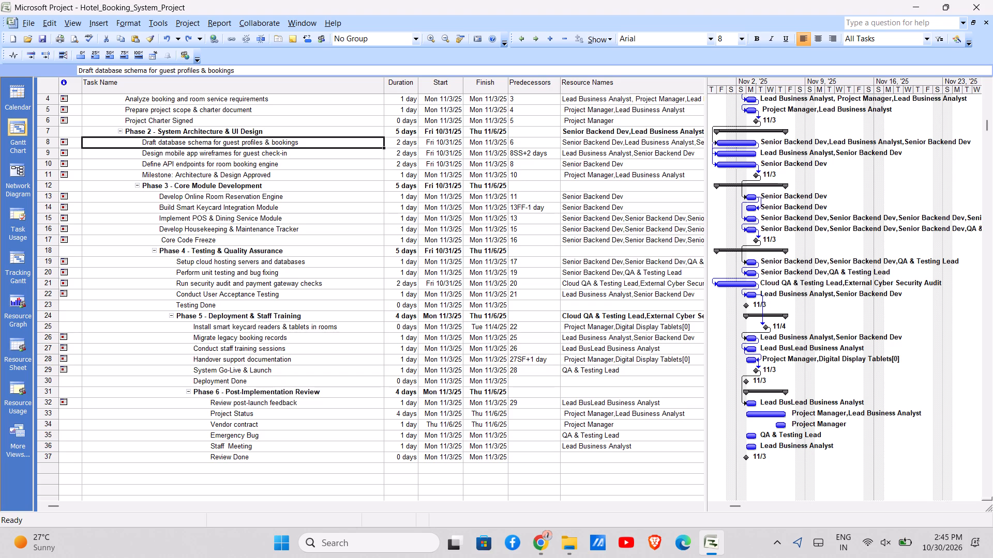
{"action": "left_click", "coordinate": [159, 142]}
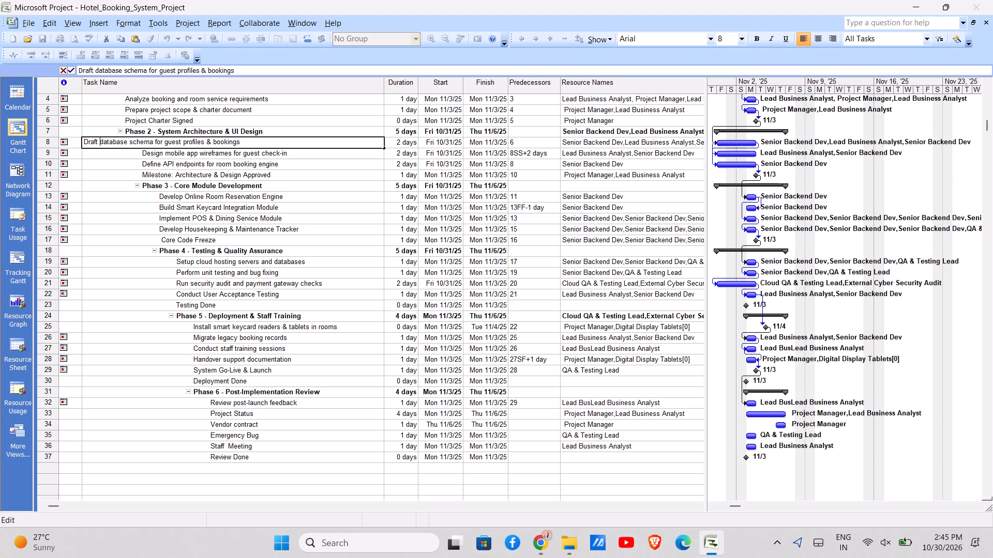
{"action": "key", "text": "ctrl+alt+BackSpace"}
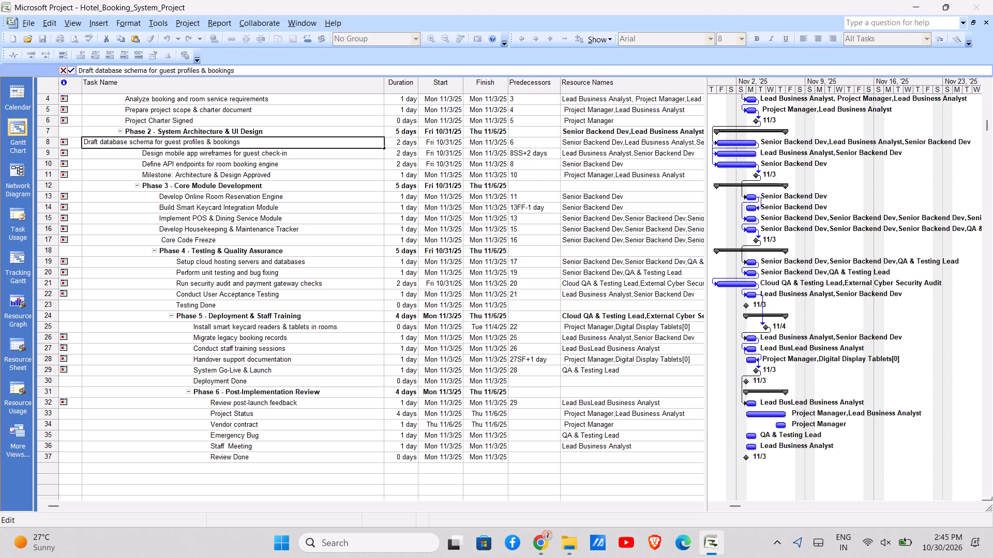
{"action": "key", "text": "ctrl+plus"}
{"action": "key", "text": "ctrl+BackSpace"}
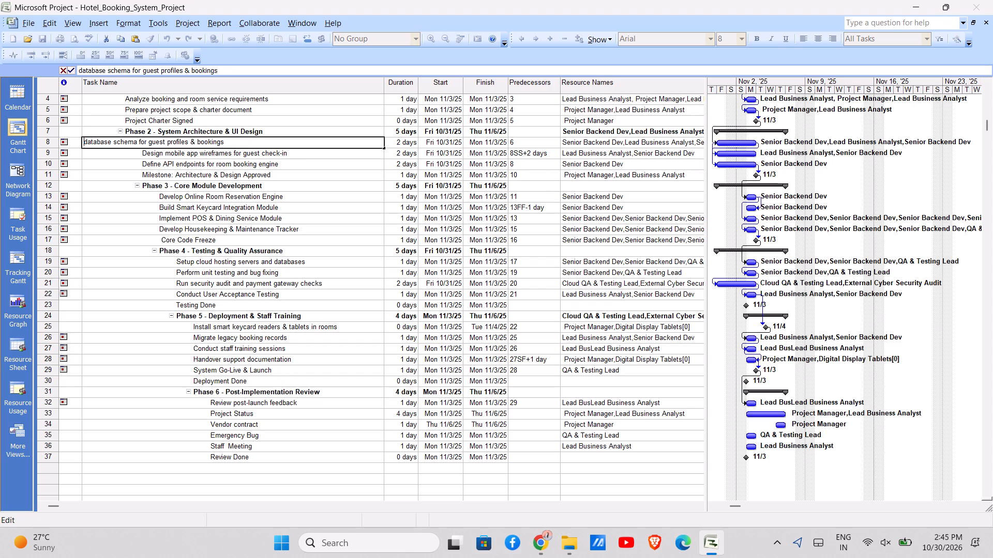
{"action": "key", "text": "Right"}
{"action": "key", "text": "Right"}
{"action": "key", "text": "Right"}
{"action": "key", "text": "Right"}
{"action": "key", "text": "Right"}
{"action": "key", "text": "Right"}
{"action": "key", "text": "Right"}
{"action": "key", "text": "Right"}
{"action": "key", "text": "Right"}
{"action": "key", "text": "Right"}
{"action": "key", "text": "Right"}
{"action": "key", "text": "Right"}
{"action": "key", "text": "Right"}
{"action": "key", "text": "Right"}
{"action": "key", "text": "Right"}
{"action": "key", "text": "Right"}
{"action": "key", "text": "Left"}
{"action": "key", "text": "ctrl+BackSpace"}
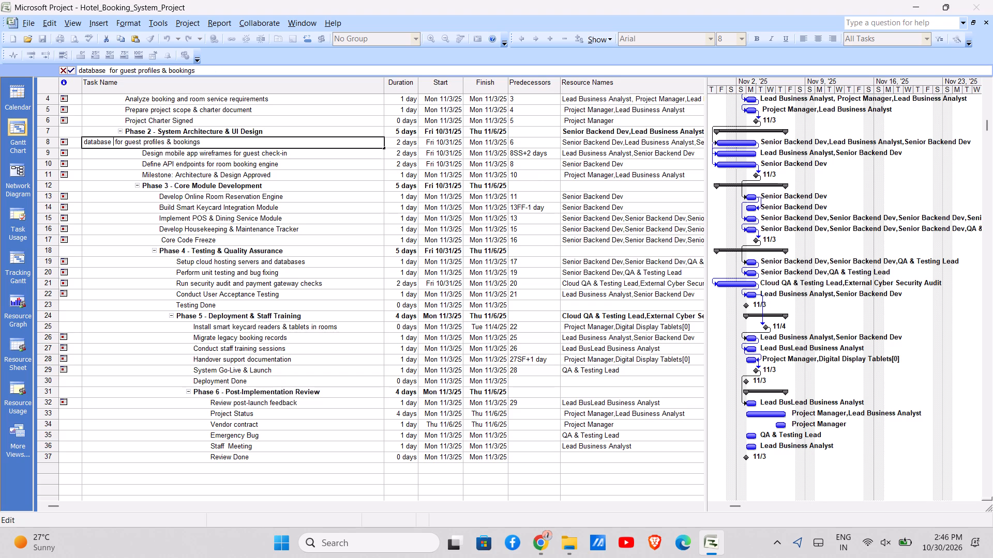
{"action": "left_click", "coordinate": [260, 168]}
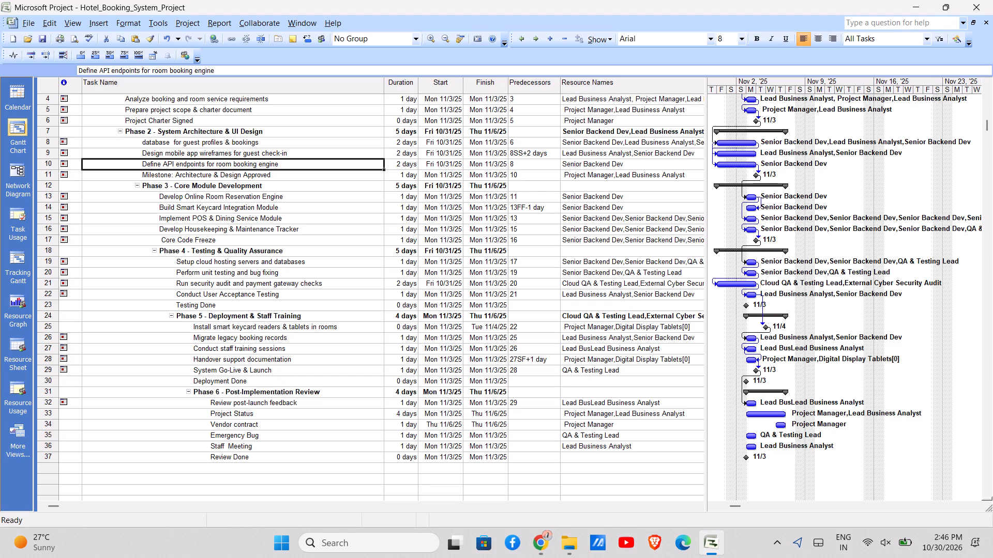
Remove the "Milestone:" prefix from the last Phase 2 task so its name reads "Architecture & Design Approved".
{"action": "left_click", "coordinate": [177, 174]}
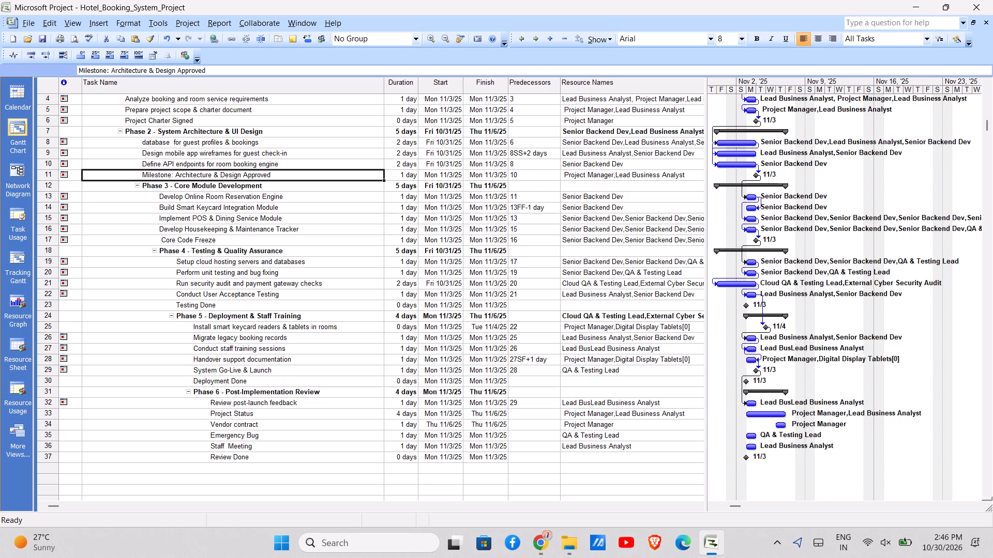
{"action": "left_click", "coordinate": [177, 174]}
{"action": "key", "text": "Left"}
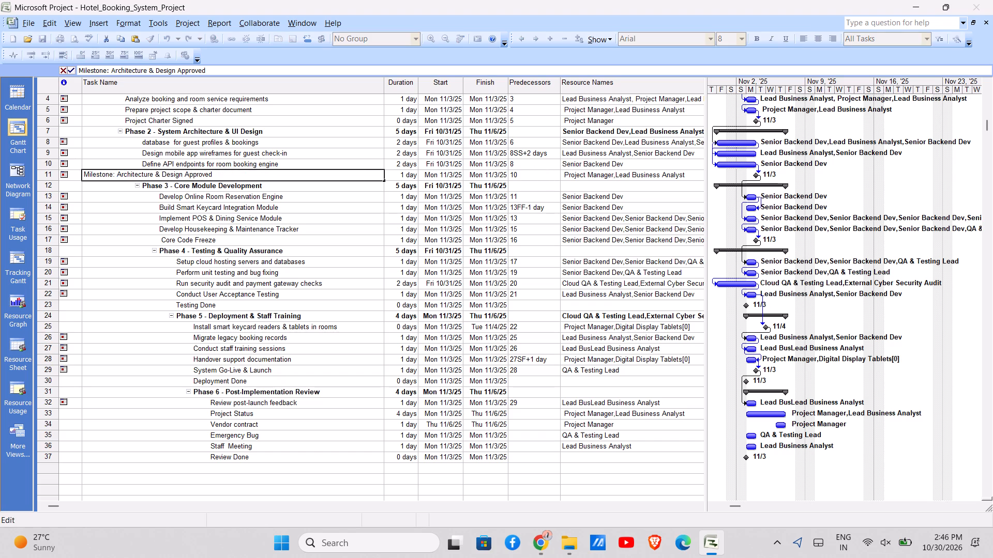
{"action": "key", "text": "Right"}
{"action": "key", "text": "ctrl+BackSpace"}
{"action": "key", "text": "ctrl+BackSpace"}
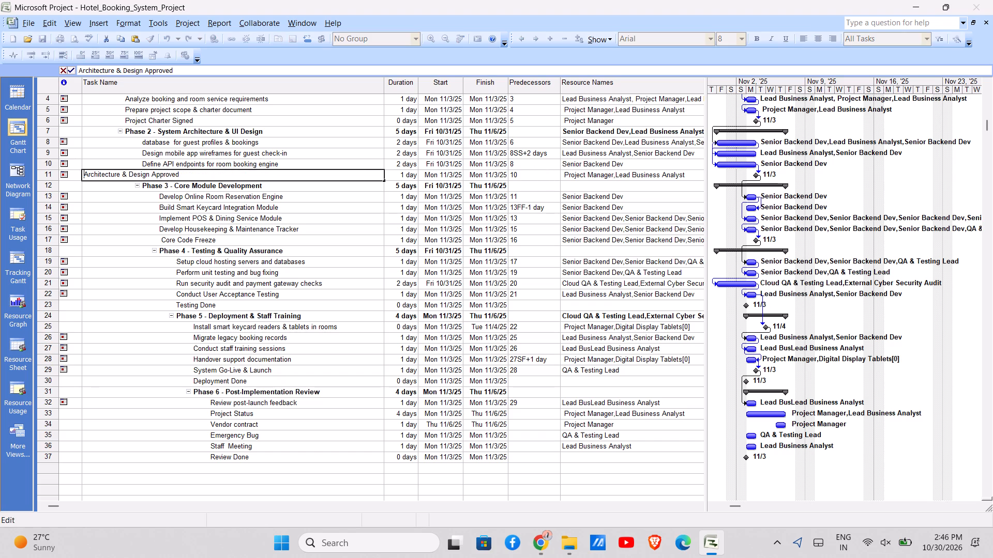
{"action": "left_click", "coordinate": [257, 226]}
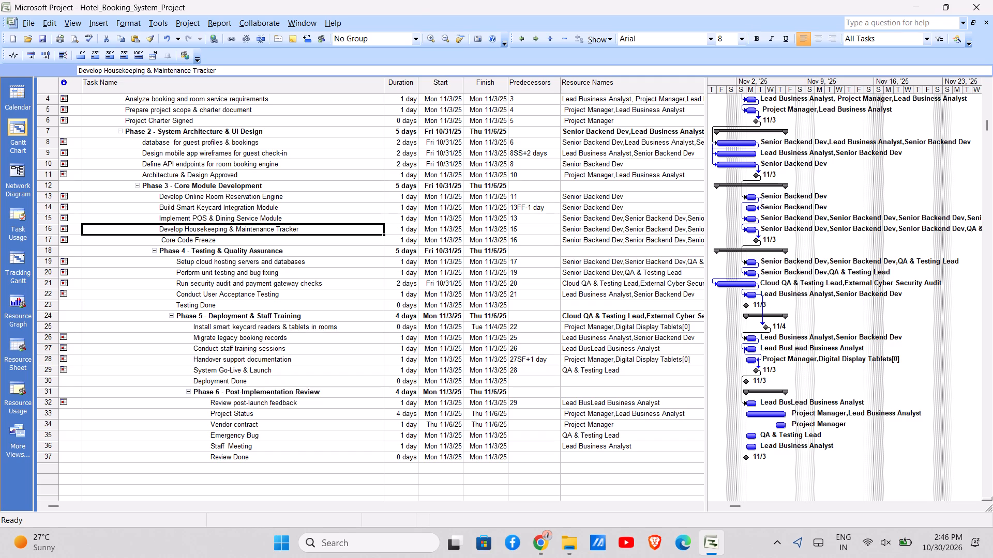
Add a new work resource named ABC below Cloud QA & Testing Lead in the Resource Sheet.
{"action": "left_click", "coordinate": [12, 363]}
{"action": "left_click", "coordinate": [117, 211]}
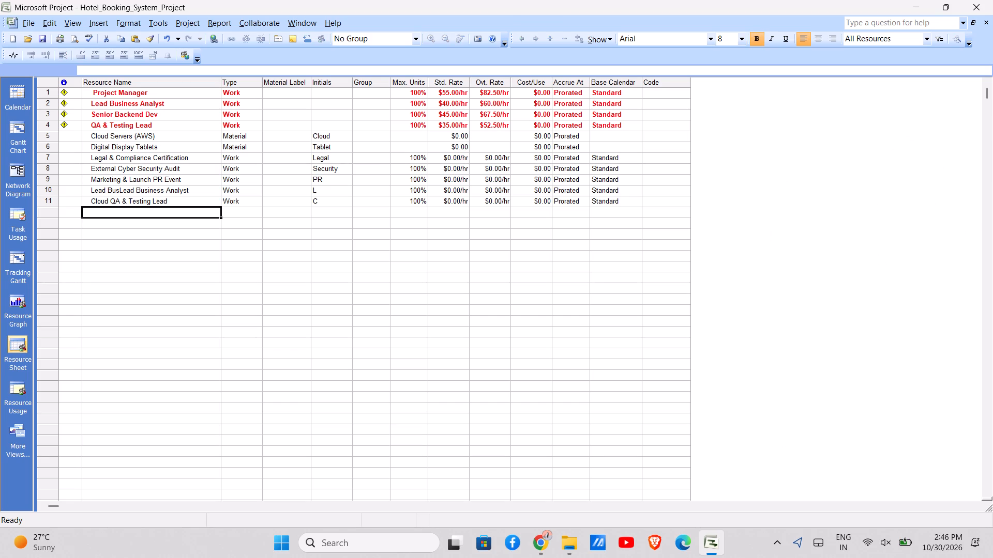
{"action": "left_click", "coordinate": [117, 211]}
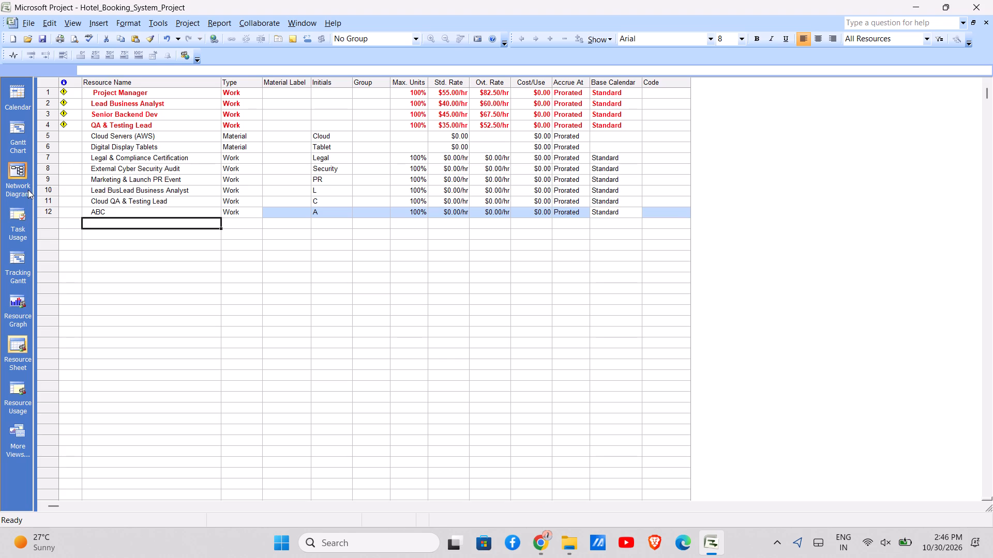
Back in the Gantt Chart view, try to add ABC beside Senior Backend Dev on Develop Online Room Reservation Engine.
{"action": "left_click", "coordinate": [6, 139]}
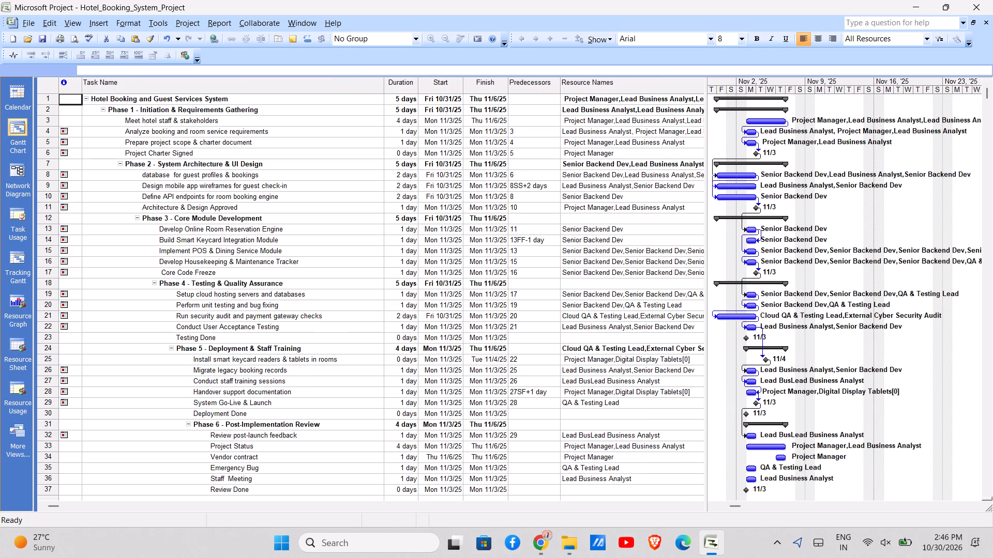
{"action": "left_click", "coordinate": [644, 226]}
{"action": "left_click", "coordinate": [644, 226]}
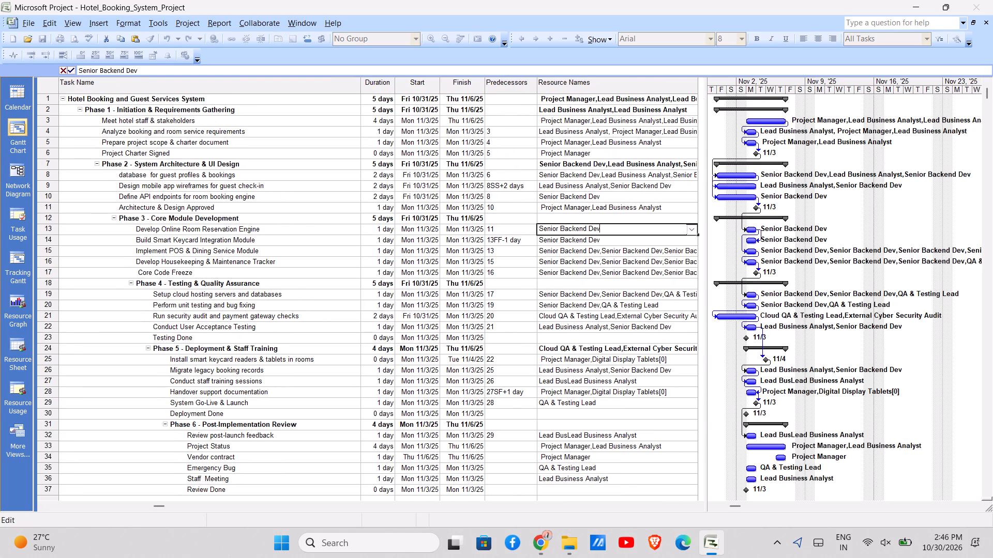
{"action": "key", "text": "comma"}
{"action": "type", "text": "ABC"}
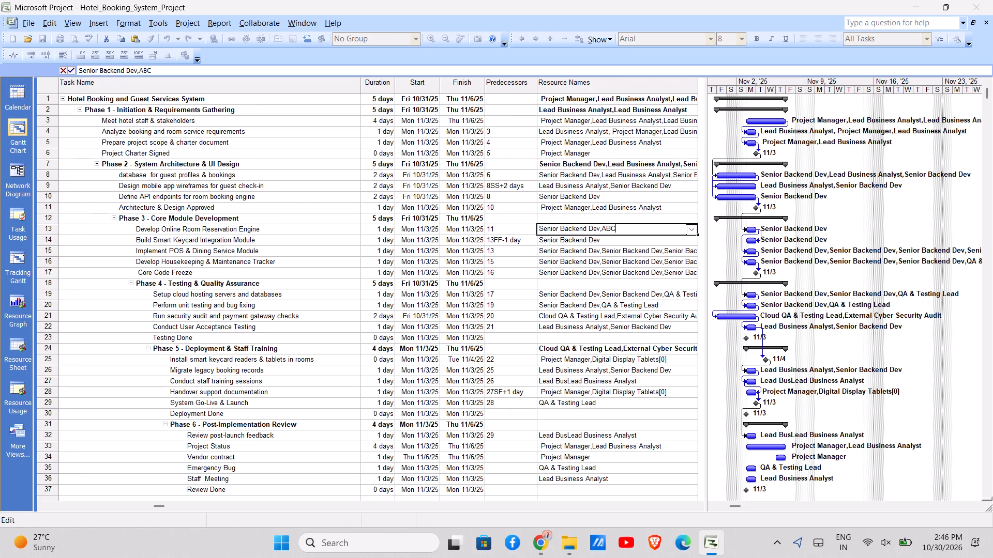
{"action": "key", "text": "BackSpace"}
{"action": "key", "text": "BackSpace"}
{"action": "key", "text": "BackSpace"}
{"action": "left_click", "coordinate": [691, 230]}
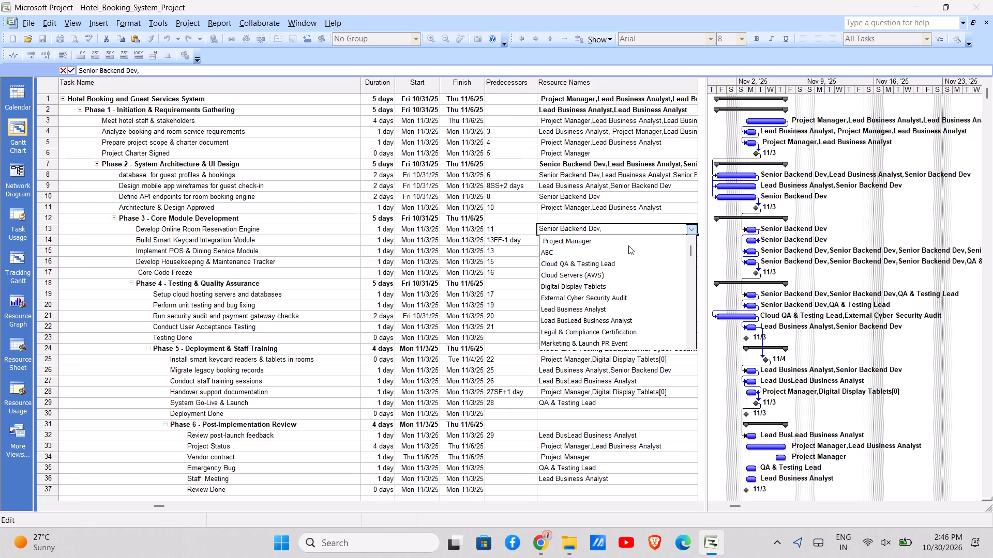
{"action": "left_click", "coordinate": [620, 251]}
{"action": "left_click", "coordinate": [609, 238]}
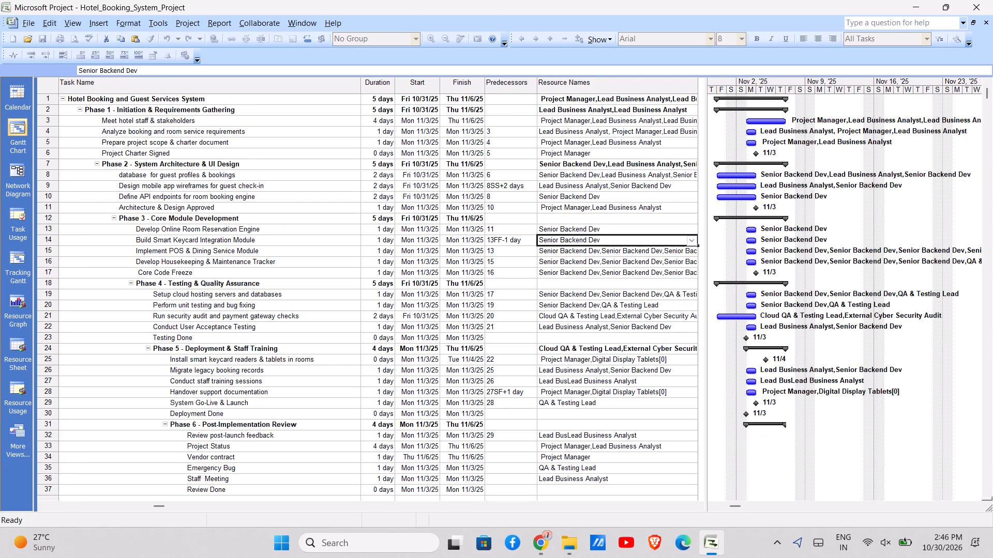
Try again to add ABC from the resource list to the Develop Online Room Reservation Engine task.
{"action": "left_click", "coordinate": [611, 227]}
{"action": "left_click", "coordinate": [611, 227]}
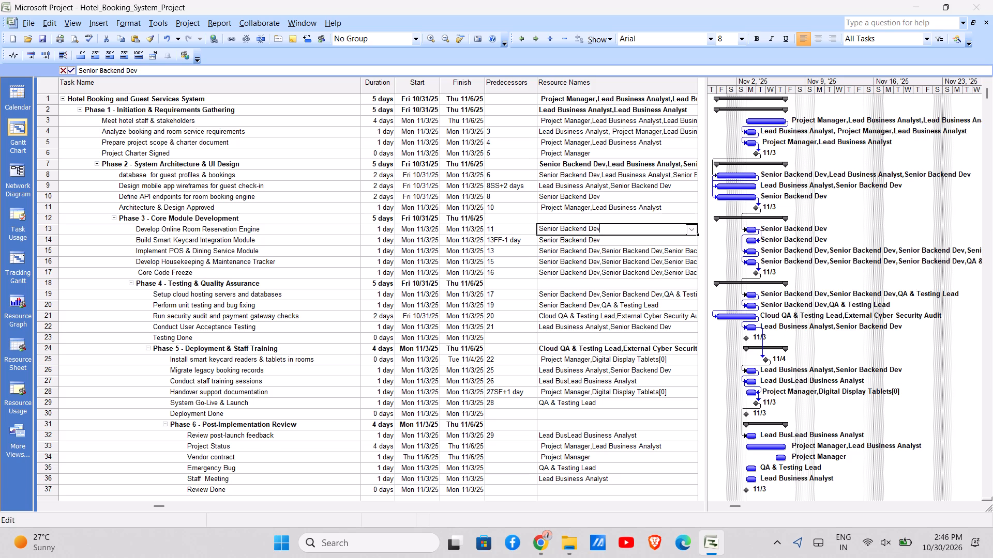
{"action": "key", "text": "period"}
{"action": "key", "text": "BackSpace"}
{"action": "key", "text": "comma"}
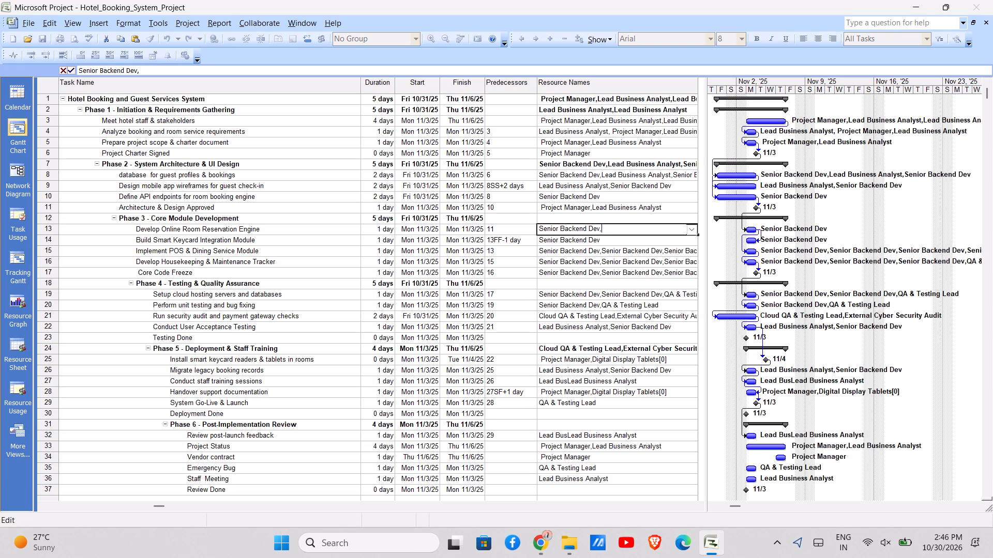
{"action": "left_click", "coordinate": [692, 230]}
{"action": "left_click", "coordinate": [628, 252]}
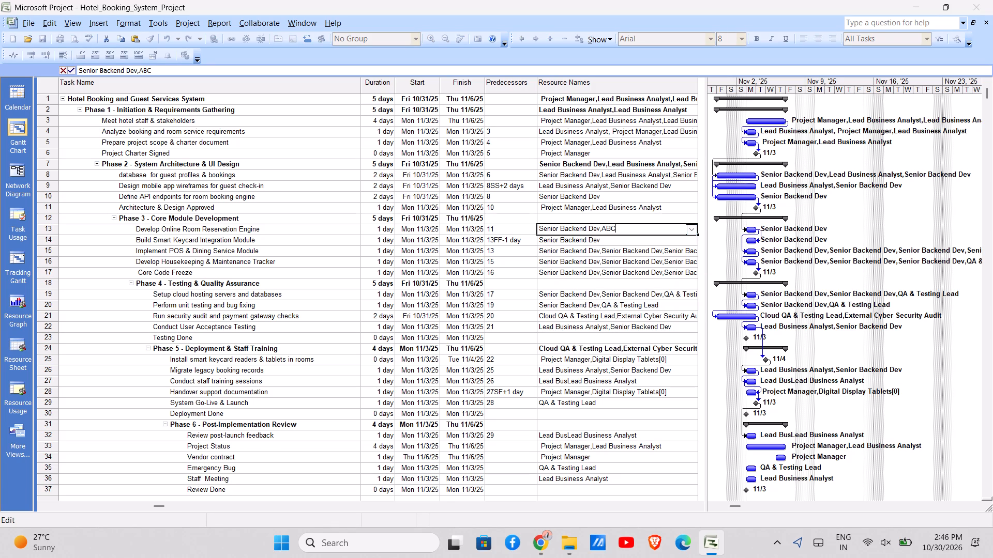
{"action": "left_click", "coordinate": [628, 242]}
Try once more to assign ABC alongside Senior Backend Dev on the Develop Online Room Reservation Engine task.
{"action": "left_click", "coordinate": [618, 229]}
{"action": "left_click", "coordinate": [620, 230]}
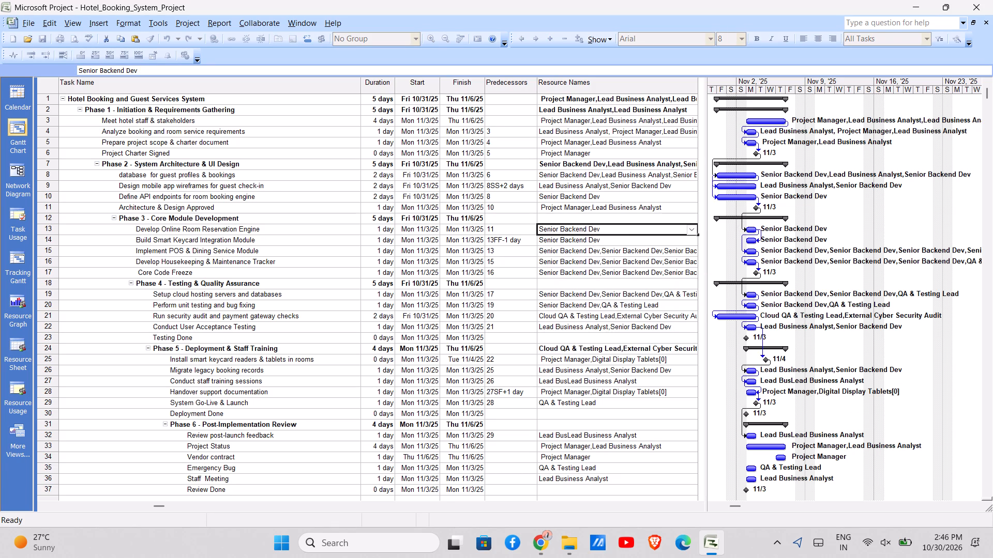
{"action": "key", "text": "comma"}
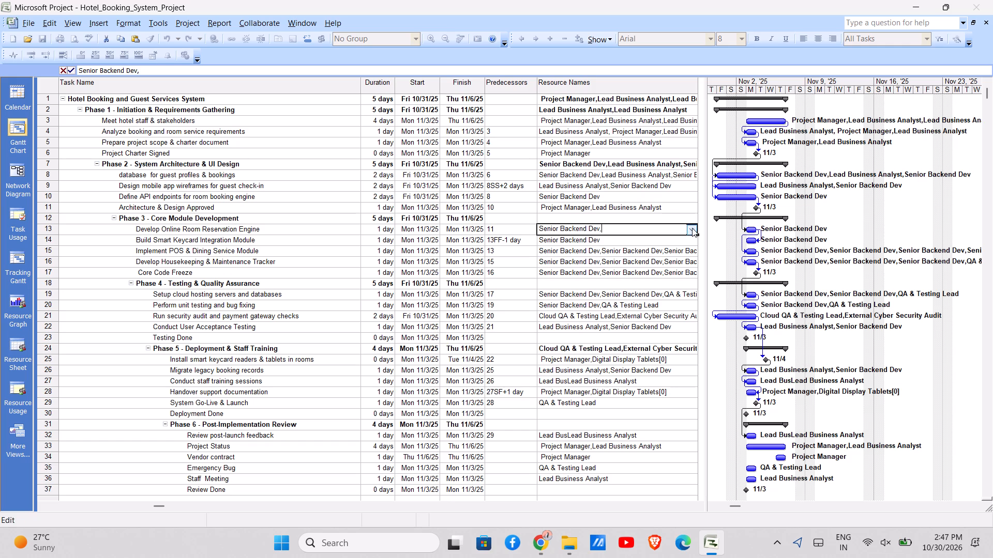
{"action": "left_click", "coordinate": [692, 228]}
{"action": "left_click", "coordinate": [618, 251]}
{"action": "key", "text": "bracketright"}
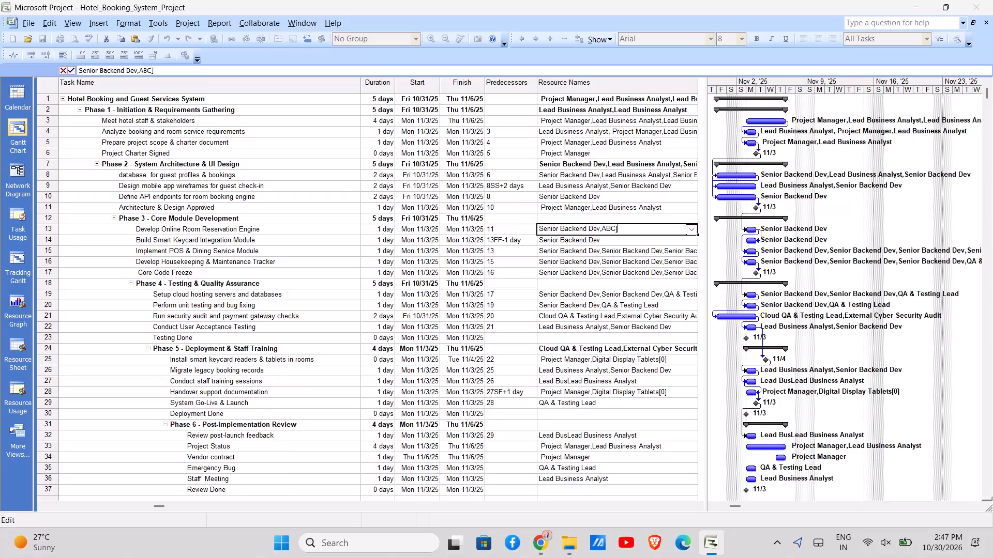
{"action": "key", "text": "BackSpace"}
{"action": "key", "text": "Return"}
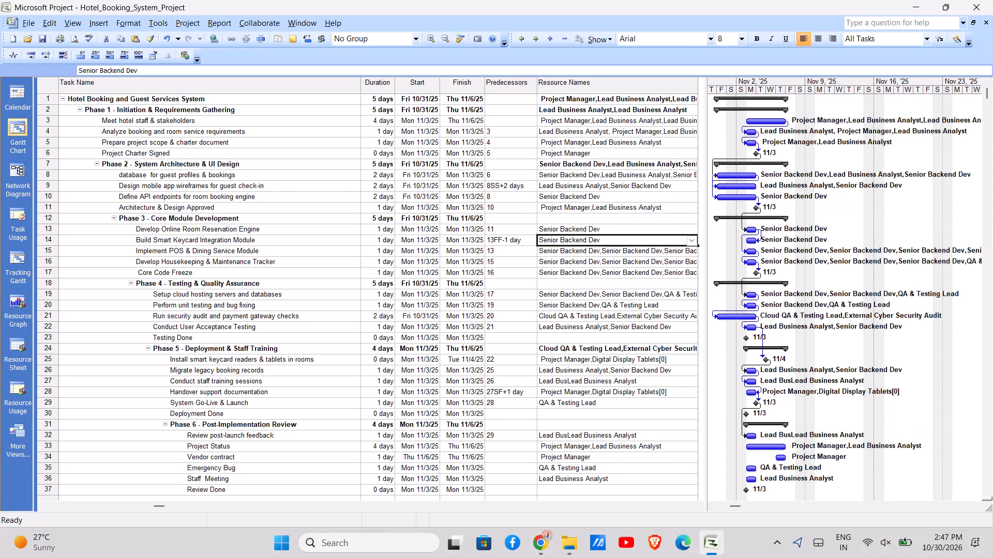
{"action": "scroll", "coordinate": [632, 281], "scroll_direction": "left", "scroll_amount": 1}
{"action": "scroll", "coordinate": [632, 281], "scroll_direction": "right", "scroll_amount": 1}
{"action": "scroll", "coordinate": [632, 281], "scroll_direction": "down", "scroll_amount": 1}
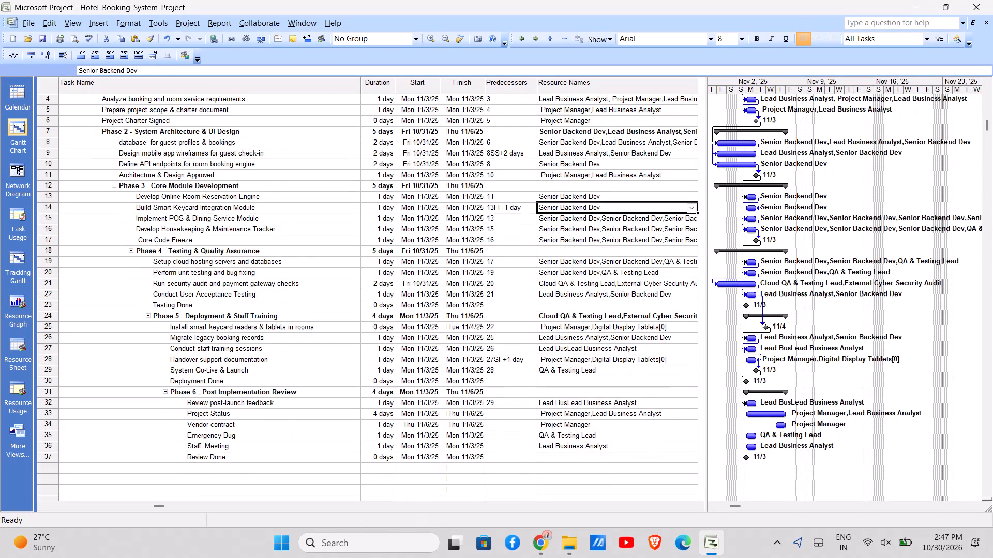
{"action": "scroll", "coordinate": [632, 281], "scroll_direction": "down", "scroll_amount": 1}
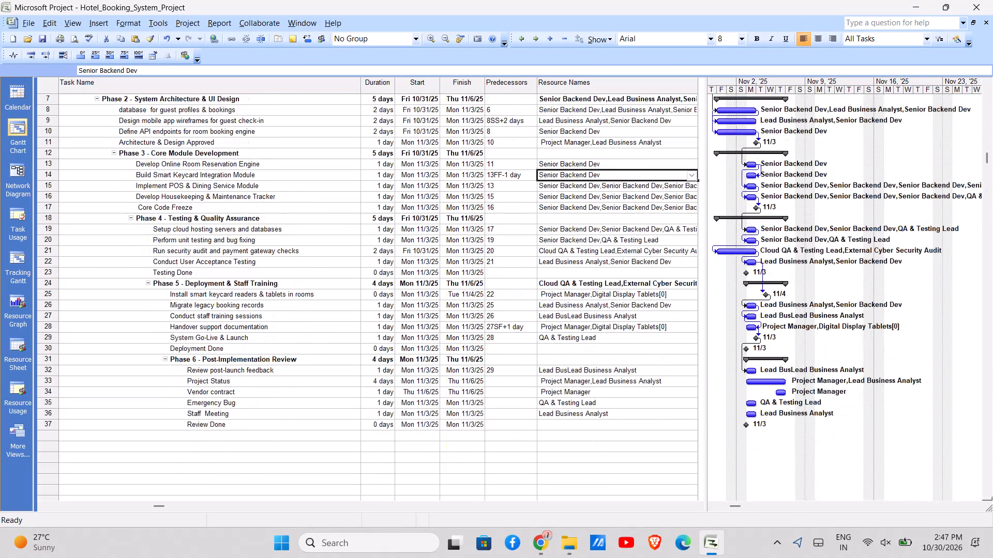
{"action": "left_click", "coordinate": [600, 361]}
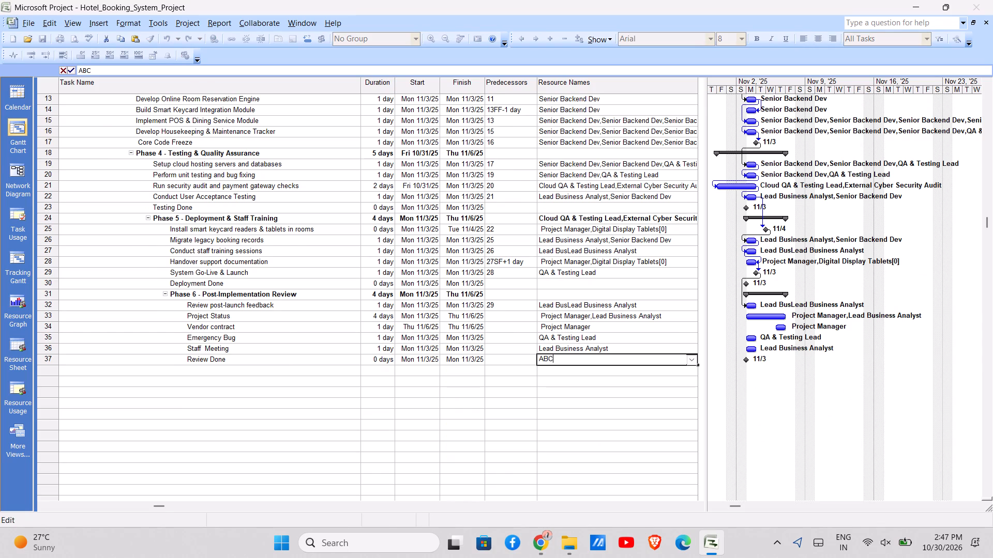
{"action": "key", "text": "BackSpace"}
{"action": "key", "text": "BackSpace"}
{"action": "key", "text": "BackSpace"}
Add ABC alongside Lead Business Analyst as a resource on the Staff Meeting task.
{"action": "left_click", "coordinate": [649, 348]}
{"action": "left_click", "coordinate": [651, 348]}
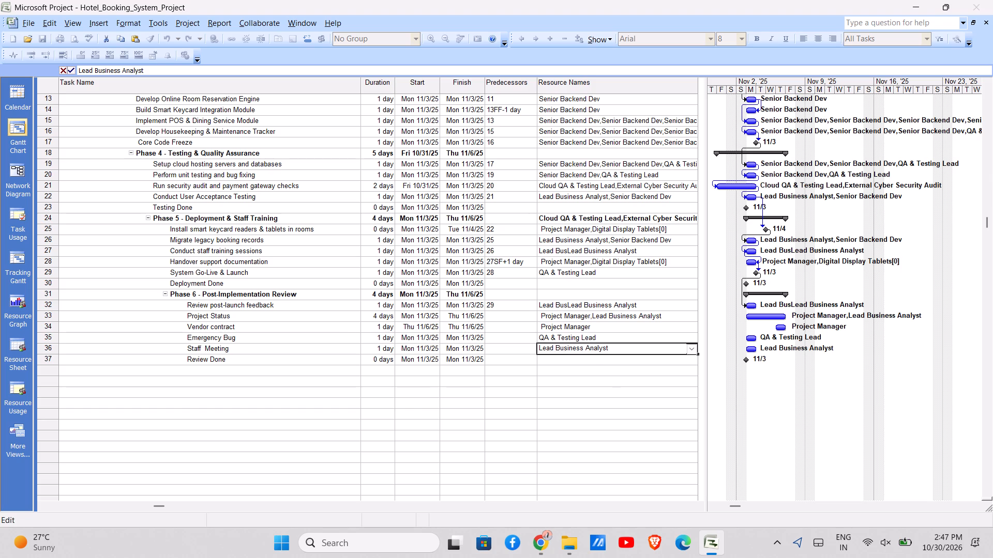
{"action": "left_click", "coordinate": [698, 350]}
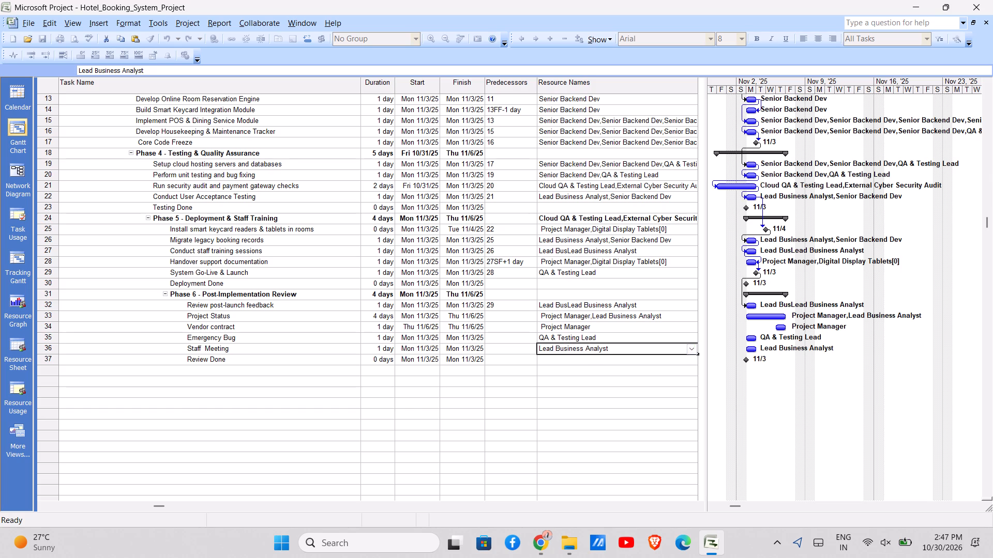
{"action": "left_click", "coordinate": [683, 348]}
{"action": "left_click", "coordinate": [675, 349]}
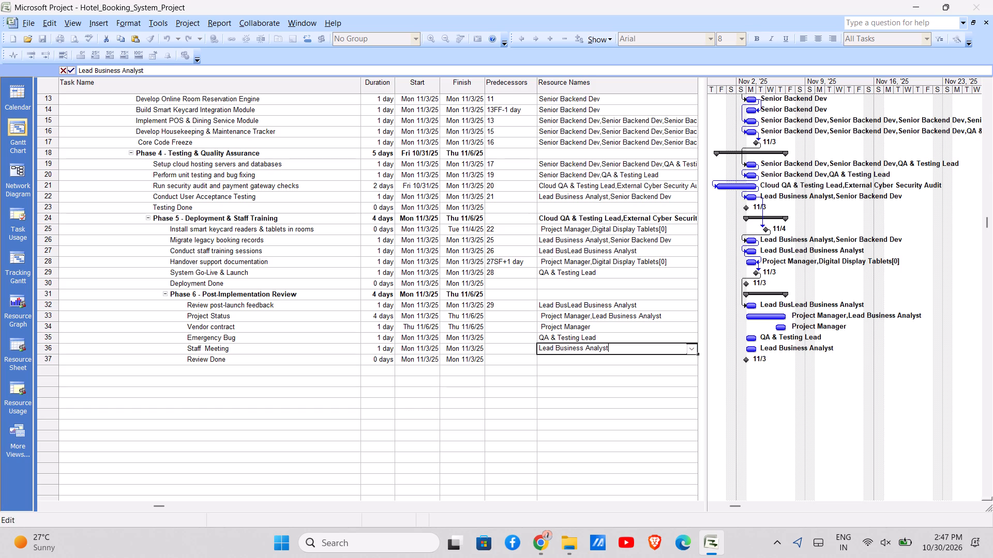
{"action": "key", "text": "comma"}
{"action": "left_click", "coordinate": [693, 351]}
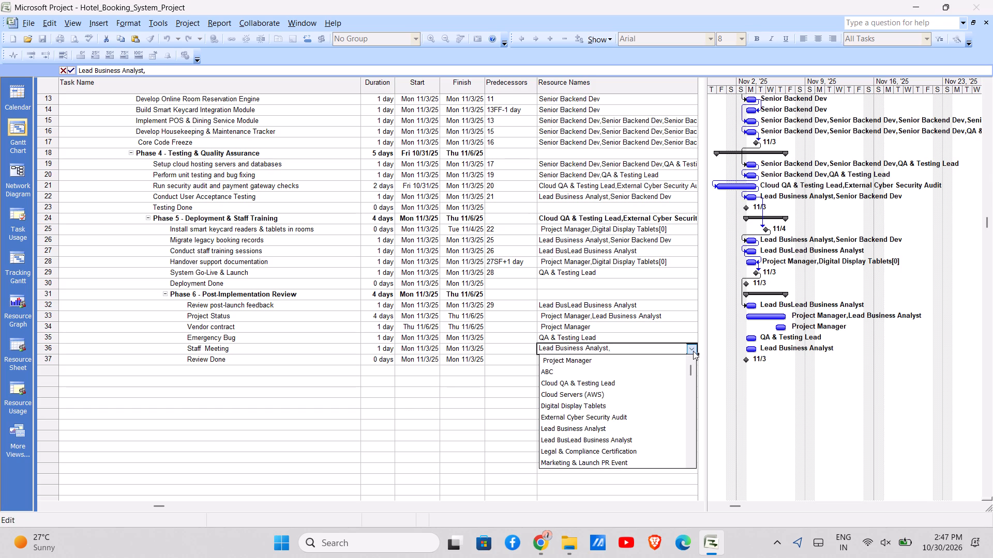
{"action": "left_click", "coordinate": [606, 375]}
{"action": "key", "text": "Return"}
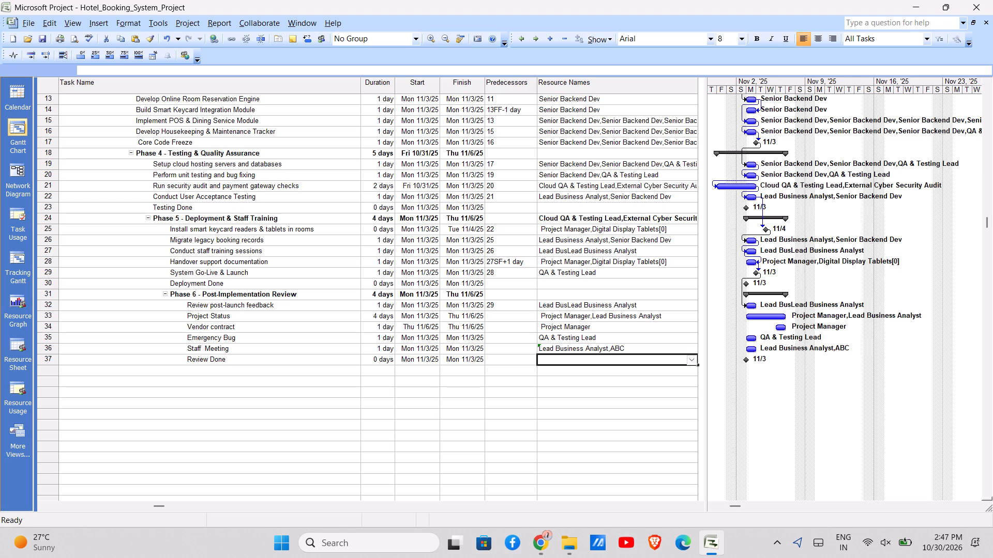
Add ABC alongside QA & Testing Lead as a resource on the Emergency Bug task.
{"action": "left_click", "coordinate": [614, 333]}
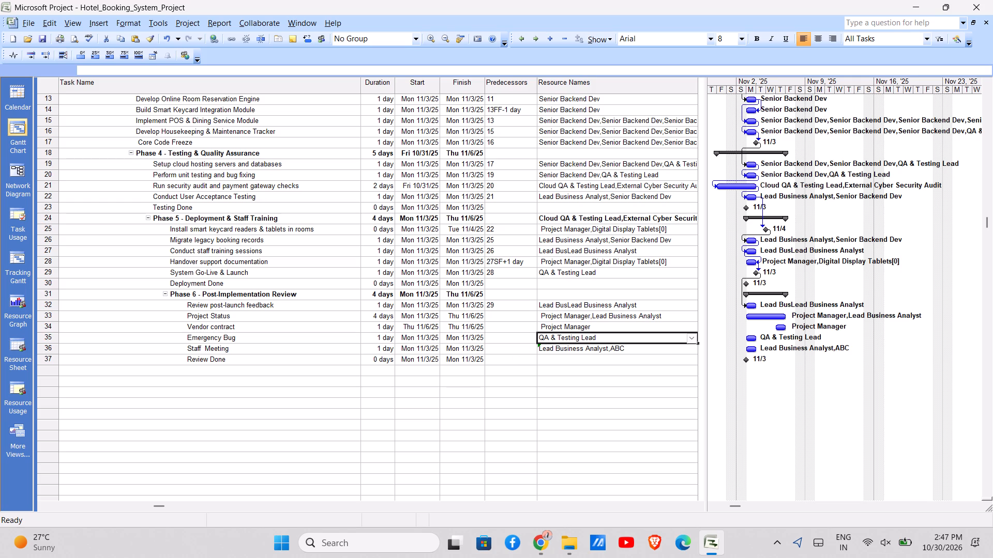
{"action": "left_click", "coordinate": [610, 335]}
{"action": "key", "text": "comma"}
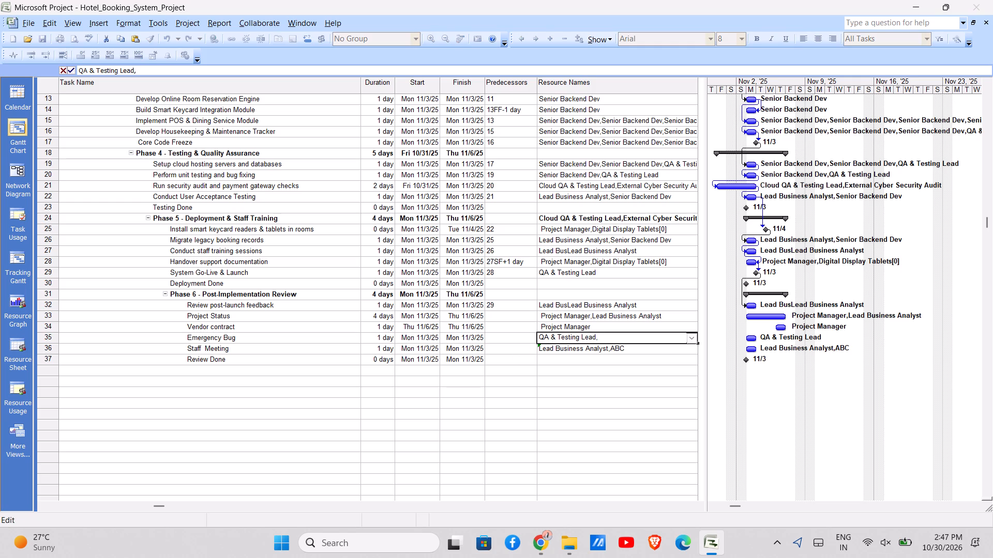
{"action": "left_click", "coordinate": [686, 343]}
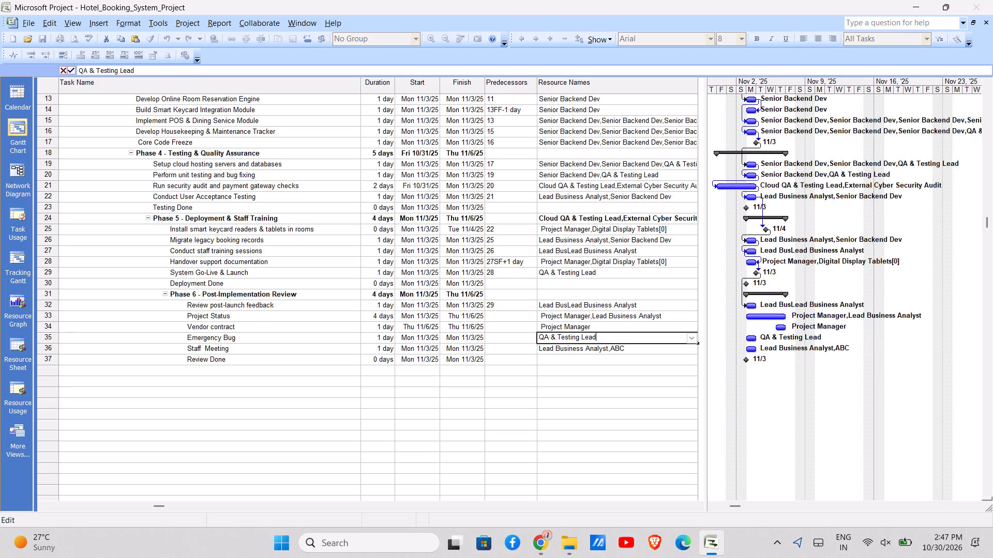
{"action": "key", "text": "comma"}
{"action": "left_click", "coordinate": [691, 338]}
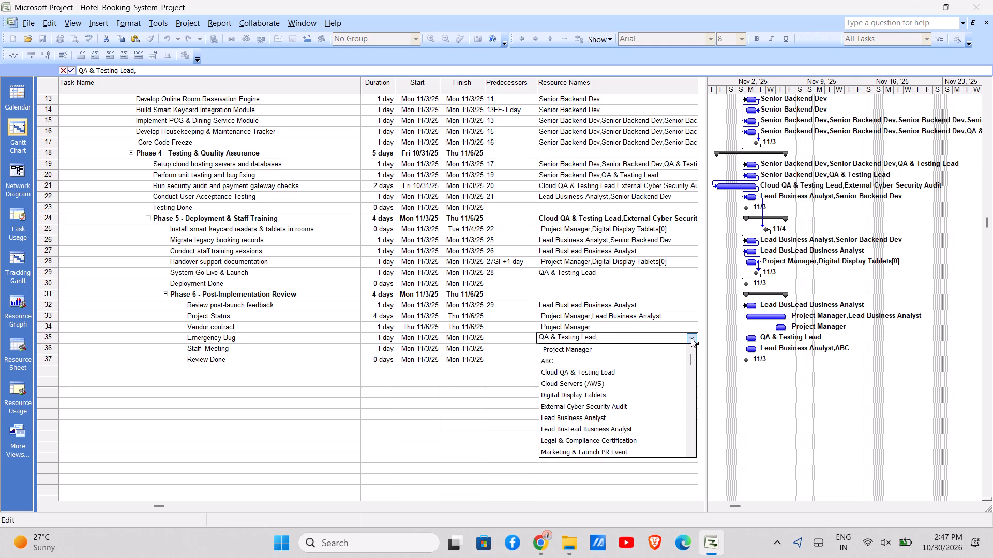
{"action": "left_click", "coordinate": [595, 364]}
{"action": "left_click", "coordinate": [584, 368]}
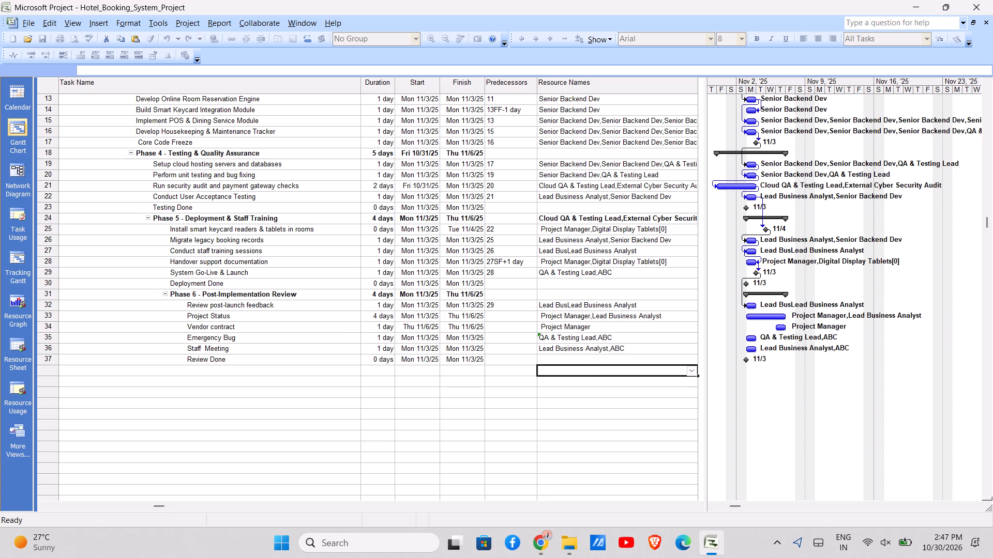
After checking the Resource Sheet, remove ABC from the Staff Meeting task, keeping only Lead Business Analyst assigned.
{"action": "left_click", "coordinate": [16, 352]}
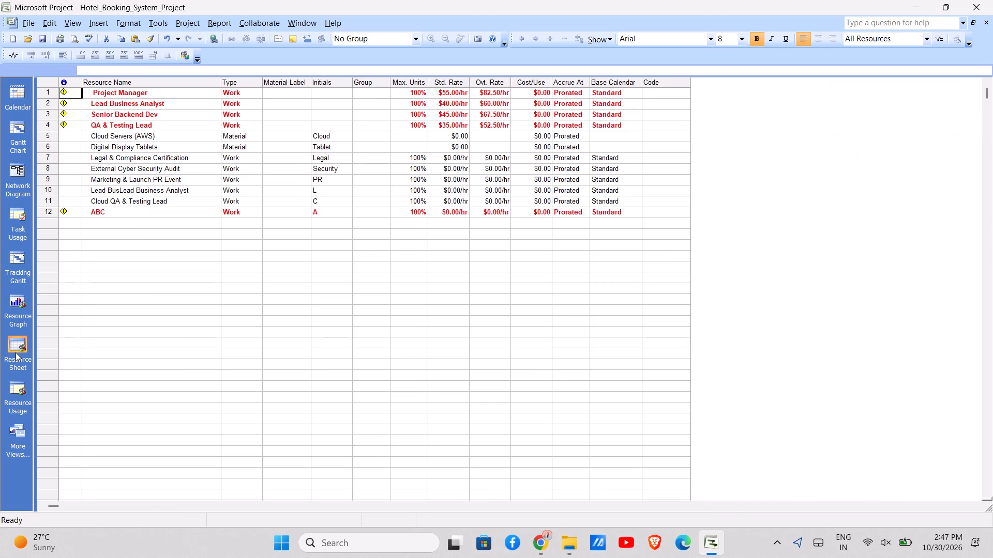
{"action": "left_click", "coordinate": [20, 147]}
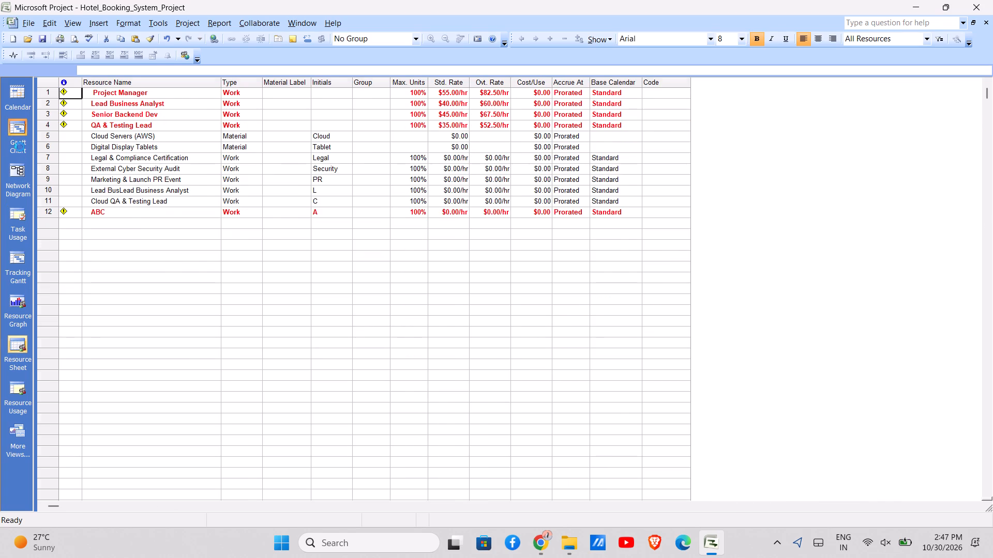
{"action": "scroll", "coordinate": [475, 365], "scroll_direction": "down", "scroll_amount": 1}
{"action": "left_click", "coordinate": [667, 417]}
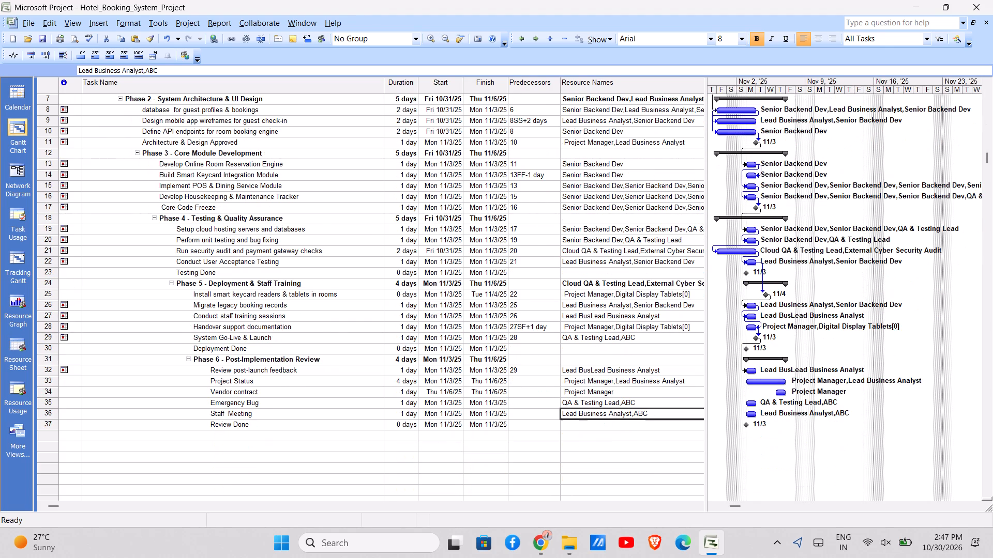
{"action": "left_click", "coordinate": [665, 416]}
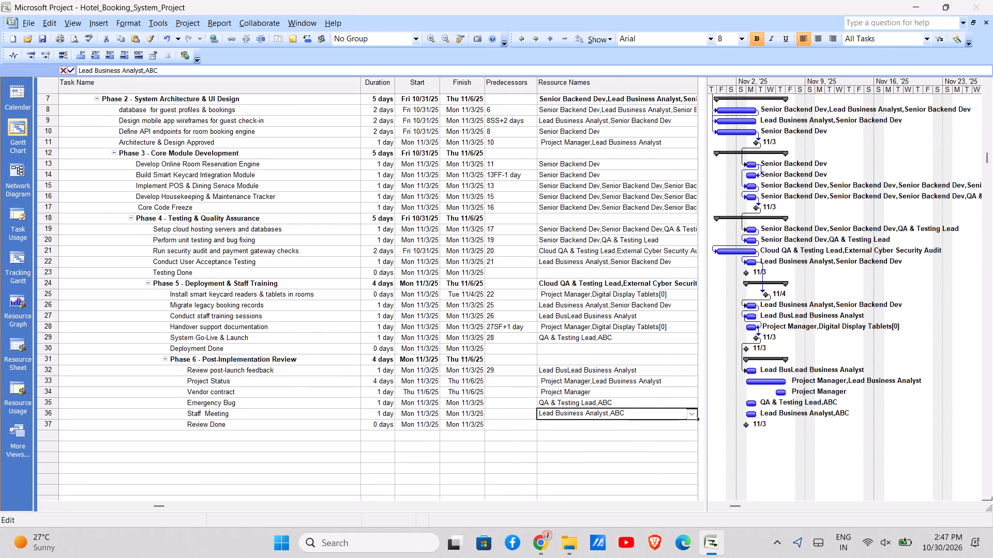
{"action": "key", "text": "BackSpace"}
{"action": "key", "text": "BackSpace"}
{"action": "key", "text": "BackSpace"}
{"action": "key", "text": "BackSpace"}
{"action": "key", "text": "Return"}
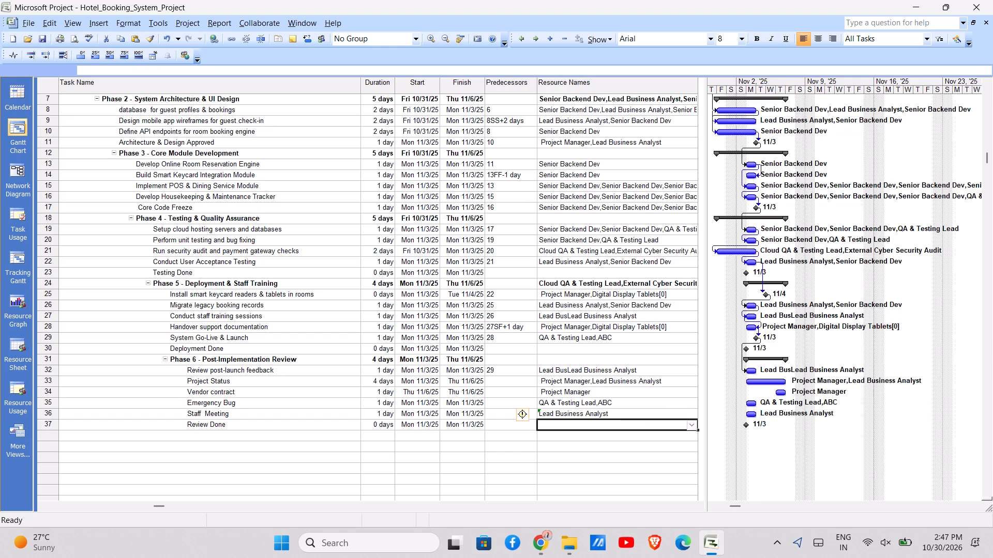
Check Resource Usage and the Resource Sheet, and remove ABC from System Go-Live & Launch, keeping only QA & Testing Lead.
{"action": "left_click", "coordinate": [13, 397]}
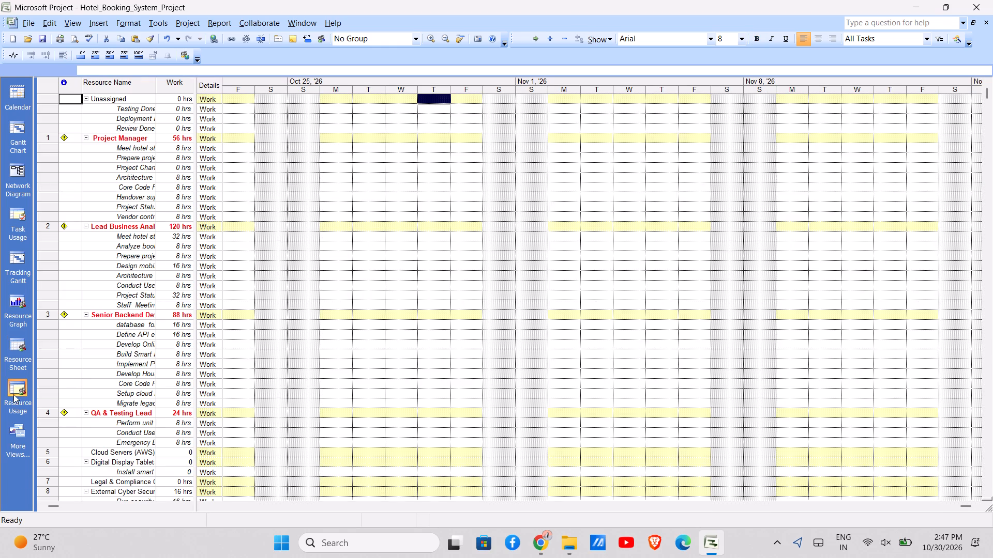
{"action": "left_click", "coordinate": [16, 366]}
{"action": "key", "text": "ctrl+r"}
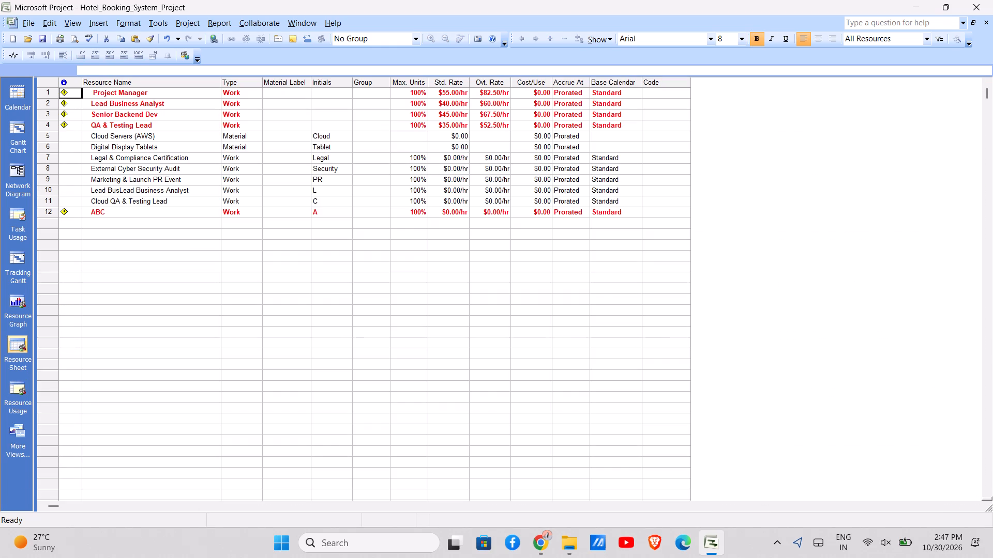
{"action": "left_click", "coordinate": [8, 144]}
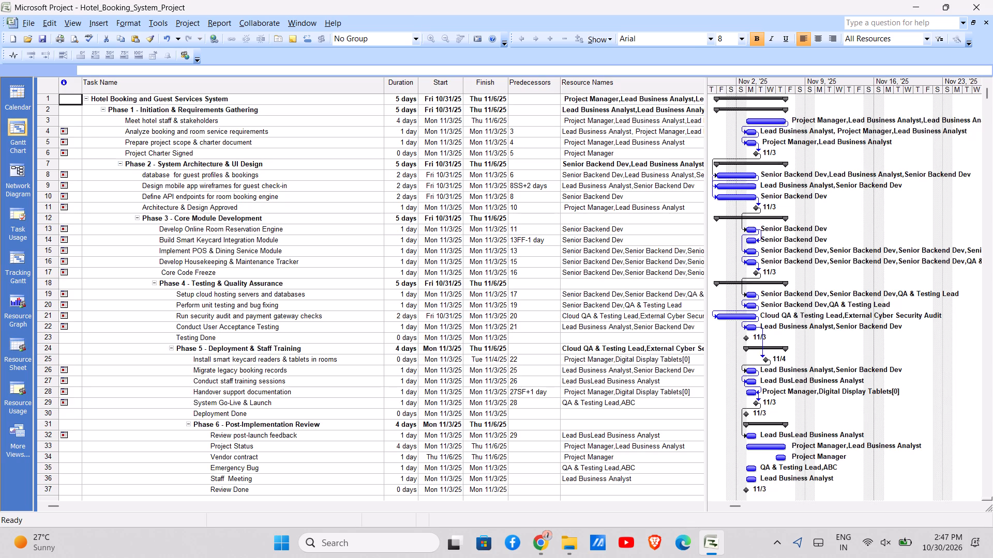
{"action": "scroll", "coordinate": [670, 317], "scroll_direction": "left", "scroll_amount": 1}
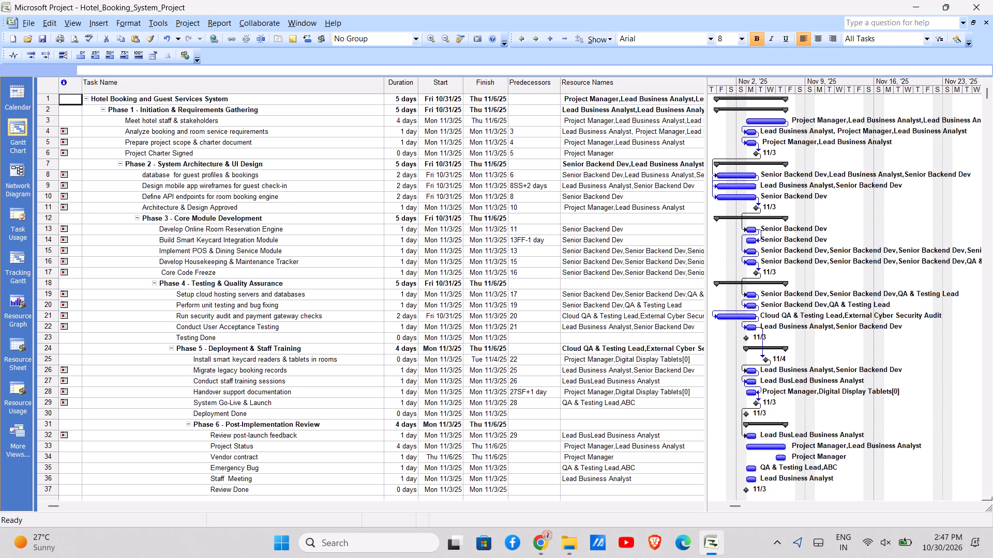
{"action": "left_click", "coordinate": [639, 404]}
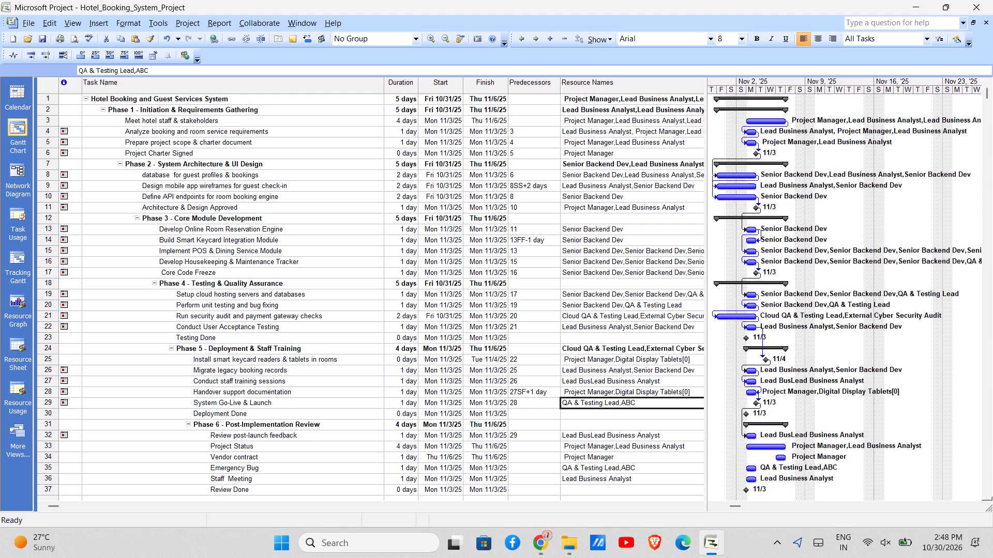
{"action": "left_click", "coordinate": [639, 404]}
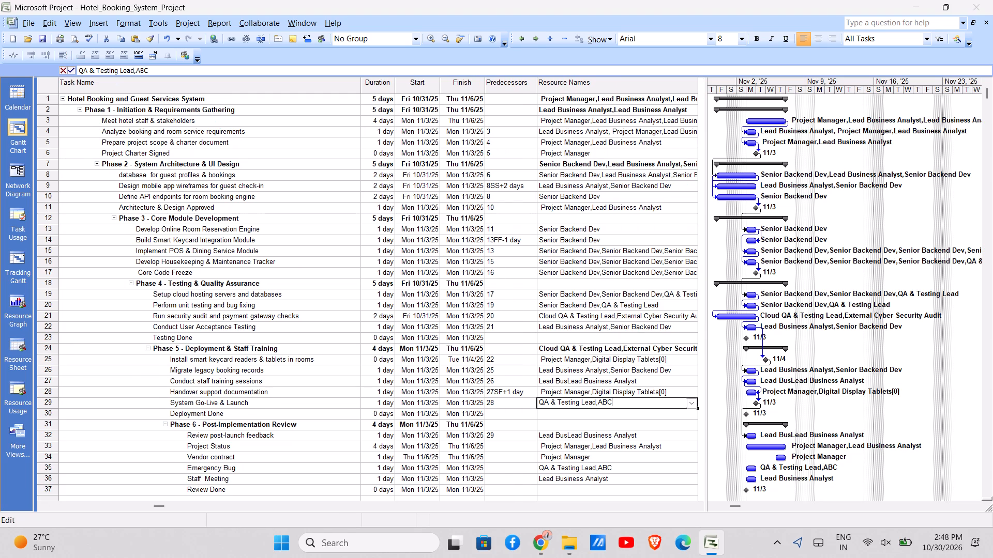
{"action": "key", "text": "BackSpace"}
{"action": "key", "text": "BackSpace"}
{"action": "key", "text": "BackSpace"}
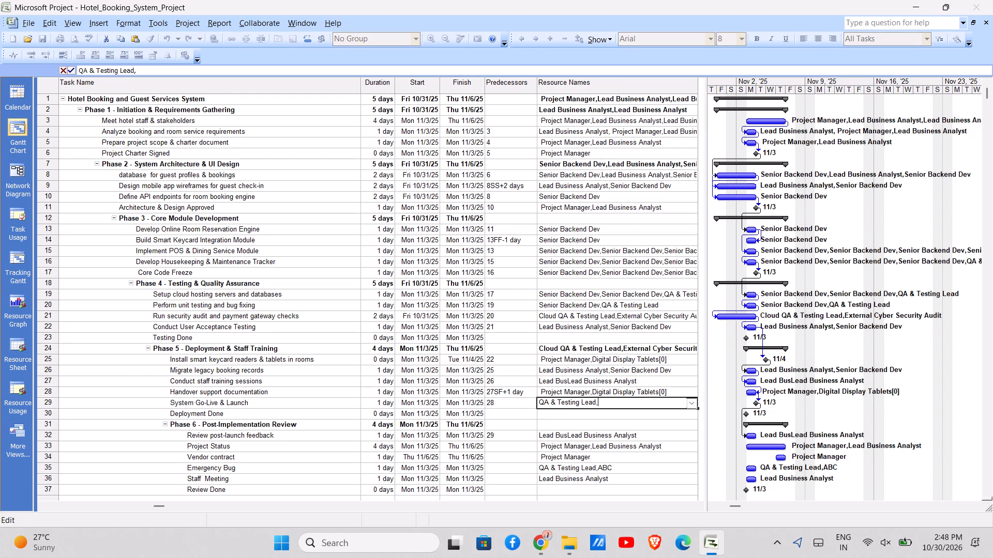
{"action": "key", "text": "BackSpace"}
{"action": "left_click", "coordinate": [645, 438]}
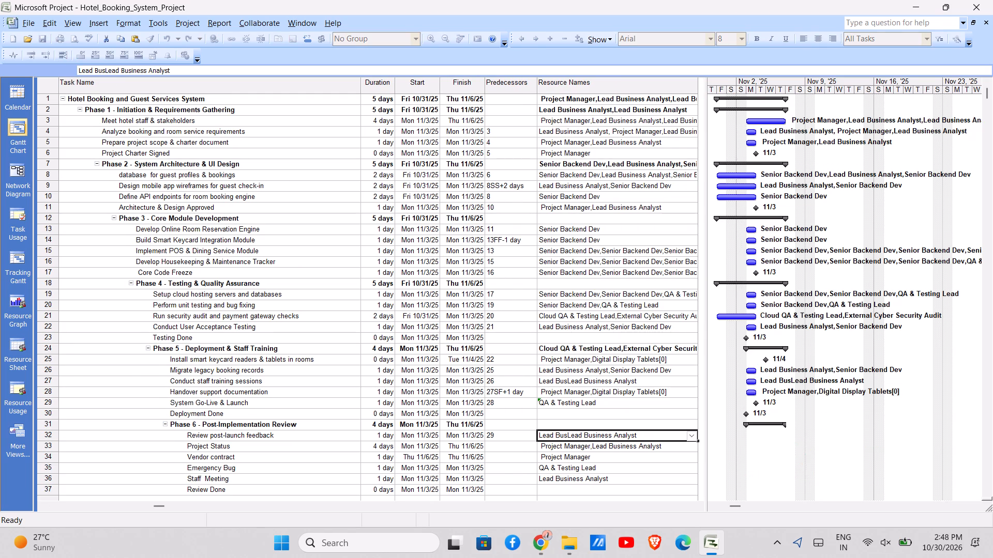
Review the resource overallocation flags in the Resource Sheet and the assignments in the Gantt Chart view.
{"action": "scroll", "coordinate": [664, 365], "scroll_direction": "left", "scroll_amount": 1}
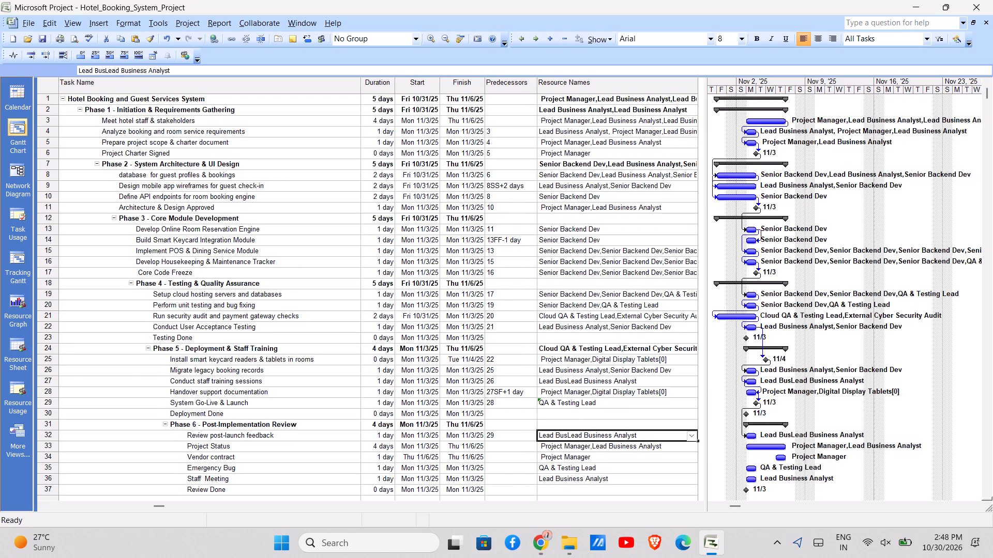
{"action": "scroll", "coordinate": [664, 365], "scroll_direction": "left", "scroll_amount": 1}
{"action": "scroll", "coordinate": [664, 365], "scroll_direction": "up", "scroll_amount": 2}
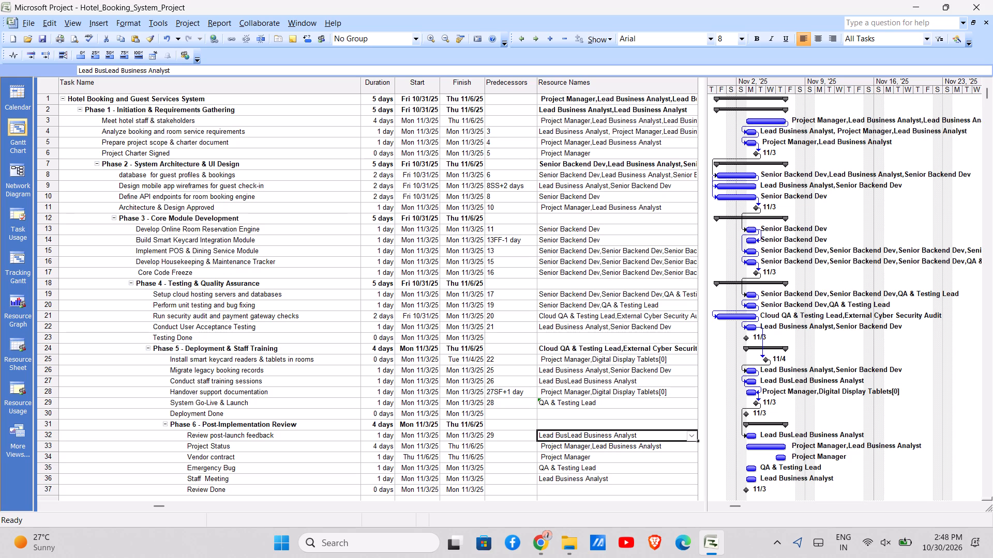
{"action": "left_click", "coordinate": [19, 393]}
{"action": "left_click", "coordinate": [19, 343]}
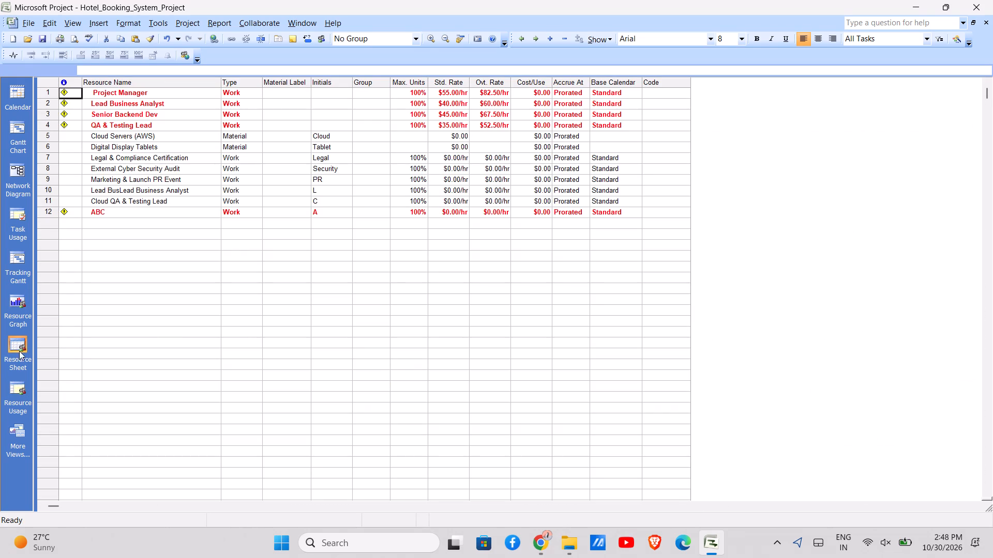
{"action": "left_click", "coordinate": [16, 131]}
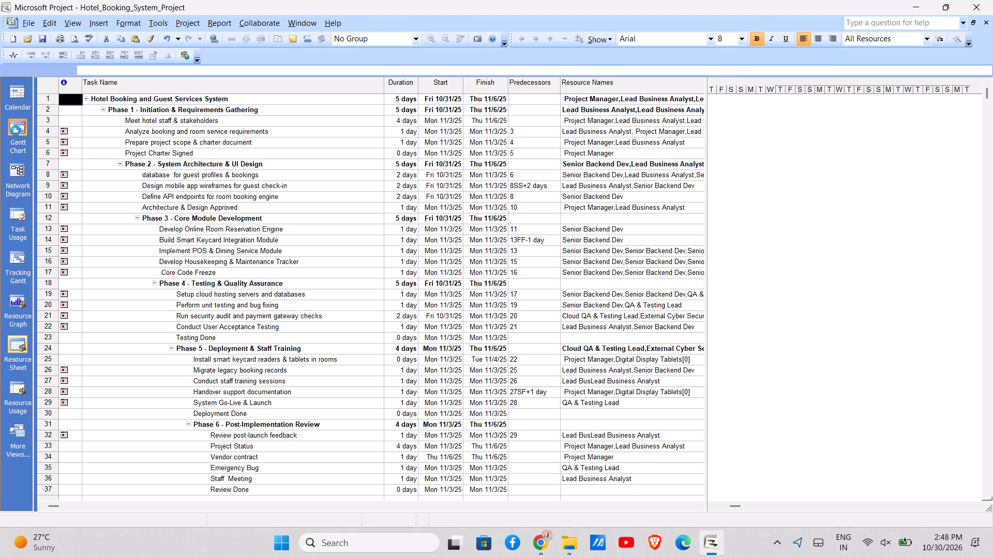
{"action": "scroll", "coordinate": [673, 257], "scroll_direction": "left", "scroll_amount": 1}
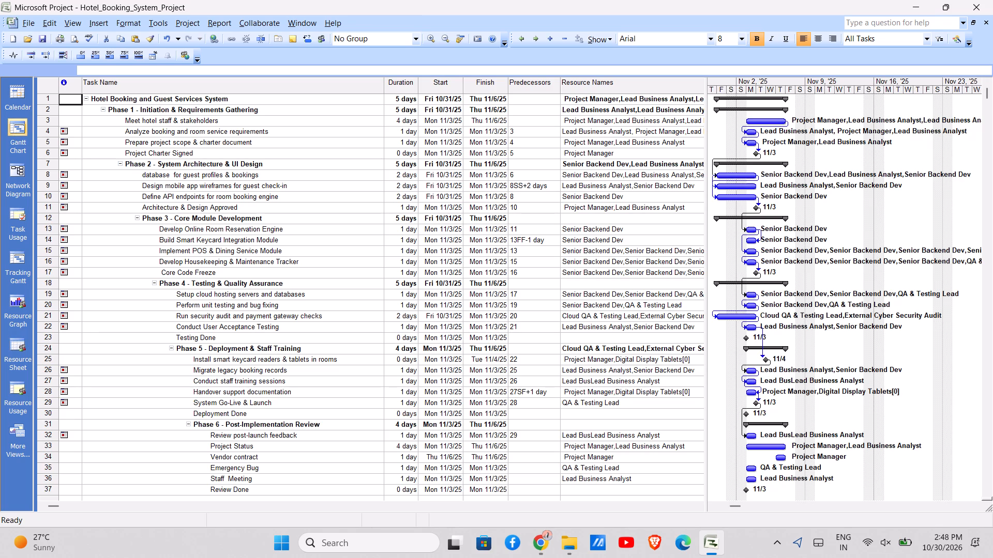
{"action": "scroll", "coordinate": [673, 257], "scroll_direction": "left", "scroll_amount": 1}
Widen the Gantt Chart's table area and its Resource Names column, and narrow the Task Name column.
{"action": "left_click_drag", "start_coordinate": [706, 245], "coordinate": [742, 240]}
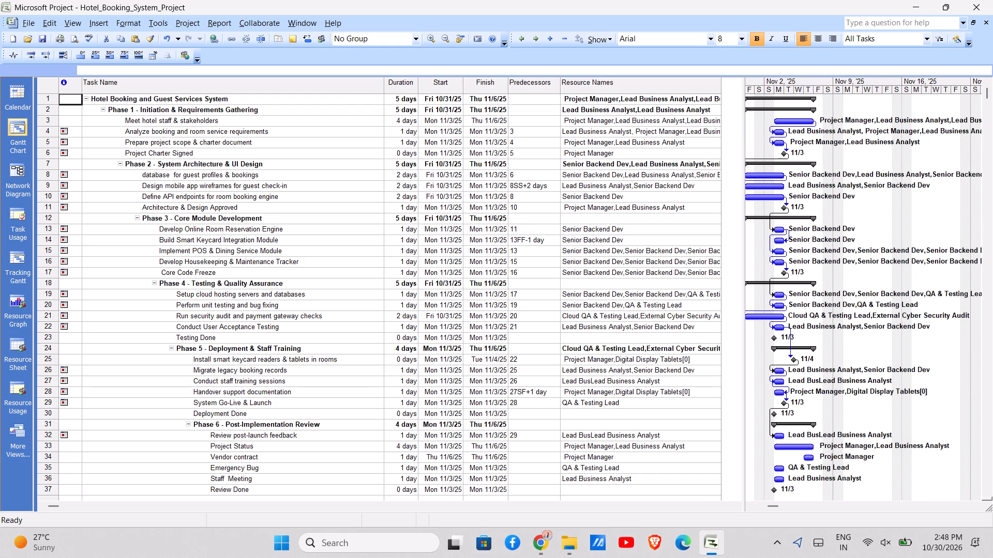
{"action": "left_click_drag", "start_coordinate": [720, 85], "coordinate": [747, 83]}
{"action": "scroll", "coordinate": [702, 122], "scroll_direction": "left", "scroll_amount": 1}
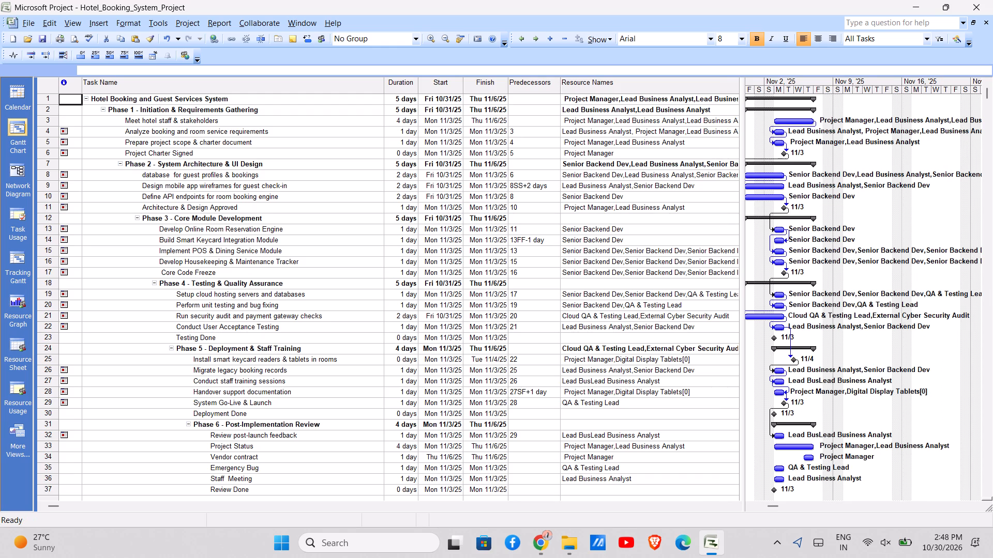
{"action": "scroll", "coordinate": [702, 122], "scroll_direction": "left", "scroll_amount": 1}
{"action": "left_click_drag", "start_coordinate": [49, 506], "coordinate": [62, 504]}
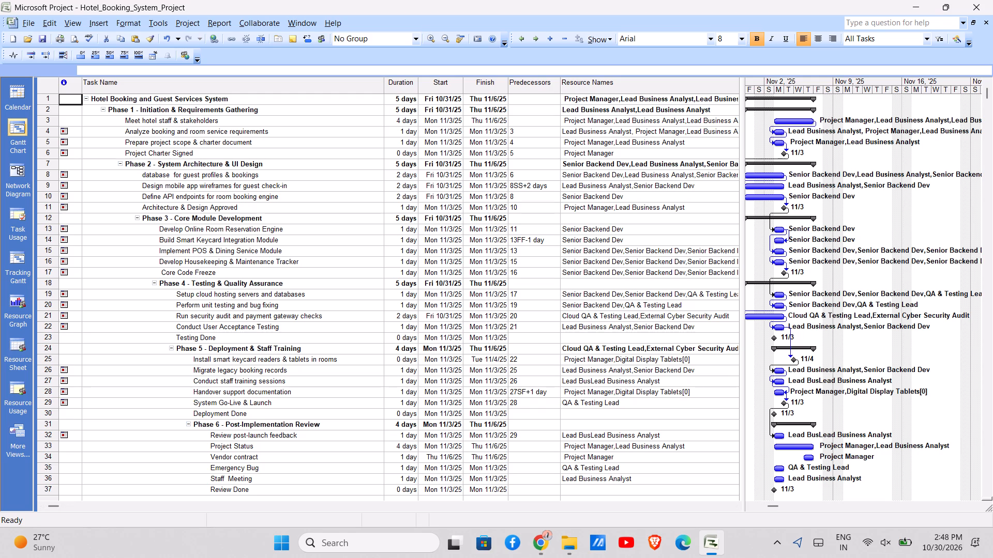
{"action": "left_click_drag", "start_coordinate": [385, 89], "coordinate": [303, 94]}
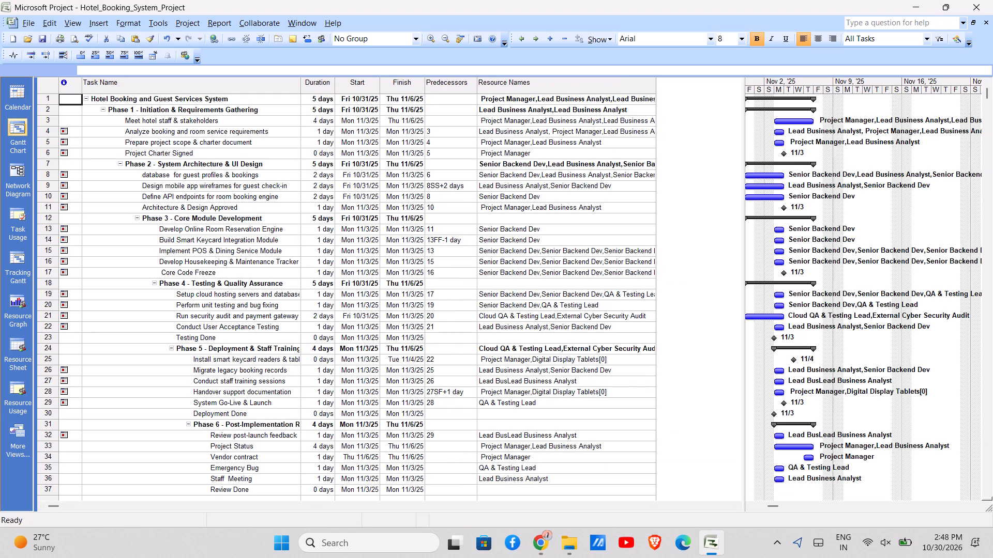
{"action": "left_click_drag", "start_coordinate": [654, 85], "coordinate": [655, 85]}
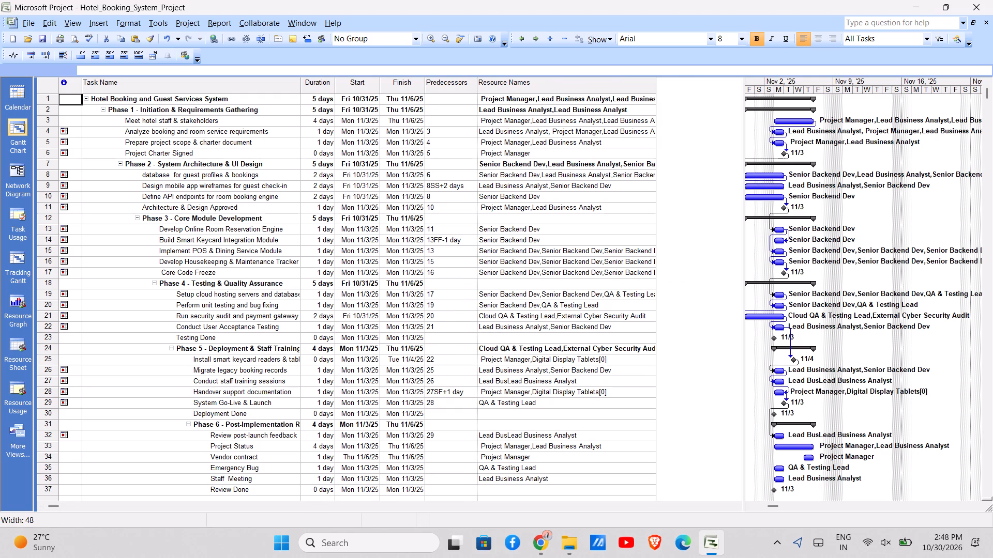
{"action": "left_click_drag", "start_coordinate": [655, 85], "coordinate": [686, 81]}
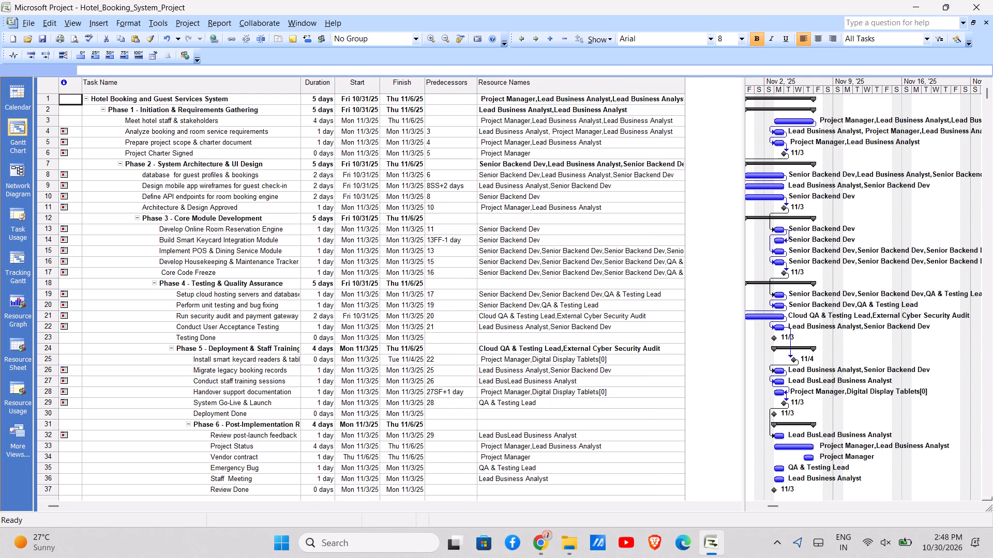
Widen the Gantt Chart's Resource Names column further to show the longer assignment lists.
{"action": "left_click_drag", "start_coordinate": [685, 83], "coordinate": [687, 83]}
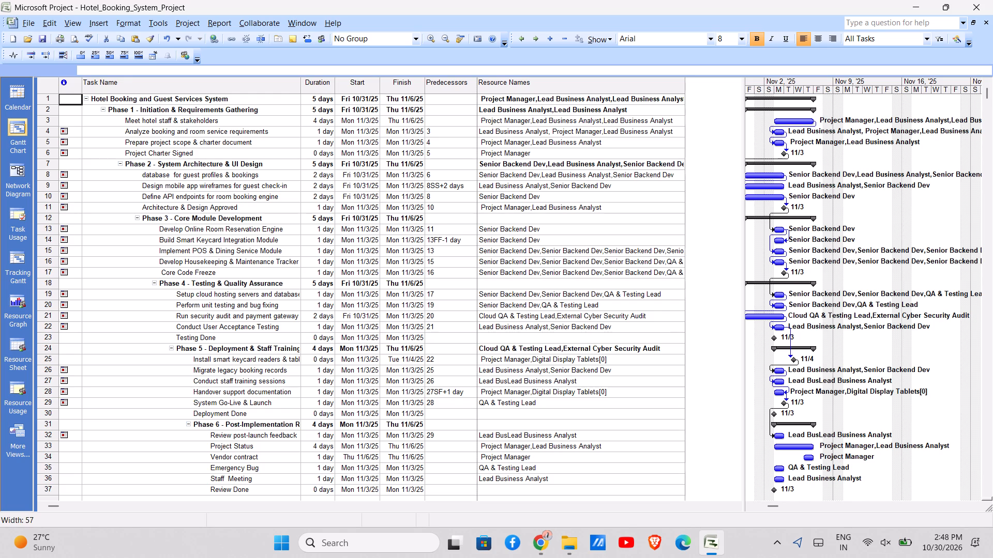
{"action": "left_click_drag", "start_coordinate": [687, 83], "coordinate": [729, 80]}
{"action": "scroll", "coordinate": [668, 230], "scroll_direction": "down", "scroll_amount": 1}
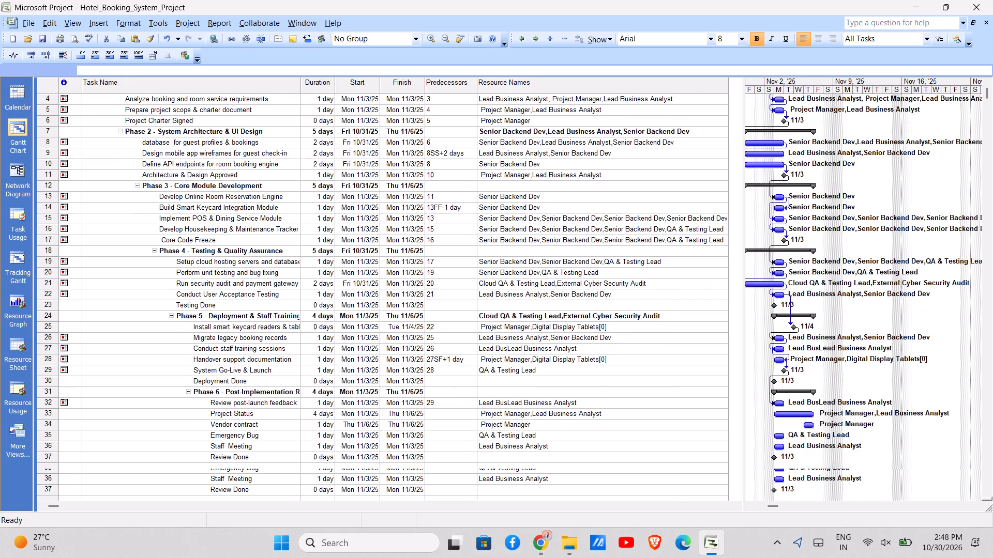
{"action": "scroll", "coordinate": [668, 230], "scroll_direction": "down", "scroll_amount": 1}
{"action": "scroll", "coordinate": [668, 230], "scroll_direction": "up", "scroll_amount": 1}
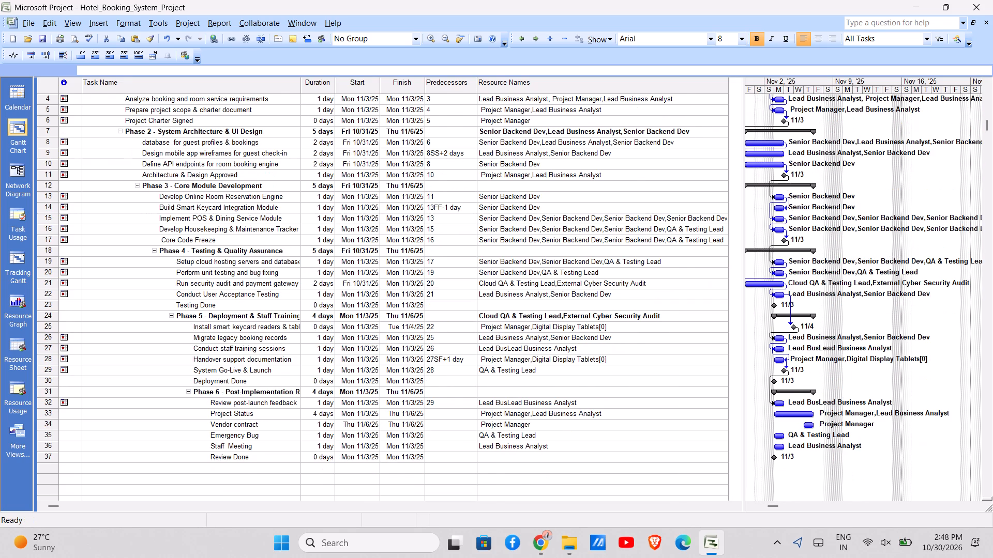
{"action": "scroll", "coordinate": [668, 230], "scroll_direction": "up", "scroll_amount": 1}
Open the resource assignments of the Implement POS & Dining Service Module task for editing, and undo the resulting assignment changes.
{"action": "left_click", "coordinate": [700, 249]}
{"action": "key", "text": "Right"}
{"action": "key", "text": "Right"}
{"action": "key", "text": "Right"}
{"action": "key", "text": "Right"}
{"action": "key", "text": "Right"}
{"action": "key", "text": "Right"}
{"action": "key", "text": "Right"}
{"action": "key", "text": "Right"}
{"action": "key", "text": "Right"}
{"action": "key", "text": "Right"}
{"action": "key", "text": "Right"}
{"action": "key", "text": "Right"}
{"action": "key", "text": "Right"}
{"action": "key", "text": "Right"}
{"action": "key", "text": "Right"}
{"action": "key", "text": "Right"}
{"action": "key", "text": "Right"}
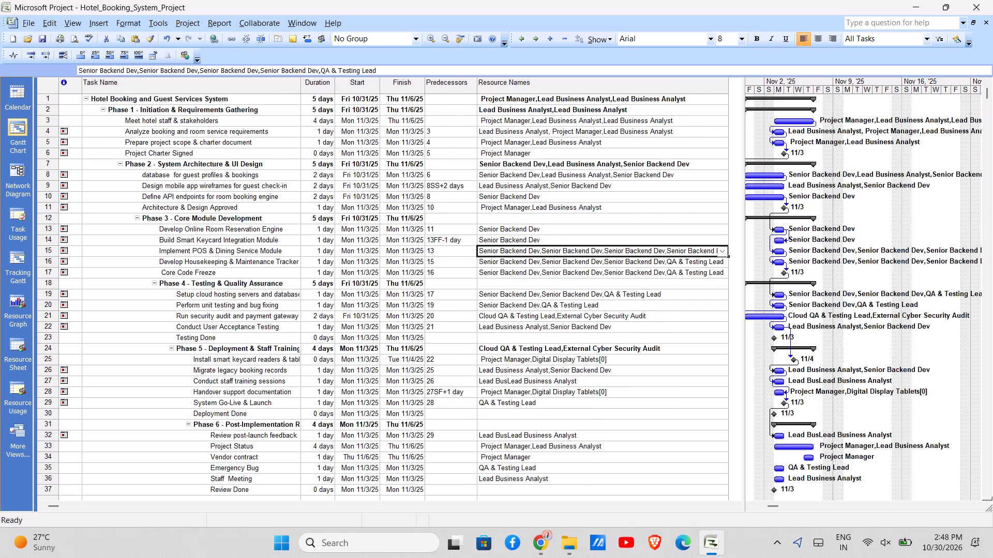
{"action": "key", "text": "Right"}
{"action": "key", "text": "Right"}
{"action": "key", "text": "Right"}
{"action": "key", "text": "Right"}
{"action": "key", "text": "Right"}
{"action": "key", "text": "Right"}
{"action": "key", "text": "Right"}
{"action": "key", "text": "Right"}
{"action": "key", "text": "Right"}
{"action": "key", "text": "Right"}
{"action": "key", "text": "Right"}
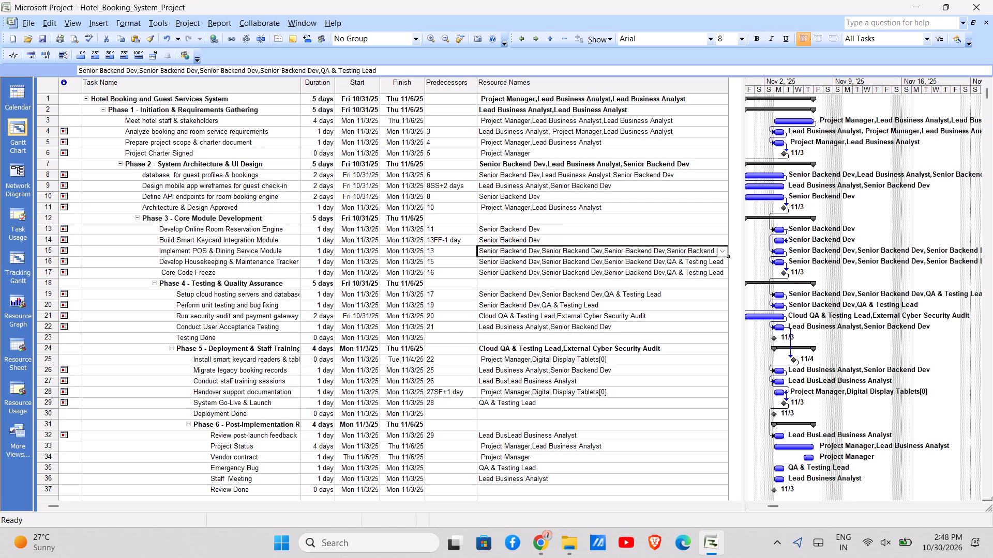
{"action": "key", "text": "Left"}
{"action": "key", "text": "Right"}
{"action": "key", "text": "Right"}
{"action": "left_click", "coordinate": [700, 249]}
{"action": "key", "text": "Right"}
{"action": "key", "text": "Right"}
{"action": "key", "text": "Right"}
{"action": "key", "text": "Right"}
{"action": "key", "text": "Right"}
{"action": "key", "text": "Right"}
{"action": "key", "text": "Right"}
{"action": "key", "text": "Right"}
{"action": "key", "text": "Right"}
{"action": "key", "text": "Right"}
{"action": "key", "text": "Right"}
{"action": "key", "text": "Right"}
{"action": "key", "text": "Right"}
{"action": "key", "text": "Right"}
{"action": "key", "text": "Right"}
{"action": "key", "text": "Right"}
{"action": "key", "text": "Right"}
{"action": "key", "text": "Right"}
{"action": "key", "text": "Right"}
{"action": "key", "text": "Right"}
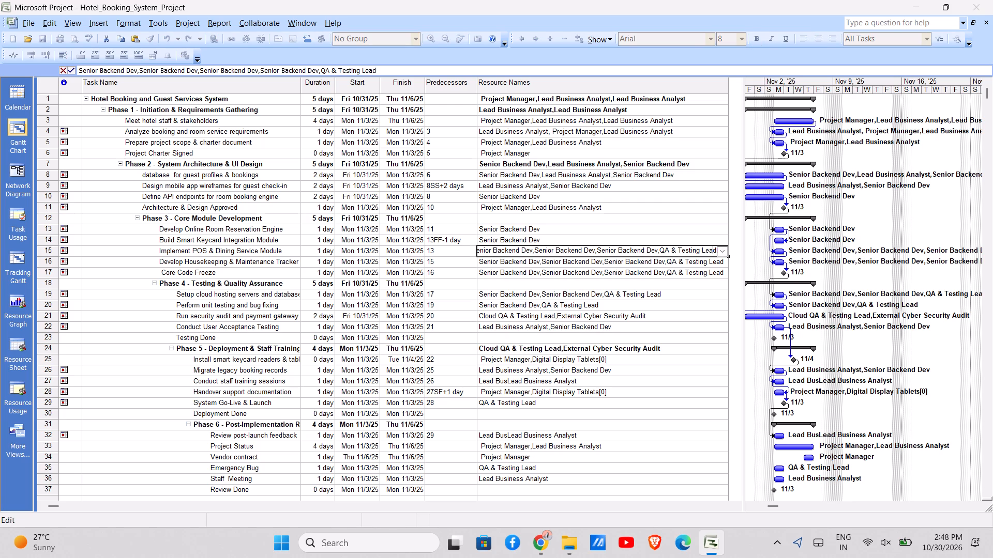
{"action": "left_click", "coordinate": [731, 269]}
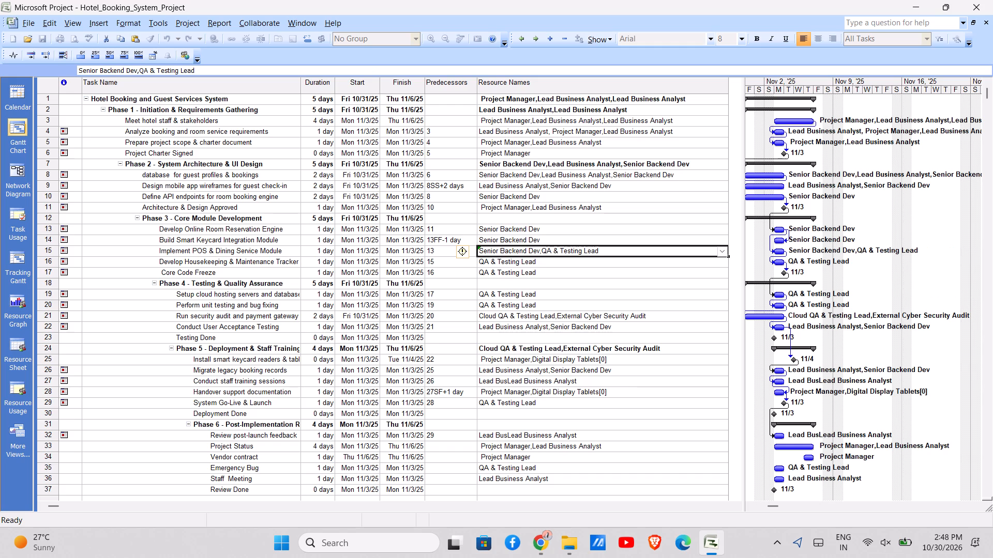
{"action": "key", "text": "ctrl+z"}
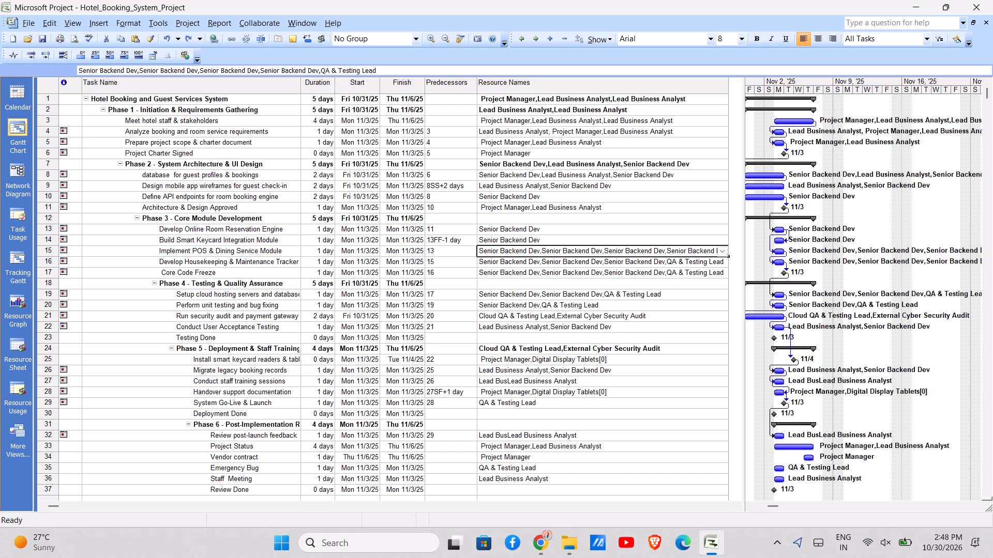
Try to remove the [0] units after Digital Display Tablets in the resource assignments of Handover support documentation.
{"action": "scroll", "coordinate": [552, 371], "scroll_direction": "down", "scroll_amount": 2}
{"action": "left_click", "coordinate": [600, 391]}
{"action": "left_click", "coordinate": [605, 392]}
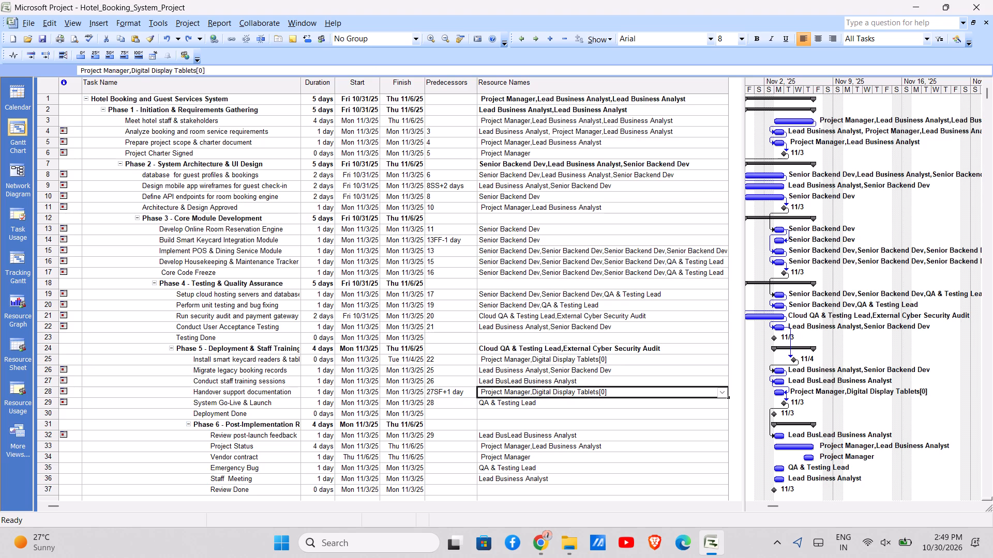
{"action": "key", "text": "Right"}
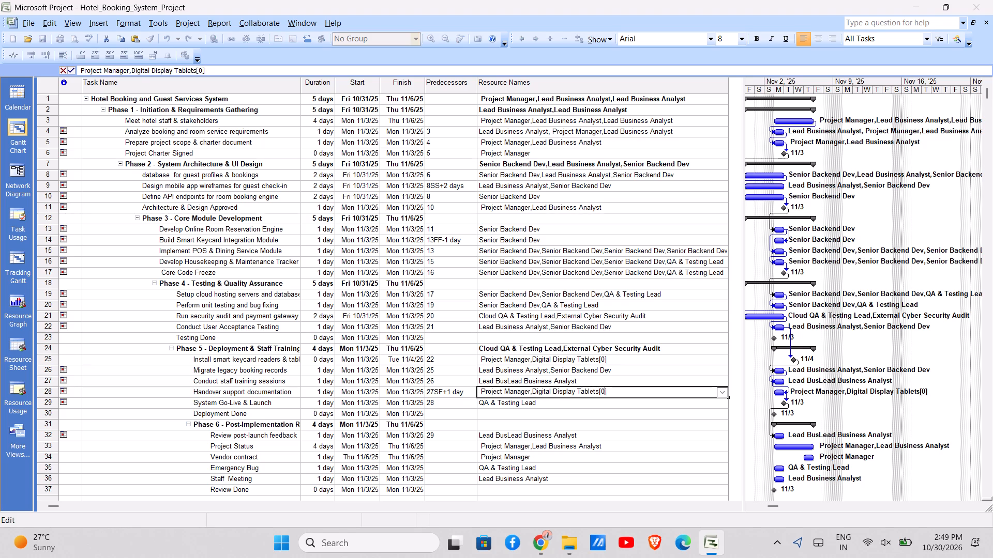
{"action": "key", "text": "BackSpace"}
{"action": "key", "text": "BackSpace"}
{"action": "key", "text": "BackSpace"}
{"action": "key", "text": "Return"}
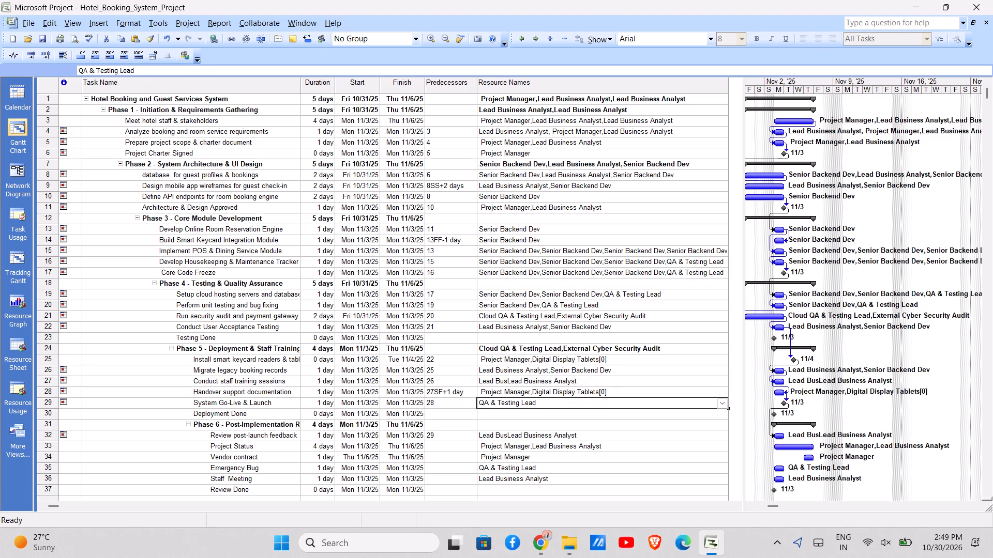
After checking Resource Usage, set ABC's standard rate to $100.00/hr in the Resource Sheet.
{"action": "left_click", "coordinate": [14, 401]}
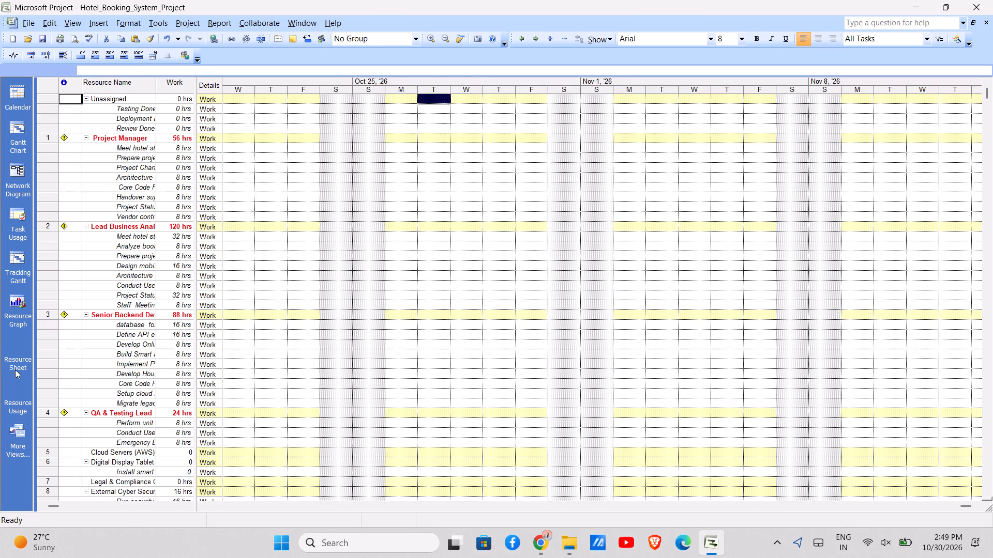
{"action": "left_click", "coordinate": [14, 361]}
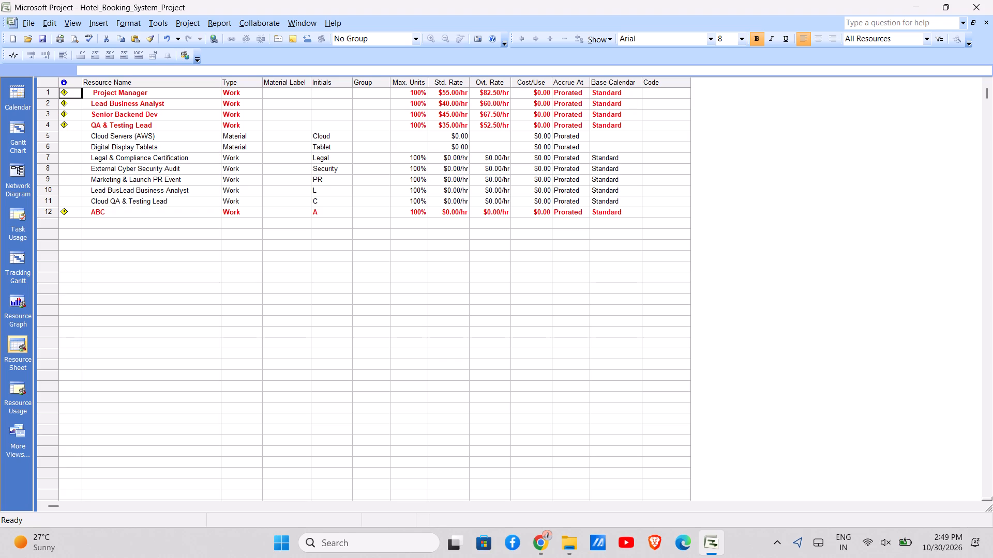
{"action": "left_click", "coordinate": [445, 214]}
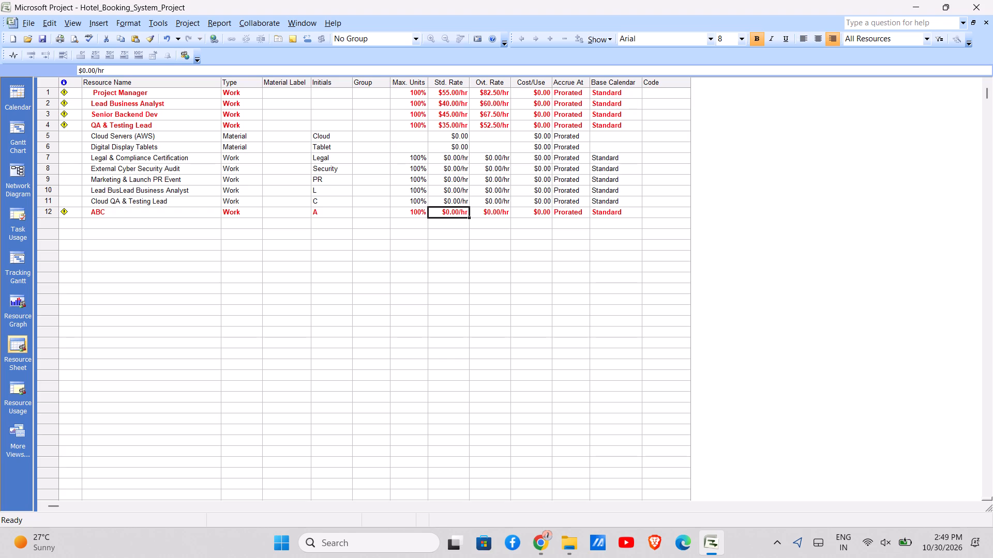
{"action": "type", "text": "100"}
{"action": "key", "text": "Return"}
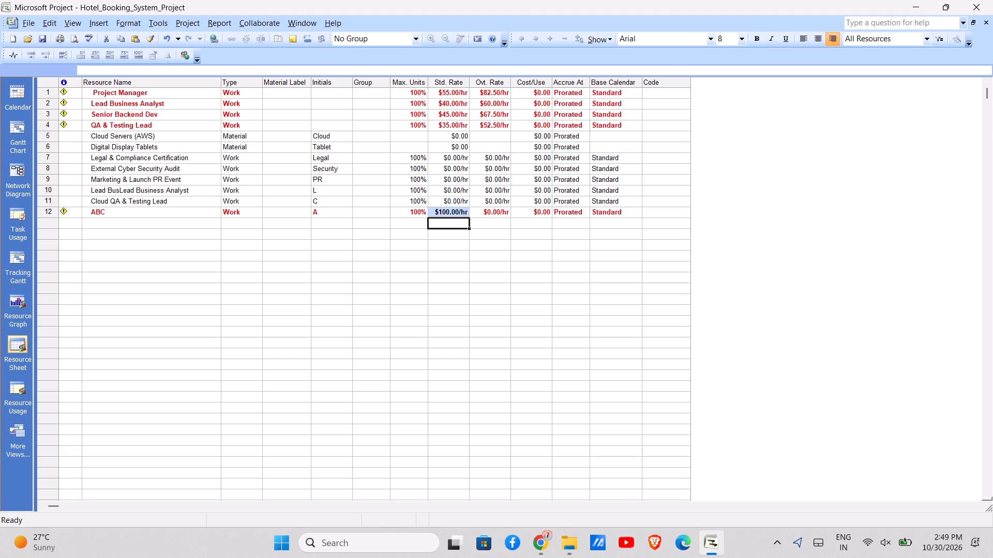
{"action": "left_click", "coordinate": [452, 330]}
Check the task assignments in the Gantt Chart and ABC's indicator, and cut the ABC resource from the Resource Sheet.
{"action": "left_click", "coordinate": [15, 143]}
{"action": "scroll", "coordinate": [524, 428], "scroll_direction": "down", "scroll_amount": 1}
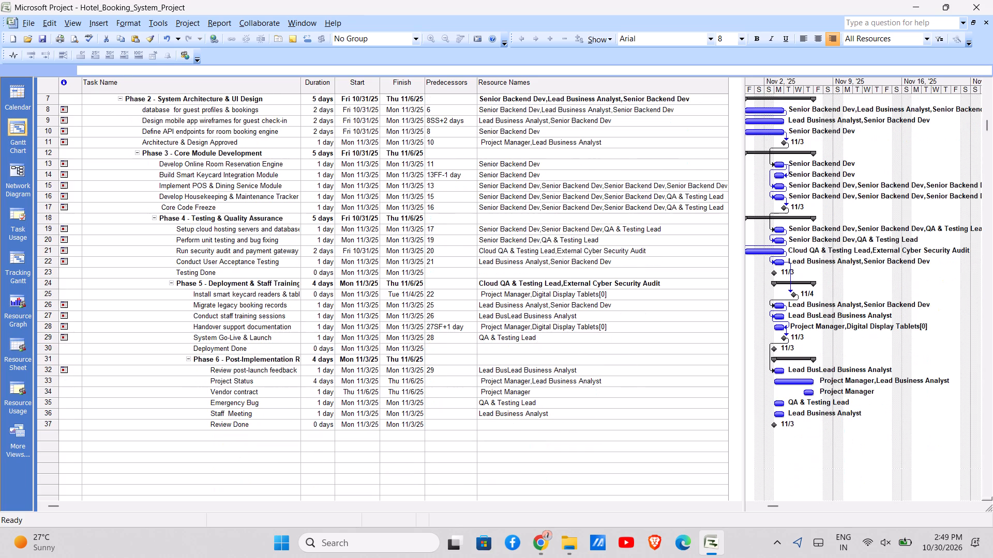
{"action": "scroll", "coordinate": [524, 428], "scroll_direction": "down", "scroll_amount": 1}
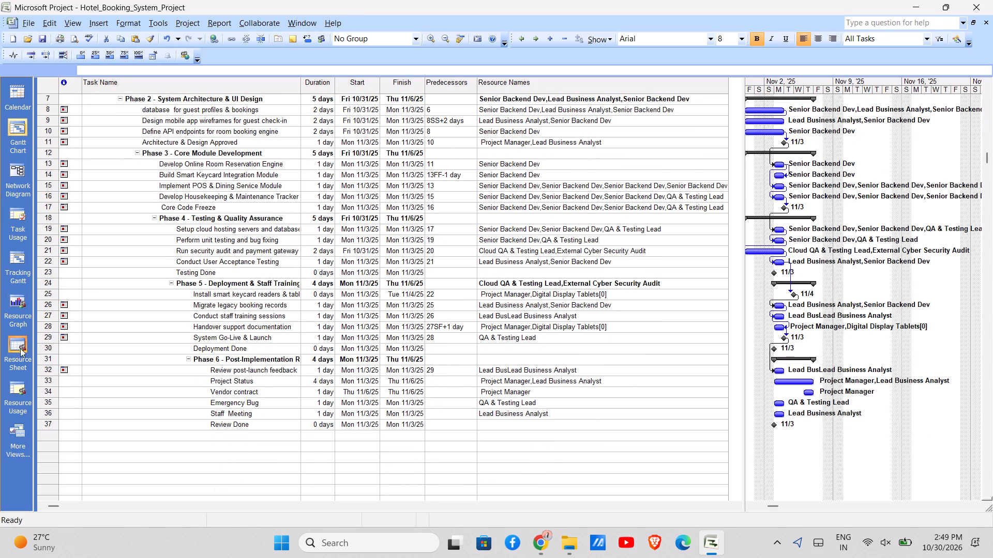
{"action": "left_click", "coordinate": [21, 360]}
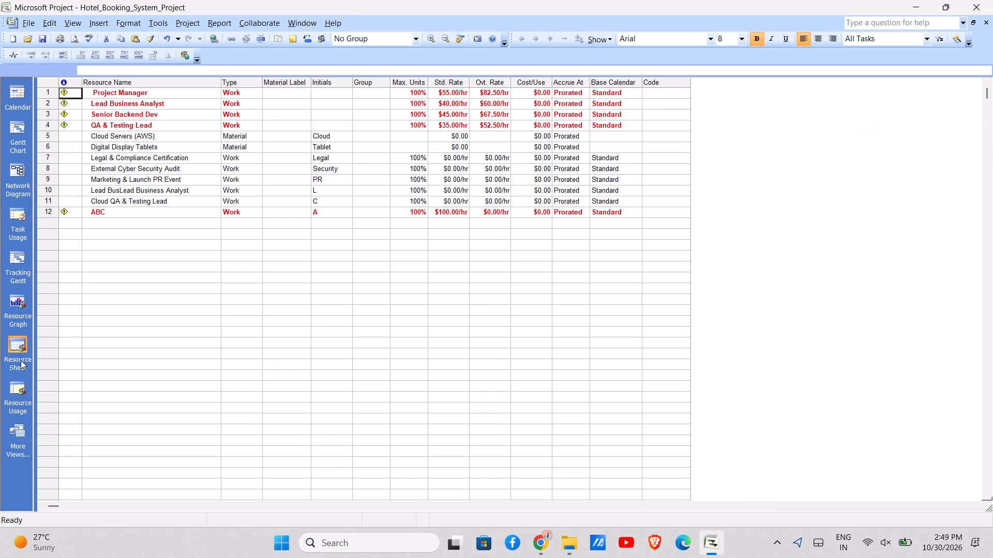
{"action": "left_click", "coordinate": [62, 211]}
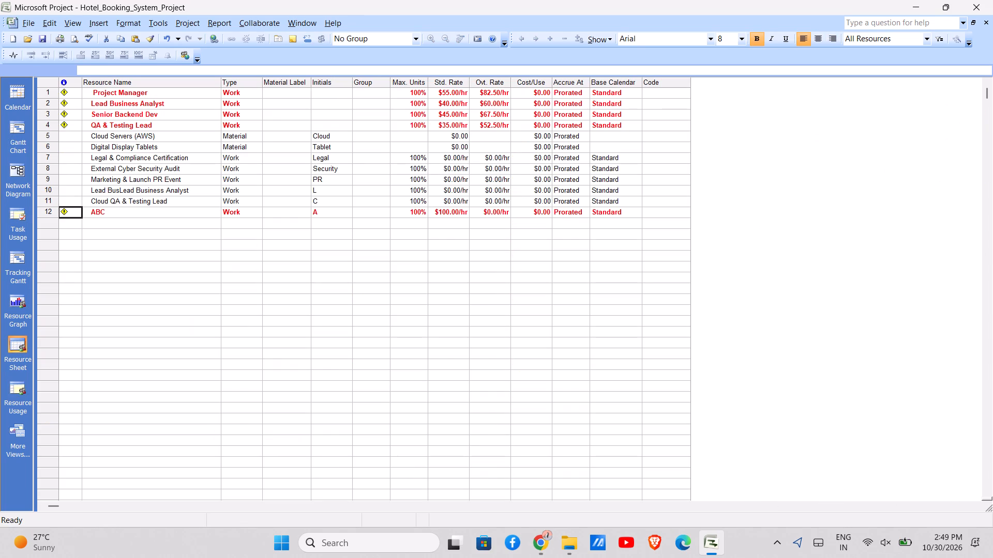
{"action": "left_click", "coordinate": [62, 211]}
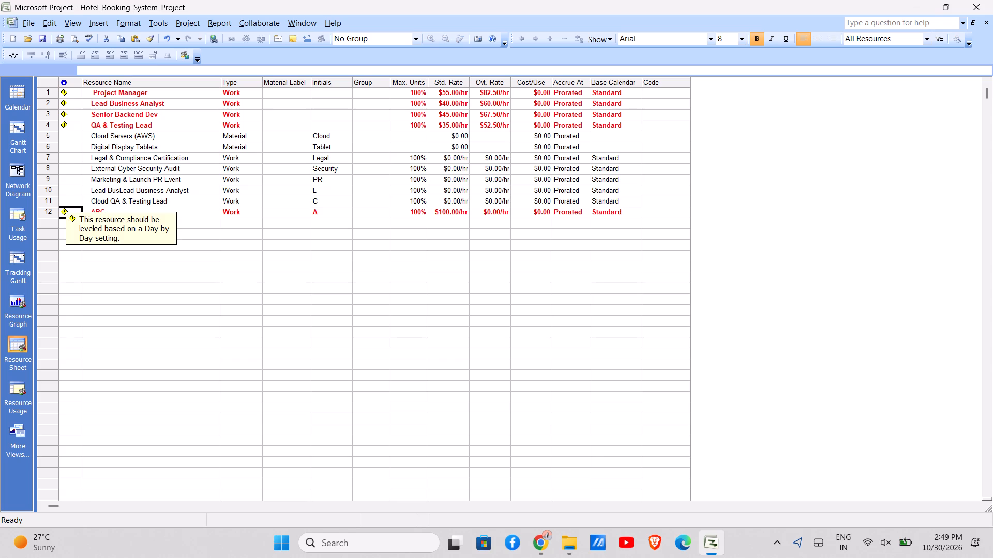
{"action": "right_click", "coordinate": [64, 212]}
{"action": "left_click", "coordinate": [75, 216]}
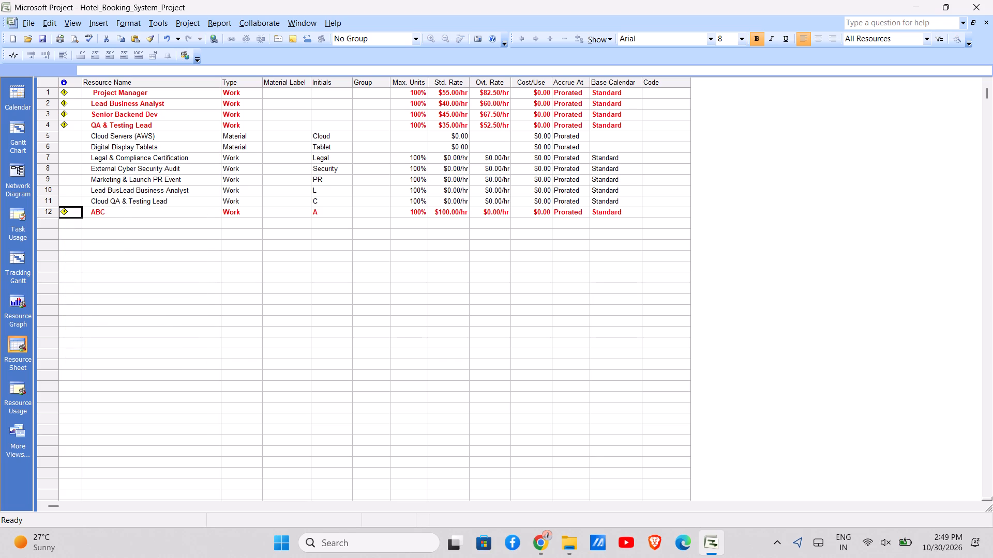
{"action": "right_click", "coordinate": [52, 212]}
{"action": "left_click", "coordinate": [83, 221]}
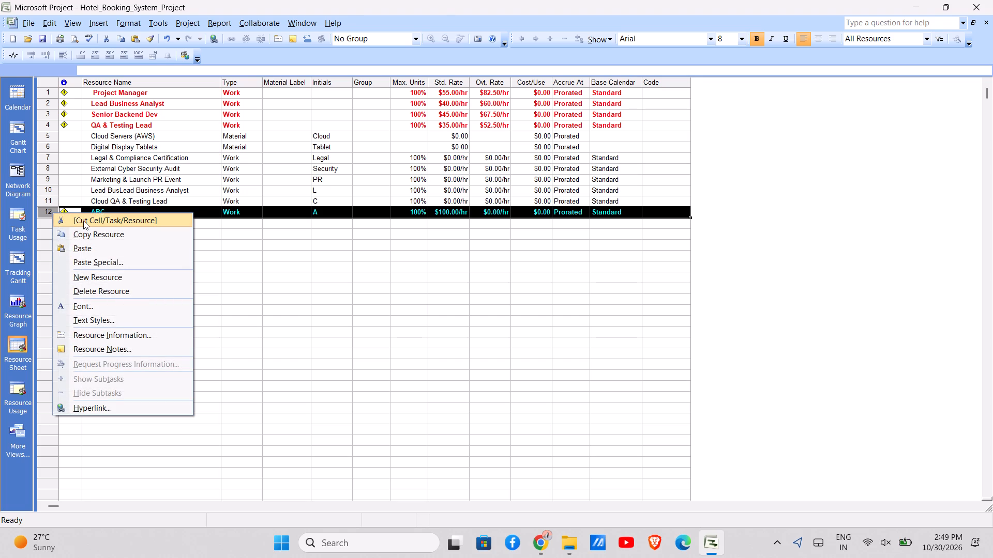
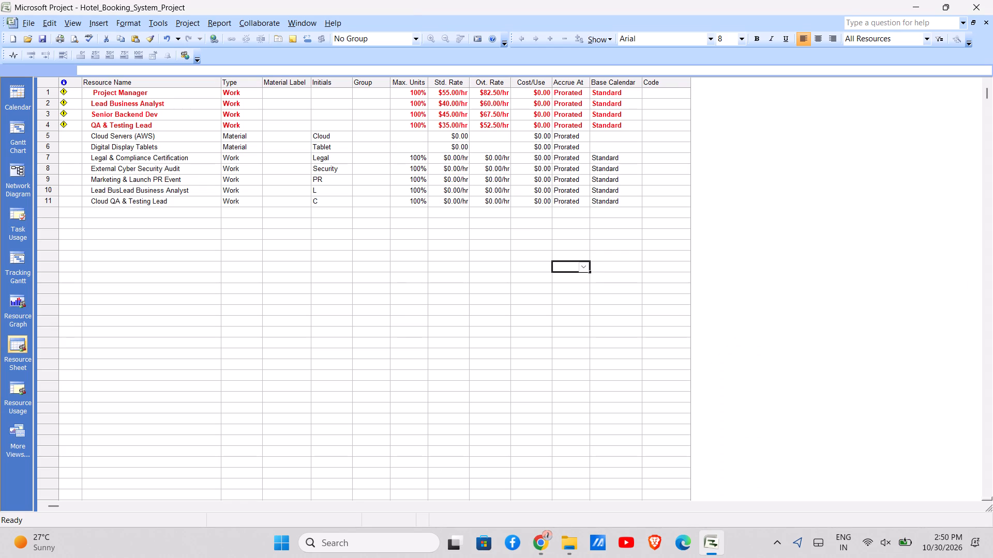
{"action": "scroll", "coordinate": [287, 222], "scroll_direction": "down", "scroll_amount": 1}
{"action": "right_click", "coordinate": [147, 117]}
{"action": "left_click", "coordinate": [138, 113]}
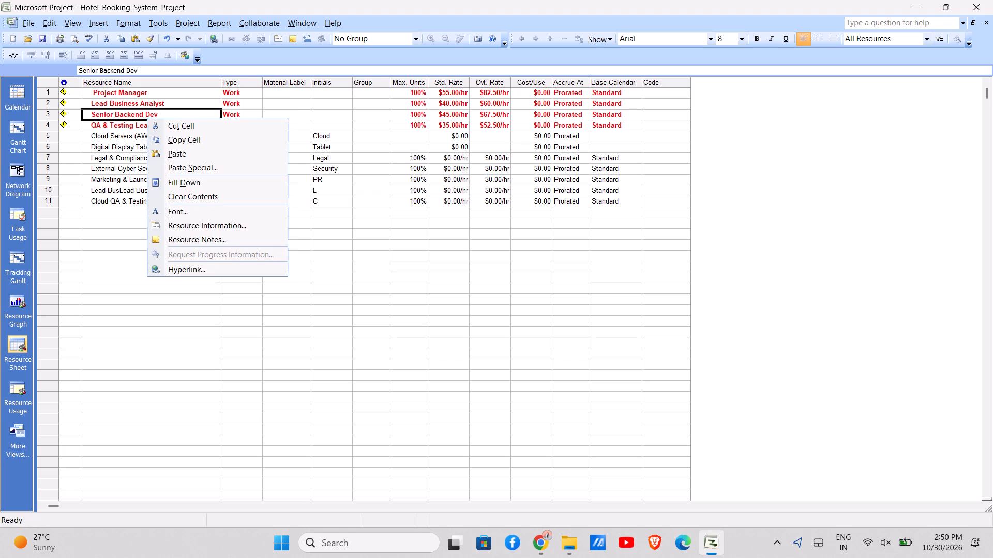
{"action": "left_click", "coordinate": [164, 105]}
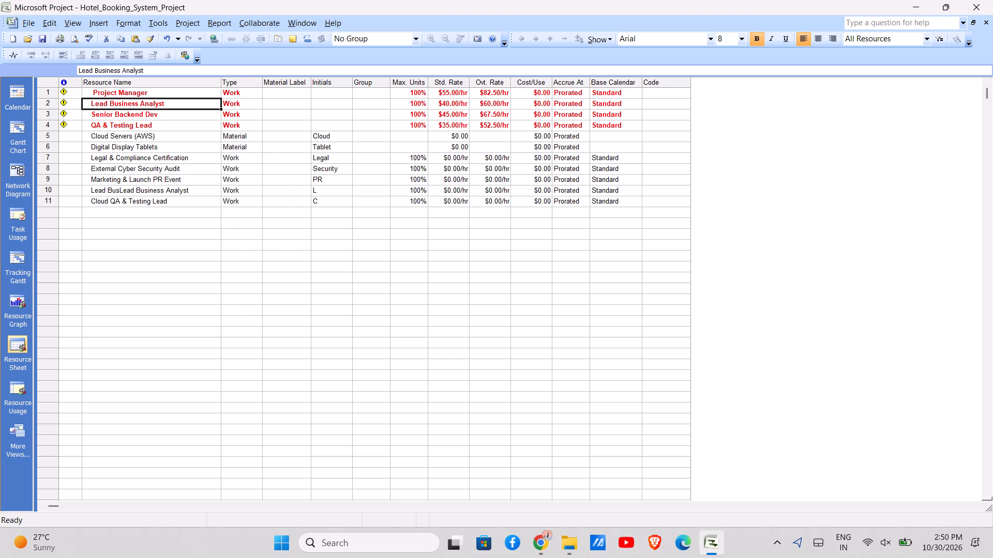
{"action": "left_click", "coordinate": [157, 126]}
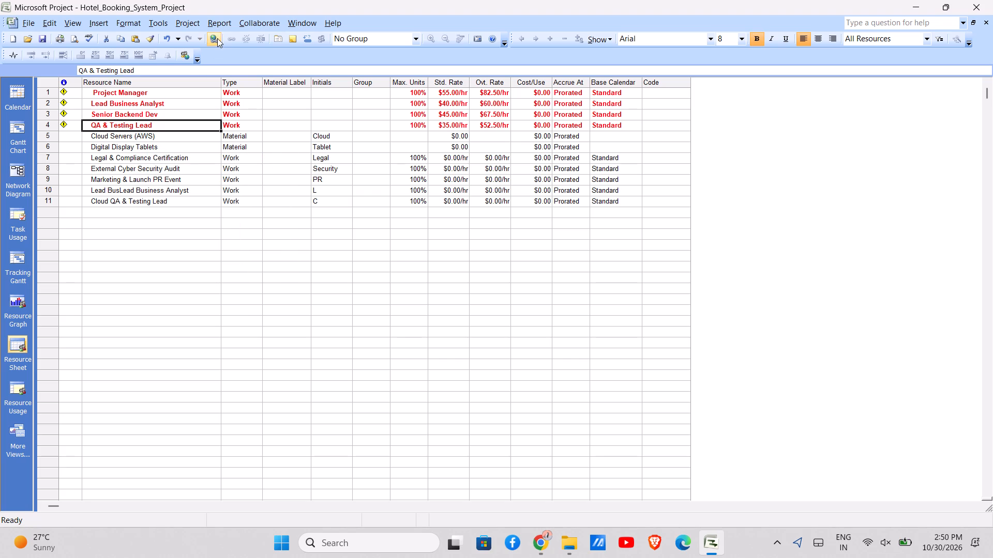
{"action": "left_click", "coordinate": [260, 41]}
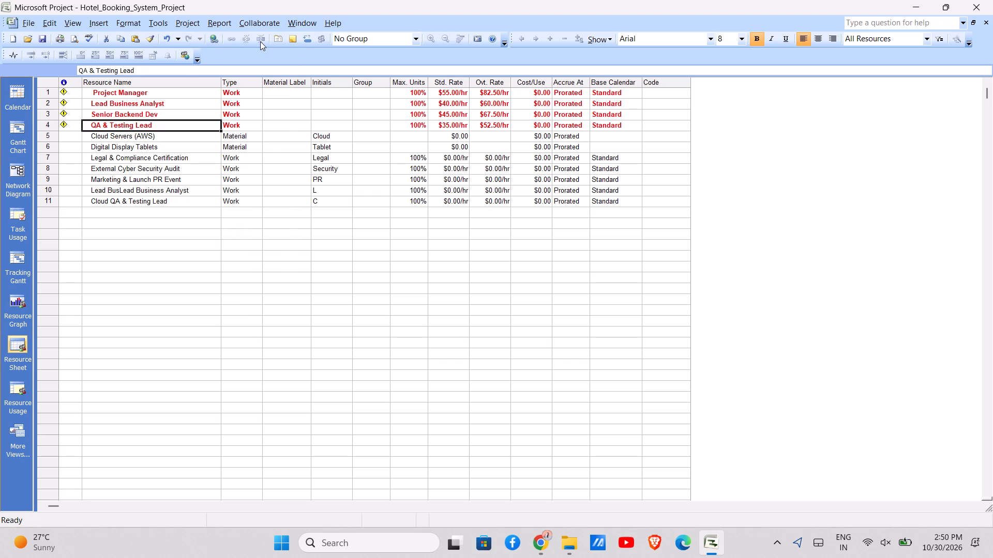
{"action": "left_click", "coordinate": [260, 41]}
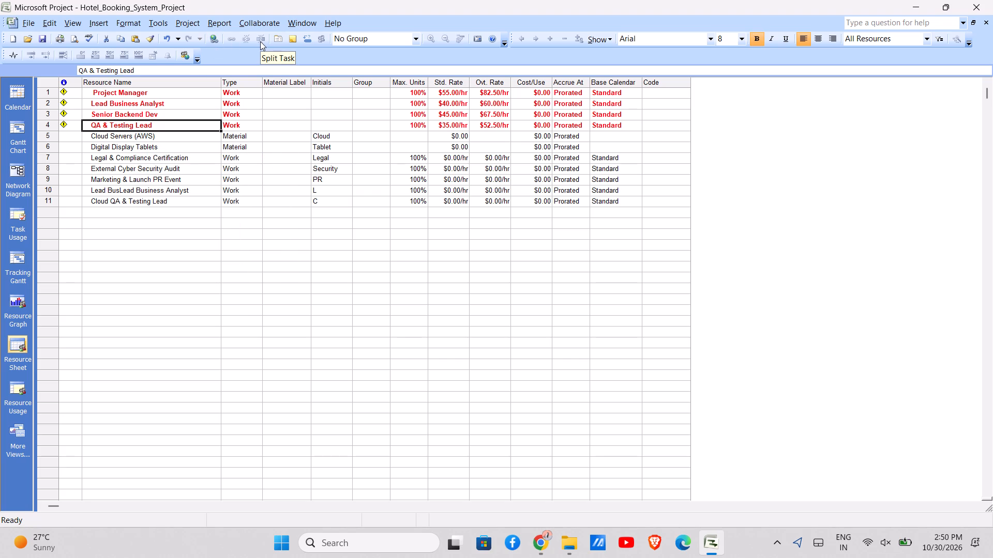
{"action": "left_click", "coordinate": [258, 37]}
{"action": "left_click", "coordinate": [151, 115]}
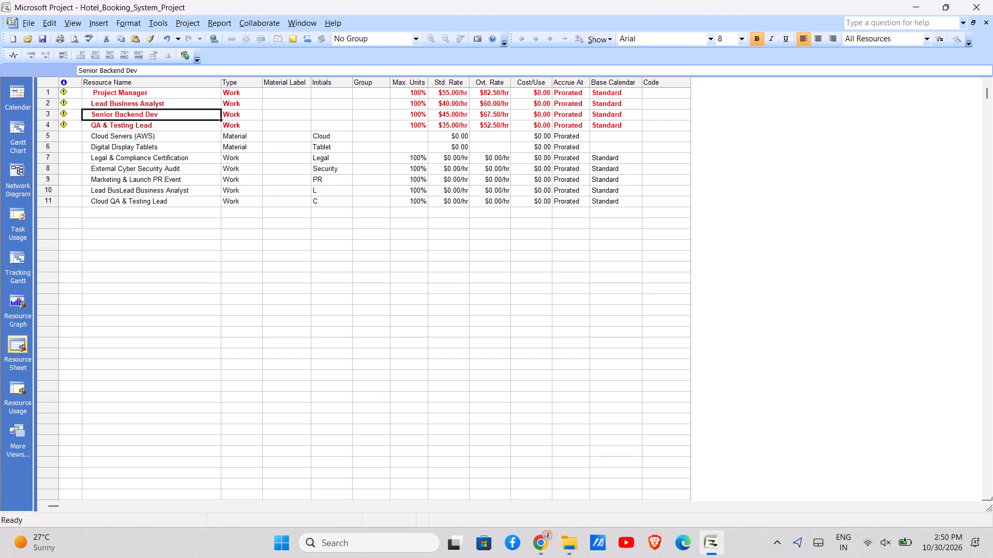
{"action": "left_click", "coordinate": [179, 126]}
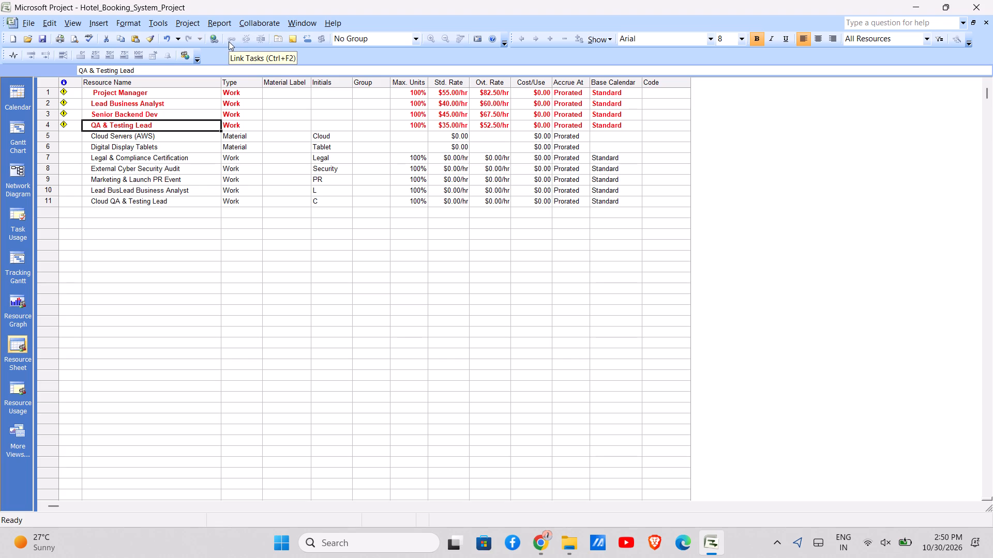
Level the resources for the entire pool, skipping each overallocation that cannot be resolved.
{"action": "left_click", "coordinate": [154, 24]}
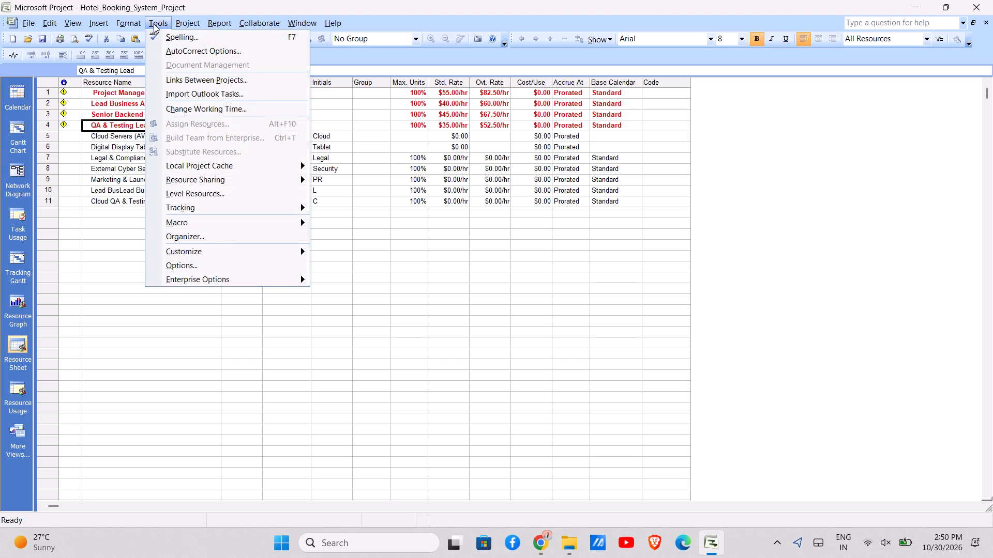
{"action": "left_click_drag", "start_coordinate": [154, 24], "coordinate": [217, 193]}
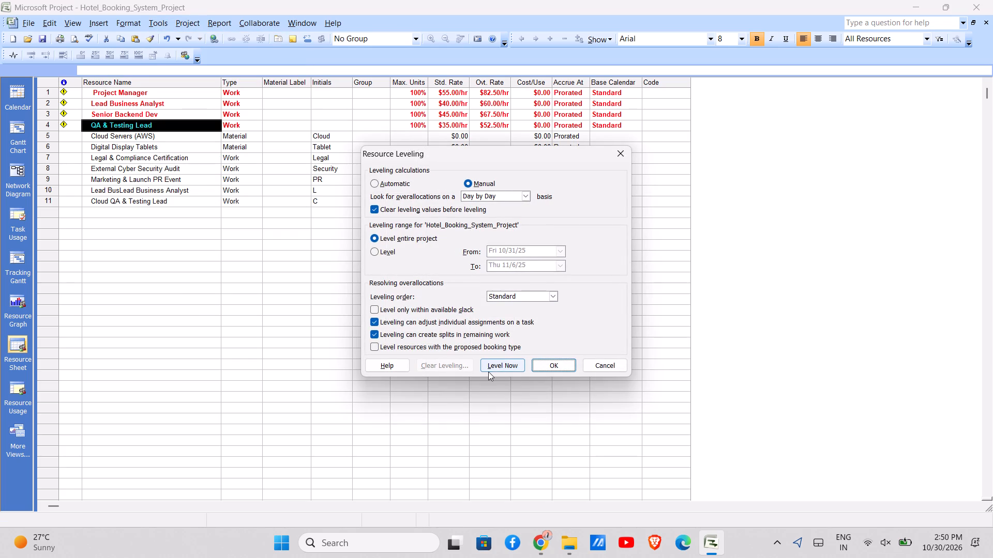
{"action": "left_click", "coordinate": [488, 371]}
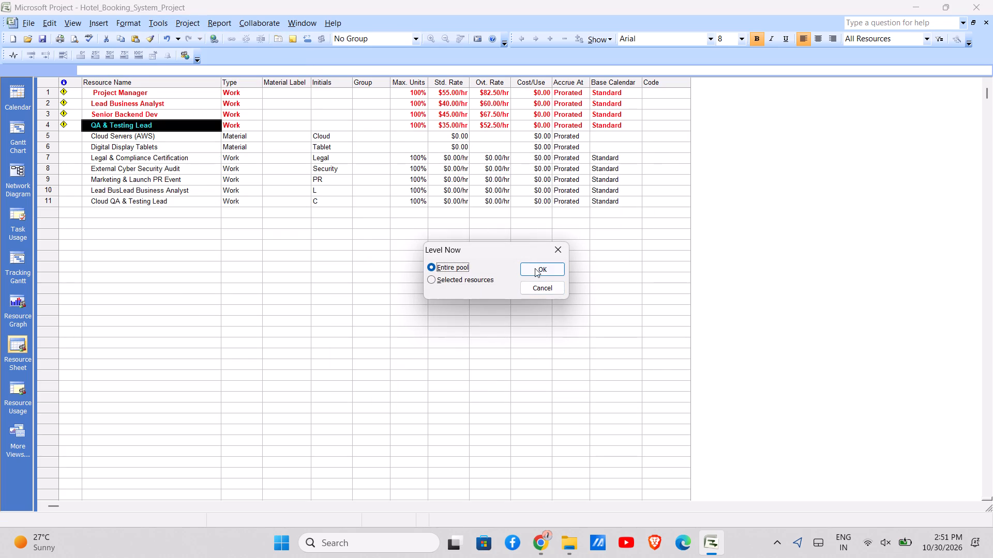
{"action": "left_click", "coordinate": [535, 268]}
{"action": "left_click", "coordinate": [462, 332]}
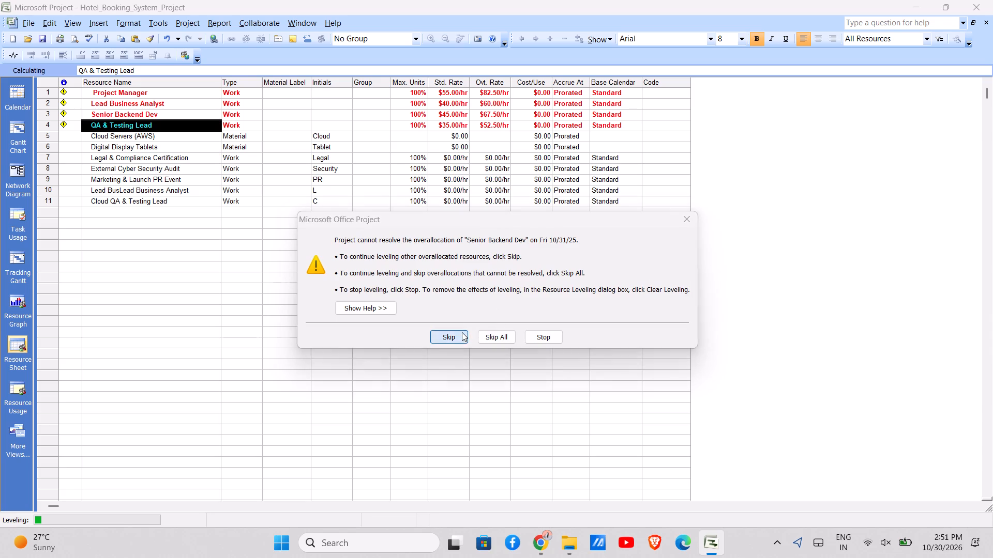
{"action": "left_click", "coordinate": [462, 332]}
{"action": "left_click", "coordinate": [462, 332]}
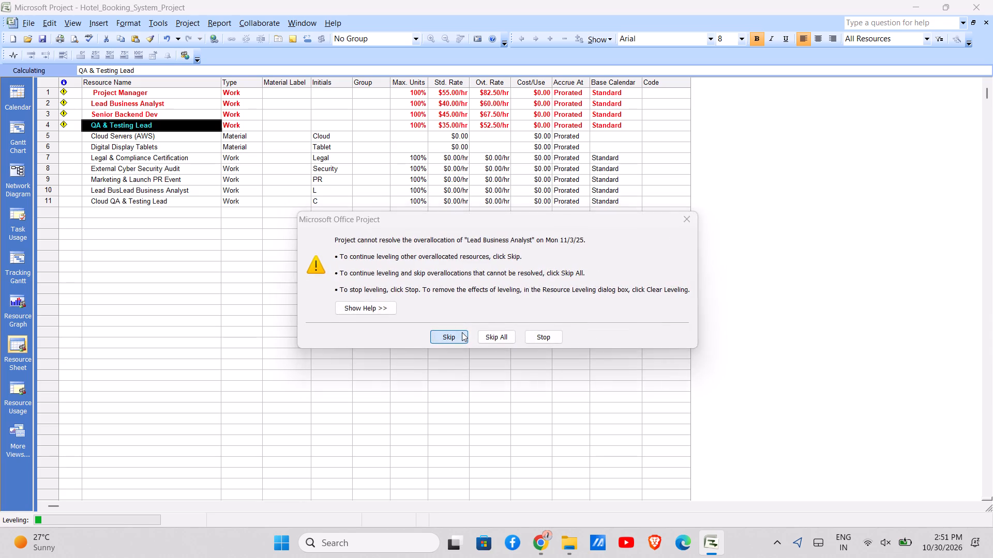
{"action": "left_click", "coordinate": [462, 332]}
{"action": "left_click", "coordinate": [462, 332]}
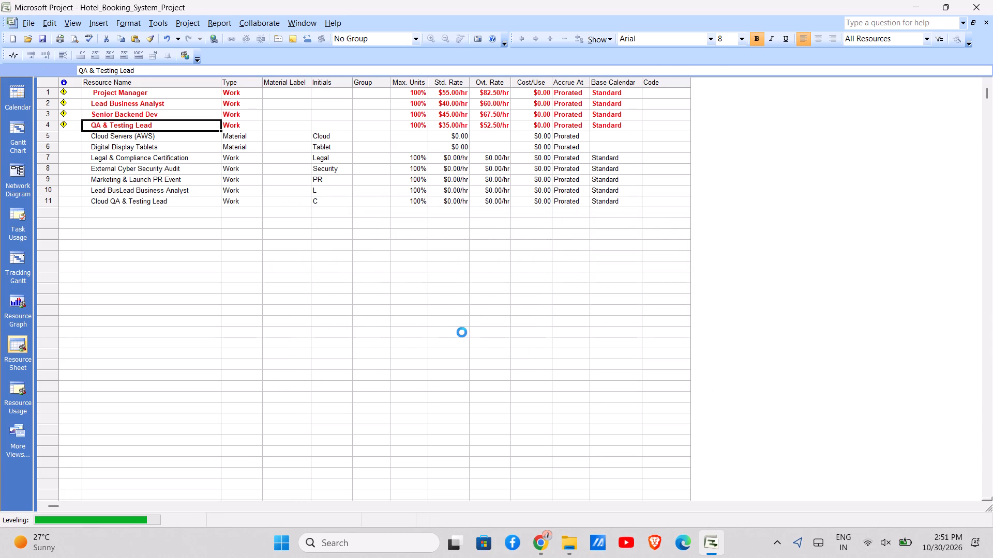
{"action": "left_click", "coordinate": [462, 332]}
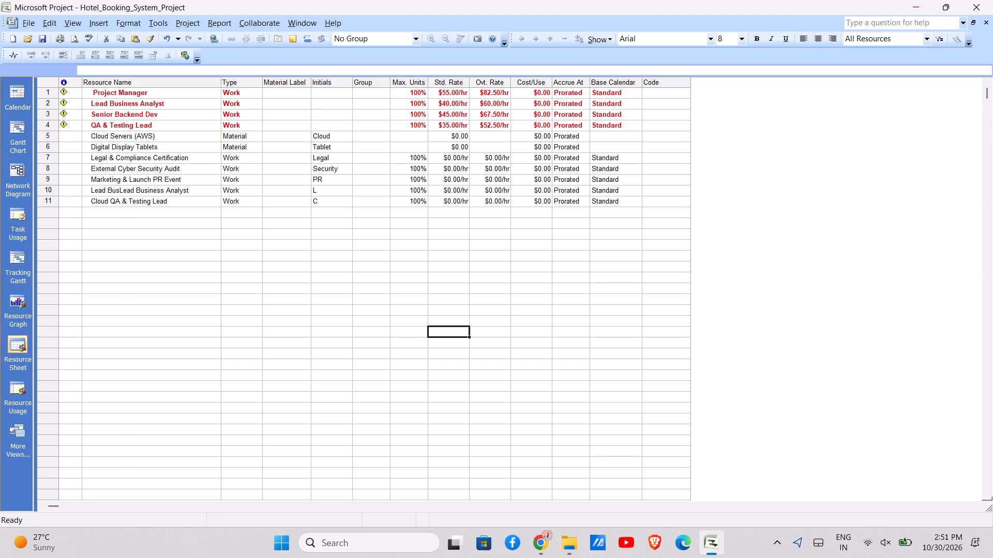
Check the Resource Usage view and return to the Resource Sheet to review the overallocated resources.
{"action": "left_click", "coordinate": [23, 357]}
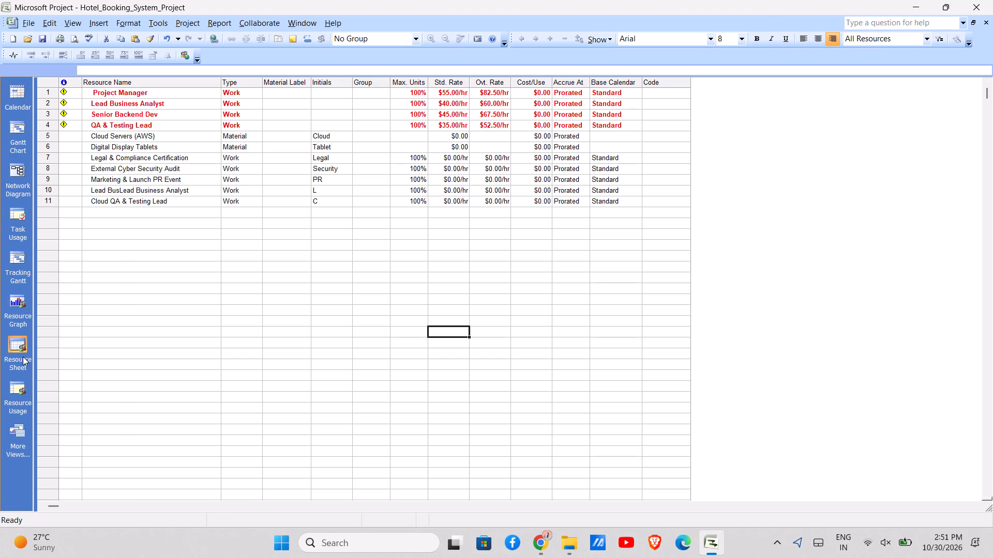
{"action": "left_click", "coordinate": [15, 399]}
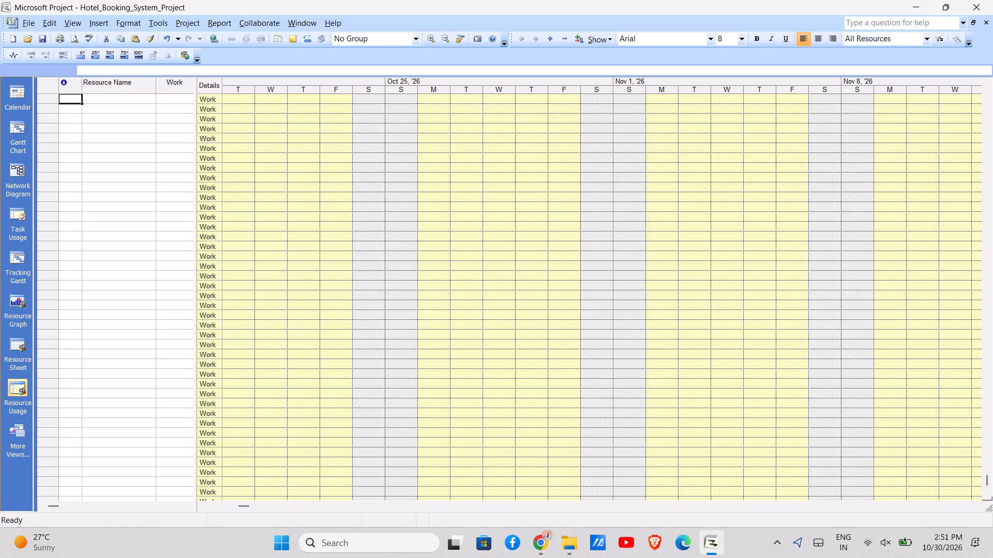
{"action": "left_click", "coordinate": [12, 360]}
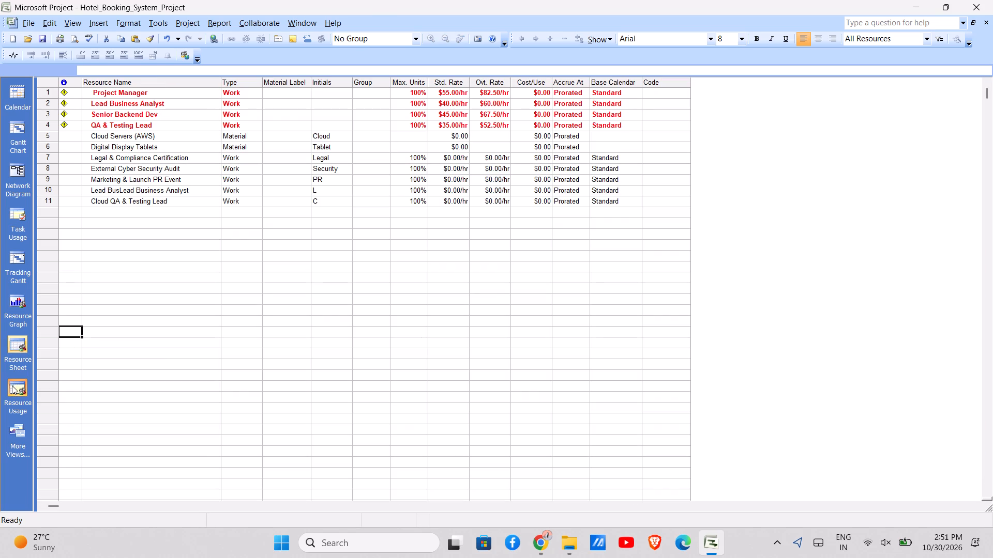
{"action": "left_click", "coordinate": [12, 385]}
{"action": "left_click", "coordinate": [12, 345]}
{"action": "left_click", "coordinate": [106, 211]}
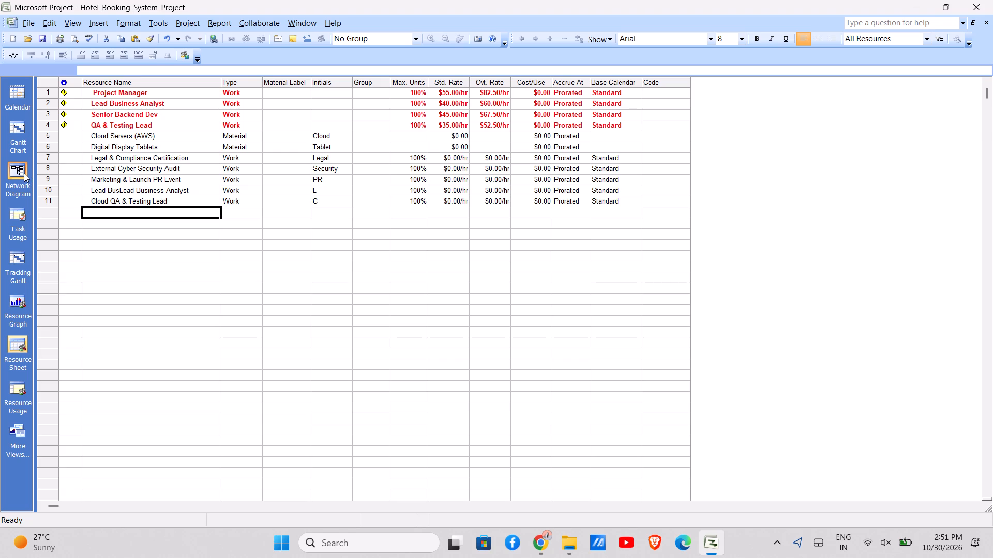
In the Gantt Chart, inspect the predecessor details of the Handover support documentation task and close them without changes.
{"action": "left_click", "coordinate": [16, 139]}
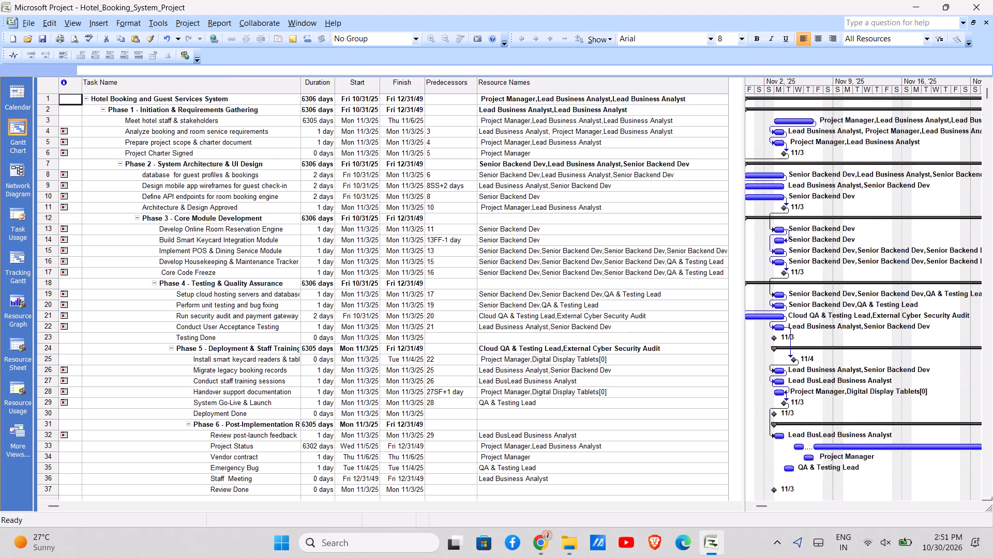
{"action": "scroll", "coordinate": [170, 320], "scroll_direction": "down", "scroll_amount": 3}
{"action": "scroll", "coordinate": [170, 320], "scroll_direction": "up", "scroll_amount": 1}
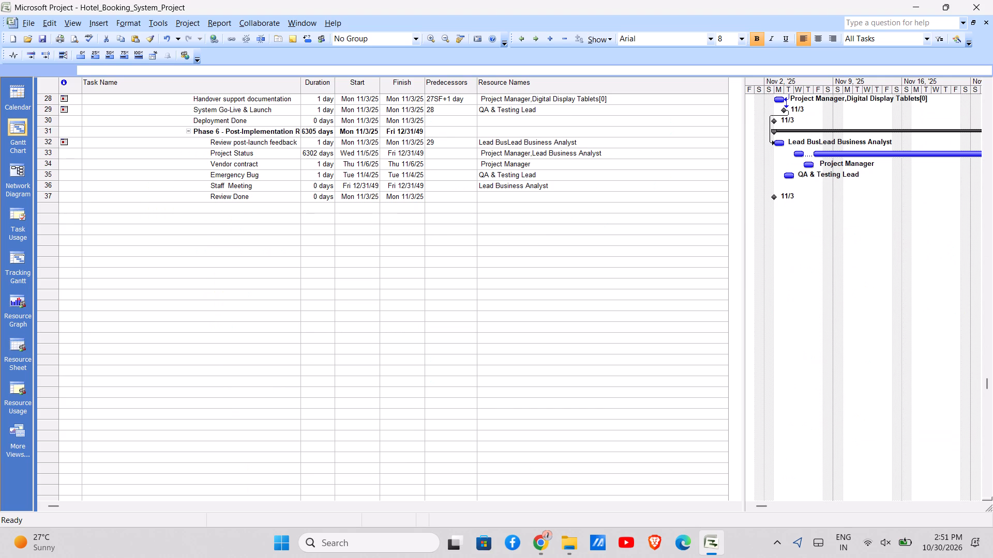
{"action": "scroll", "coordinate": [170, 320], "scroll_direction": "up", "scroll_amount": 1}
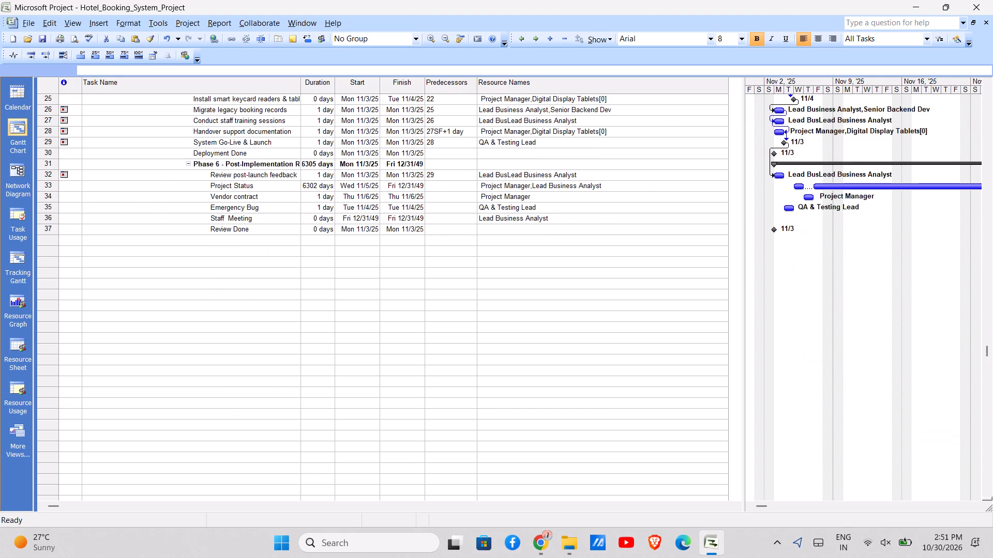
{"action": "scroll", "coordinate": [170, 320], "scroll_direction": "up", "scroll_amount": 3}
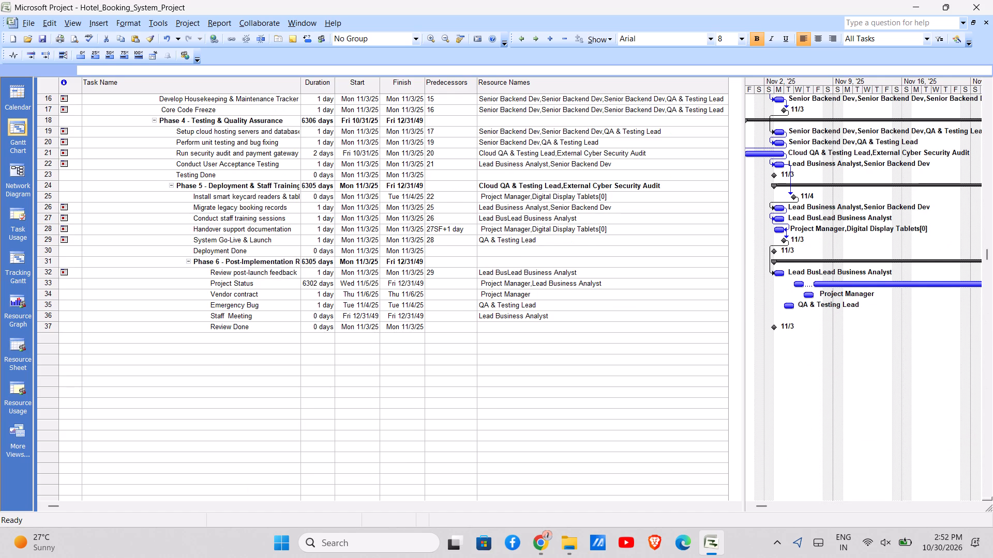
{"action": "left_click", "coordinate": [457, 221]}
{"action": "triple_click", "coordinate": [447, 228]}
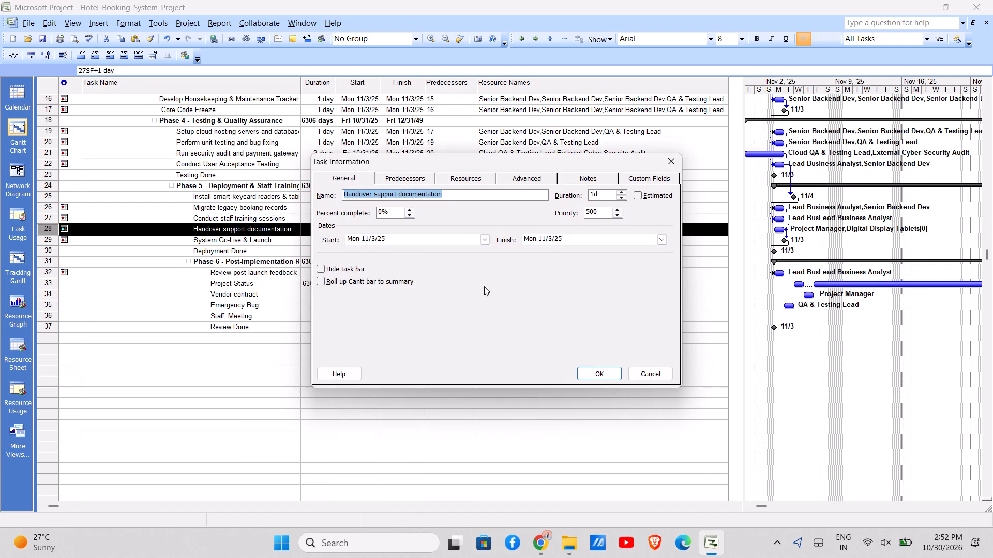
{"action": "left_click", "coordinate": [493, 296]}
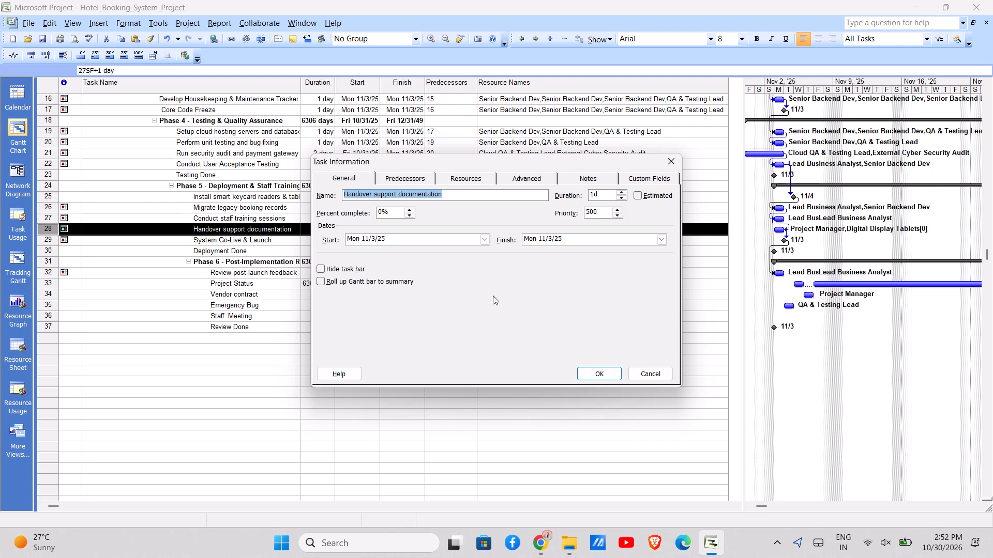
{"action": "left_click", "coordinate": [408, 173]}
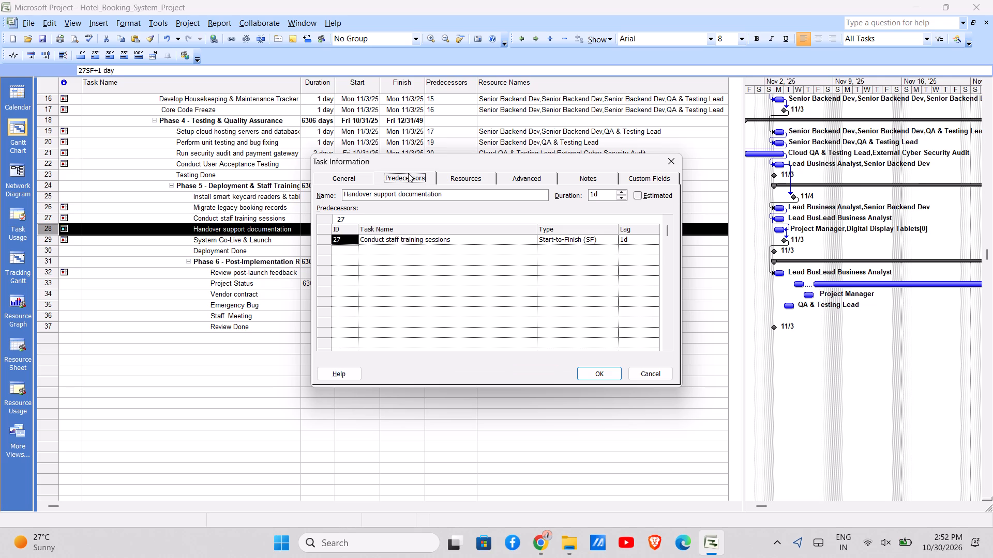
{"action": "left_click", "coordinate": [447, 180]}
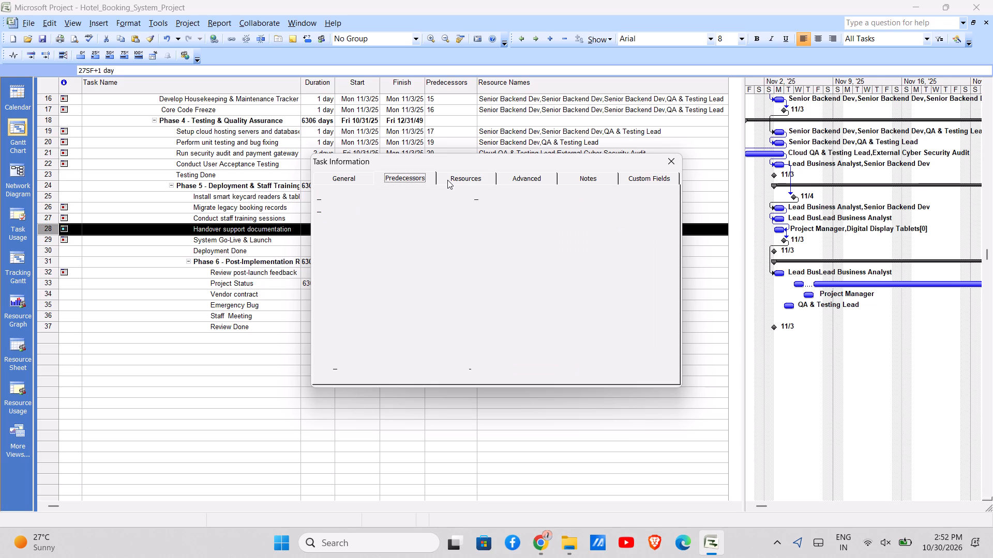
{"action": "left_click", "coordinate": [408, 175]}
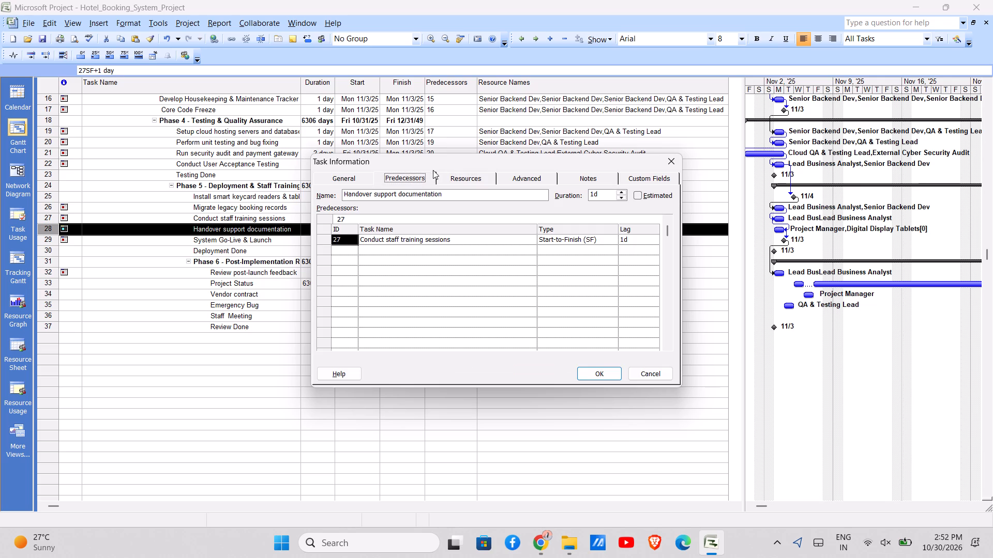
{"action": "left_click_drag", "start_coordinate": [448, 164], "coordinate": [463, 164]}
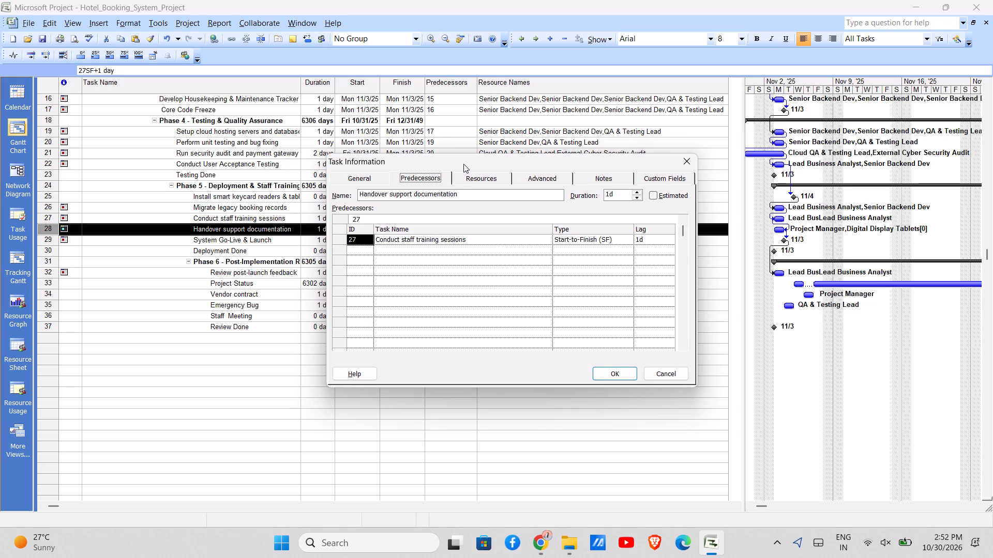
{"action": "left_click", "coordinate": [690, 159]}
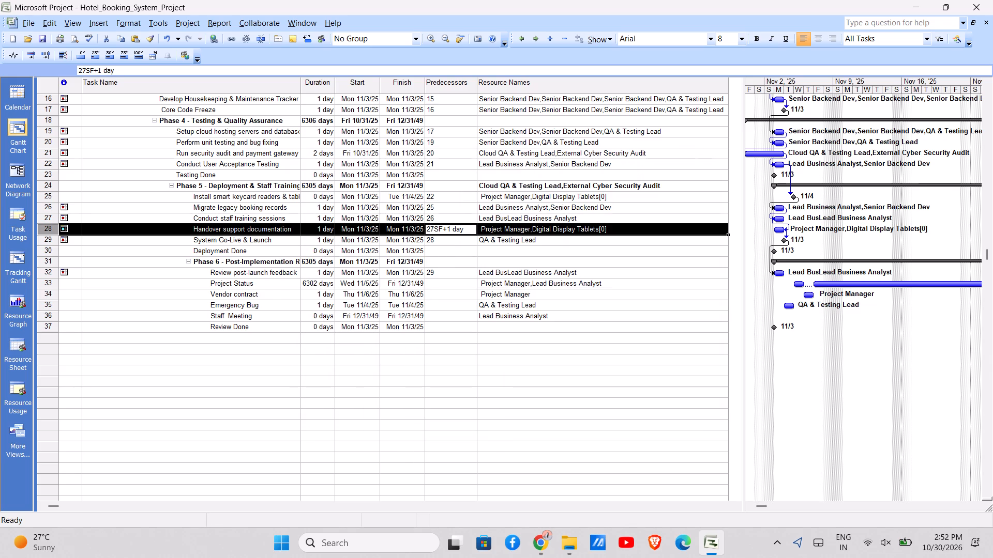
Inspect the predecessor details of the Build Smart Keycard Integration Module task and close them without changes.
{"action": "scroll", "coordinate": [415, 249], "scroll_direction": "up", "scroll_amount": 1}
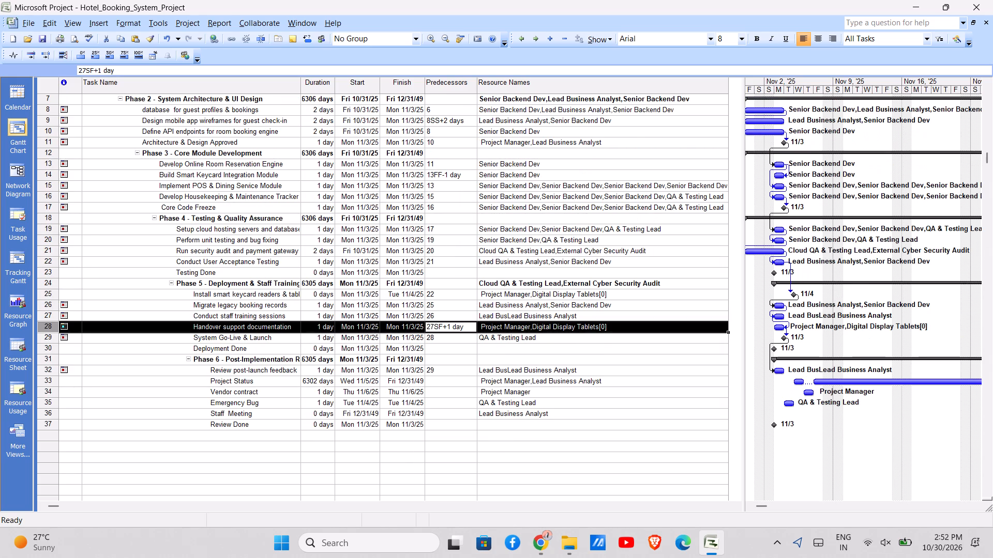
{"action": "scroll", "coordinate": [415, 249], "scroll_direction": "up", "scroll_amount": 1}
{"action": "left_click", "coordinate": [460, 181]}
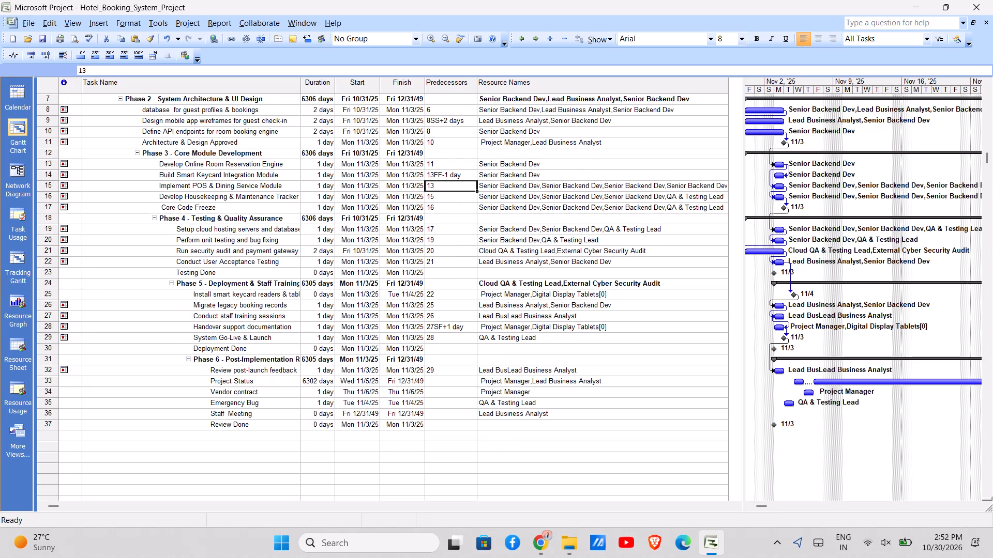
{"action": "double_click", "coordinate": [444, 174]}
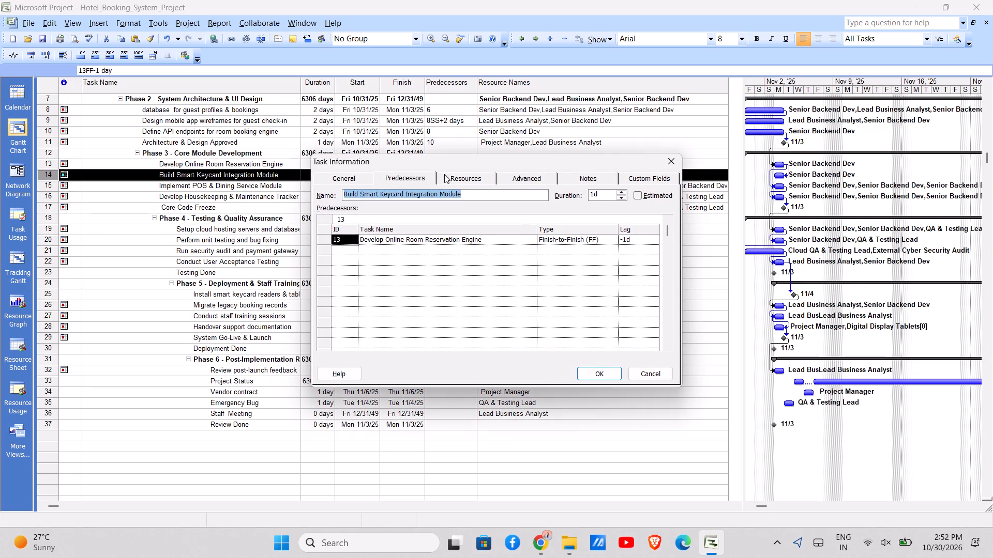
{"action": "left_click", "coordinate": [668, 167]}
{"action": "left_click", "coordinate": [653, 243]}
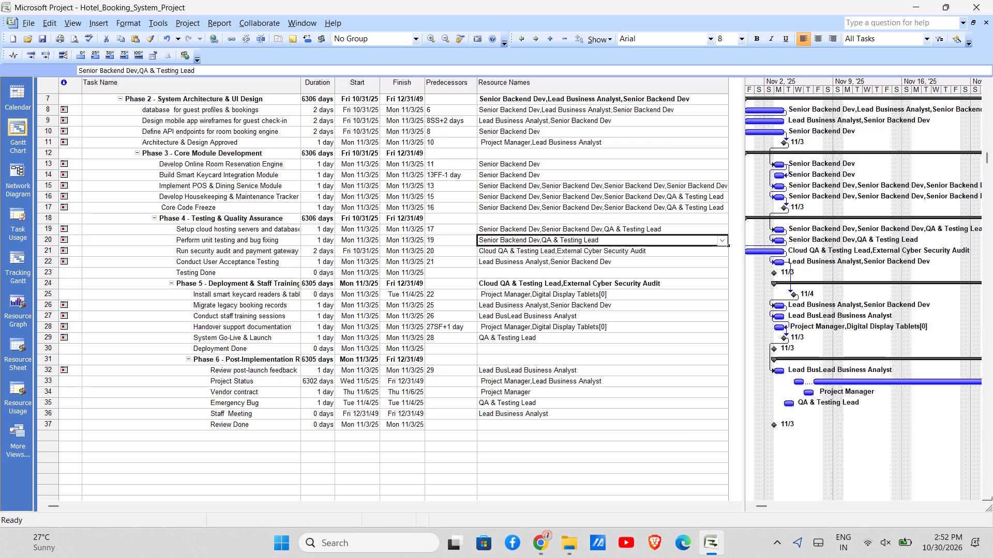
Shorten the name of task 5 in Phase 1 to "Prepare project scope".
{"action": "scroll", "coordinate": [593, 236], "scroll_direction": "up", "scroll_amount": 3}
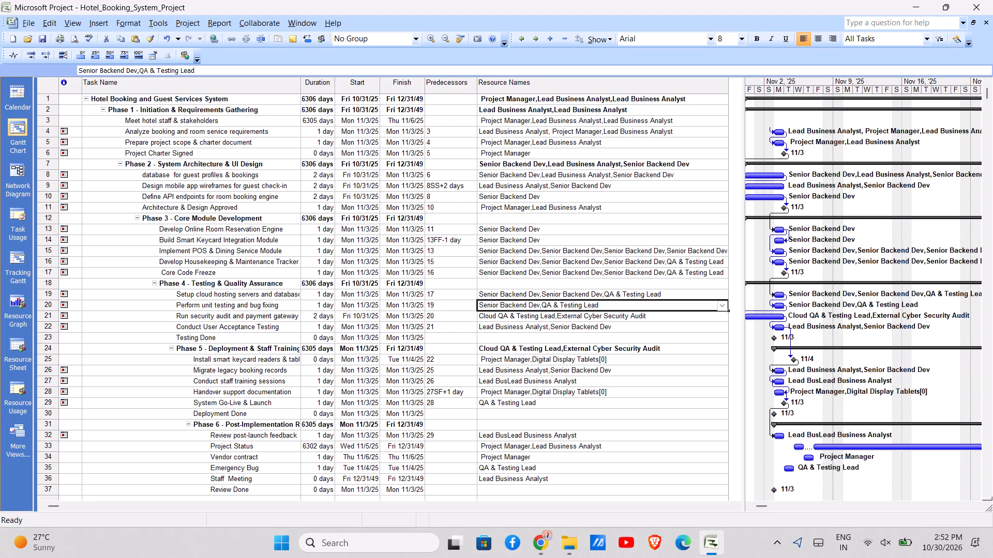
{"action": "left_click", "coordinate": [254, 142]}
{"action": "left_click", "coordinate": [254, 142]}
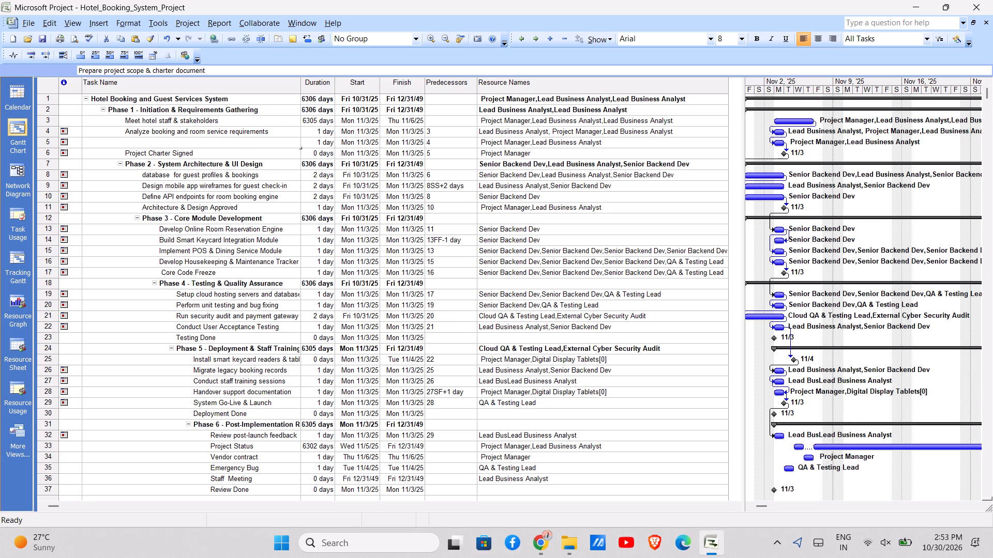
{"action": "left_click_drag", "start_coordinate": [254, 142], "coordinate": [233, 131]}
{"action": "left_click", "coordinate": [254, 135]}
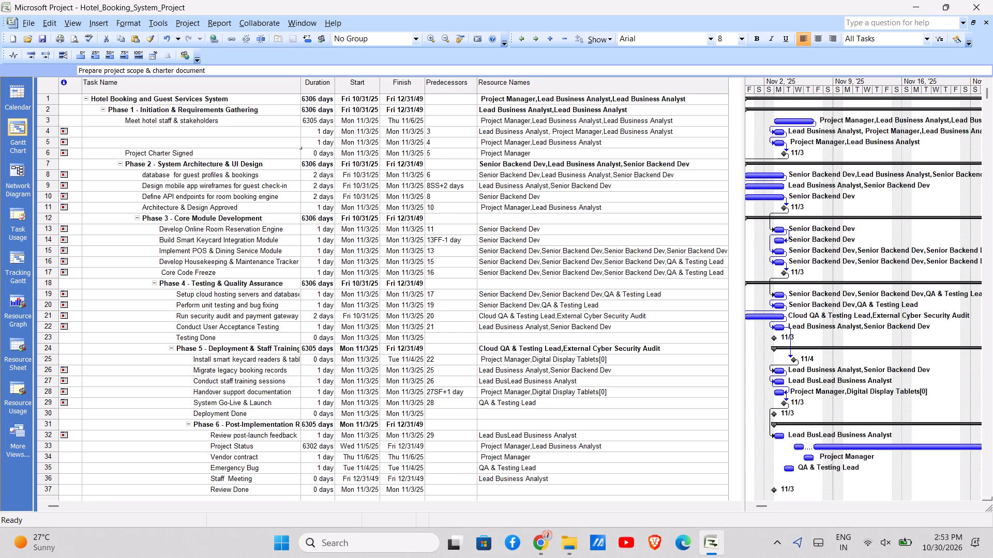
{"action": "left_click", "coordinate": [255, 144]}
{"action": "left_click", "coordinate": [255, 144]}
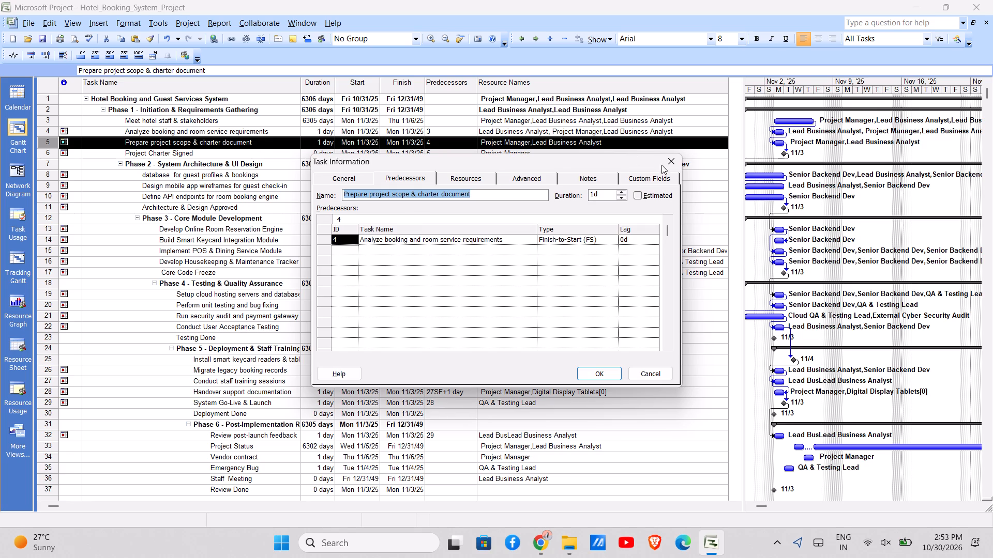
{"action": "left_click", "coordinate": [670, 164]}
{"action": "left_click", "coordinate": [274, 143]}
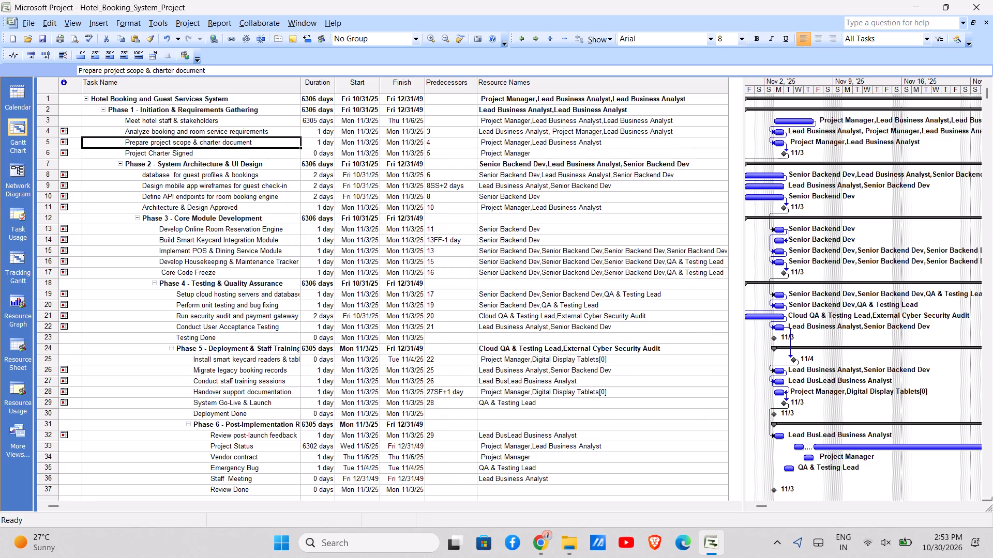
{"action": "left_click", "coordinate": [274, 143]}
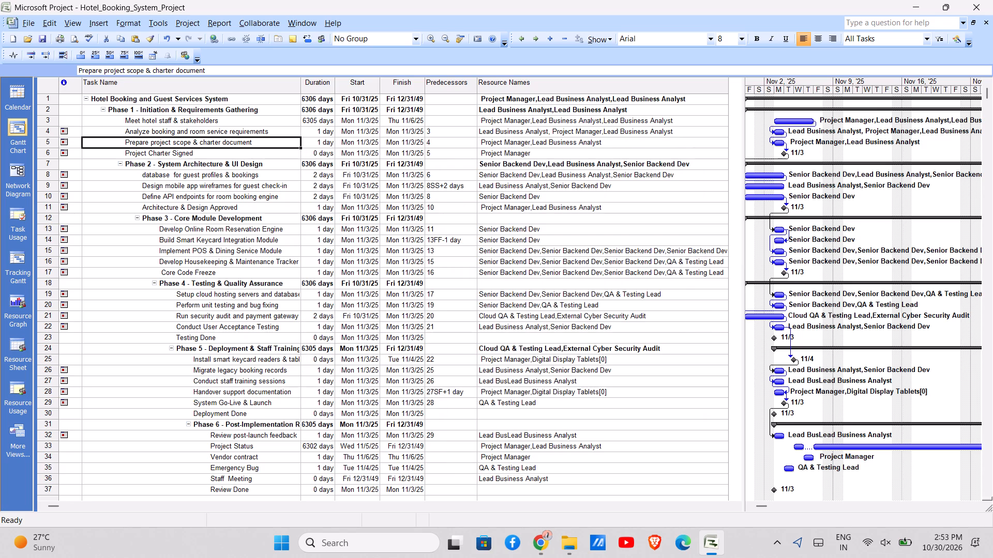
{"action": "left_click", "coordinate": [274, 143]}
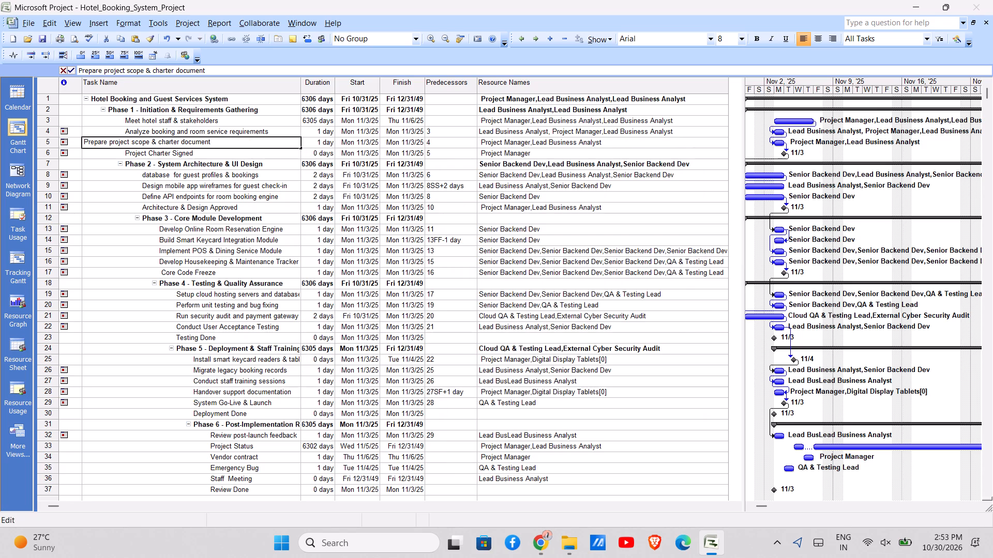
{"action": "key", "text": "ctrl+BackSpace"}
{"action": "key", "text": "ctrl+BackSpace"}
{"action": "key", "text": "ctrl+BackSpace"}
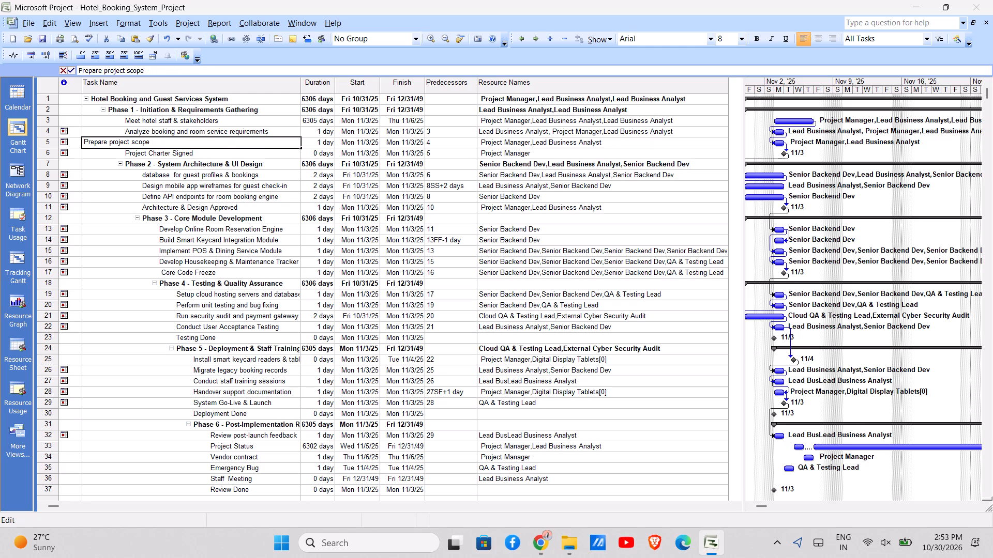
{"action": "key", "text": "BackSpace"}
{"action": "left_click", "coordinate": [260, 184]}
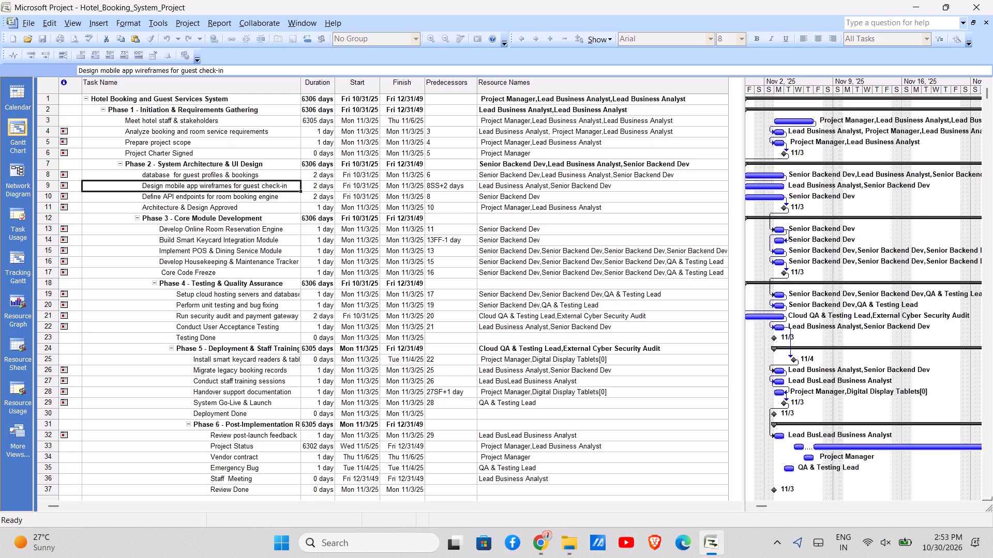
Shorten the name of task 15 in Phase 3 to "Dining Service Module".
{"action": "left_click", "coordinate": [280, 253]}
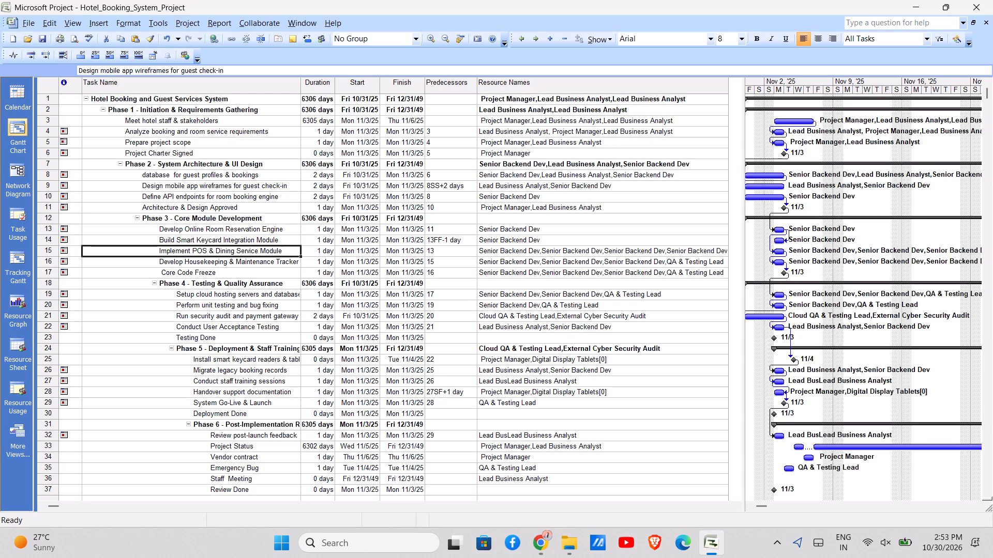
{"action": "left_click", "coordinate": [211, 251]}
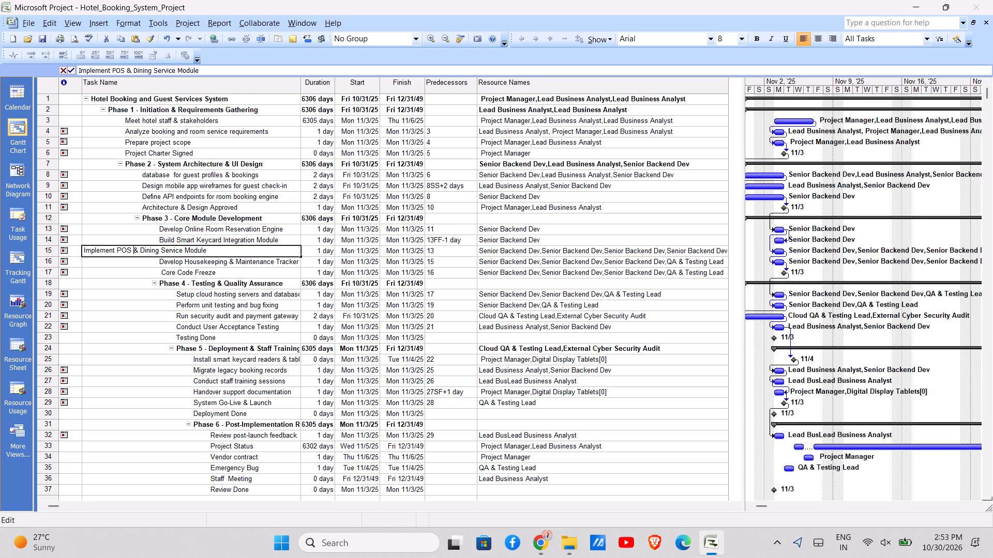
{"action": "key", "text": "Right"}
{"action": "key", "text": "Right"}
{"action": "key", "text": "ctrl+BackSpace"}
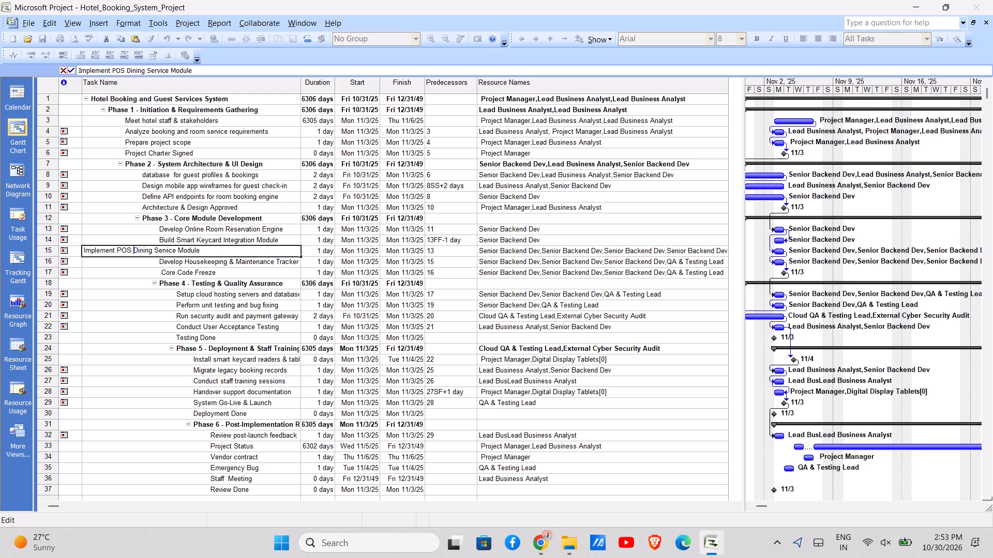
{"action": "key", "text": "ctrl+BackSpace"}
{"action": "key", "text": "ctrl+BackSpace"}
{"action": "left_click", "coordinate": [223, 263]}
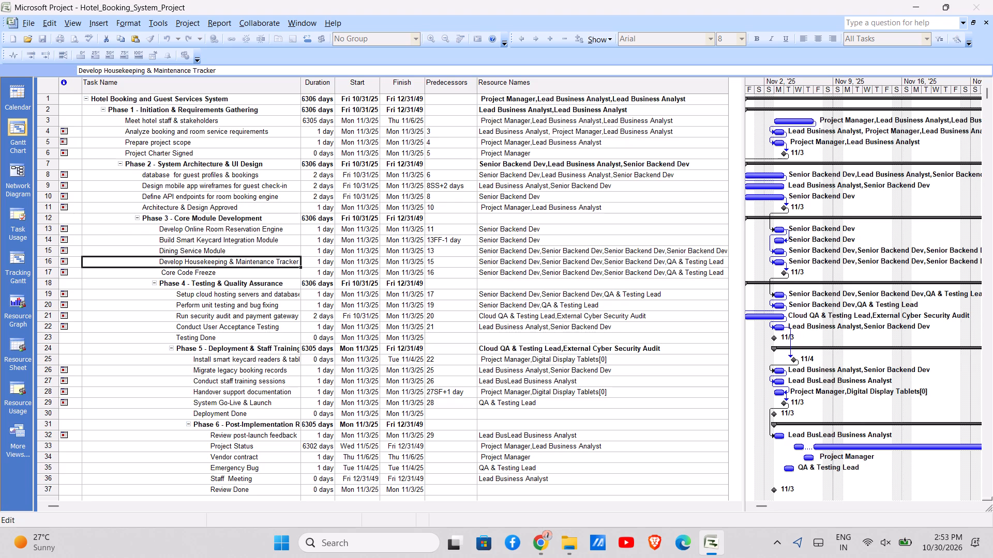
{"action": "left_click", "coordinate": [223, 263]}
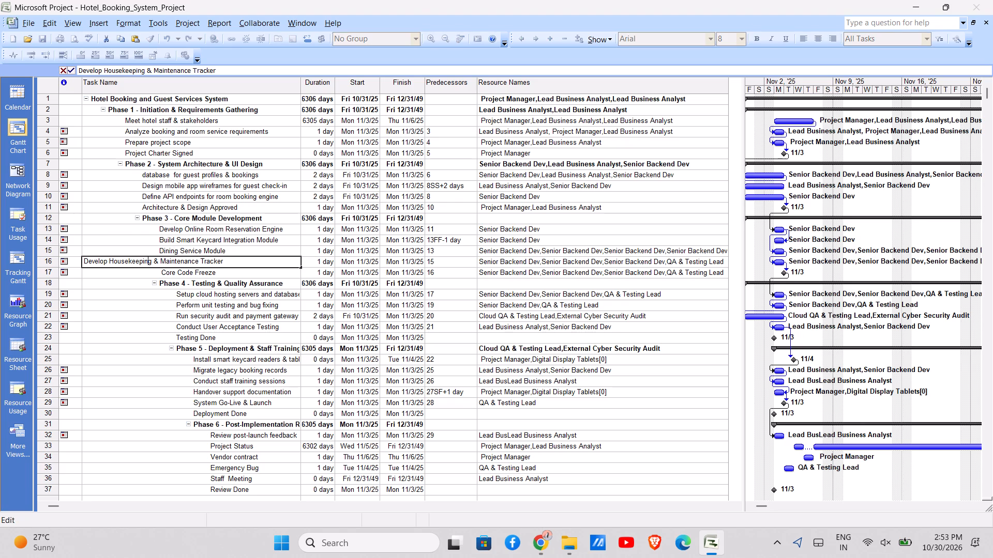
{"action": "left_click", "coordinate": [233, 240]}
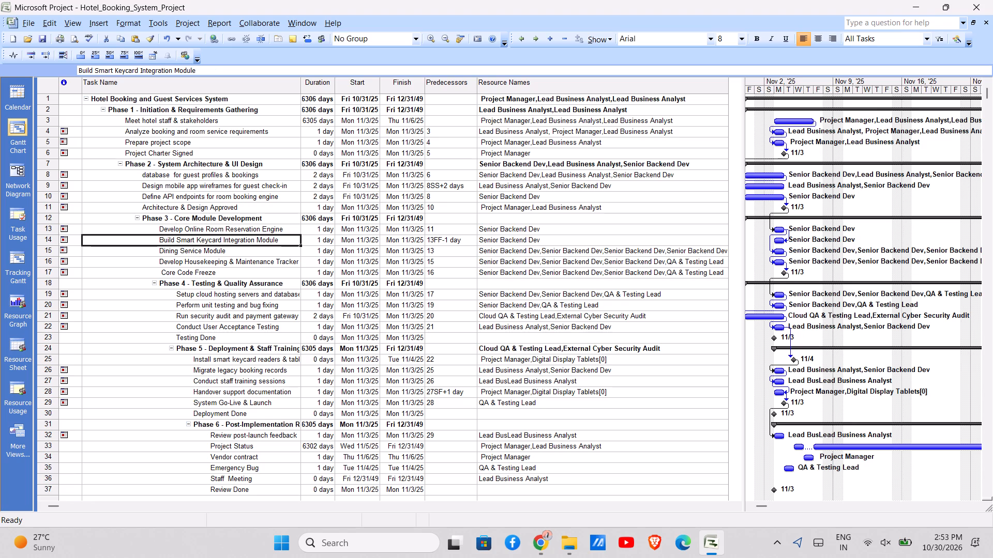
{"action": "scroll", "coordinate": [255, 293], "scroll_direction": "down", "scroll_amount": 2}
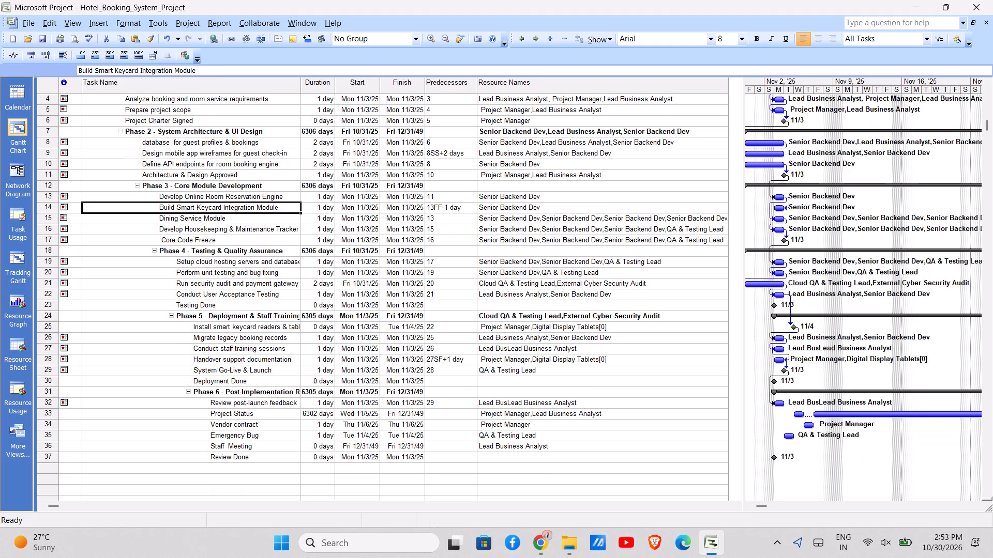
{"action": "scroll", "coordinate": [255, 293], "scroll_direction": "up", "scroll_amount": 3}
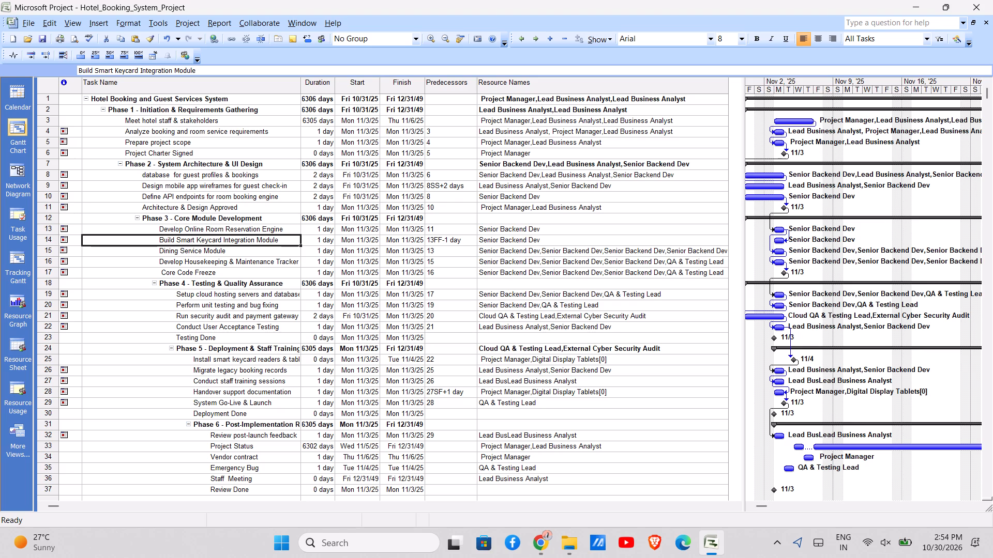
Undo the recent task renames and the resource leveling, then redo the deletion of the ABC resource.
{"action": "key", "text": "ctrl+z"}
{"action": "key", "text": "ctrl+z"}
{"action": "key", "text": "ctrl+z"}
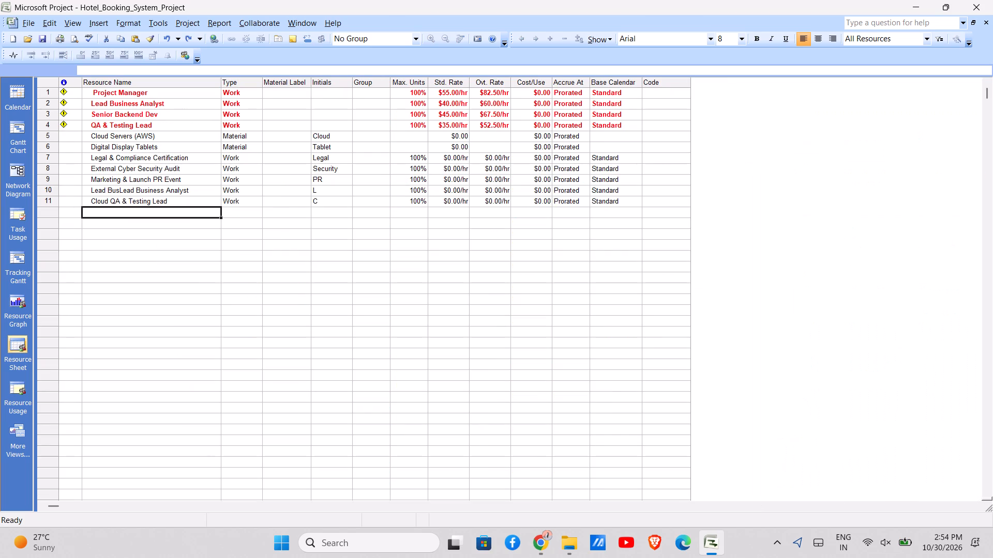
{"action": "key", "text": "ctrl+z"}
{"action": "key", "text": "ctrl+z"}
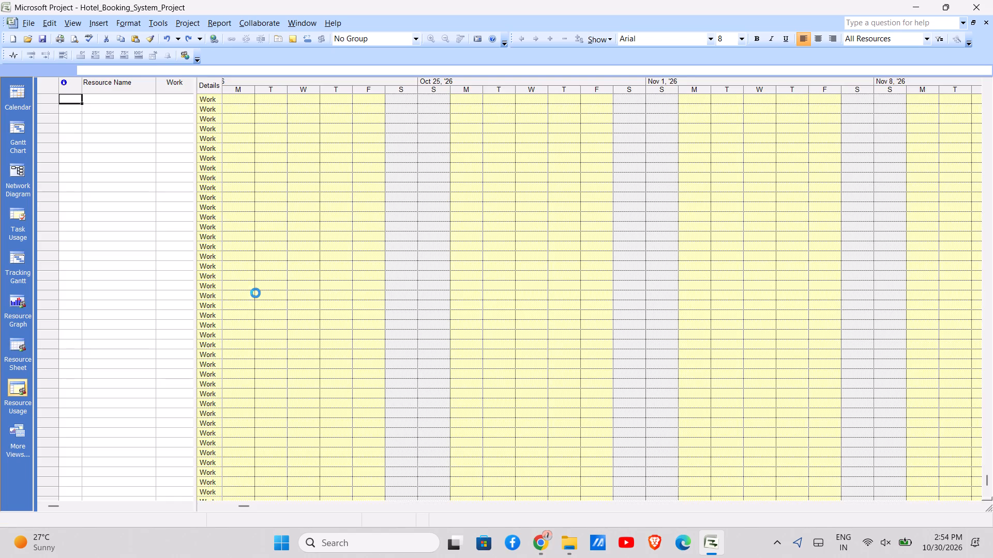
{"action": "key", "text": "ctrl+z"}
{"action": "key", "text": "ctrl+z"}
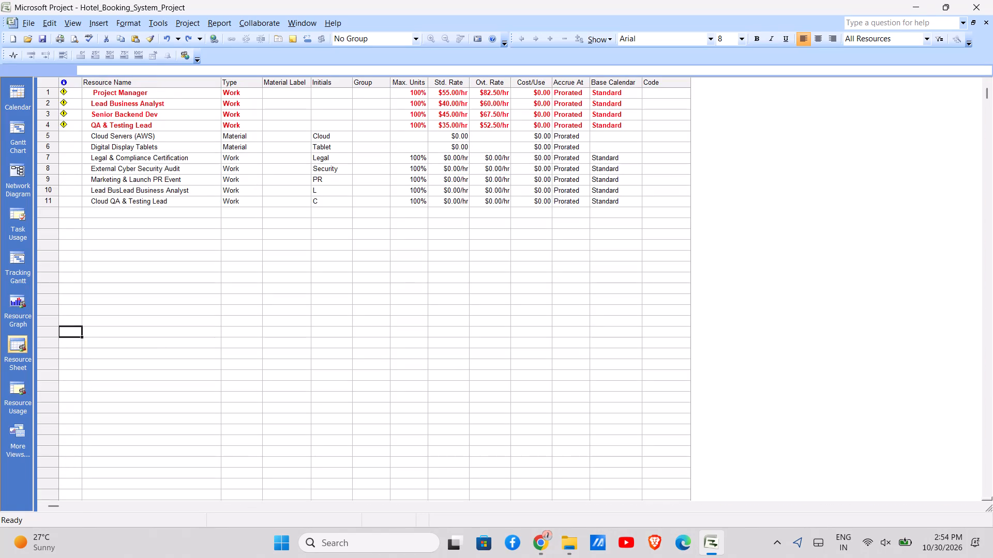
{"action": "key", "text": "ctrl+z"}
{"action": "key", "text": "ctrl+z"}
{"action": "key", "text": "ctrl+z"}
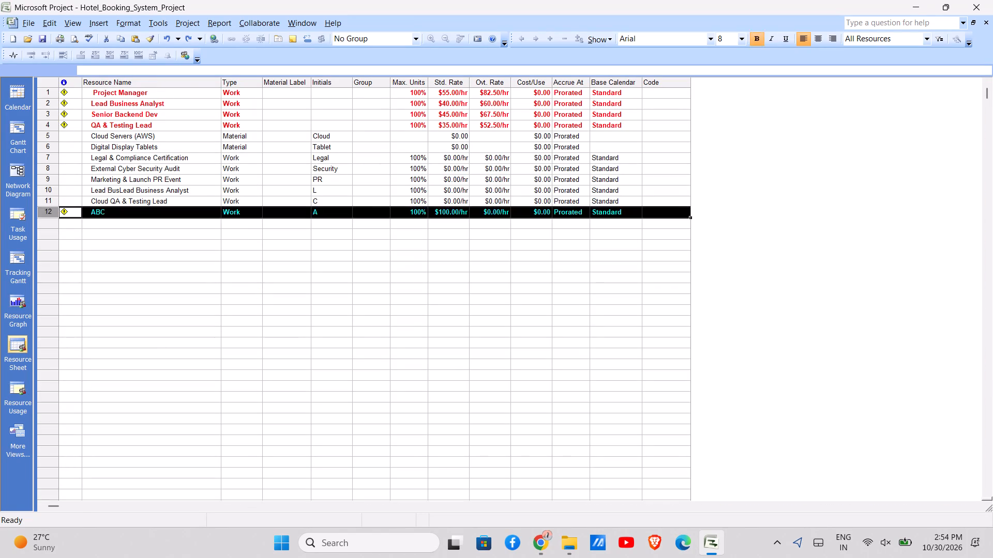
{"action": "key", "text": "ctrl+y"}
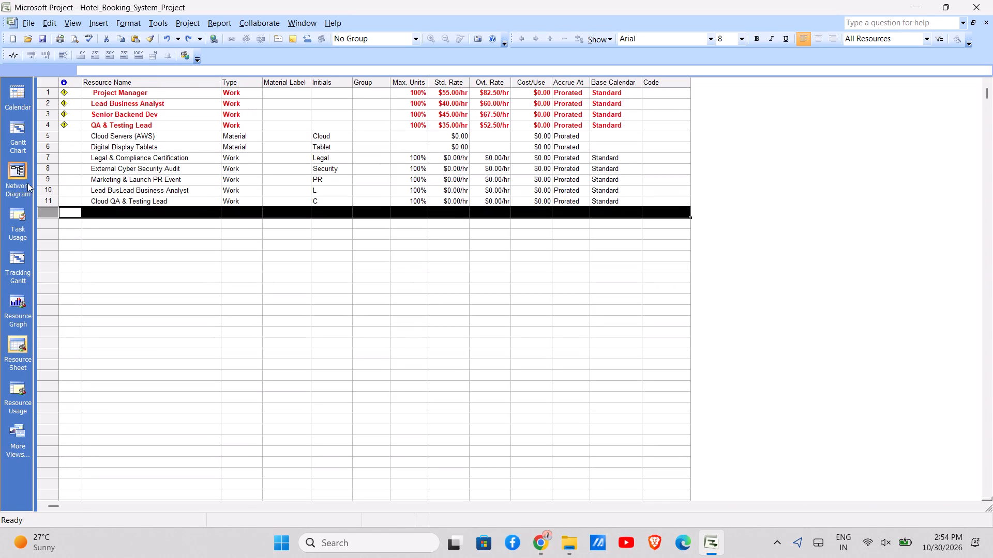
Review the task schedule in the Gantt Chart and the resource workloads in the Resource Usage view, ending in the Gantt Chart.
{"action": "left_click", "coordinate": [24, 184]}
{"action": "left_click", "coordinate": [17, 140]}
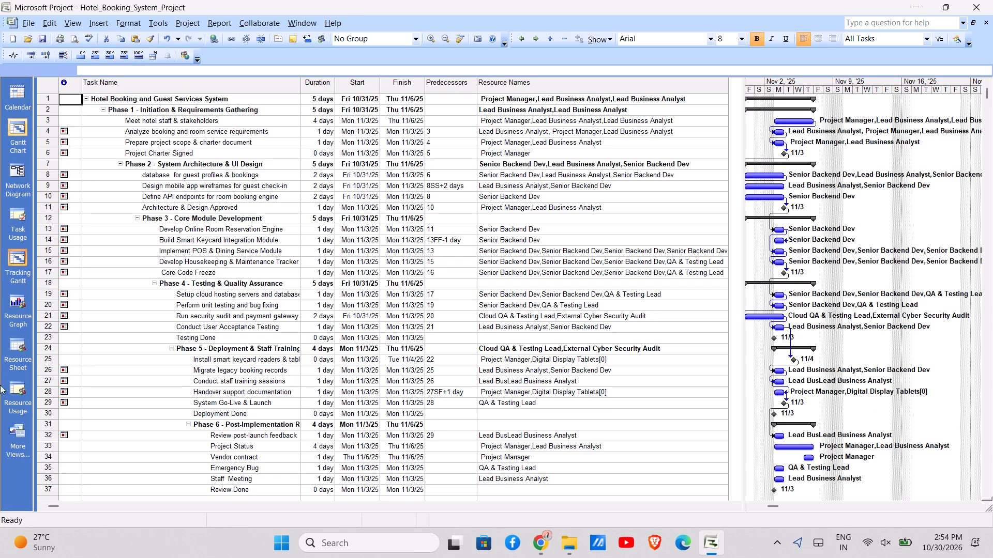
{"action": "left_click", "coordinate": [12, 355]}
{"action": "left_click", "coordinate": [17, 388]}
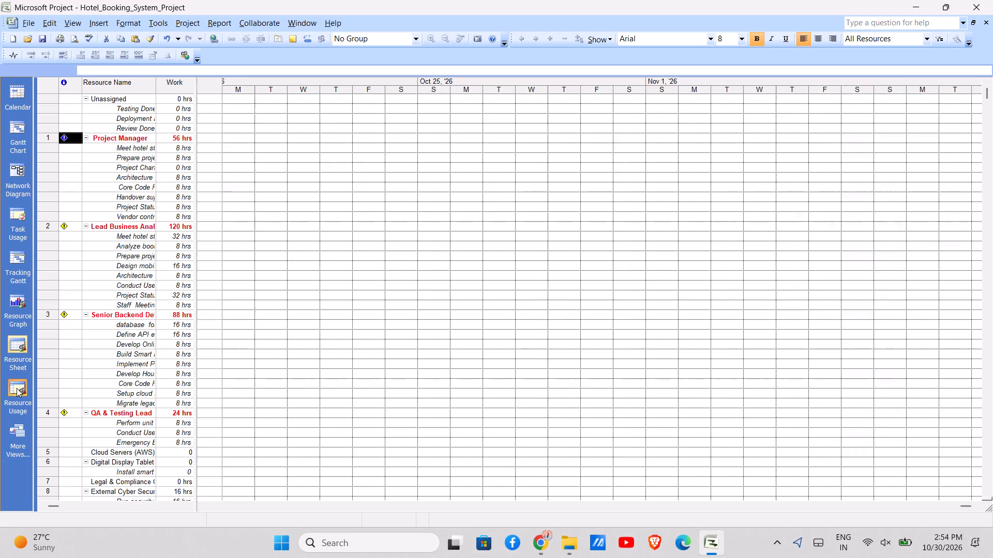
{"action": "scroll", "coordinate": [162, 350], "scroll_direction": "down", "scroll_amount": 6}
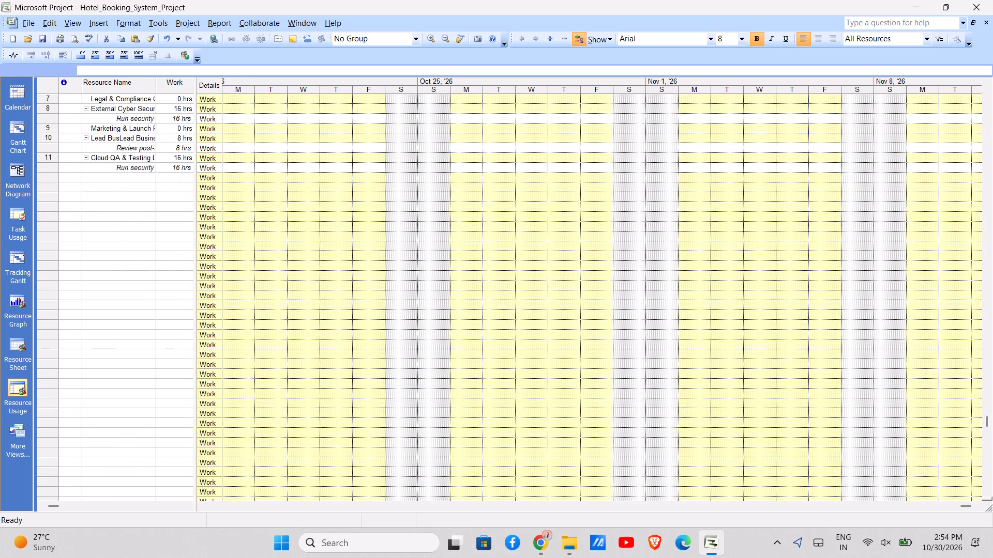
{"action": "scroll", "coordinate": [162, 350], "scroll_direction": "up", "scroll_amount": 10}
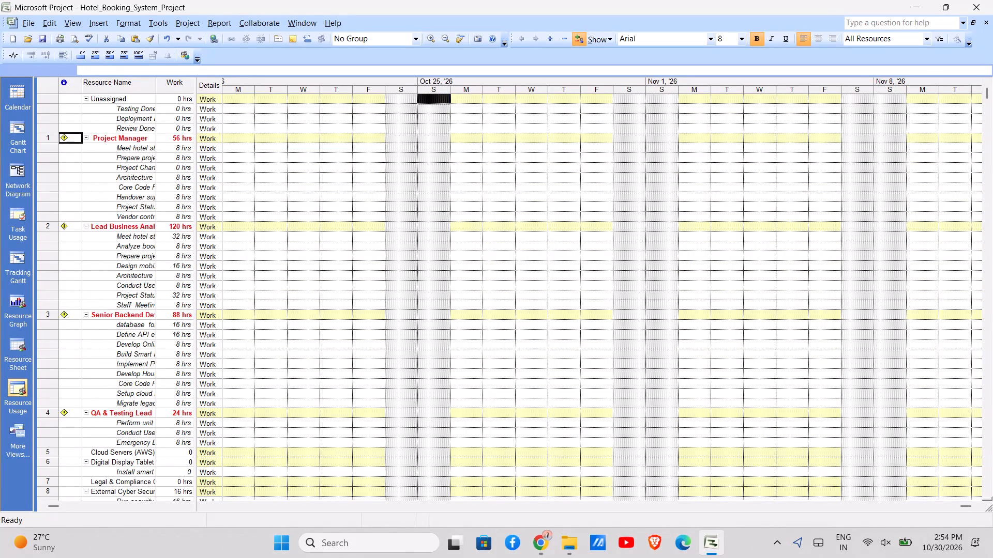
{"action": "left_click", "coordinate": [20, 140]}
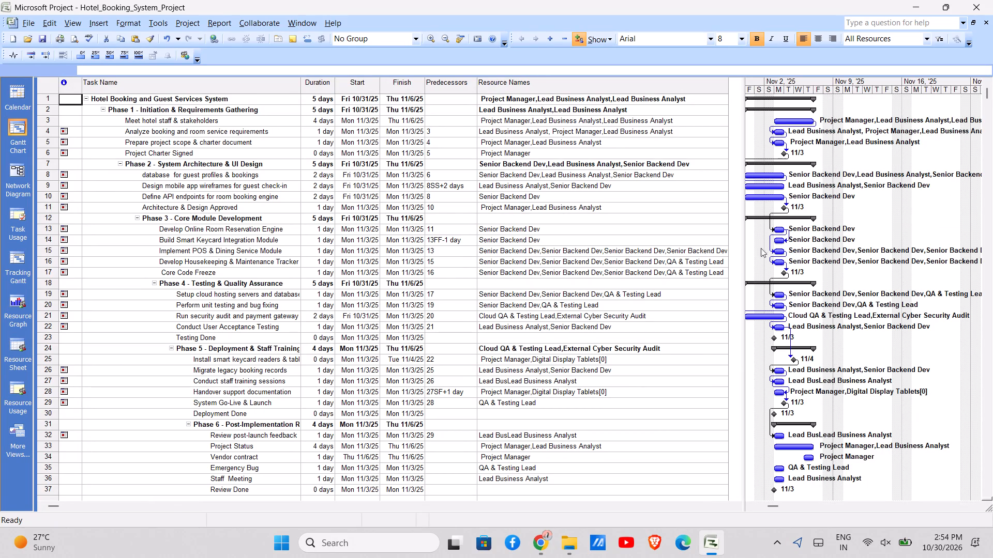
{"action": "scroll", "coordinate": [780, 256], "scroll_direction": "right", "scroll_amount": 2}
Switch to Chrome, look up "cha", and return to the hotel booking project in Microsoft Project.
{"action": "key", "text": "alt+Tab"}
{"action": "key", "text": "alt+Tab"}
{"action": "key", "text": "alt+Left"}
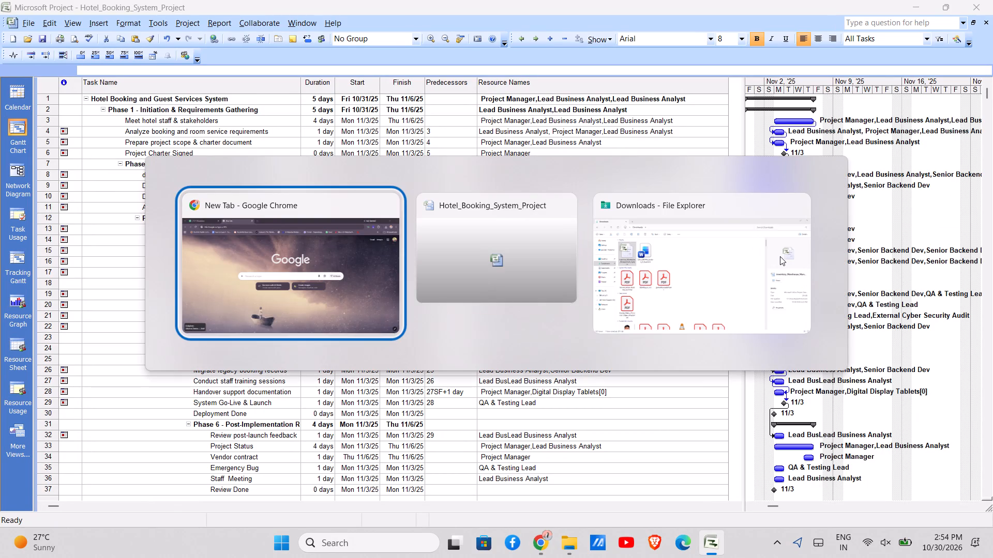
{"action": "type", "text": "cha"}
{"action": "key", "text": "Return"}
{"action": "key", "text": "alt+Tab"}
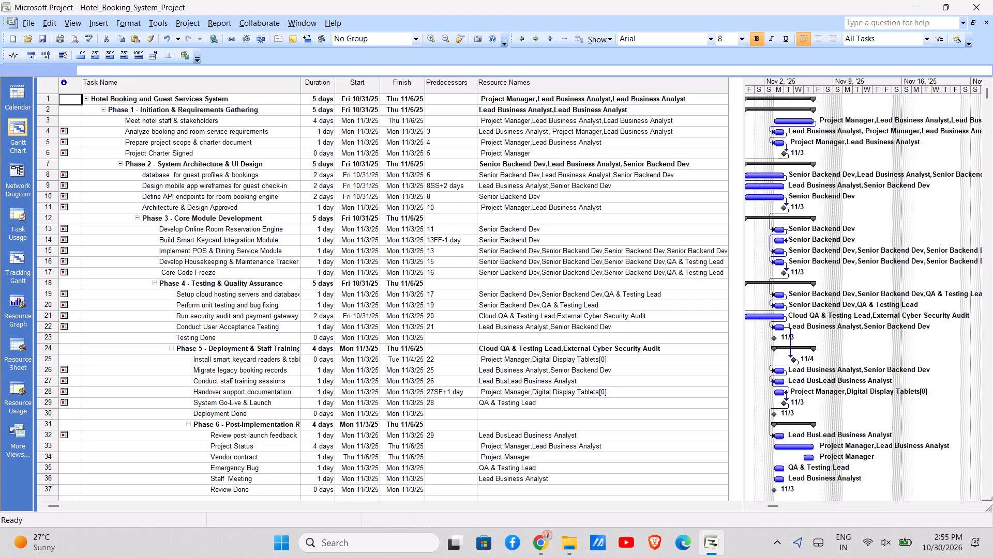
{"action": "scroll", "coordinate": [669, 275], "scroll_direction": "down", "scroll_amount": 1}
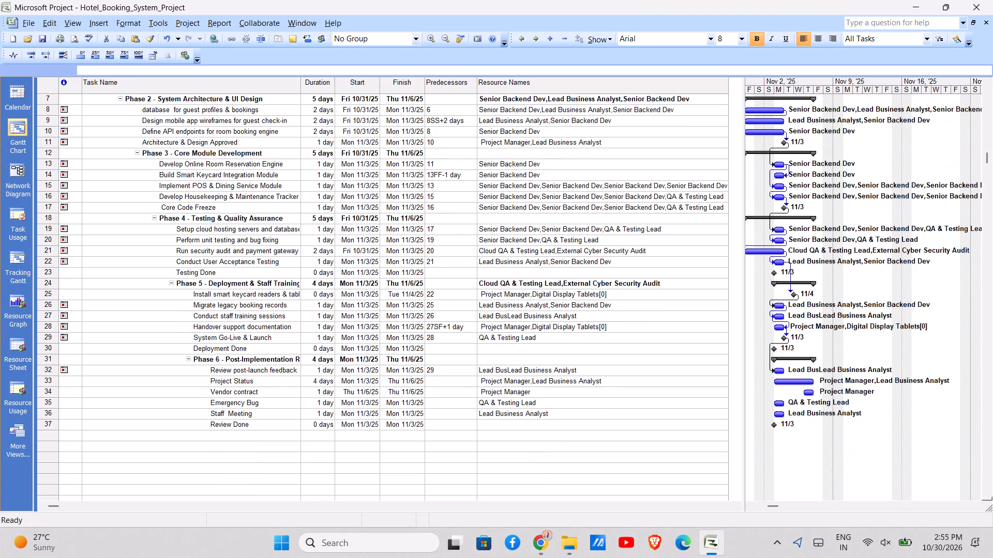
{"action": "scroll", "coordinate": [669, 275], "scroll_direction": "down", "scroll_amount": 1}
{"action": "scroll", "coordinate": [240, 244], "scroll_direction": "down", "scroll_amount": 1}
{"action": "scroll", "coordinate": [240, 244], "scroll_direction": "up", "scroll_amount": 1}
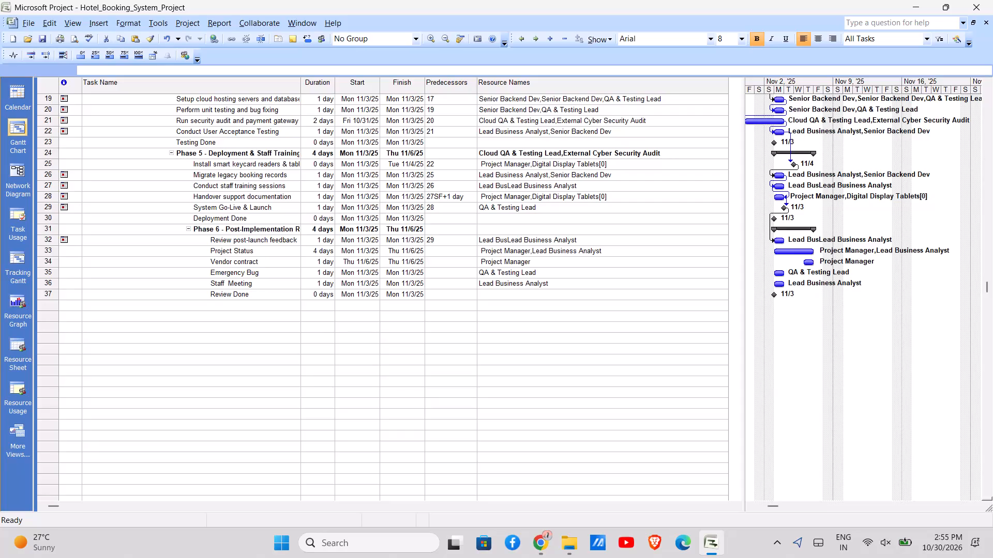
{"action": "left_click", "coordinate": [13, 357]}
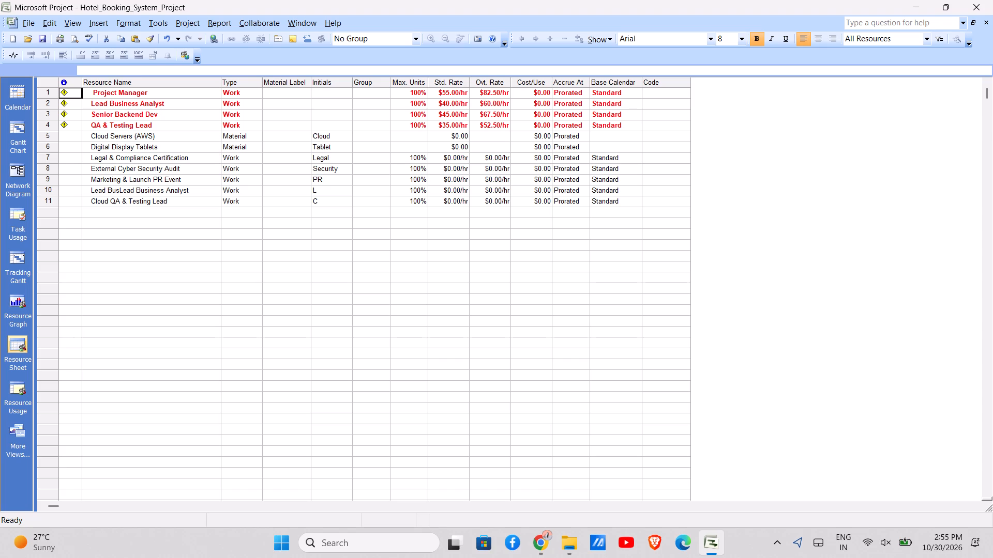
{"action": "left_click", "coordinate": [19, 145]}
{"action": "scroll", "coordinate": [160, 263], "scroll_direction": "down", "scroll_amount": 1}
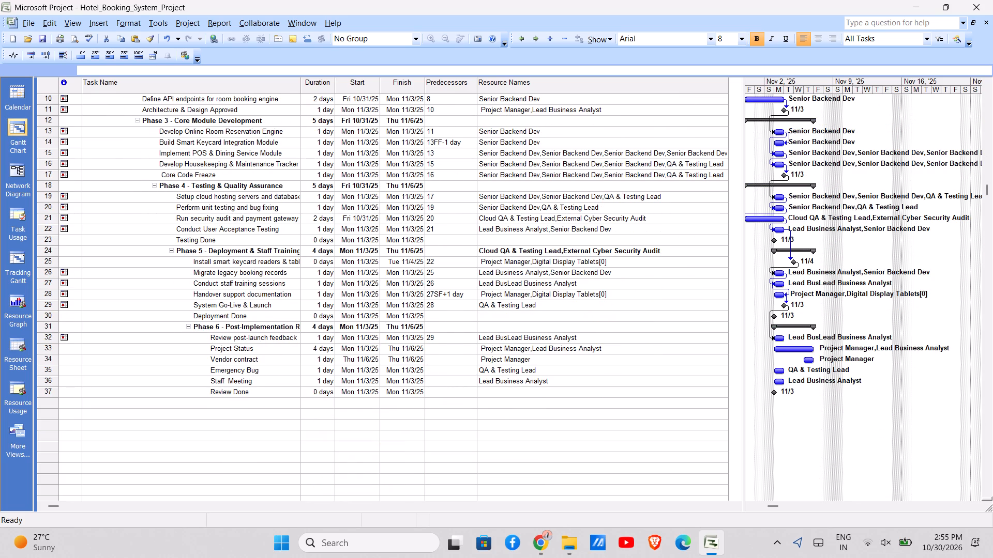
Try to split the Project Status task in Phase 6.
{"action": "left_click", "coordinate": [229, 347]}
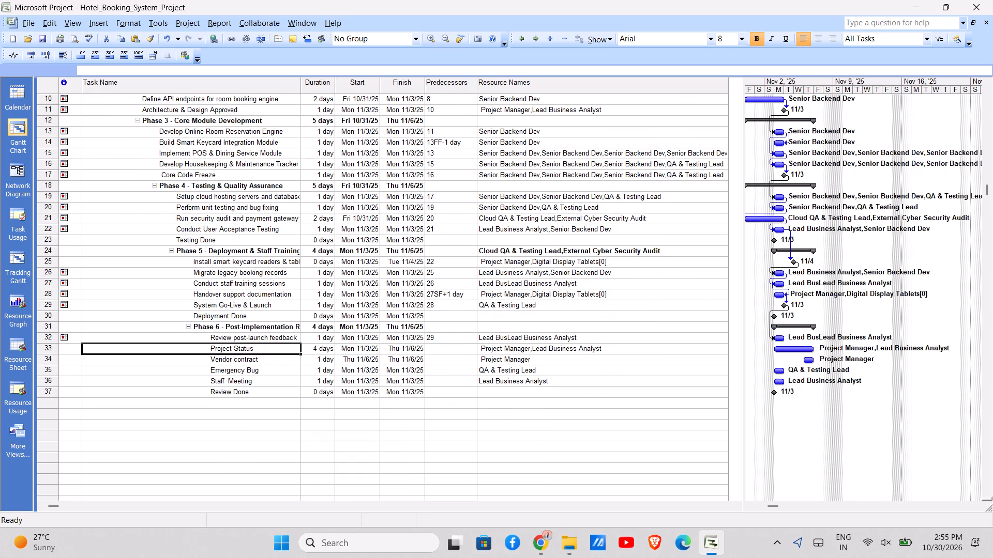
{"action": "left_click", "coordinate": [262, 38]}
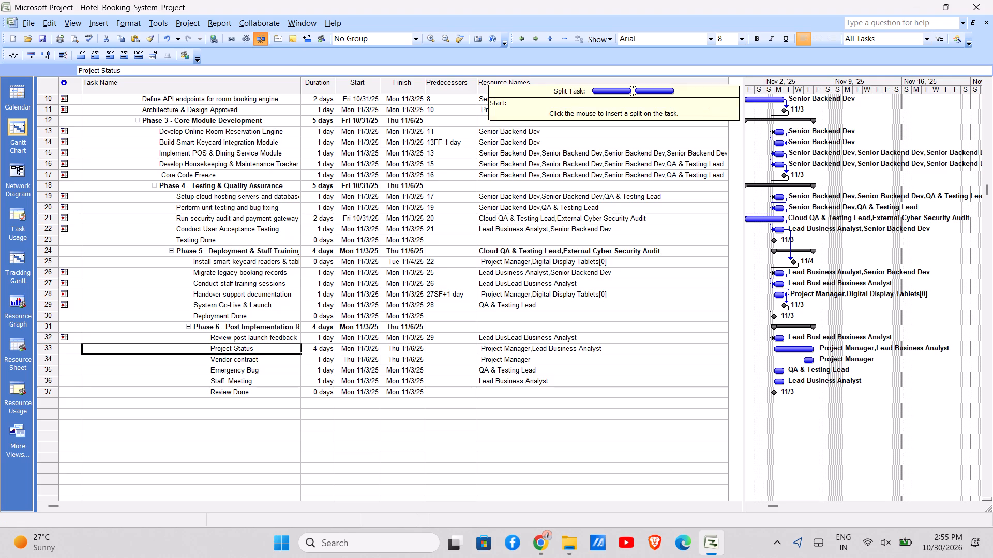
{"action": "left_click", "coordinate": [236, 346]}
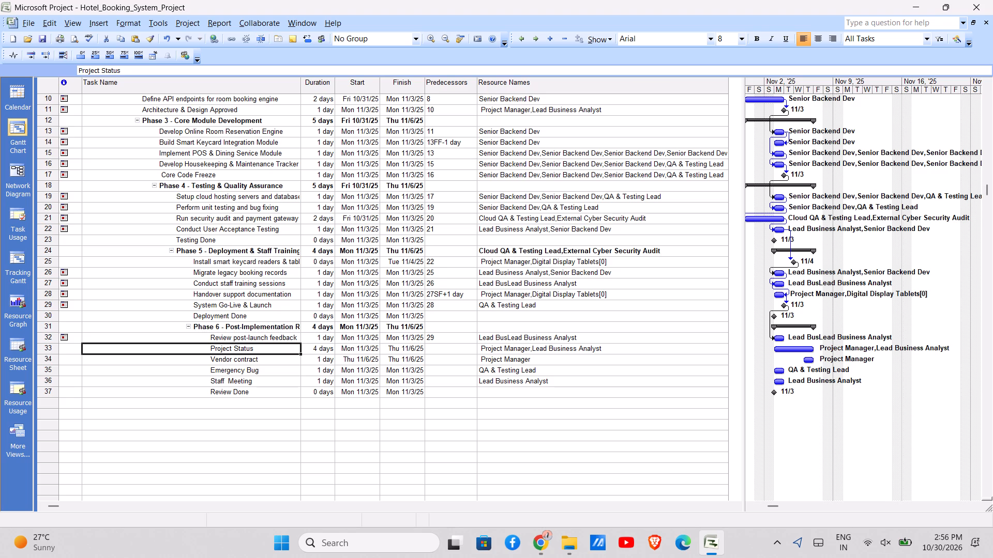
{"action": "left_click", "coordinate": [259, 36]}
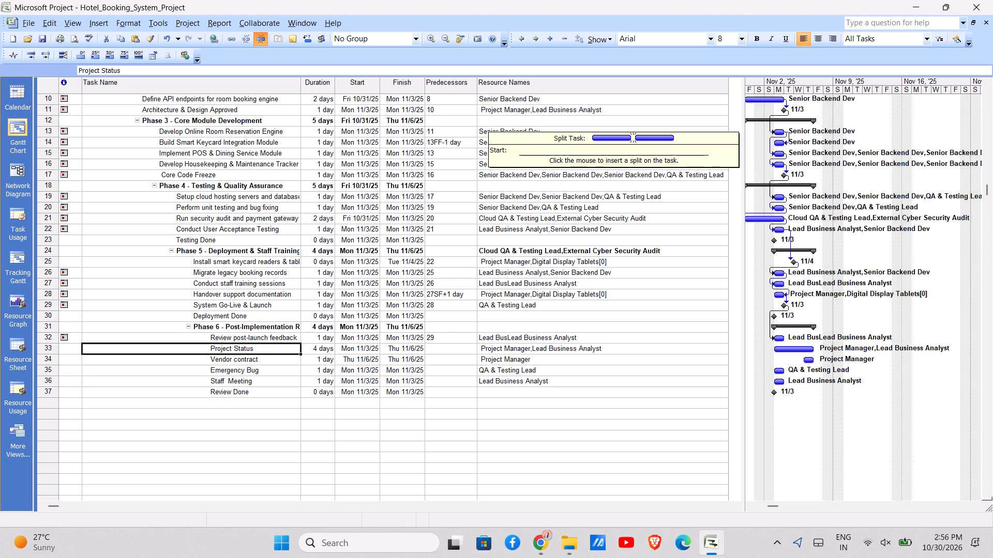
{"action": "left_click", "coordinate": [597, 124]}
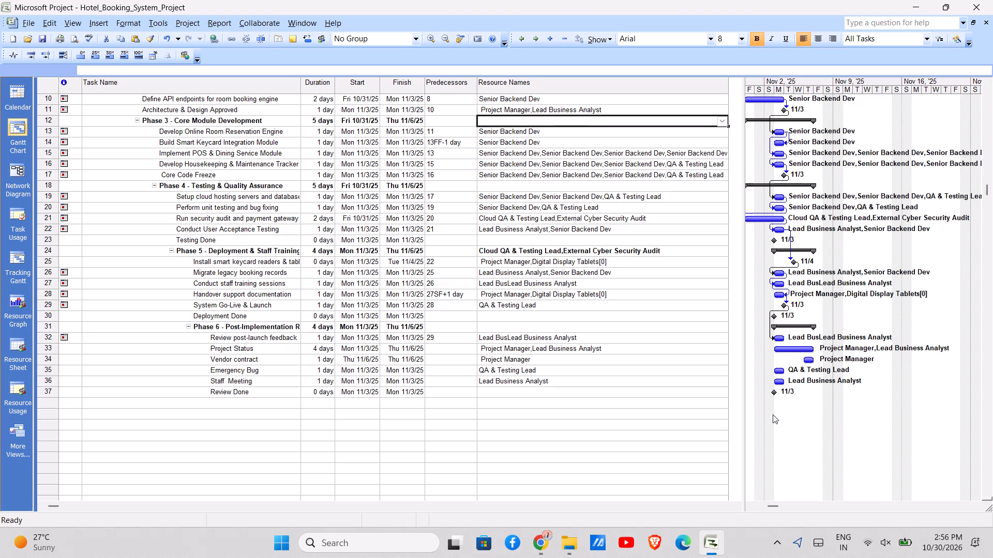
Check the constraint on the Review post-launch feedback task and look over the rest of the task list.
{"action": "scroll", "coordinate": [792, 413], "scroll_direction": "right", "scroll_amount": 1}
{"action": "left_click", "coordinate": [63, 338]}
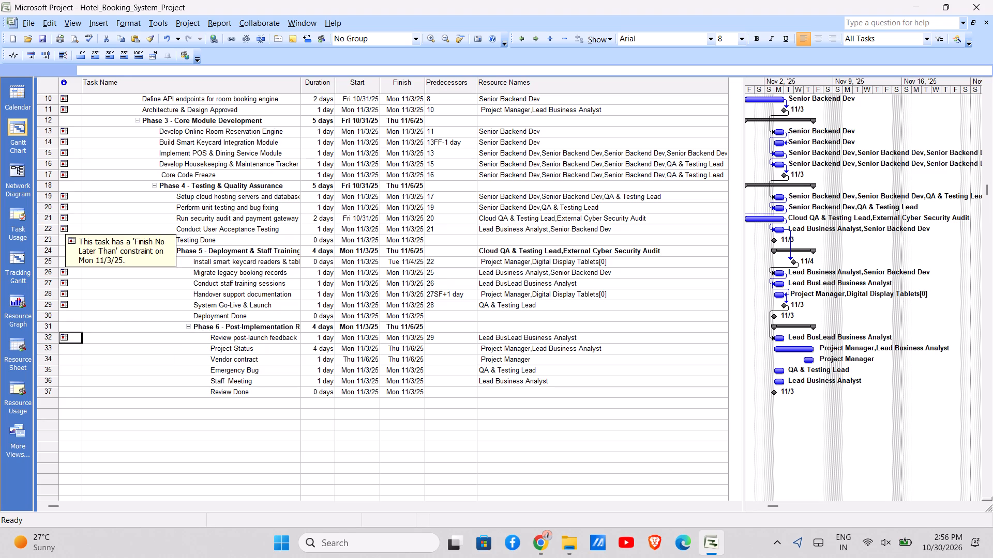
{"action": "scroll", "coordinate": [65, 181], "scroll_direction": "up", "scroll_amount": 3}
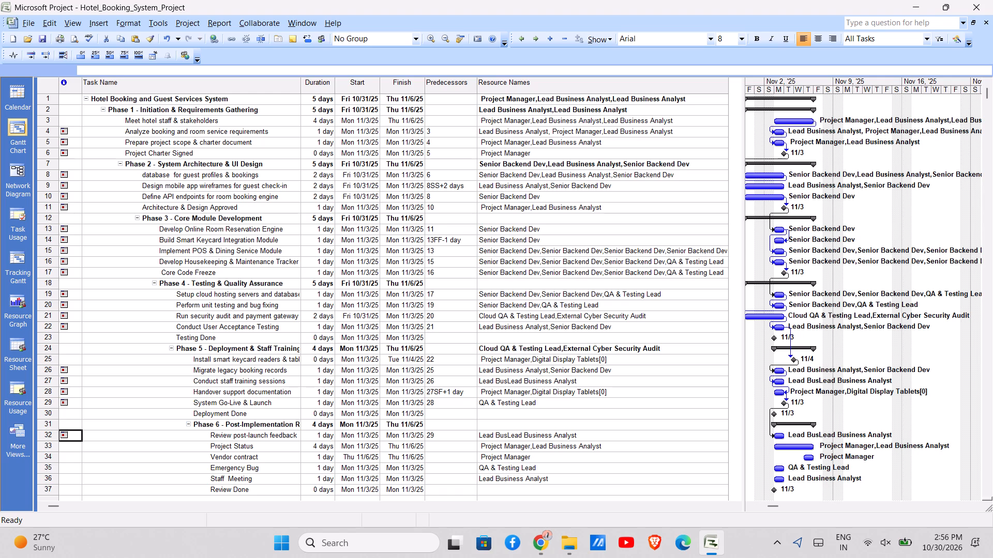
{"action": "scroll", "coordinate": [273, 248], "scroll_direction": "down", "scroll_amount": 1}
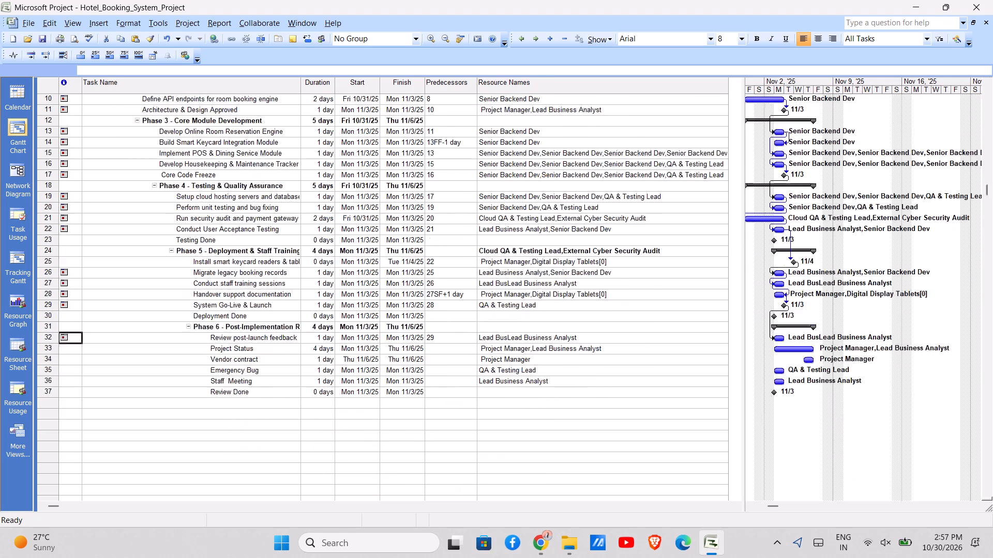
{"action": "scroll", "coordinate": [273, 248], "scroll_direction": "down", "scroll_amount": 1}
Remove the word "wireframes" from the name of task 9 in Phase 2, leaving "Design mobile app for guest check-in".
{"action": "scroll", "coordinate": [273, 248], "scroll_direction": "up", "scroll_amount": 2}
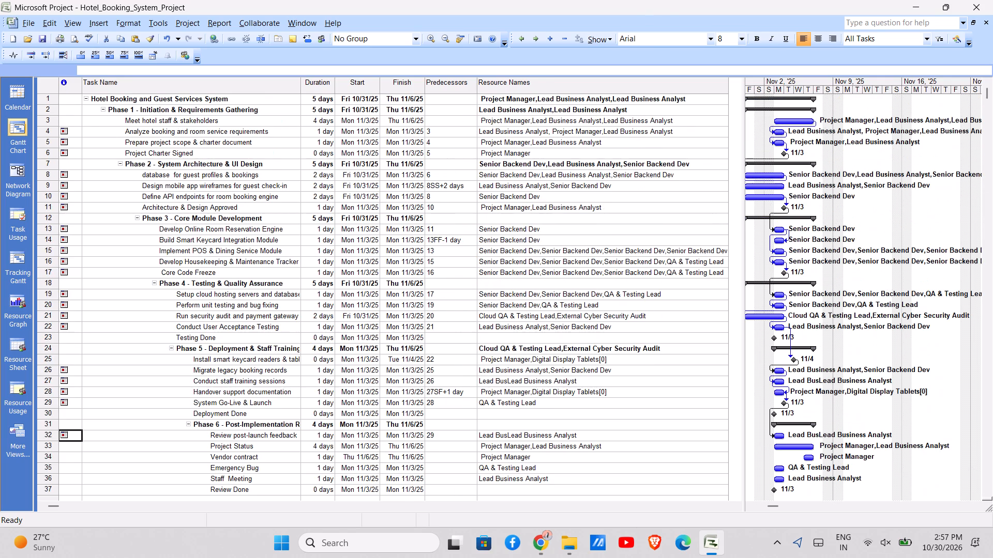
{"action": "left_click", "coordinate": [225, 181]}
{"action": "left_click", "coordinate": [227, 187]}
{"action": "key", "text": "Right"}
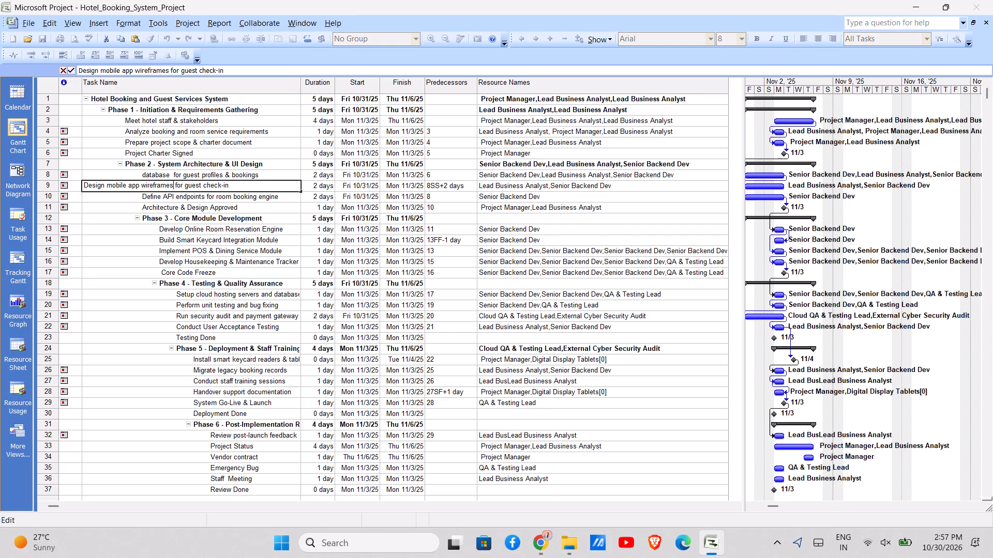
{"action": "key", "text": "Right"}
{"action": "key", "text": "Left"}
{"action": "key", "text": "ctrl+BackSpace"}
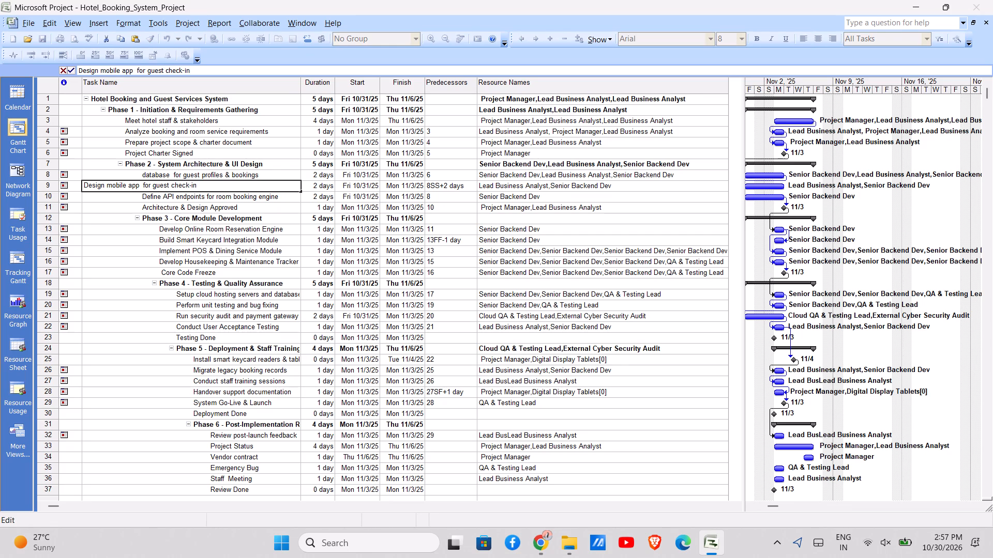
{"action": "key", "text": "Return"}
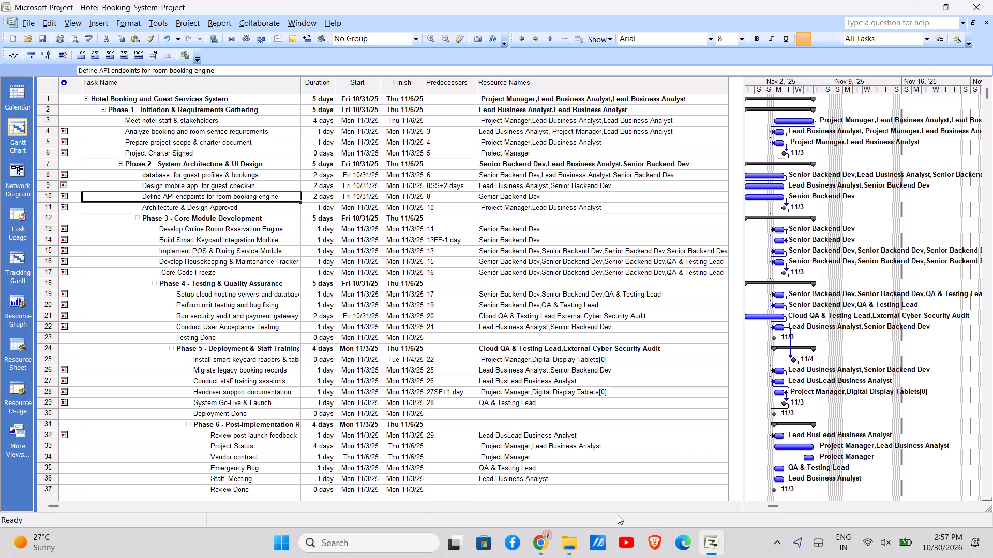
Switch to Chrome and close its window.
{"action": "left_click", "coordinate": [543, 548]}
{"action": "left_click", "coordinate": [992, 1]}
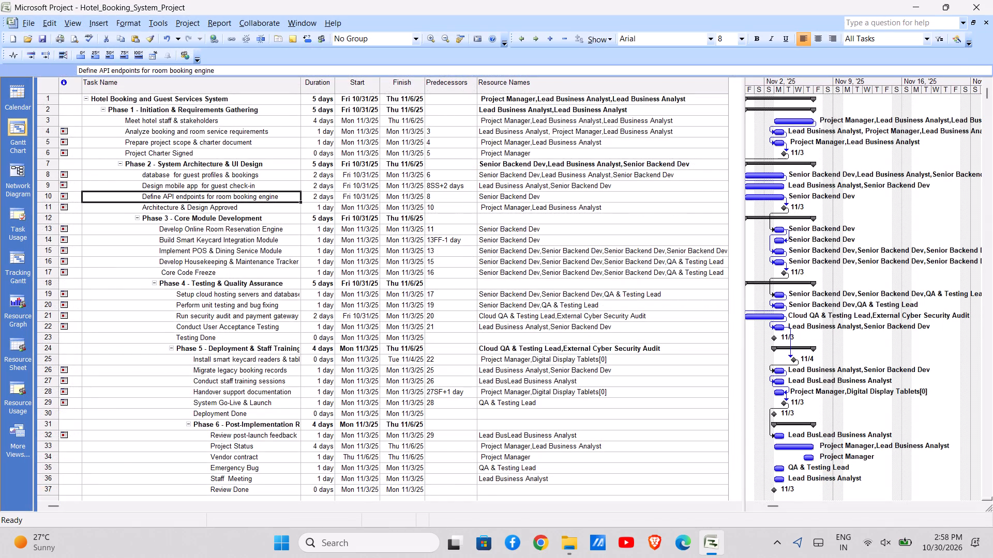
Save a copy of the project as Hotel_Booking_System_Project in the Downloads folder, using the Project file type.
{"action": "left_click", "coordinate": [32, 17]}
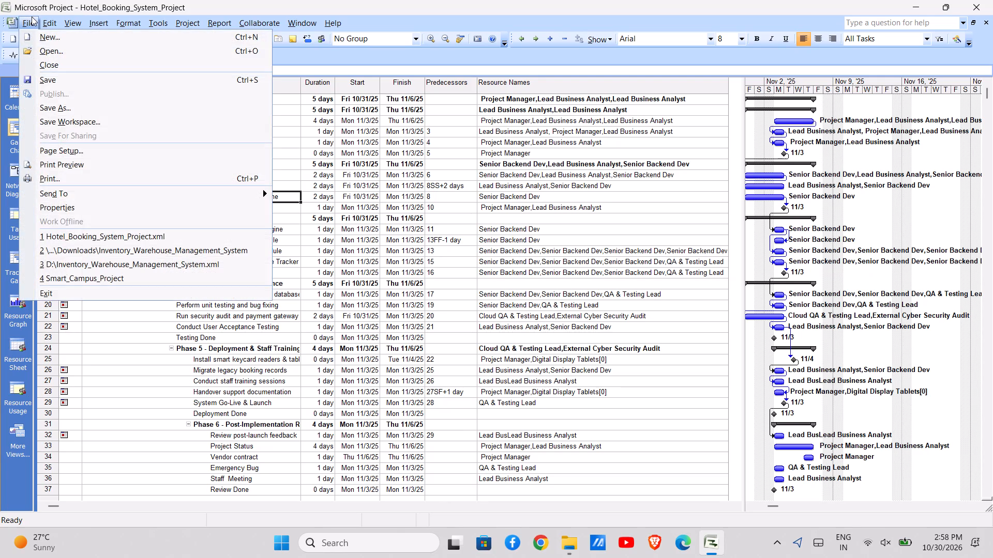
{"action": "left_click", "coordinate": [62, 106]}
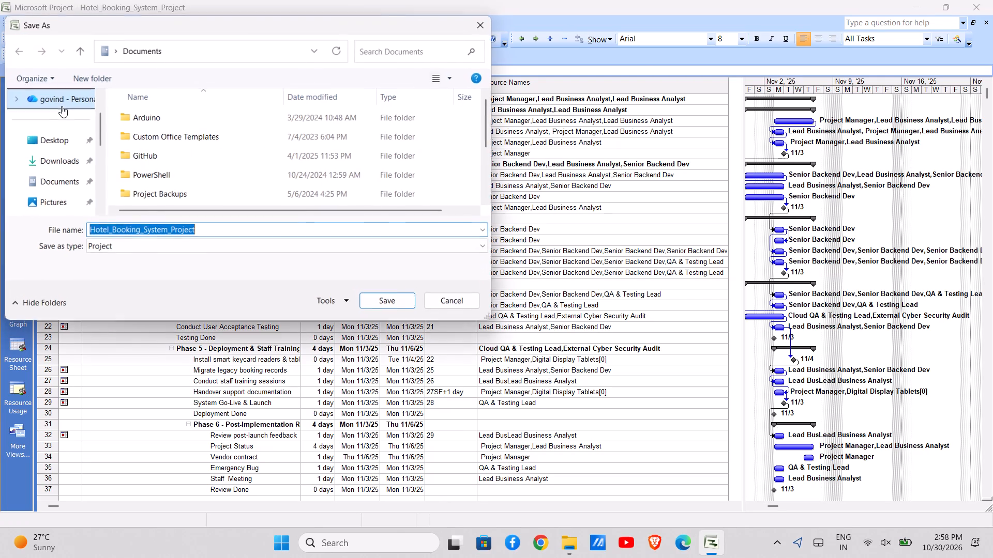
{"action": "left_click", "coordinate": [57, 162]}
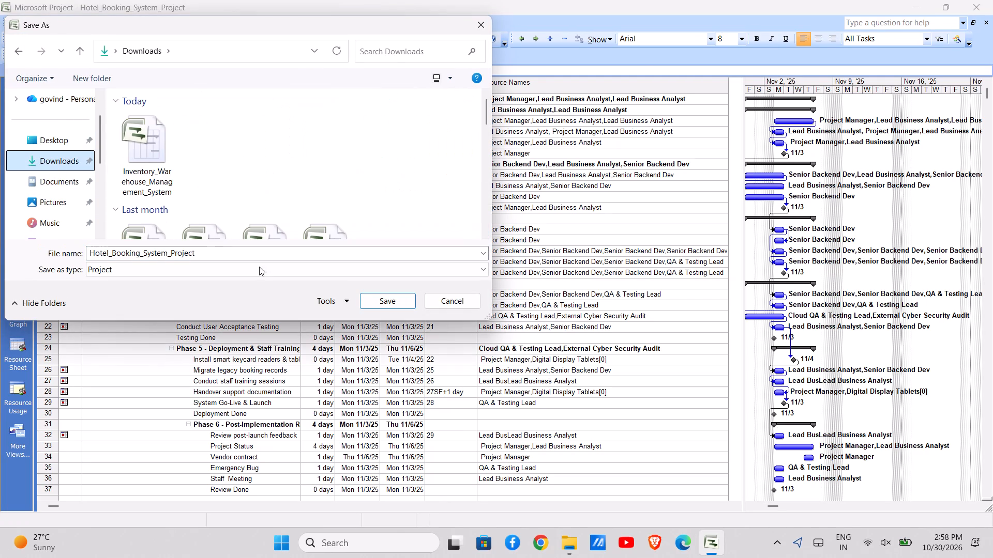
{"action": "left_click", "coordinate": [389, 301]}
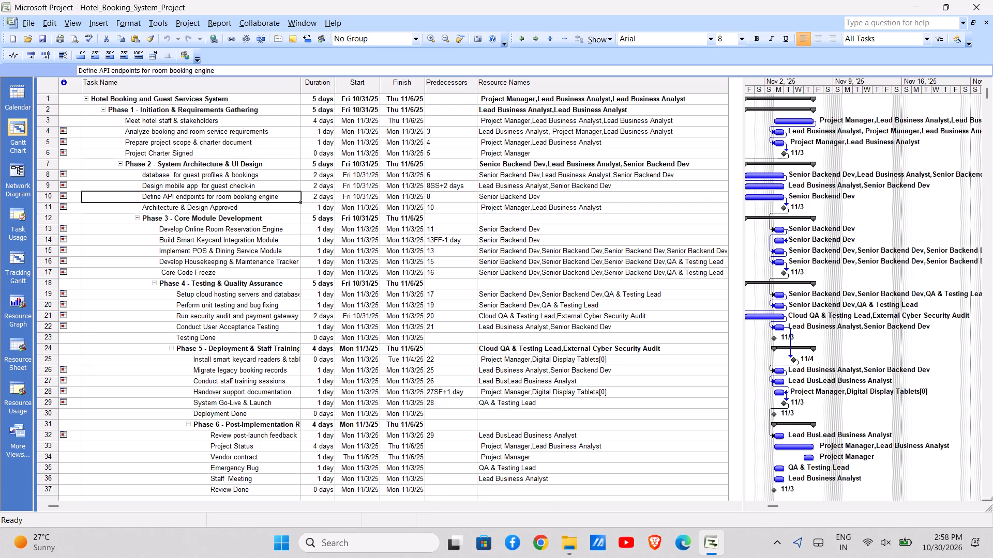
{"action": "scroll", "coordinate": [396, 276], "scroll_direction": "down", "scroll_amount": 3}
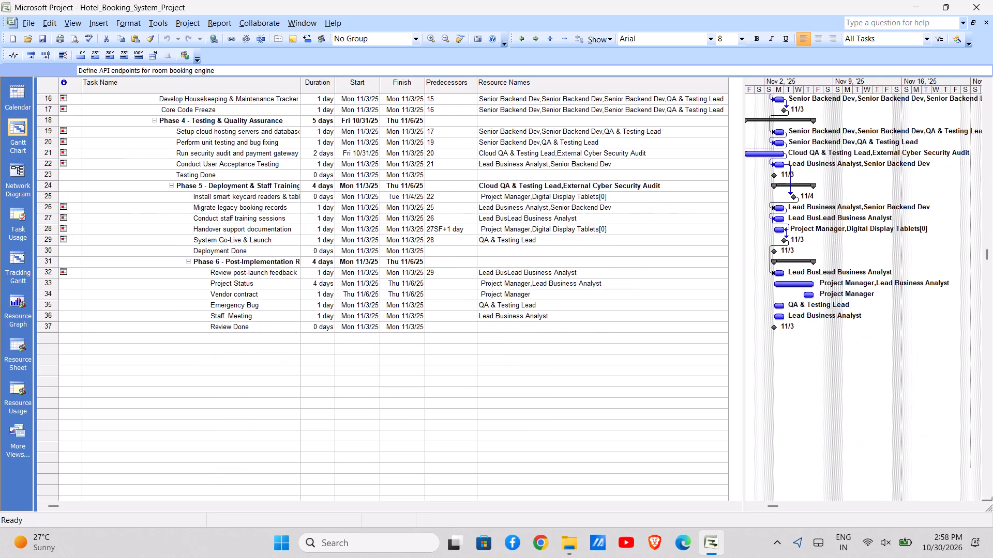
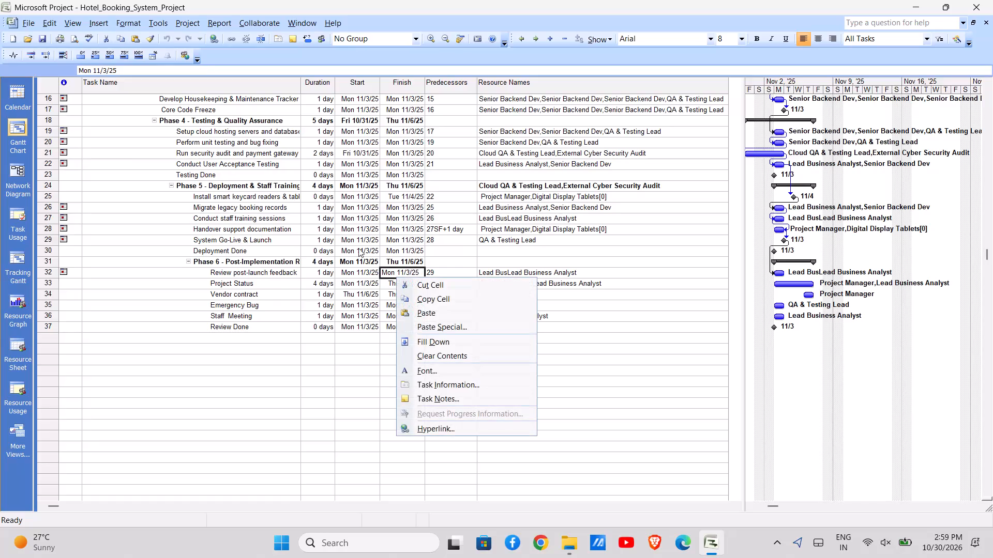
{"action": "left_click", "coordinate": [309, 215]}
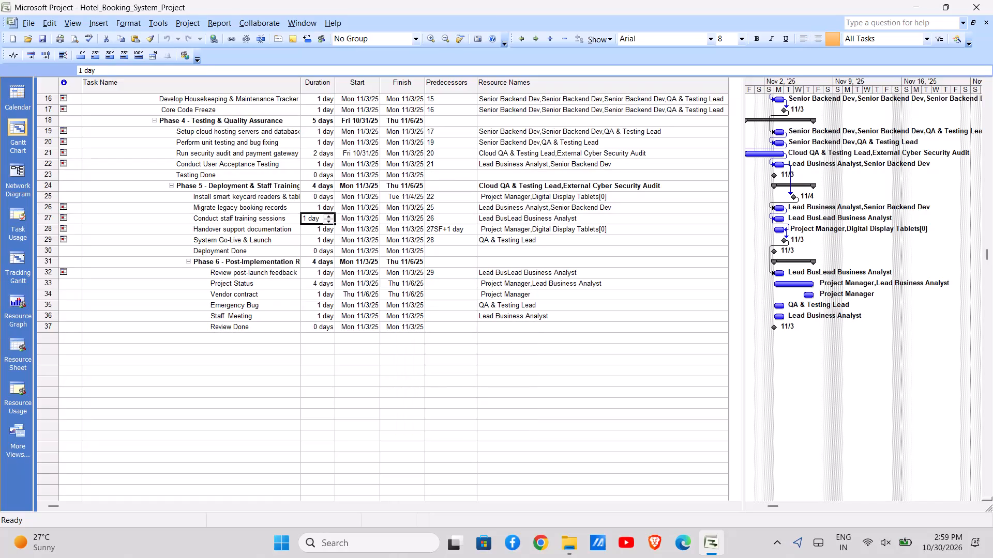
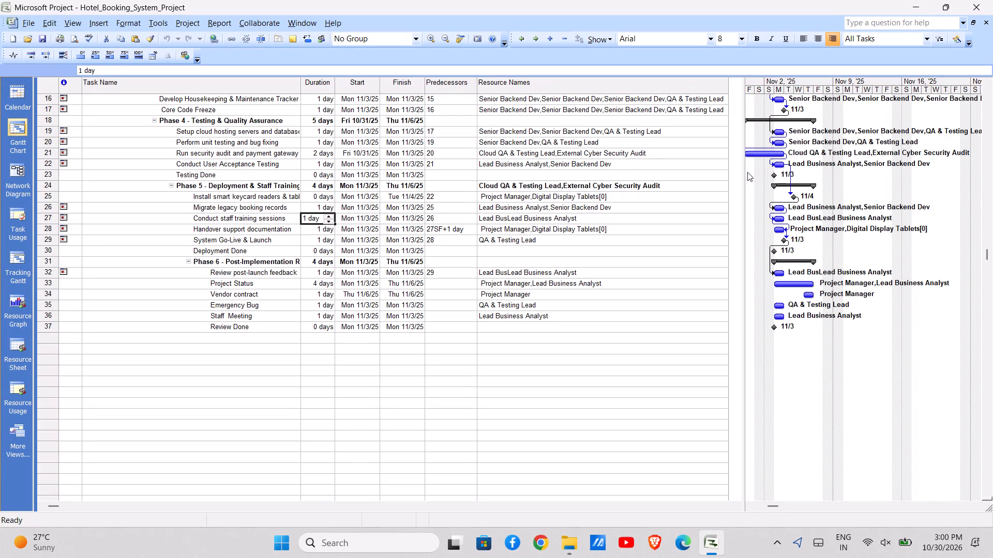
Narrow the task table and its Task Name column so the Gantt chart gets more room and its bars and resource labels fit.
{"action": "left_click_drag", "start_coordinate": [745, 173], "coordinate": [601, 169]}
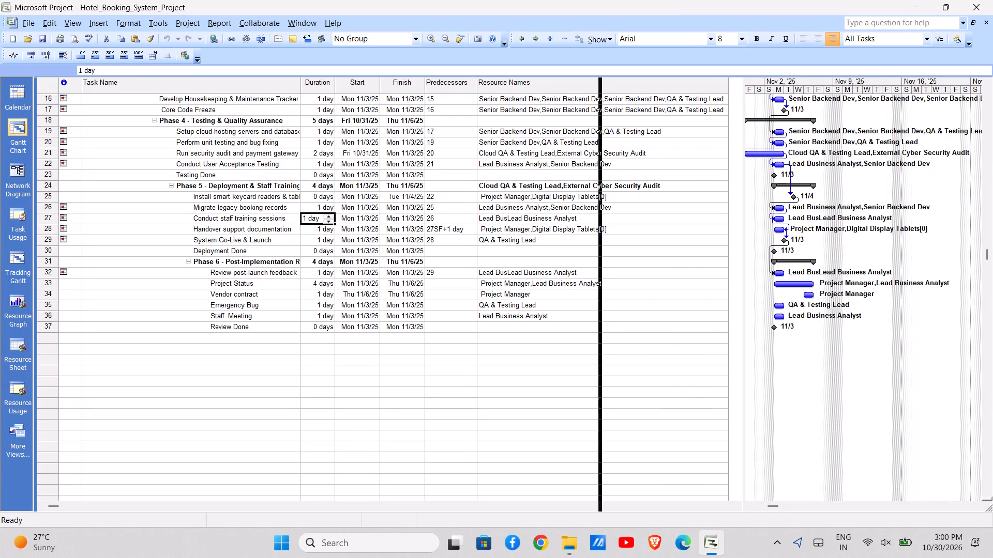
{"action": "left_click_drag", "start_coordinate": [601, 169], "coordinate": [602, 169]}
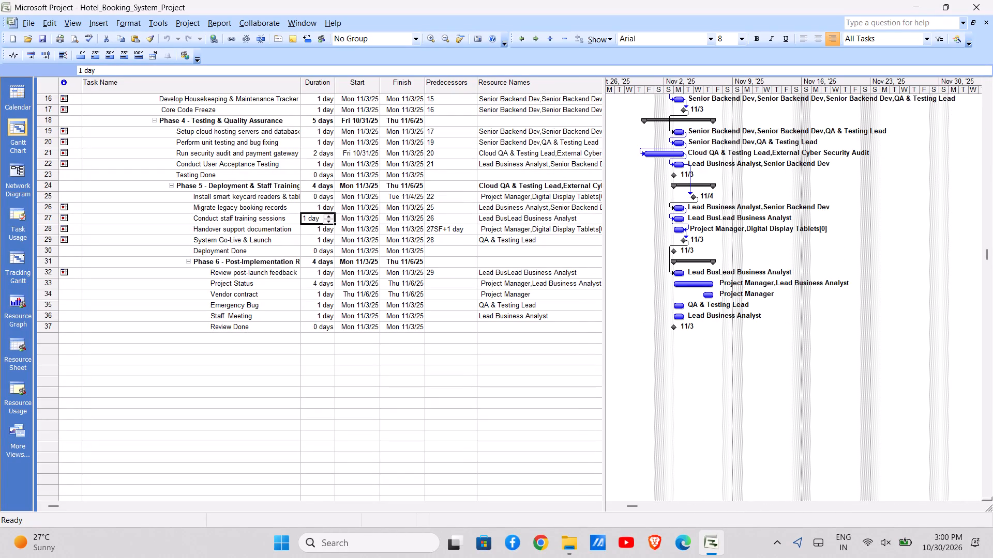
{"action": "left_click_drag", "start_coordinate": [605, 169], "coordinate": [560, 169]}
{"action": "scroll", "coordinate": [442, 219], "scroll_direction": "up", "scroll_amount": 4}
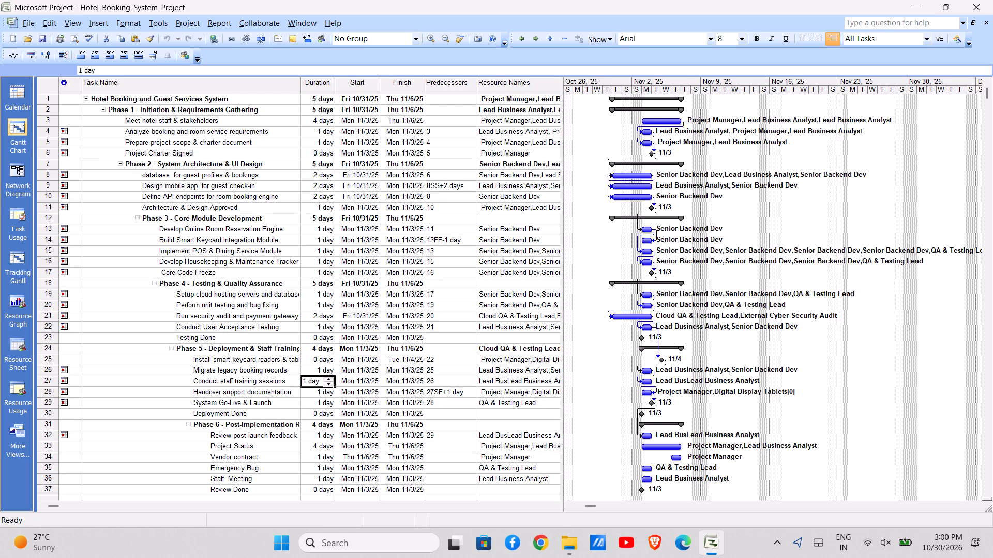
{"action": "left_click_drag", "start_coordinate": [301, 87], "coordinate": [269, 87]}
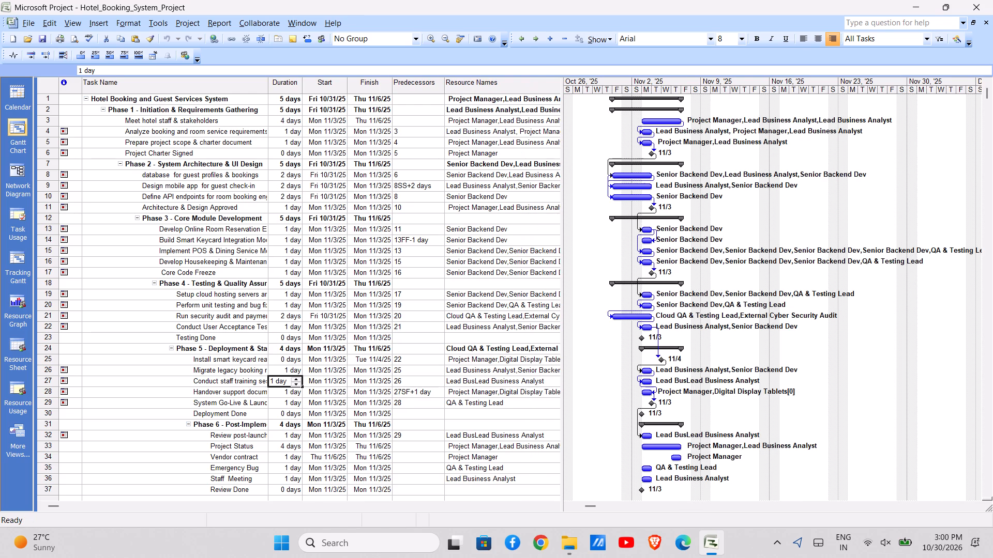
{"action": "left_click_drag", "start_coordinate": [269, 87], "coordinate": [253, 87]}
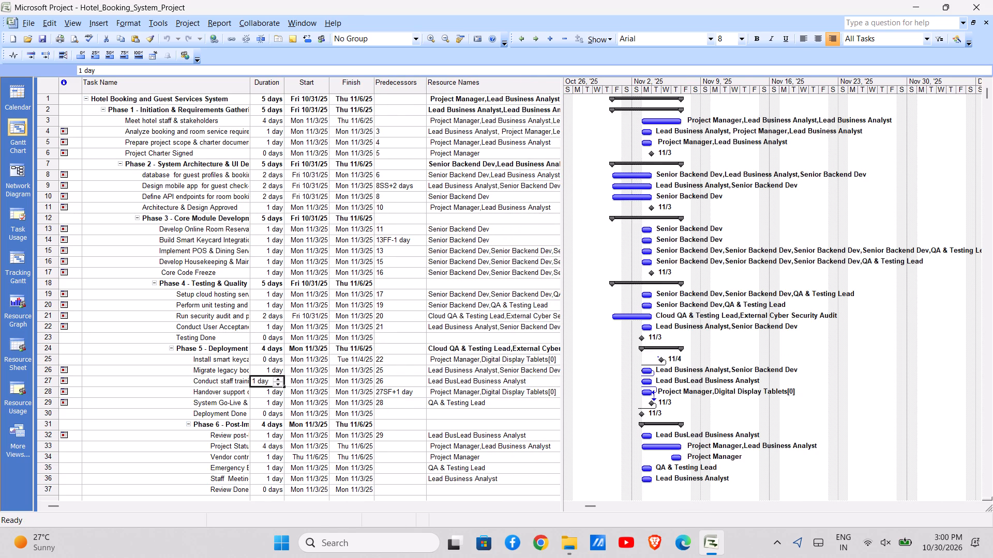
{"action": "scroll", "coordinate": [429, 89], "scroll_direction": "left", "scroll_amount": 1}
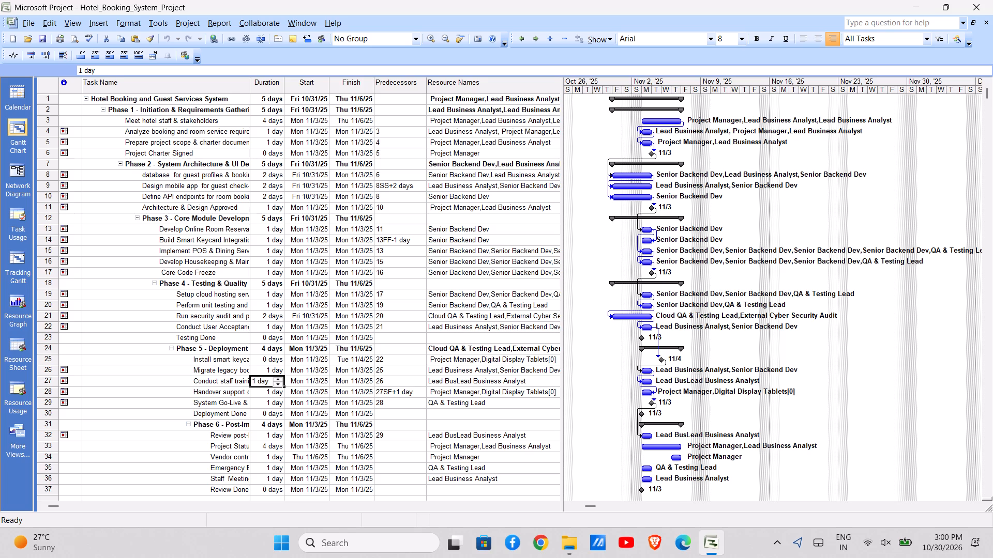
{"action": "left_click_drag", "start_coordinate": [563, 89], "coordinate": [519, 87]}
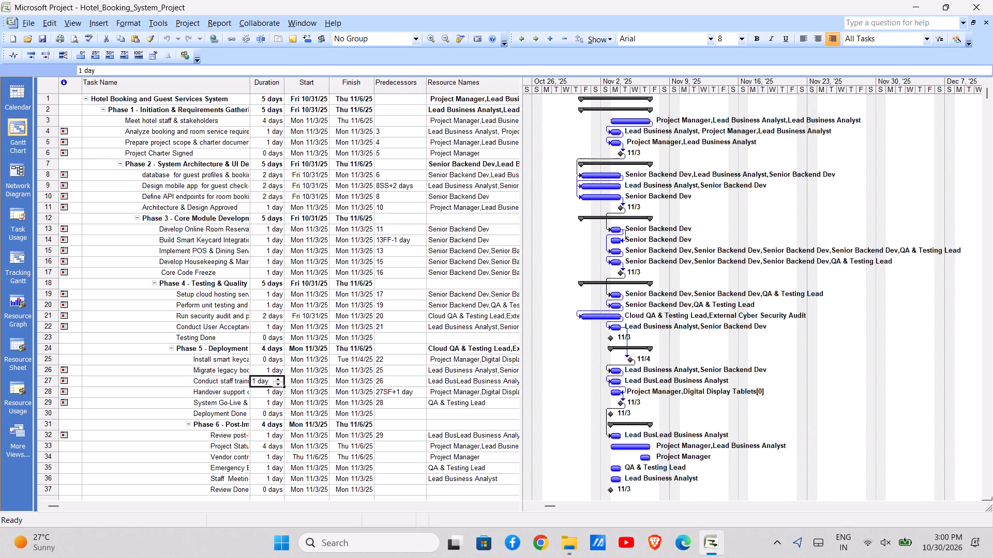
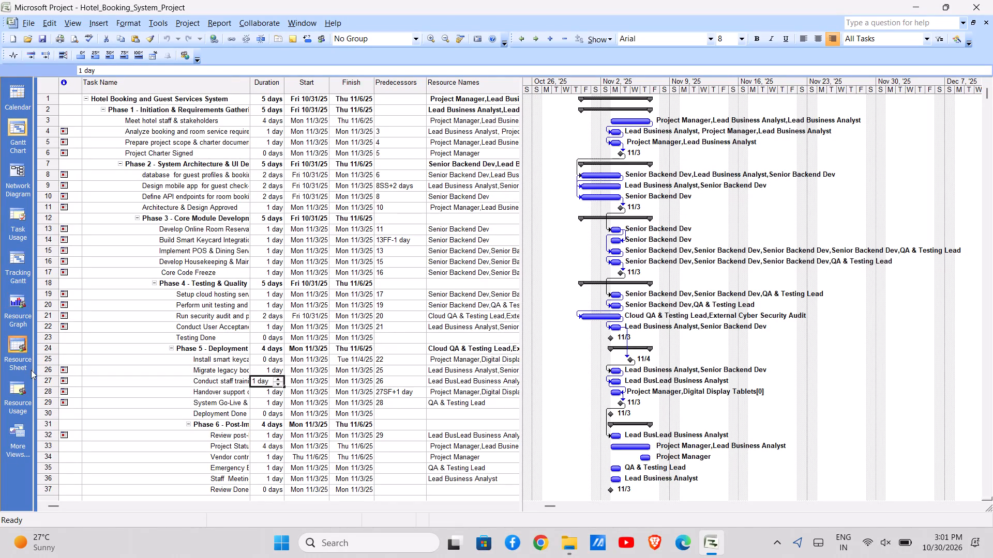
Review the Resource Sheet and Resource Usage views for overallocated resources, returning to the Gantt Chart after each.
{"action": "left_click", "coordinate": [12, 350]}
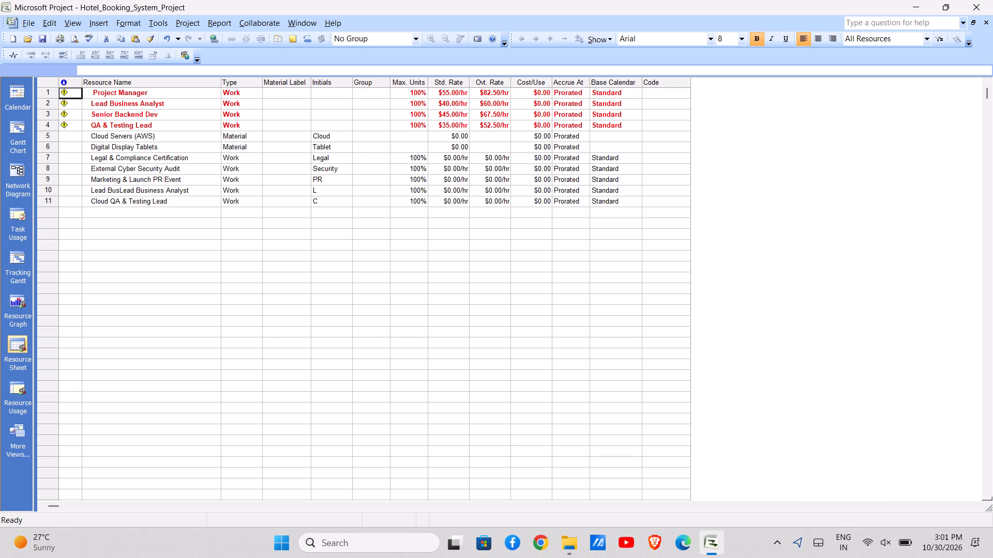
{"action": "left_click", "coordinate": [17, 128]}
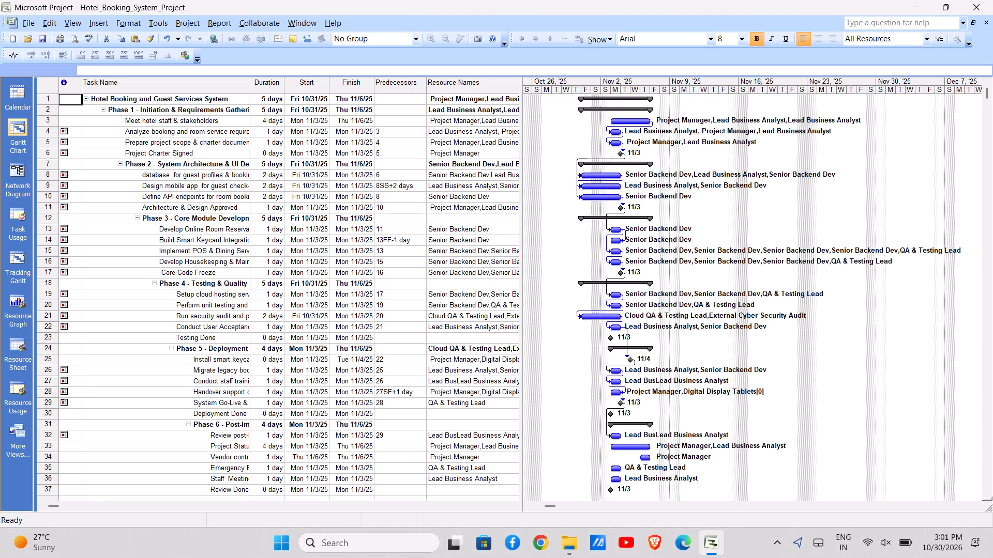
{"action": "left_click", "coordinate": [201, 233]}
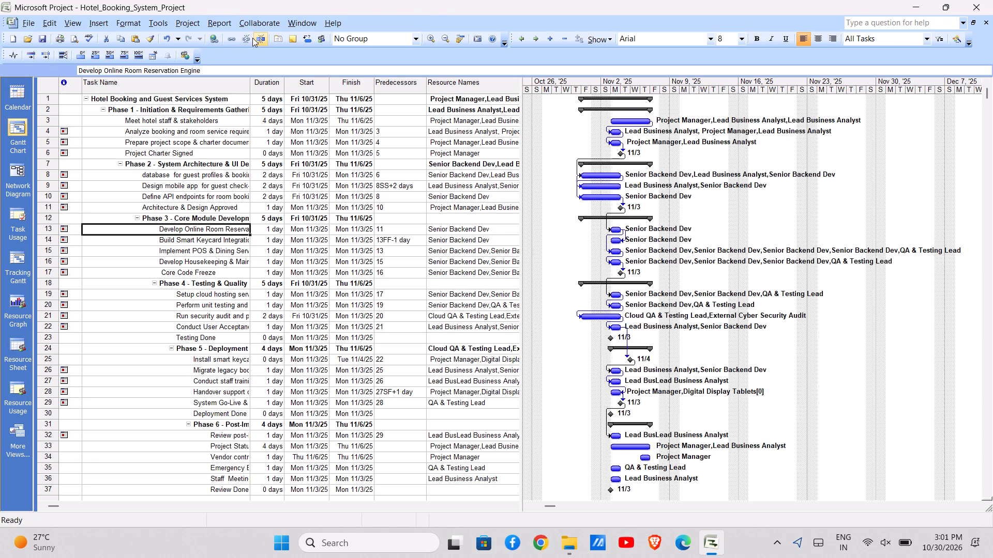
{"action": "left_click", "coordinate": [21, 404]}
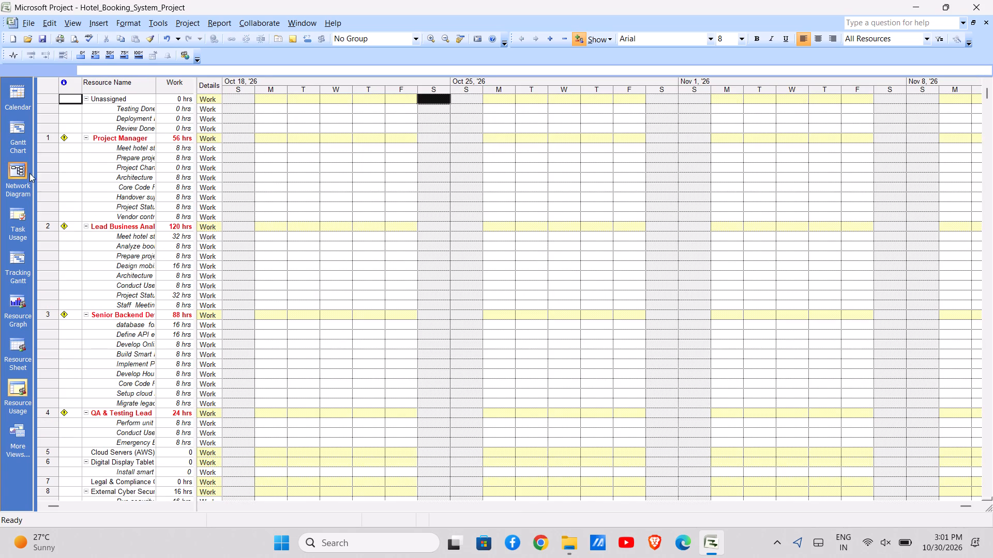
{"action": "left_click", "coordinate": [14, 136]}
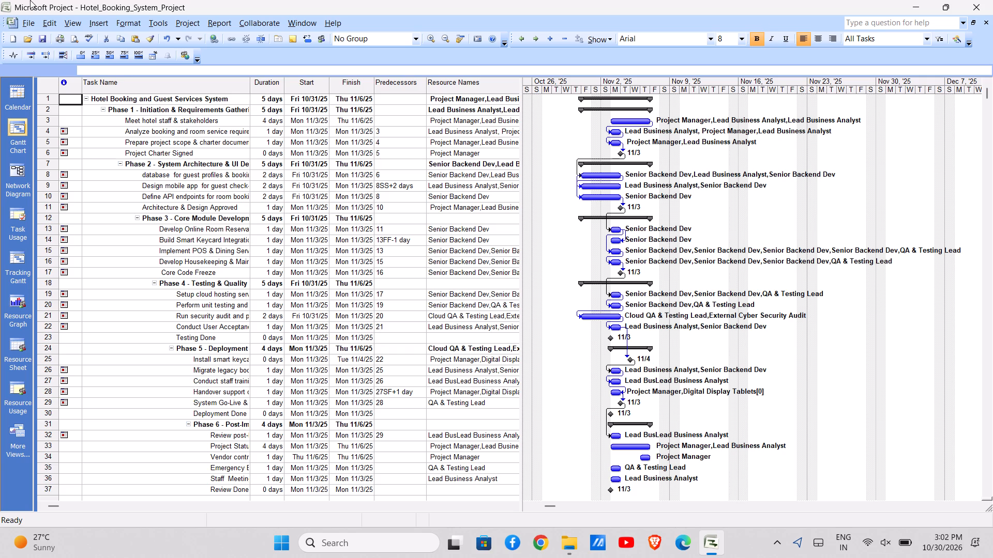
Level the project's resources, skipping the overallocations that cannot be resolved one by one.
{"action": "left_click", "coordinate": [156, 21]}
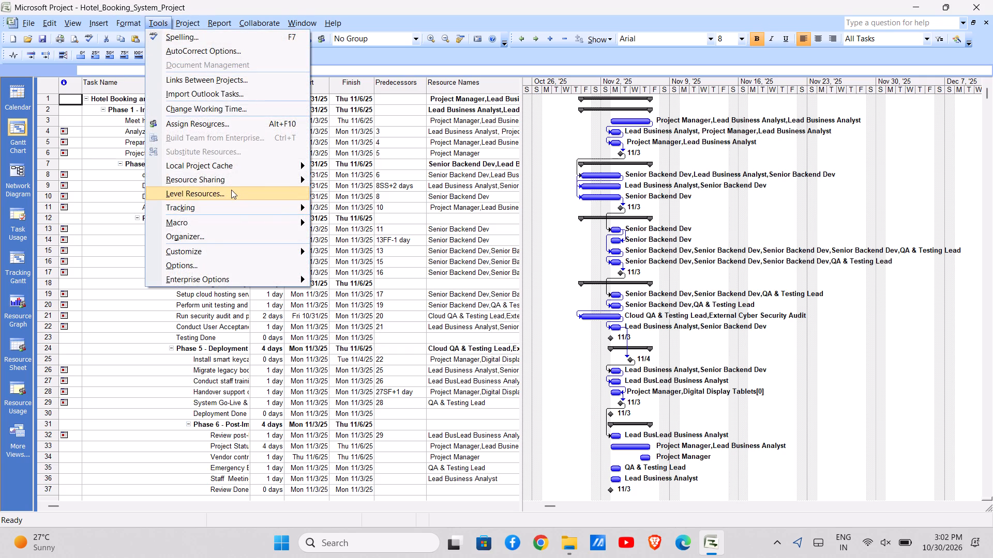
{"action": "left_click", "coordinate": [229, 189]}
{"action": "left_click", "coordinate": [493, 364]}
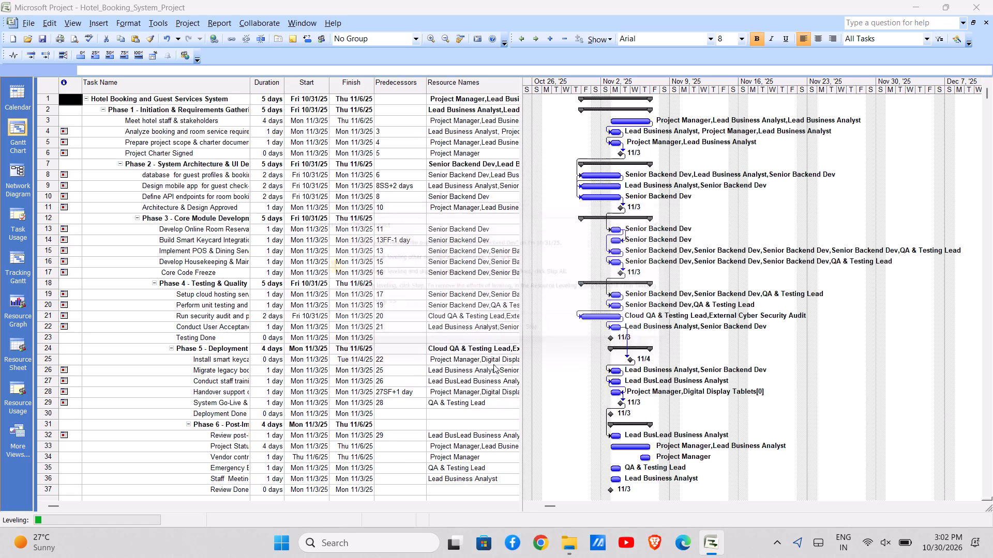
{"action": "left_click", "coordinate": [452, 339]}
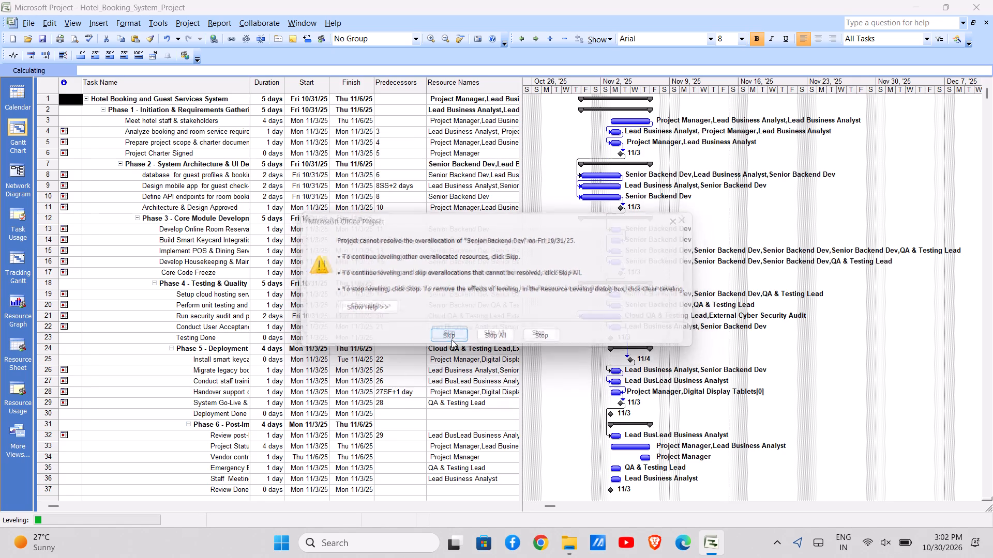
{"action": "left_click", "coordinate": [452, 339]}
{"action": "left_click", "coordinate": [452, 339]}
{"action": "left_click", "coordinate": [452, 339]}
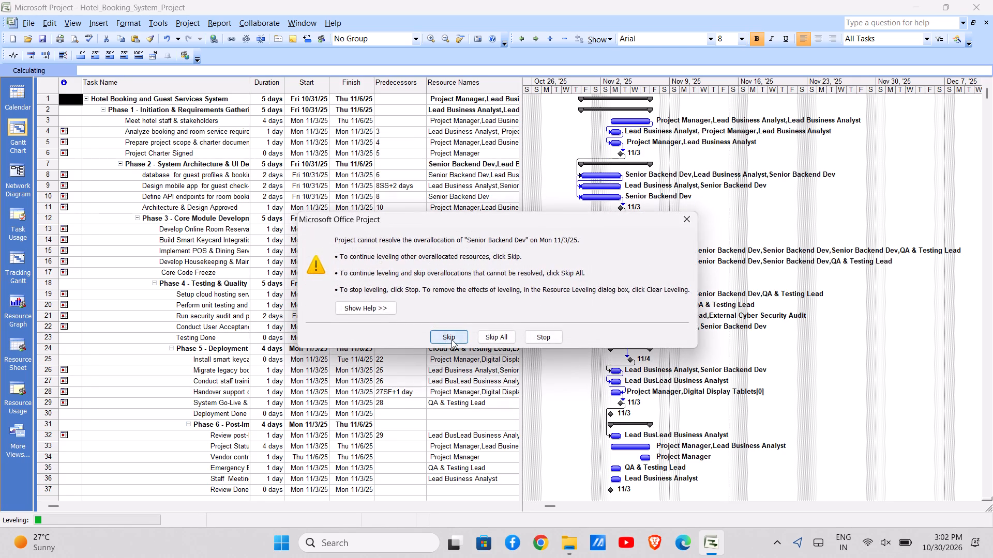
{"action": "left_click", "coordinate": [452, 339]}
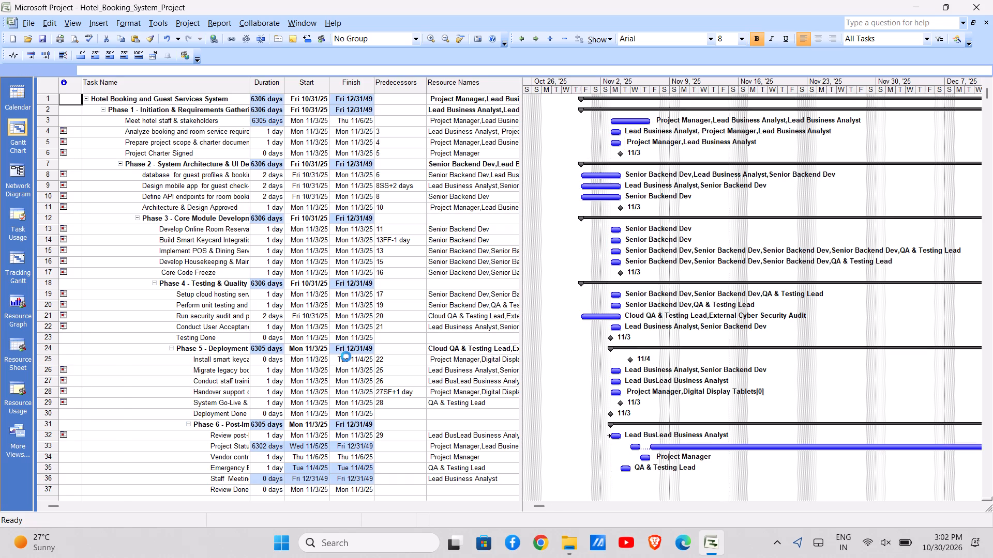
{"action": "left_click", "coordinate": [305, 342]}
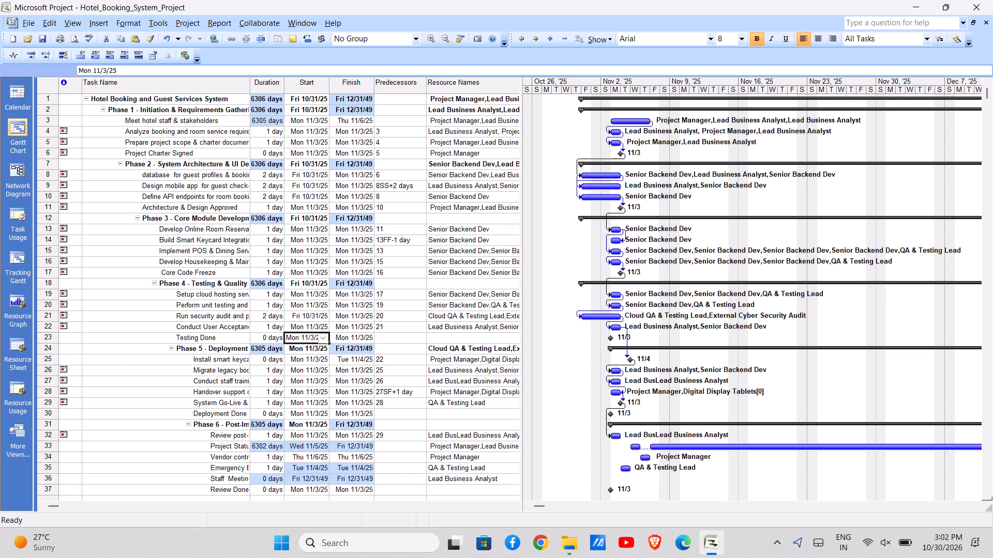
{"action": "left_click", "coordinate": [192, 380]}
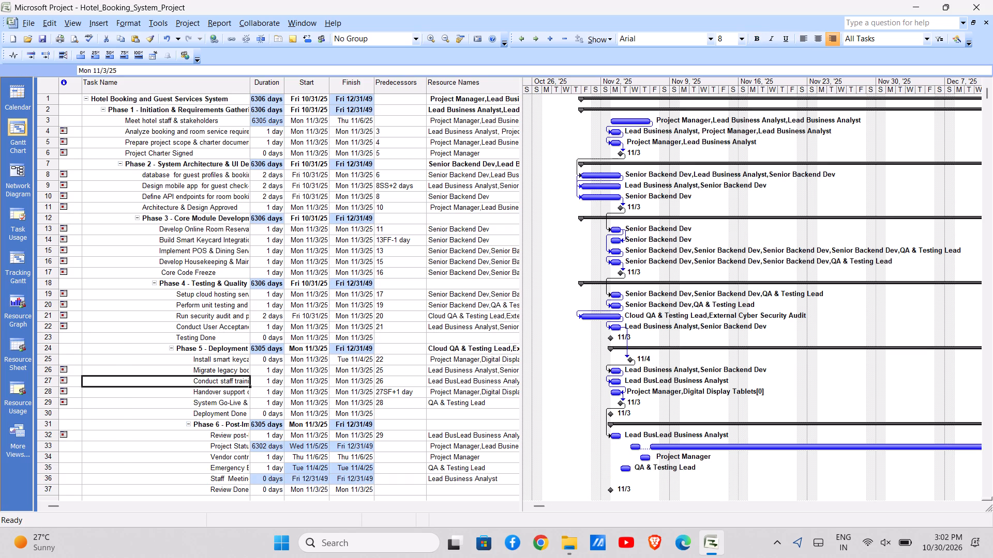
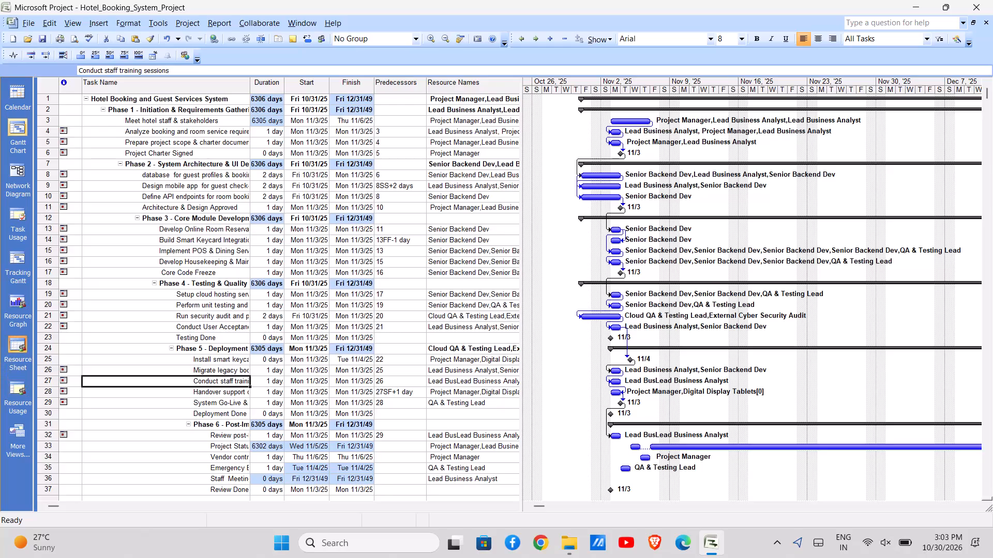
Review the task list and the Resource Sheet for overallocated resources, returning to the Gantt Chart.
{"action": "scroll", "coordinate": [200, 270], "scroll_direction": "down", "scroll_amount": 2}
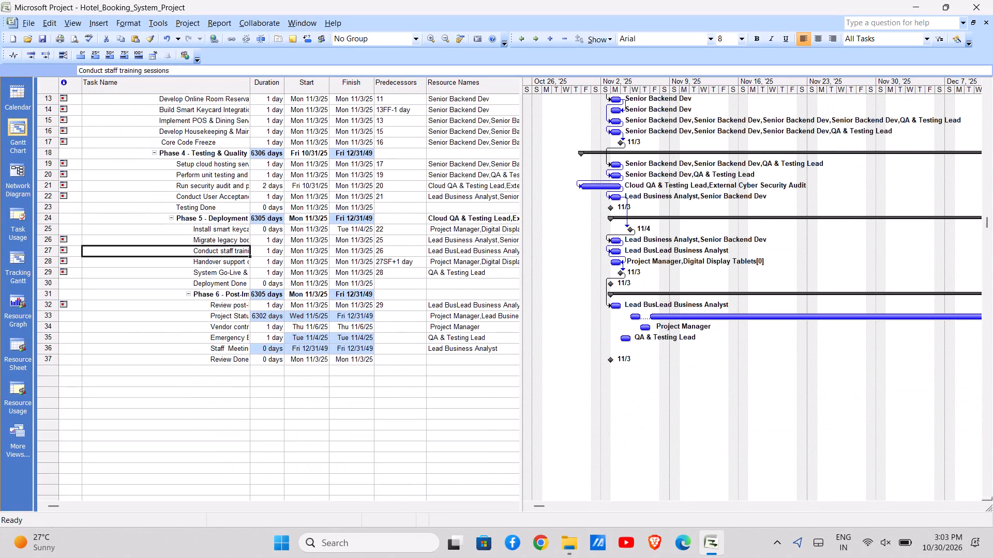
{"action": "scroll", "coordinate": [200, 270], "scroll_direction": "up", "scroll_amount": 4}
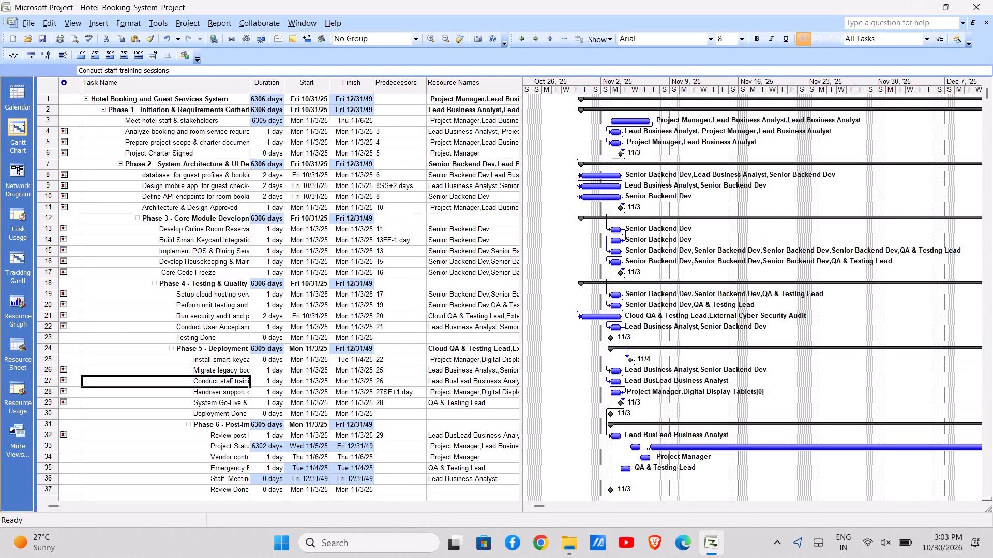
{"action": "scroll", "coordinate": [200, 270], "scroll_direction": "up", "scroll_amount": 1}
{"action": "left_click", "coordinate": [21, 359]}
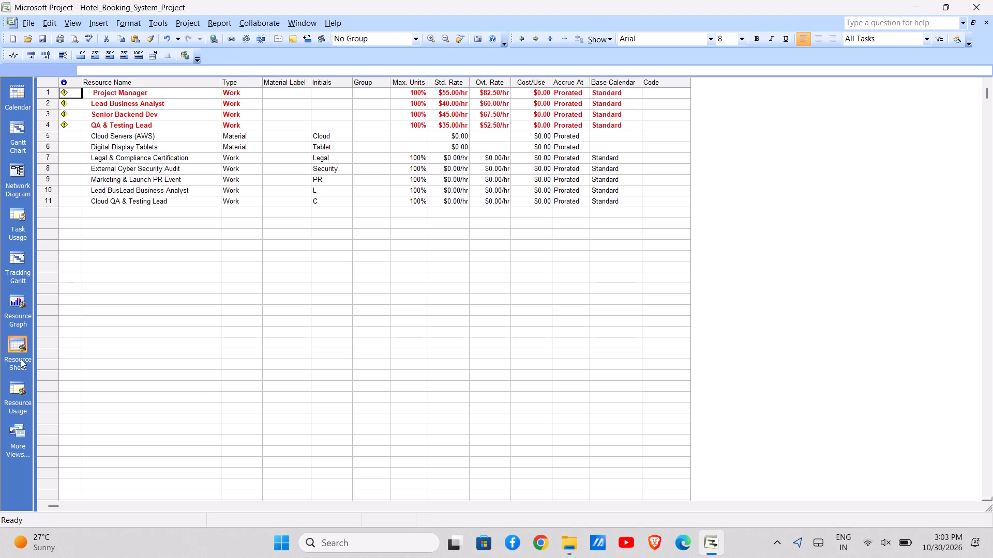
{"action": "scroll", "coordinate": [251, 227], "scroll_direction": "down", "scroll_amount": 1}
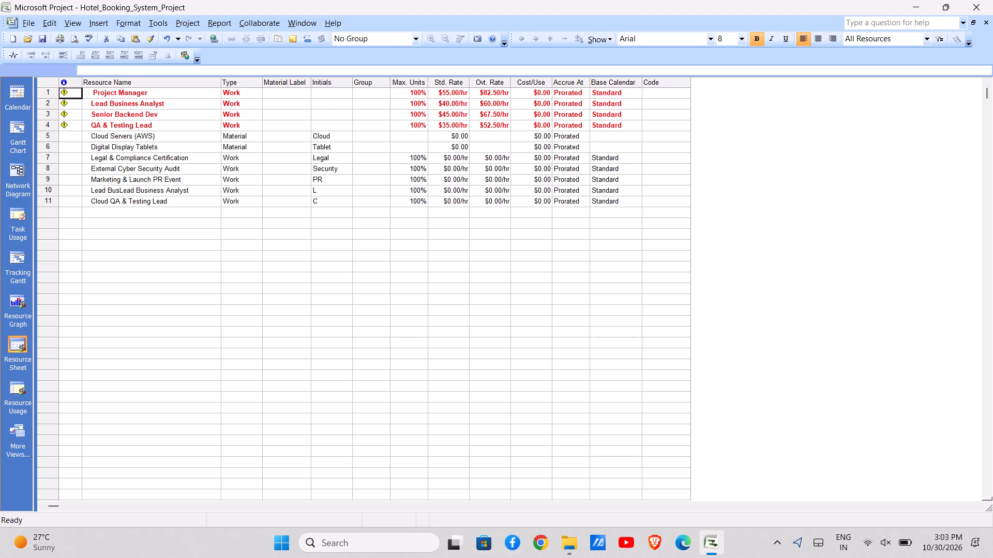
{"action": "scroll", "coordinate": [251, 227], "scroll_direction": "down", "scroll_amount": 1}
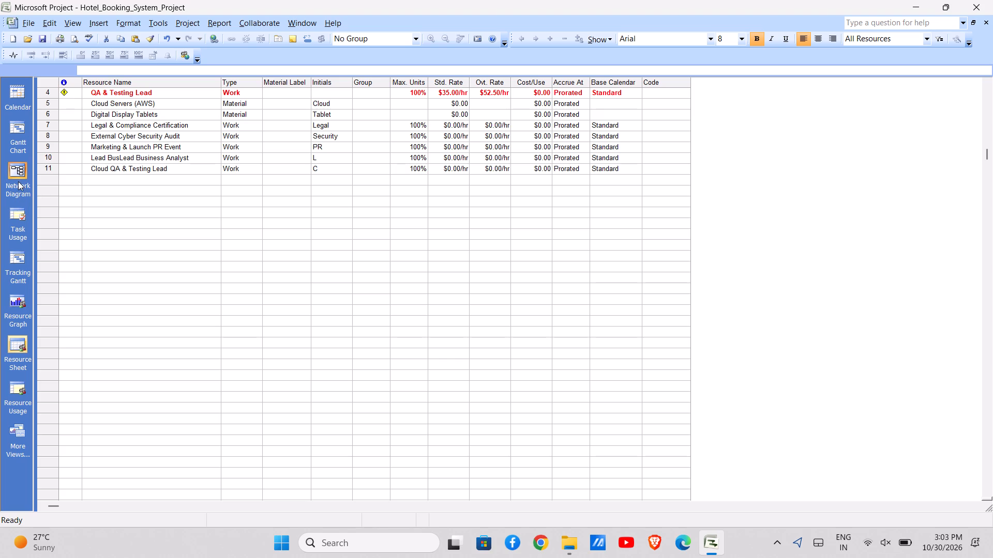
{"action": "left_click", "coordinate": [23, 150]}
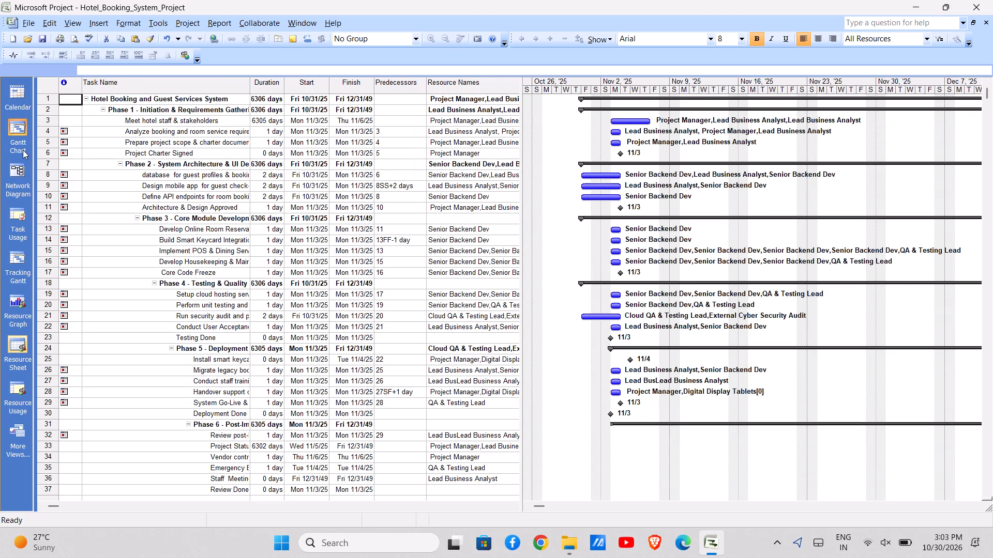
Shorten the name of task 4, Analyze booking and room service requirements, to "Analyze booking".
{"action": "left_click", "coordinate": [229, 133]}
{"action": "left_click", "coordinate": [229, 133]}
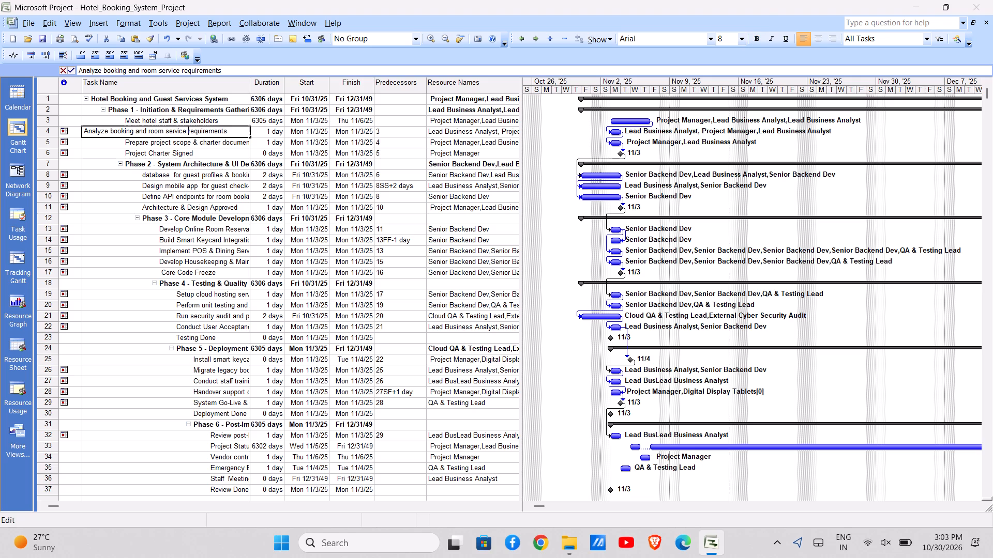
{"action": "key", "text": "Right"}
{"action": "key", "text": "Right"}
{"action": "key", "text": "Right"}
{"action": "key", "text": "Right"}
{"action": "key", "text": "Right"}
{"action": "key", "text": "Right"}
{"action": "key", "text": "Right"}
{"action": "key", "text": "Right"}
{"action": "key", "text": "Right"}
{"action": "key", "text": "Right"}
{"action": "key", "text": "Right"}
{"action": "key", "text": "Right"}
{"action": "key", "text": "Right"}
{"action": "key", "text": "Right"}
{"action": "key", "text": "Right"}
{"action": "key", "text": "Right"}
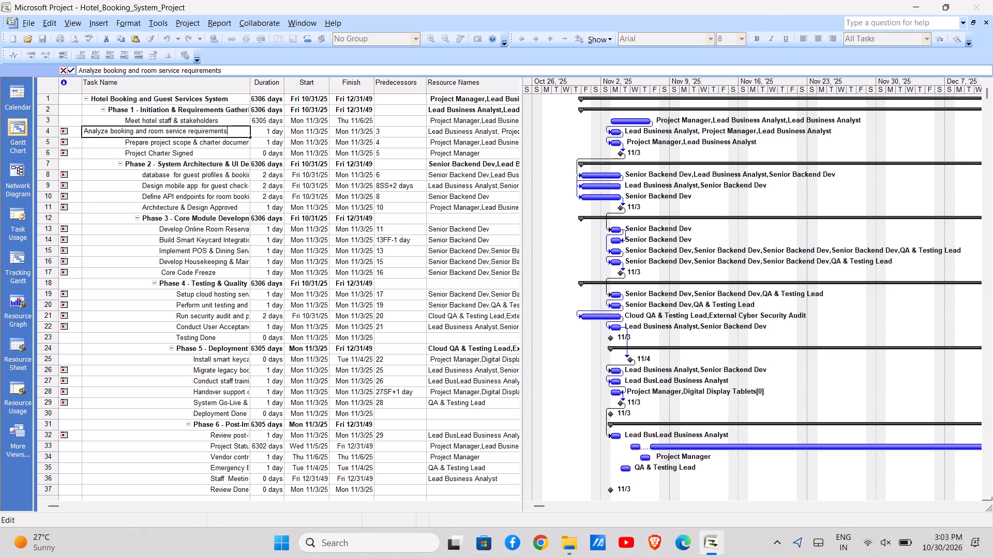
{"action": "key", "text": "ctrl+BackSpace"}
{"action": "key", "text": "ctrl+BackSpace"}
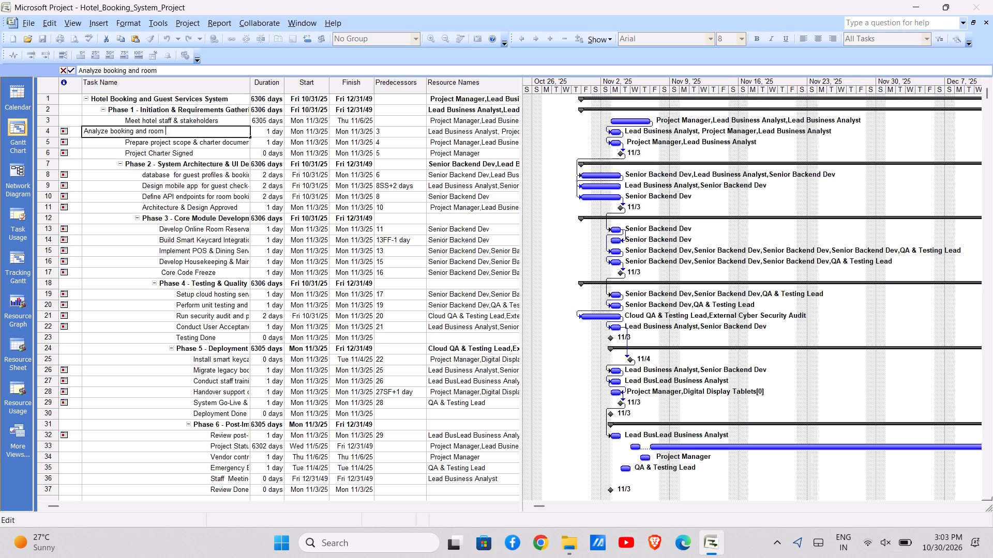
{"action": "key", "text": "ctrl+BackSpace"}
{"action": "key", "text": "ctrl+BackSpace"}
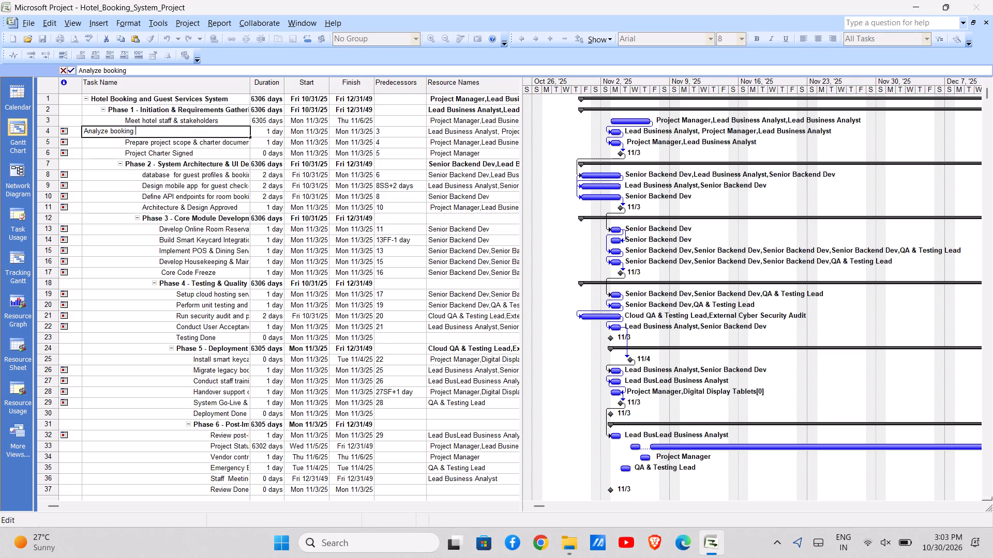
Shorten the name of task 5, Prepare project scope & charter document, to "Prepare project".
{"action": "left_click", "coordinate": [231, 144]}
{"action": "left_click", "coordinate": [231, 144]}
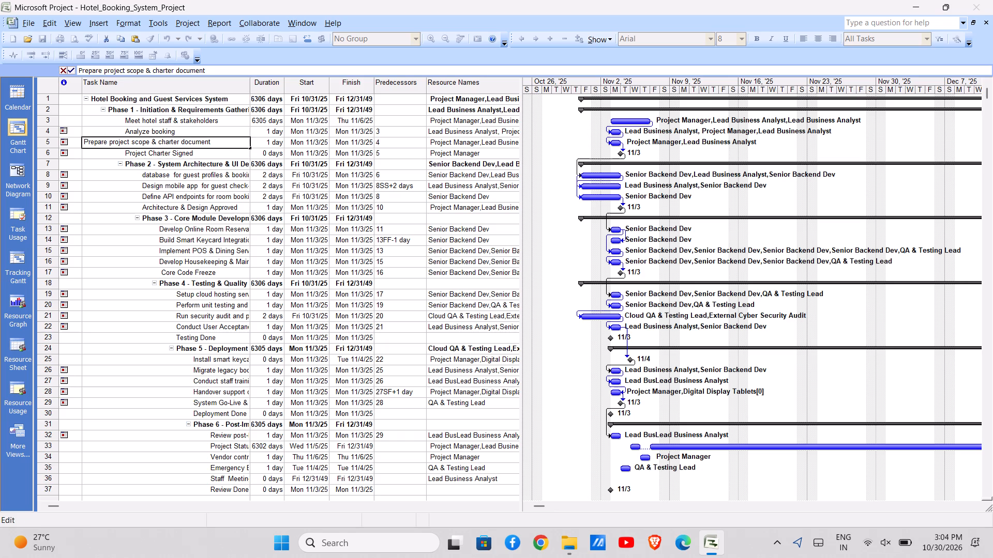
{"action": "key", "text": "Right"}
{"action": "key", "text": "Right"}
{"action": "key", "text": "Right"}
{"action": "key", "text": "Right"}
{"action": "key", "text": "Right"}
{"action": "key", "text": "Right"}
{"action": "key", "text": "Right"}
{"action": "key", "text": "Right"}
{"action": "key", "text": "Right"}
{"action": "key", "text": "Right"}
{"action": "key", "text": "ctrl+BackSpace"}
{"action": "key", "text": "ctrl+BackSpace"}
{"action": "key", "text": "ctrl+BackSpace"}
{"action": "key", "text": "ctrl+BackSpace"}
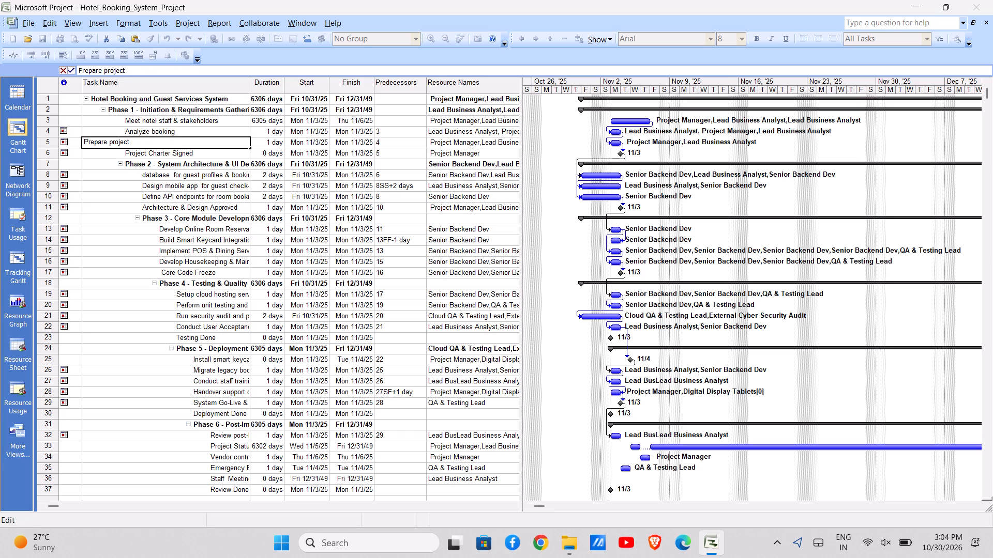
Shorten the name of task 8 in Phase 2, the guest profiles and bookings database, to "database".
{"action": "left_click", "coordinate": [217, 179]}
{"action": "left_click", "coordinate": [217, 179]}
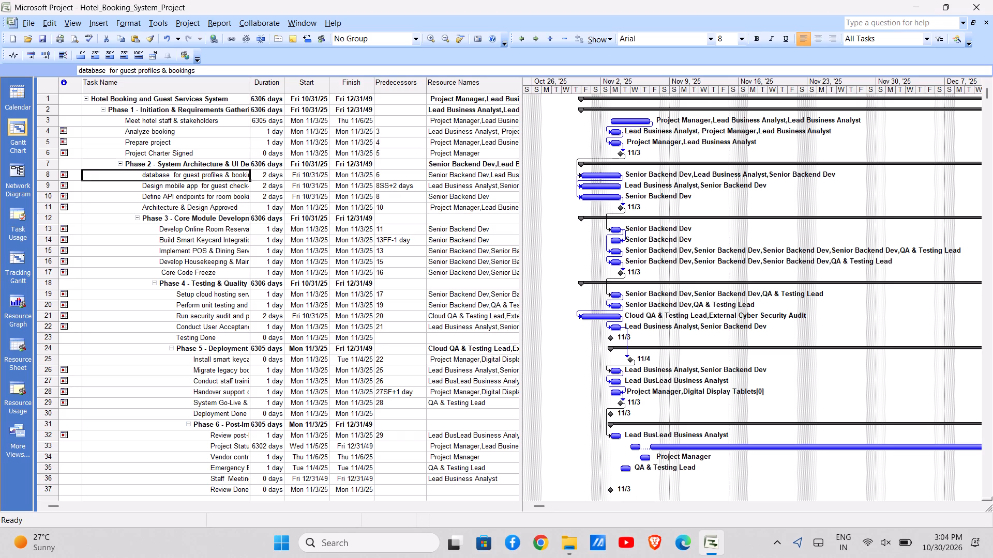
{"action": "key", "text": "Right"}
{"action": "key", "text": "Right"}
{"action": "key", "text": "Right"}
{"action": "key", "text": "Right"}
{"action": "key", "text": "Right"}
{"action": "key", "text": "Right"}
{"action": "key", "text": "Right"}
{"action": "key", "text": "Right"}
{"action": "key", "text": "Right"}
{"action": "key", "text": "Right"}
{"action": "key", "text": "Right"}
{"action": "key", "text": "Right"}
{"action": "key", "text": "Right"}
{"action": "key", "text": "Right"}
{"action": "key", "text": "Right"}
{"action": "key", "text": "Right"}
{"action": "key", "text": "Right"}
{"action": "key", "text": "Right"}
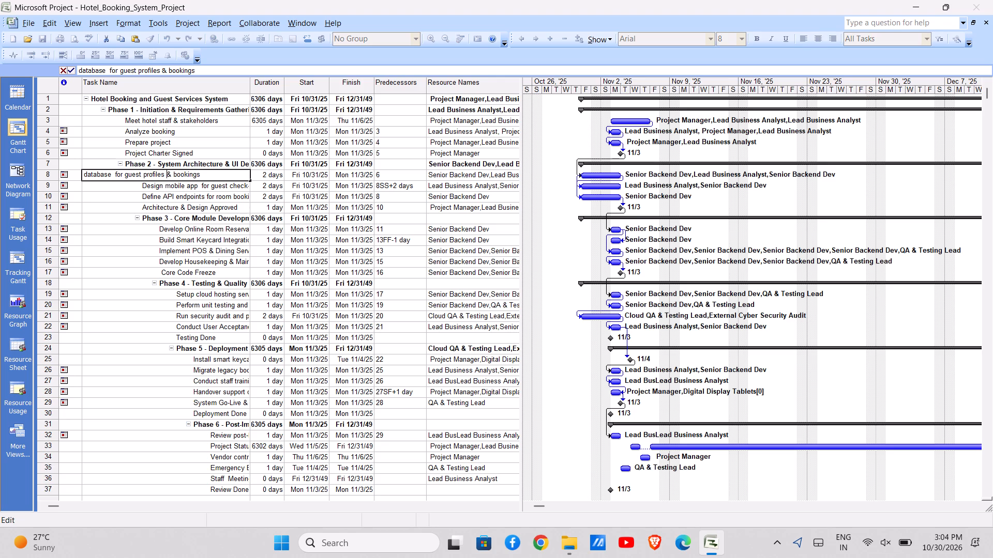
{"action": "key", "text": "ctrl+BackSpace"}
{"action": "key", "text": "ctrl+BackSpace"}
{"action": "key", "text": "ctrl+BackSpace"}
{"action": "key", "text": "ctrl+BackSpace"}
{"action": "key", "text": "ctrl+BackSpace"}
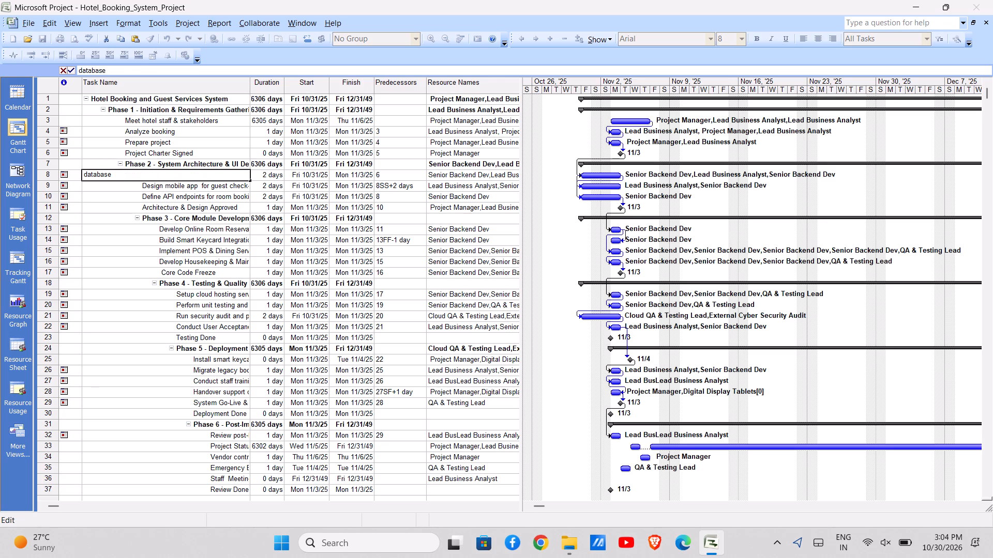
Rename task 9 in Phase 2, the mobile app for guest check-in, as "Desgin".
{"action": "left_click", "coordinate": [223, 187]}
{"action": "left_click", "coordinate": [223, 187]}
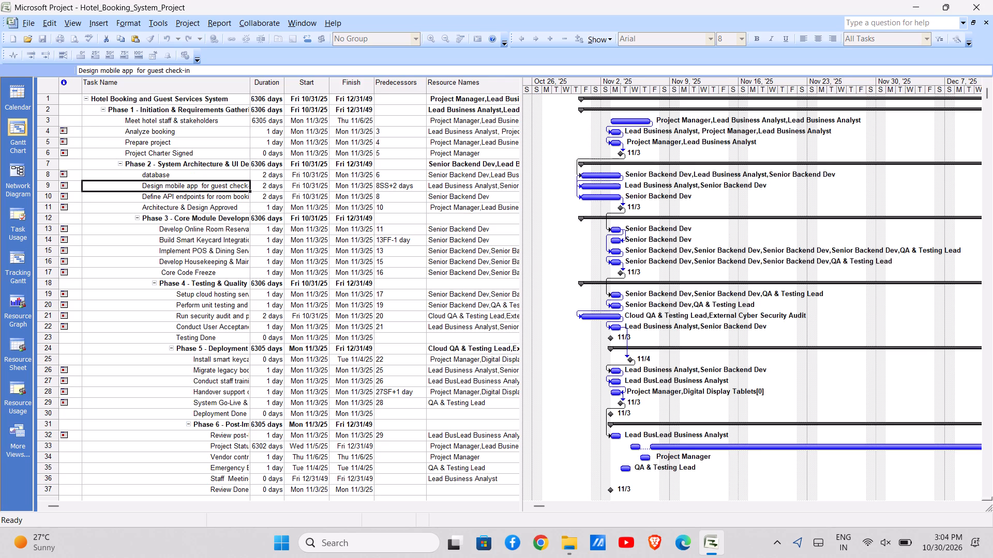
{"action": "key", "text": "Right"}
{"action": "key", "text": "Right"}
{"action": "key", "text": "Right"}
{"action": "key", "text": "Right"}
{"action": "key", "text": "Right"}
{"action": "key", "text": "Right"}
{"action": "key", "text": "Right"}
{"action": "key", "text": "Right"}
{"action": "key", "text": "Right"}
{"action": "key", "text": "Right"}
{"action": "key", "text": "Right"}
{"action": "key", "text": "Right"}
{"action": "key", "text": "Right"}
{"action": "key", "text": "Right"}
{"action": "key", "text": "Right"}
{"action": "key", "text": "Right"}
{"action": "key", "text": "Right"}
{"action": "key", "text": "Right"}
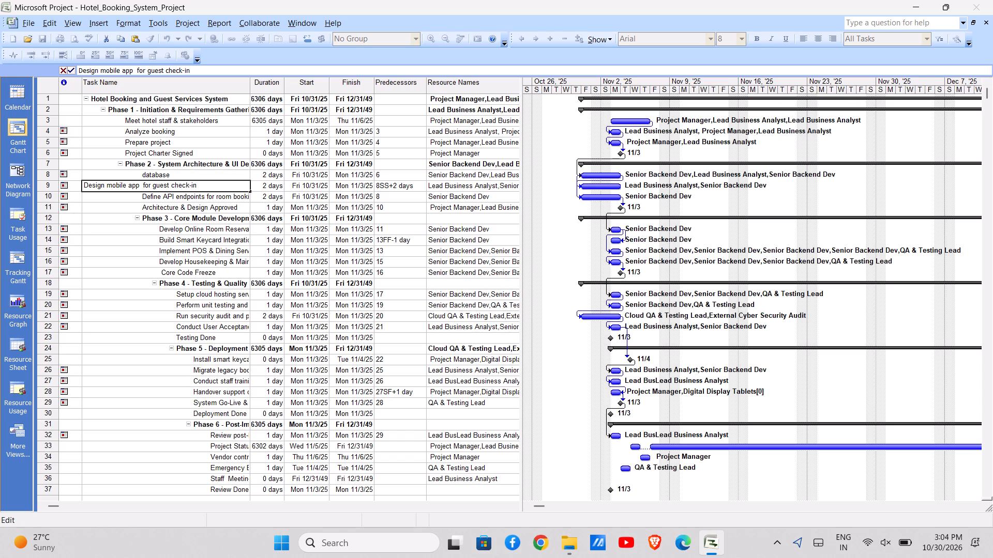
{"action": "key", "text": "ctrl+BackSpace"}
{"action": "key", "text": "ctrl+BackSpace"}
{"action": "key", "text": "ctrl+BackSpace"}
{"action": "key", "text": "ctrl+BackSpace"}
{"action": "key", "text": "ctrl+BackSpace"}
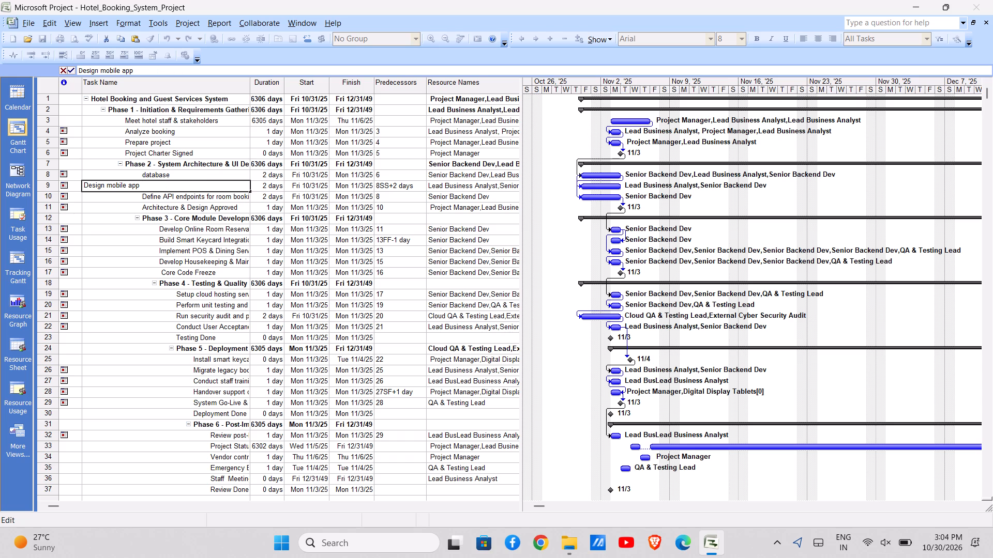
{"action": "key", "text": "ctrl+BackSpace"}
{"action": "key", "text": "ctrl+BackSpace"}
{"action": "key", "text": "ctrl+BackSpace"}
{"action": "key", "text": "Return"}
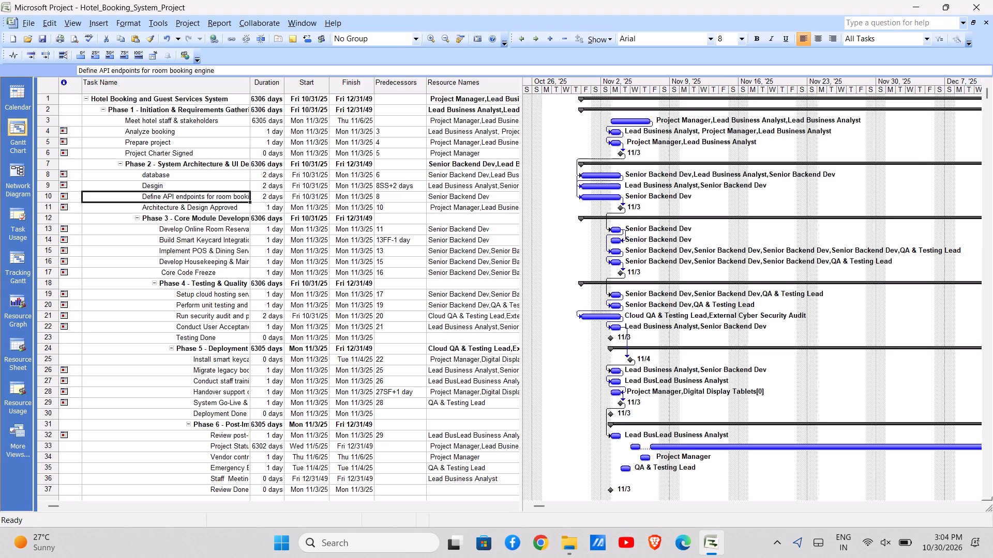
Shorten the name of task 10, covering the room booking engine, to "Define API endpoints".
{"action": "left_click", "coordinate": [203, 199]}
{"action": "left_click", "coordinate": [213, 195]}
{"action": "key", "text": "Right"}
{"action": "key", "text": "Right"}
{"action": "key", "text": "Right"}
{"action": "key", "text": "Right"}
{"action": "key", "text": "Right"}
{"action": "key", "text": "Right"}
{"action": "key", "text": "Right"}
{"action": "key", "text": "Right"}
{"action": "key", "text": "Right"}
{"action": "key", "text": "Right"}
{"action": "key", "text": "Right"}
{"action": "key", "text": "Right"}
{"action": "key", "text": "Right"}
{"action": "key", "text": "Right"}
{"action": "key", "text": "Right"}
{"action": "key", "text": "Right"}
{"action": "key", "text": "Right"}
{"action": "key", "text": "Right"}
{"action": "key", "text": "Right"}
{"action": "key", "text": "Right"}
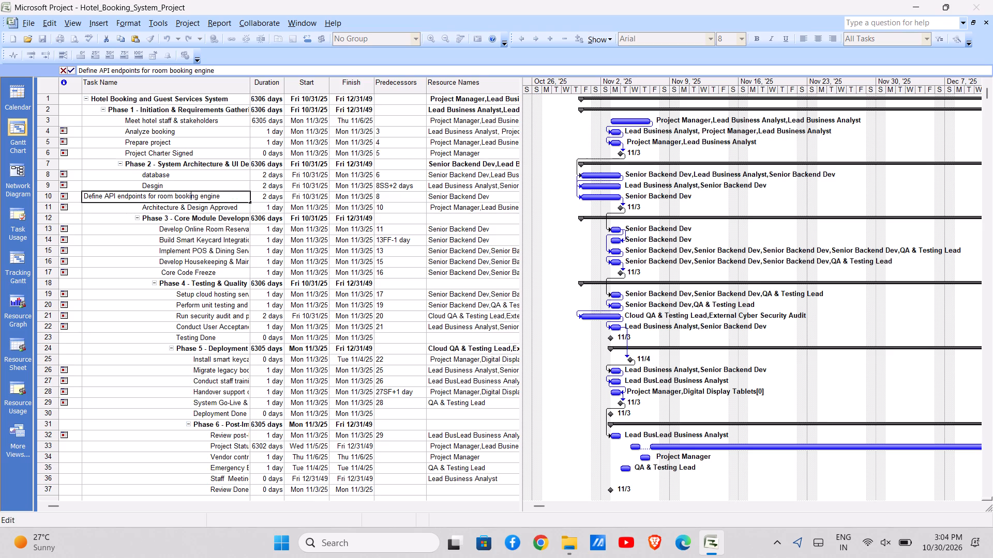
{"action": "key", "text": "ctrl+Delete"}
{"action": "key", "text": "ctrl+BackSpace"}
{"action": "key", "text": "ctrl+BackSpace"}
{"action": "key", "text": "ctrl+BackSpace"}
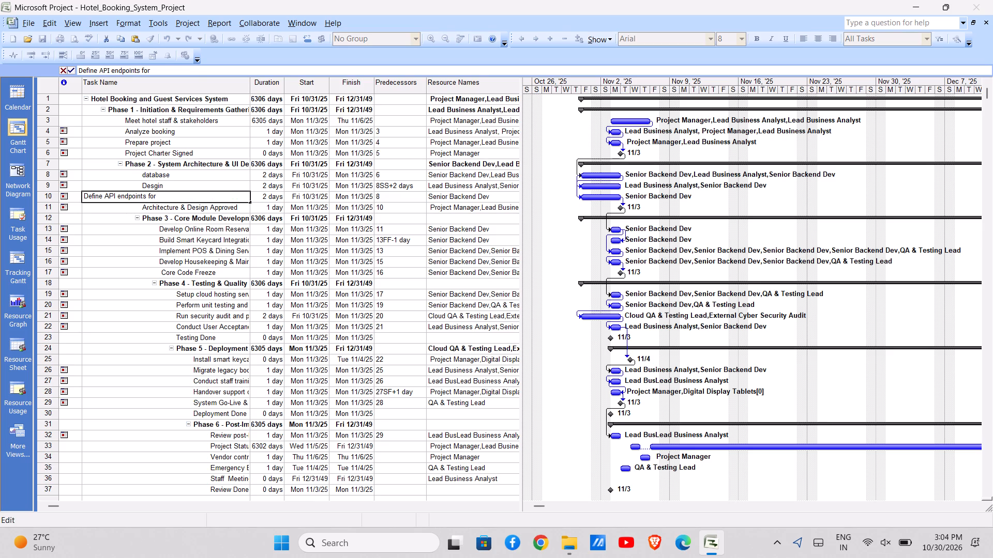
{"action": "key", "text": "ctrl+BackSpace"}
Shorten the name of task 11, Architecture & Design Approved, to "Architecture".
{"action": "left_click", "coordinate": [229, 210]}
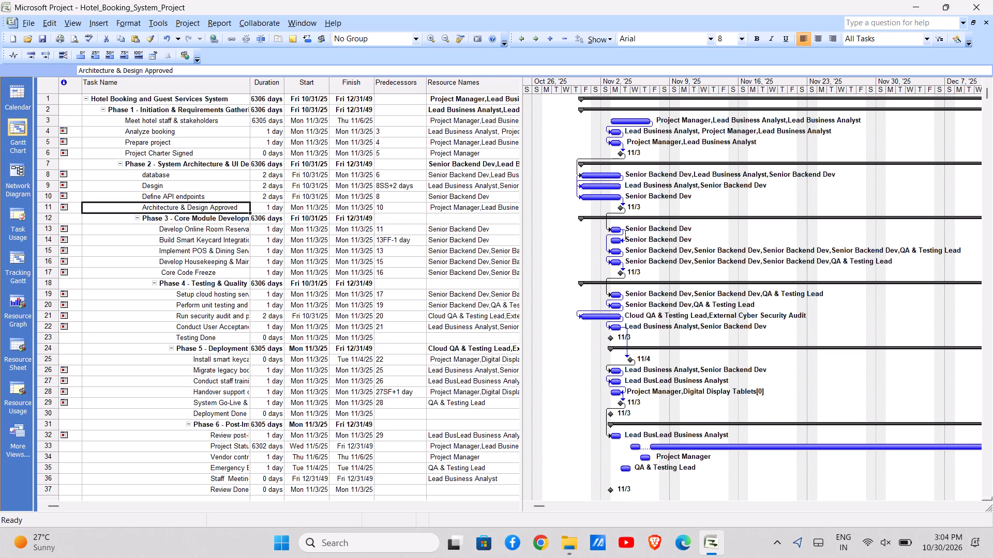
{"action": "left_click", "coordinate": [245, 207]}
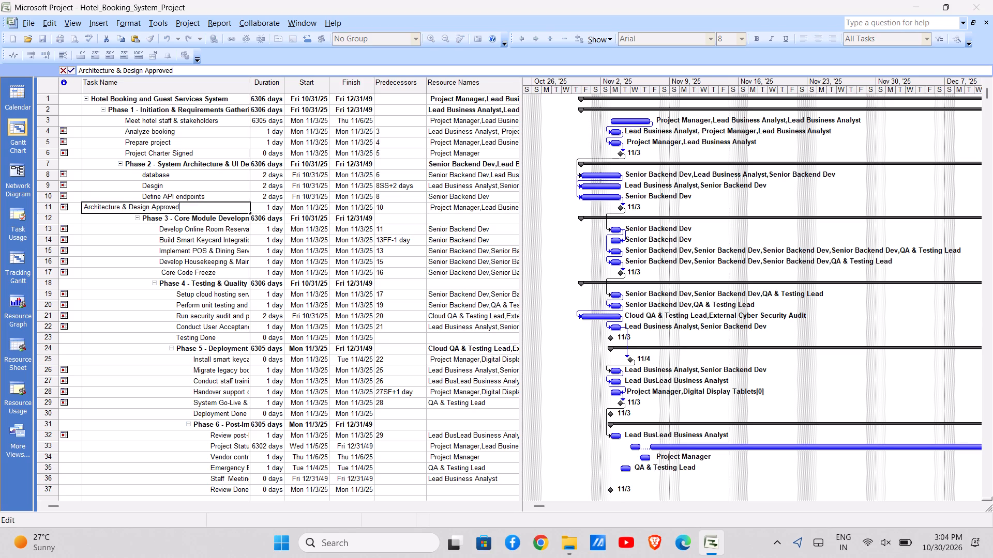
{"action": "key", "text": "ctrl+BackSpace"}
{"action": "key", "text": "ctrl+BackSpace"}
{"action": "key", "text": "ctrl+BackSpace"}
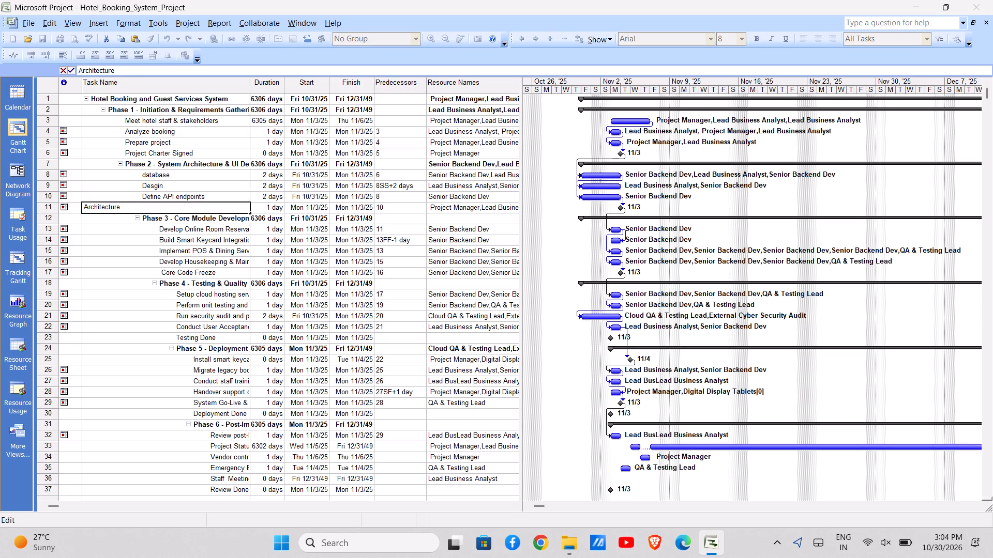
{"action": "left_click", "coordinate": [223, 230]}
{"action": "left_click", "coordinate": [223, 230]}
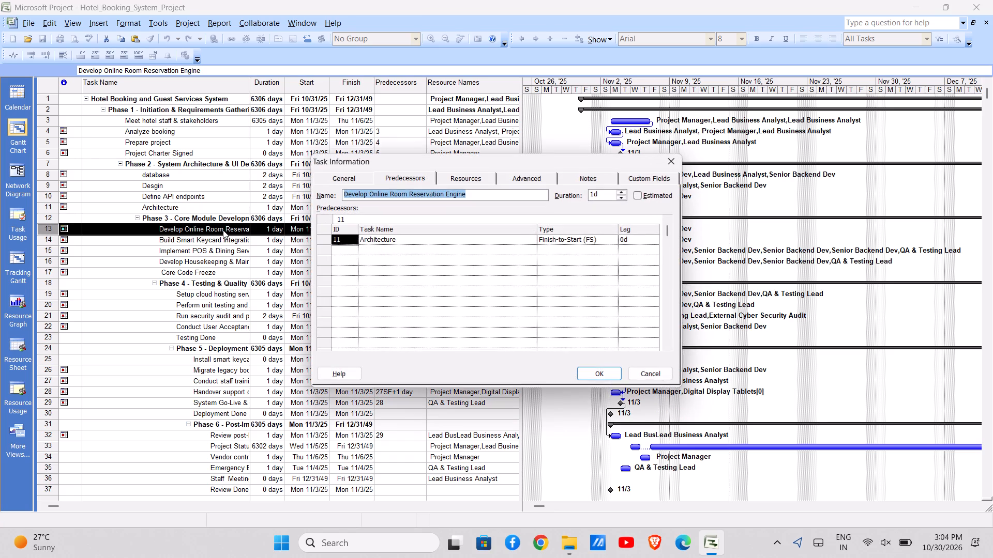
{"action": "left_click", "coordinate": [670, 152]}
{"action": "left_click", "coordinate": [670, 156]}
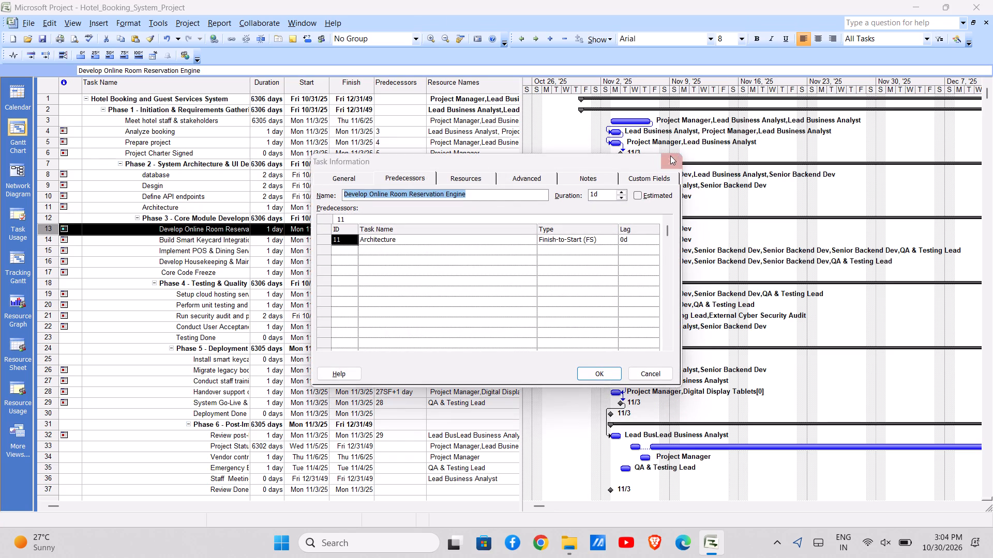
Shorten the name of task 13 in Phase 3, the online room reservation engine, to "Develop Online Room".
{"action": "left_click", "coordinate": [220, 230]}
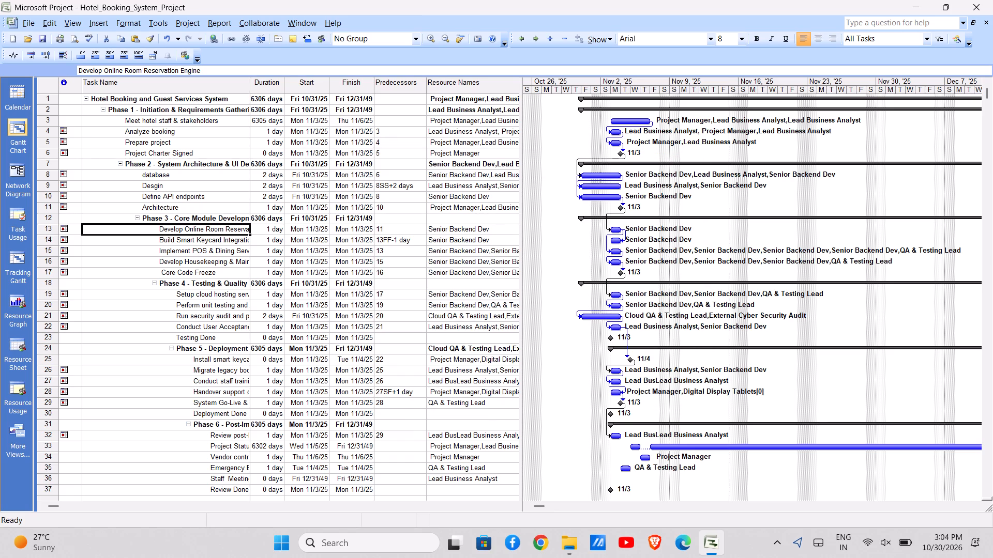
{"action": "left_click", "coordinate": [234, 230]}
{"action": "key", "text": "Right"}
{"action": "left_click", "coordinate": [234, 230]}
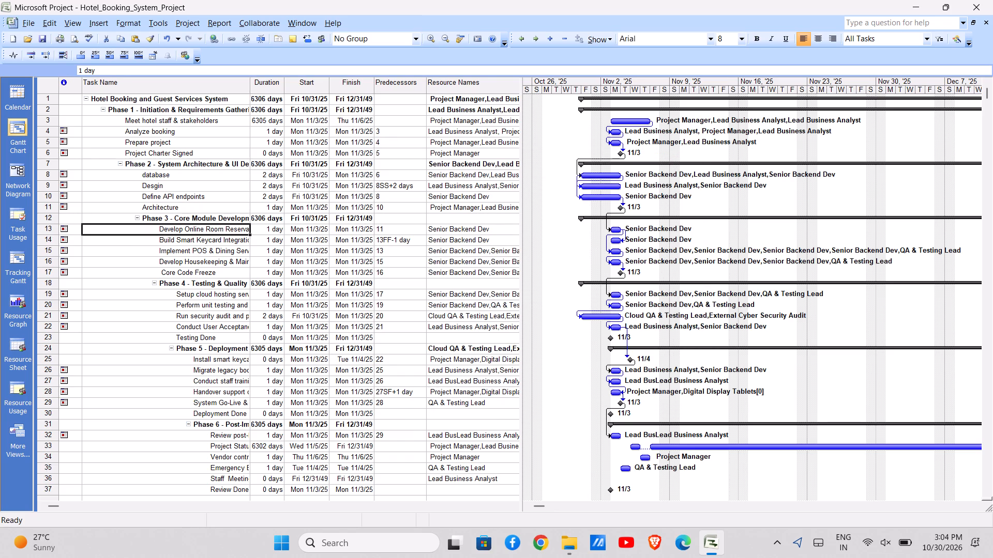
{"action": "left_click", "coordinate": [234, 230]}
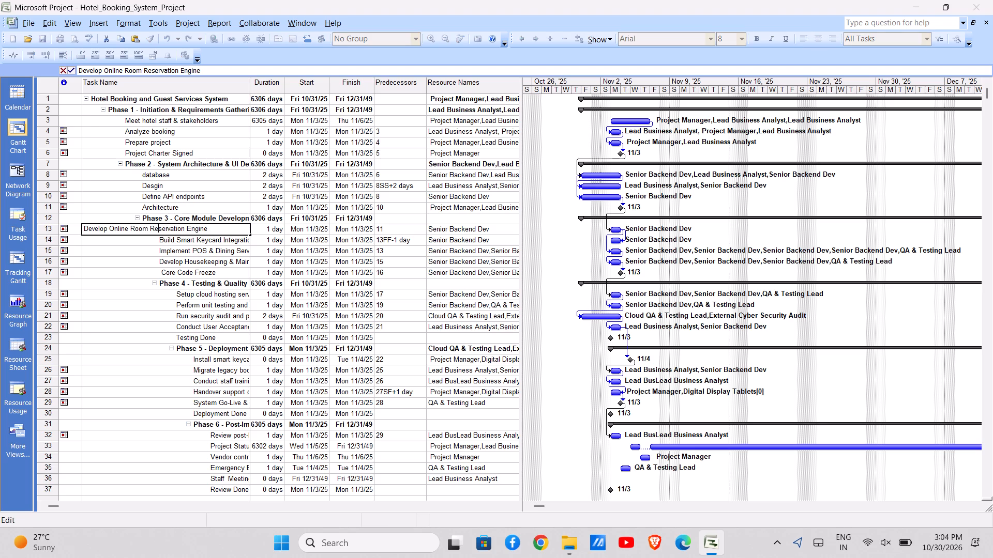
{"action": "key", "text": "Right"}
{"action": "key", "text": "Right"}
{"action": "key", "text": "Right"}
{"action": "key", "text": "Right"}
{"action": "key", "text": "Right"}
{"action": "key", "text": "Right"}
{"action": "key", "text": "Right"}
{"action": "key", "text": "Right"}
{"action": "key", "text": "Right"}
{"action": "key", "text": "Right"}
{"action": "key", "text": "Right"}
{"action": "key", "text": "Right"}
{"action": "key", "text": "Right"}
{"action": "key", "text": "Right"}
{"action": "key", "text": "Right"}
{"action": "key", "text": "Right"}
{"action": "key", "text": "Right"}
{"action": "key", "text": "Right"}
{"action": "key", "text": "Right"}
{"action": "key", "text": "Right"}
{"action": "key", "text": "ctrl+BackSpace"}
{"action": "key", "text": "ctrl+BackSpace"}
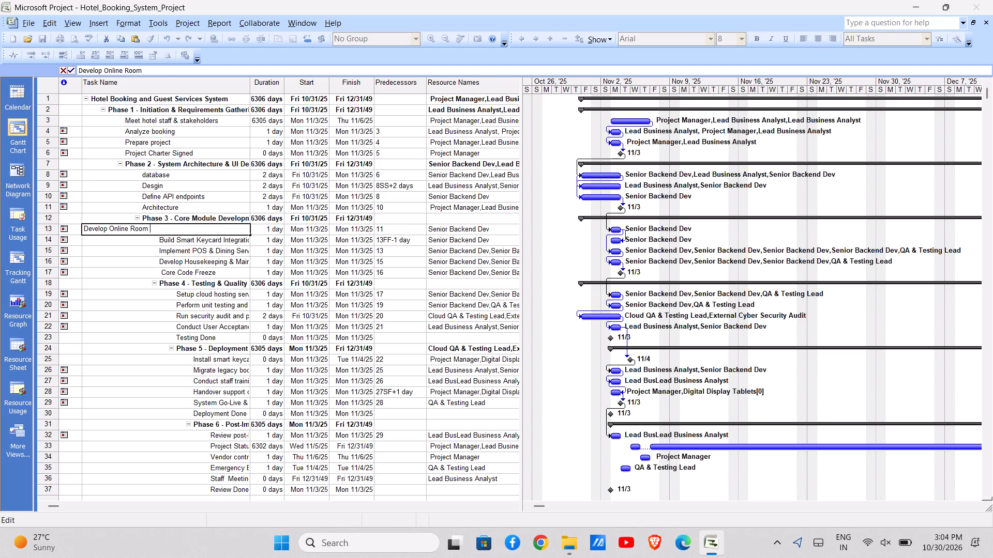
Shorten the name of task 14, the smart keycard integration module, to "Build Smart Keycard".
{"action": "left_click", "coordinate": [222, 242]}
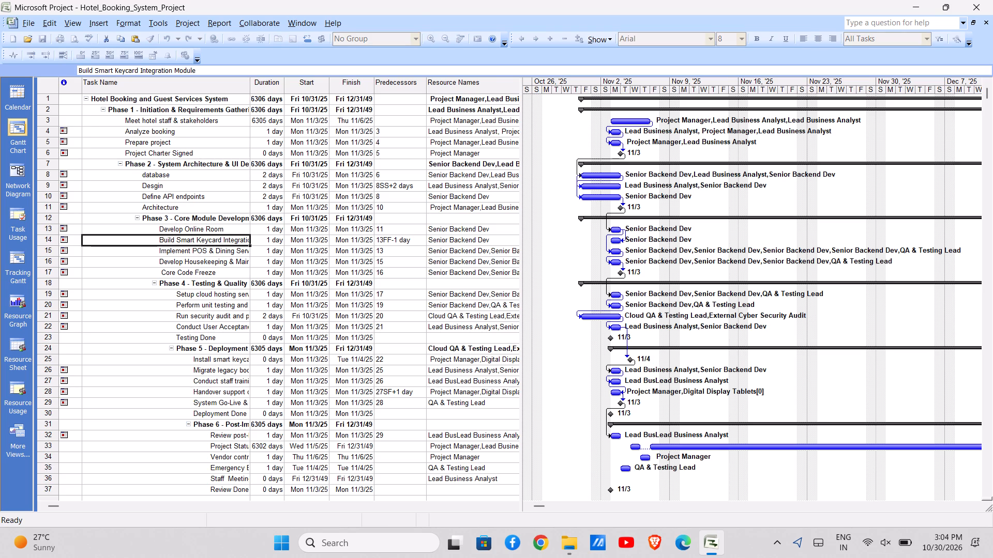
{"action": "left_click", "coordinate": [222, 242]}
{"action": "left_click", "coordinate": [222, 242]}
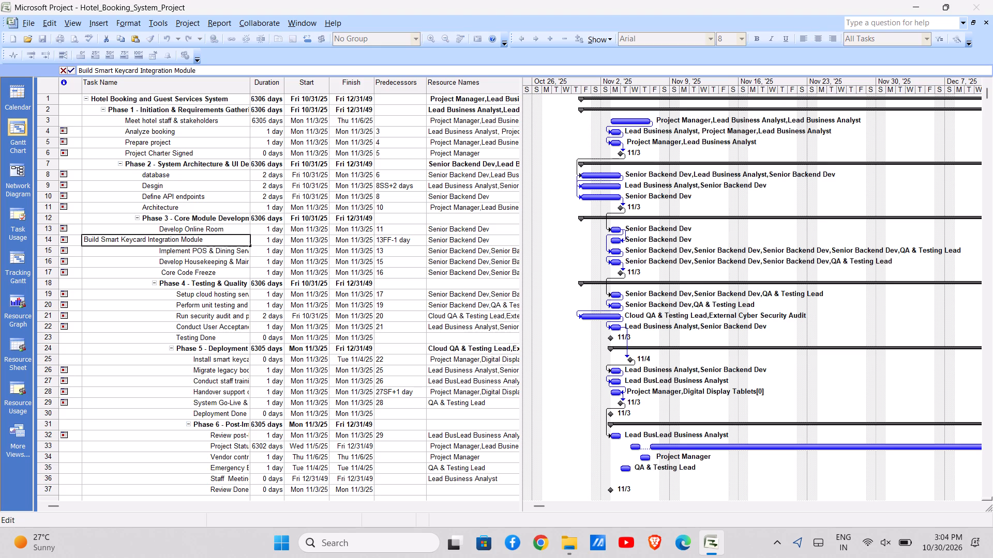
{"action": "key", "text": "ctrl+BackSpace"}
{"action": "key", "text": "ctrl+BackSpace"}
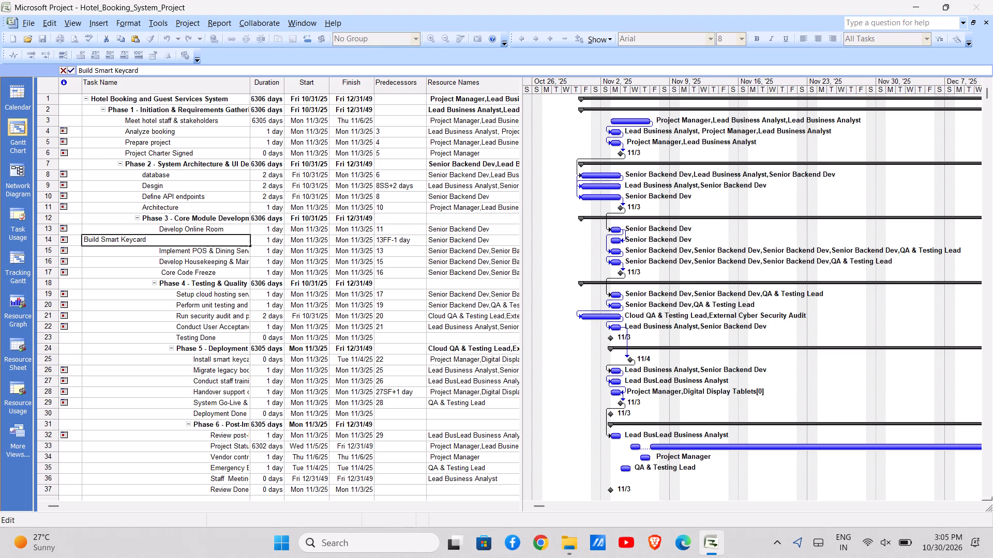
Shorten the name of task 15, the POS and dining service module, to "Implement POS".
{"action": "left_click", "coordinate": [218, 255]}
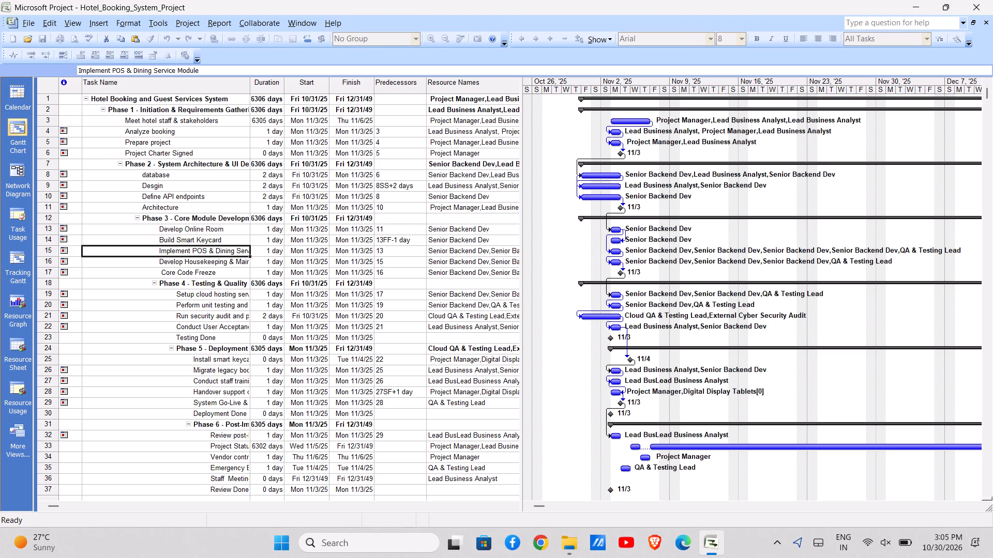
{"action": "left_click", "coordinate": [218, 255]}
{"action": "left_click", "coordinate": [222, 250]}
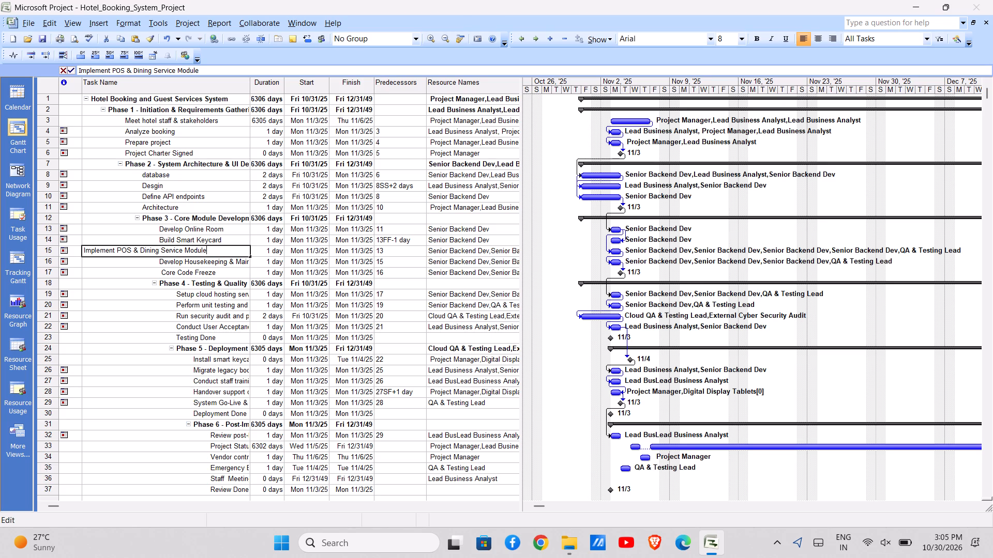
{"action": "key", "text": "ctrl+BackSpace"}
{"action": "key", "text": "ctrl+BackSpace"}
{"action": "key", "text": "ctrl+BackSpace"}
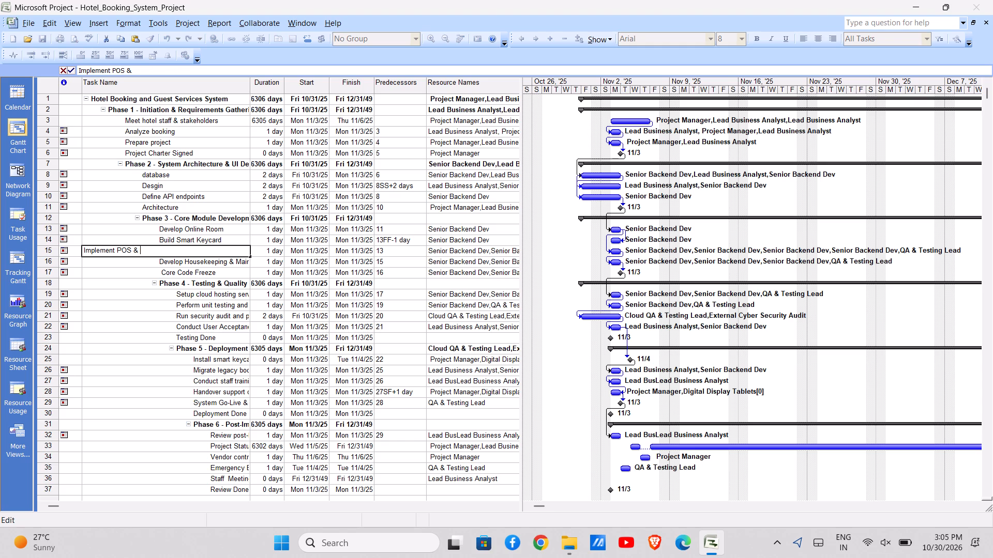
{"action": "key", "text": "ctrl+BackSpace"}
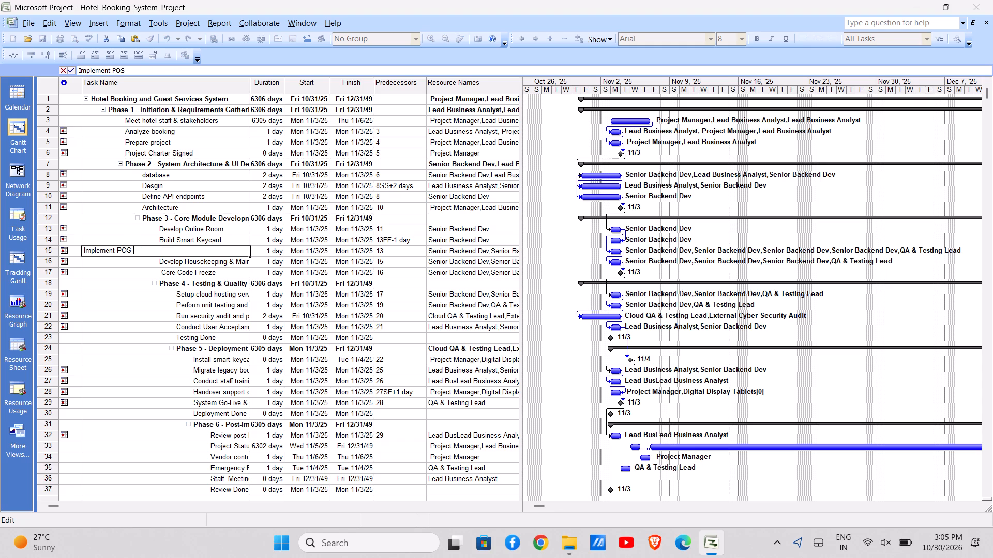
Shorten the name of task 16, the housekeeping and maintenance tracker, to "Develop Housekeeping".
{"action": "left_click", "coordinate": [220, 259]}
{"action": "left_click", "coordinate": [220, 259]}
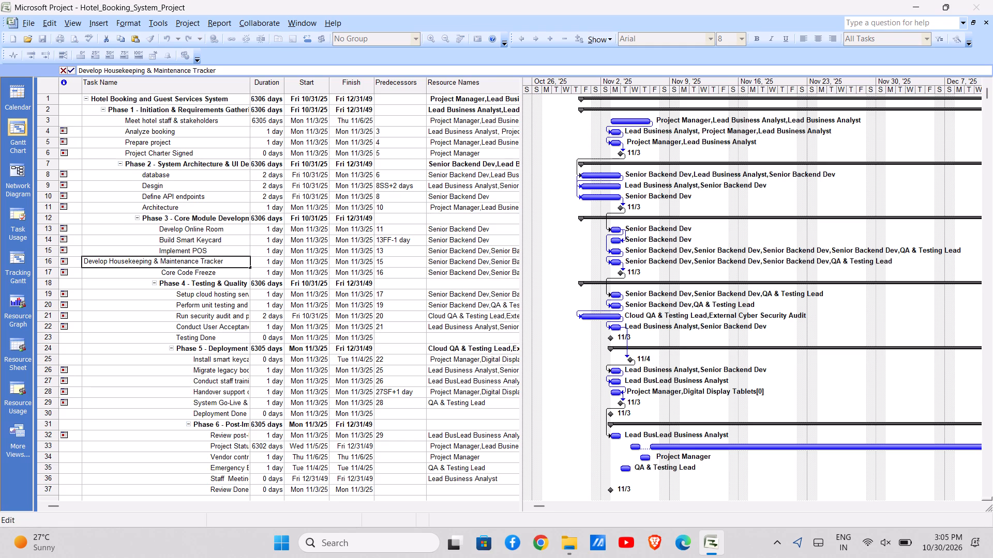
{"action": "left_click", "coordinate": [233, 263]}
{"action": "key", "text": "ctrl+BackSpace"}
{"action": "key", "text": "ctrl+BackSpace"}
{"action": "key", "text": "ctrl+BackSpace"}
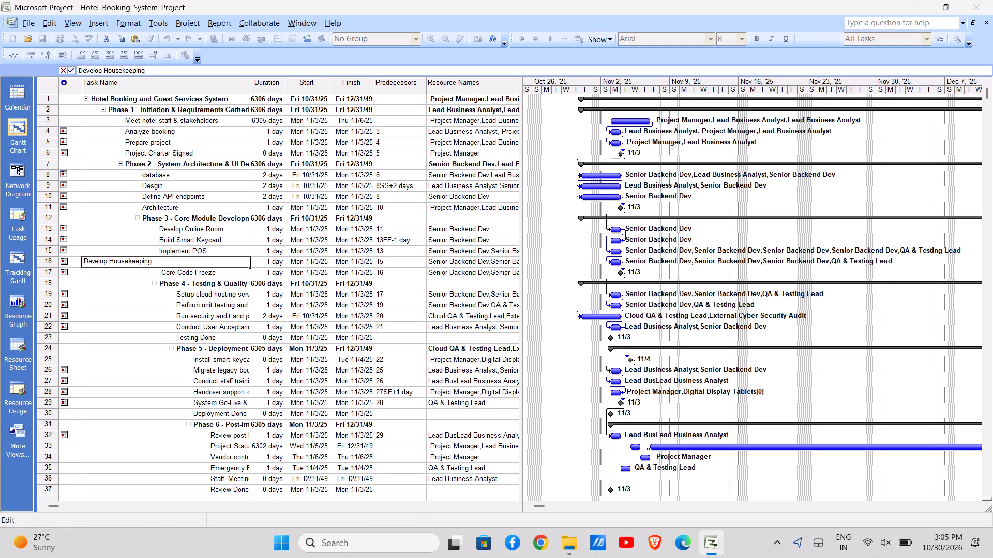
{"action": "left_click", "coordinate": [228, 273]}
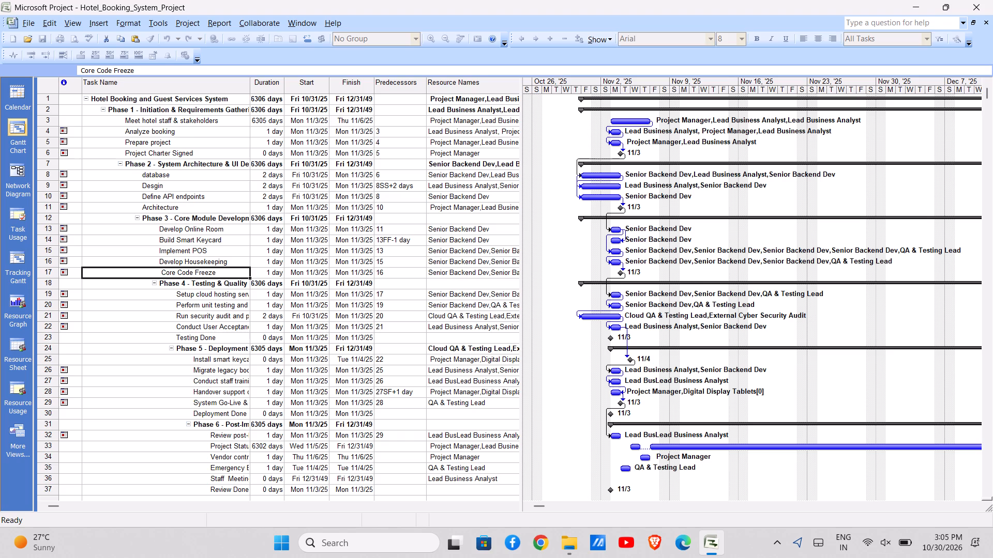
Shorten the name of task 19 in Phase 4, covering cloud servers and databases, to "Setup cloud hosting".
{"action": "left_click", "coordinate": [225, 298]}
{"action": "left_click", "coordinate": [225, 298]}
{"action": "left_click", "coordinate": [225, 298]}
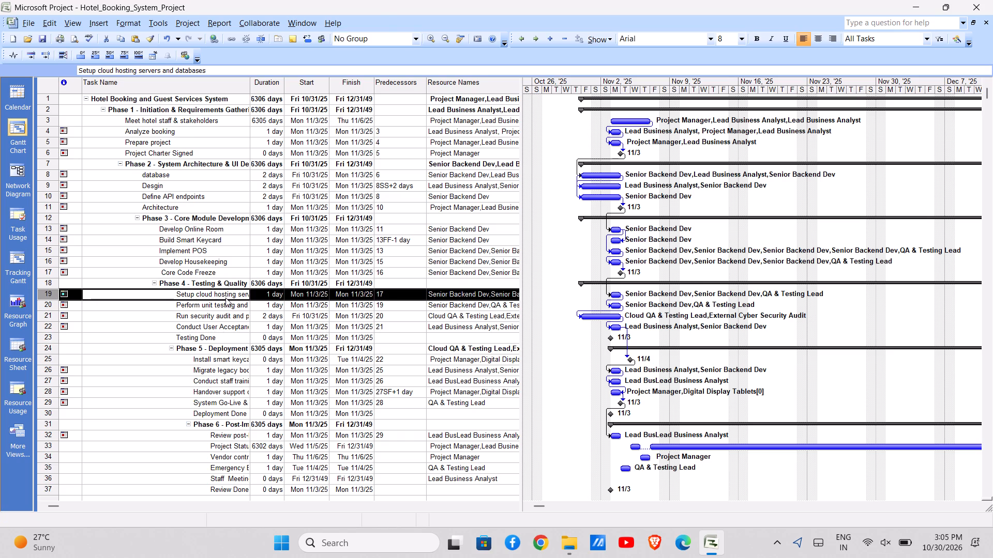
{"action": "left_click", "coordinate": [681, 159]}
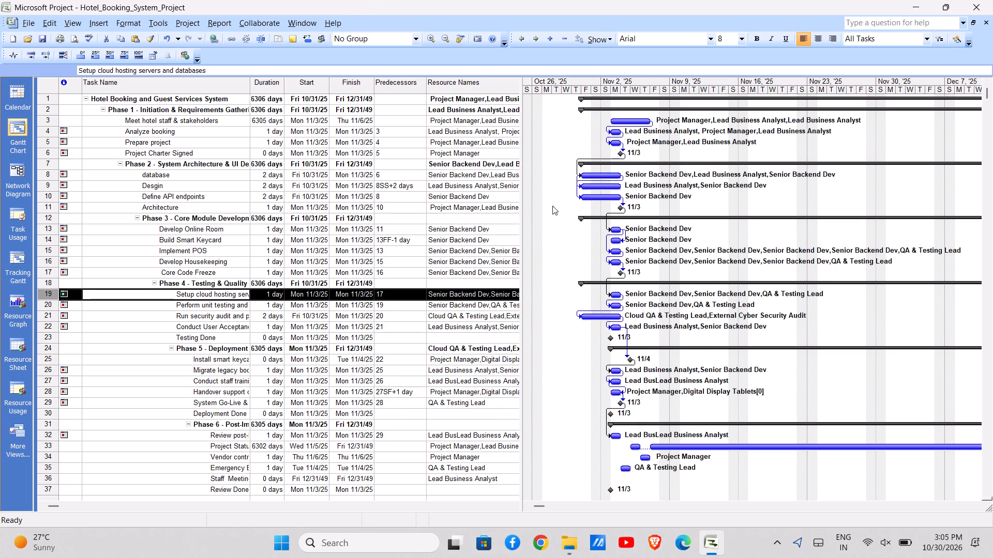
{"action": "left_click", "coordinate": [208, 293]}
{"action": "left_click", "coordinate": [208, 293]}
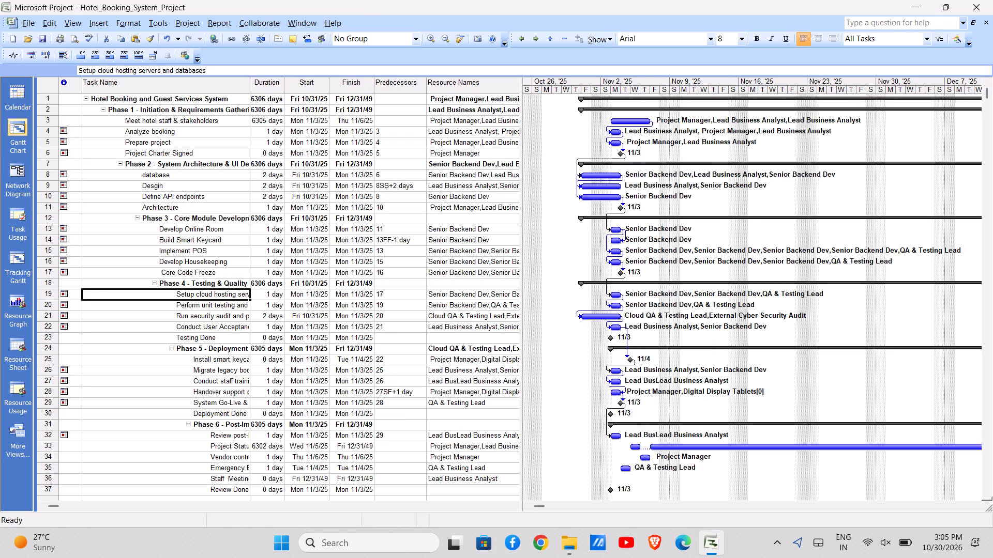
{"action": "left_click", "coordinate": [213, 293]}
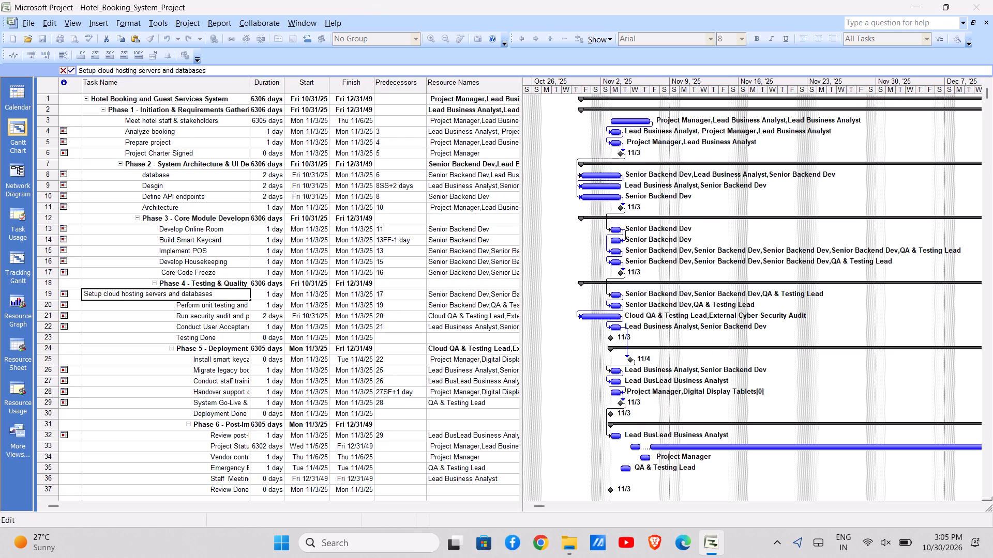
{"action": "key", "text": "ctrl+BackSpace"}
{"action": "key", "text": "ctrl+BackSpace"}
{"action": "key", "text": "ctrl+BackSpace"}
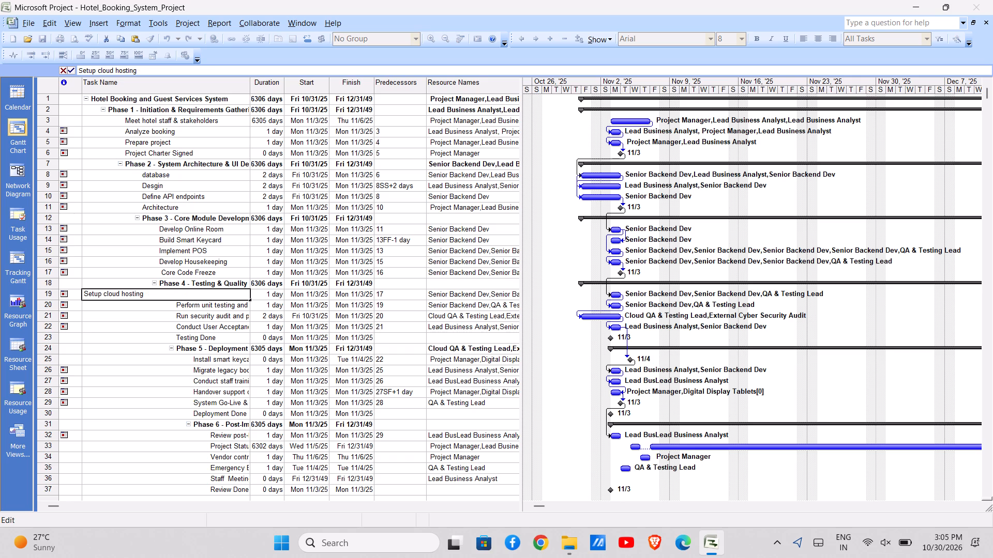
Shorten the name of task 20, covering unit testing and bug fixing, to "Perform unit testing".
{"action": "left_click", "coordinate": [213, 307]}
{"action": "left_click", "coordinate": [213, 307]}
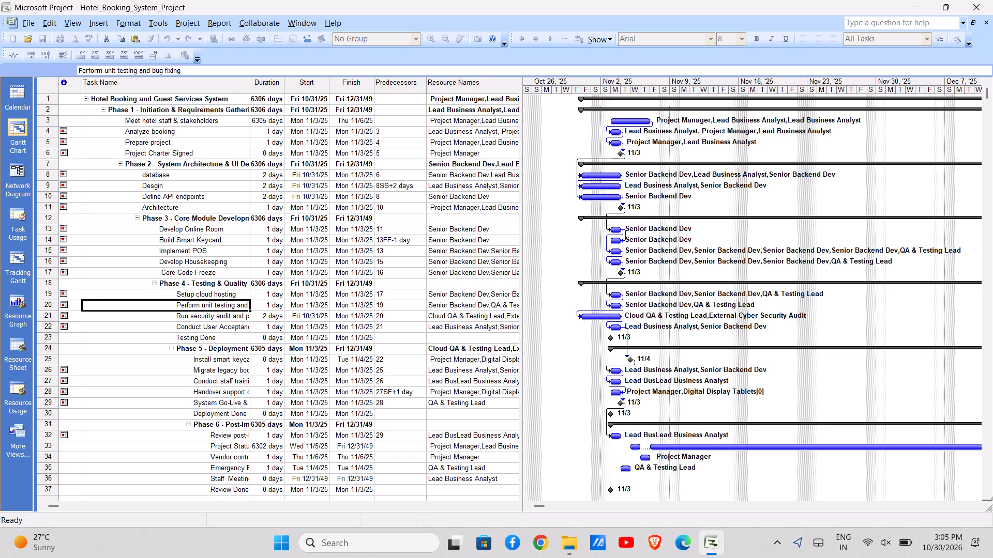
{"action": "key", "text": "Right"}
{"action": "key", "text": "Right"}
{"action": "key", "text": "Right"}
{"action": "key", "text": "Right"}
{"action": "key", "text": "Right"}
{"action": "key", "text": "Right"}
{"action": "key", "text": "Right"}
{"action": "key", "text": "Right"}
{"action": "key", "text": "Right"}
{"action": "key", "text": "Right"}
{"action": "key", "text": "Right"}
{"action": "key", "text": "Right"}
{"action": "key", "text": "Right"}
{"action": "key", "text": "Right"}
{"action": "key", "text": "Right"}
{"action": "key", "text": "Right"}
{"action": "key", "text": "Right"}
{"action": "key", "text": "Right"}
{"action": "key", "text": "Right"}
{"action": "key", "text": "Right"}
{"action": "key", "text": "Right"}
{"action": "key", "text": "Right"}
{"action": "key", "text": "Right"}
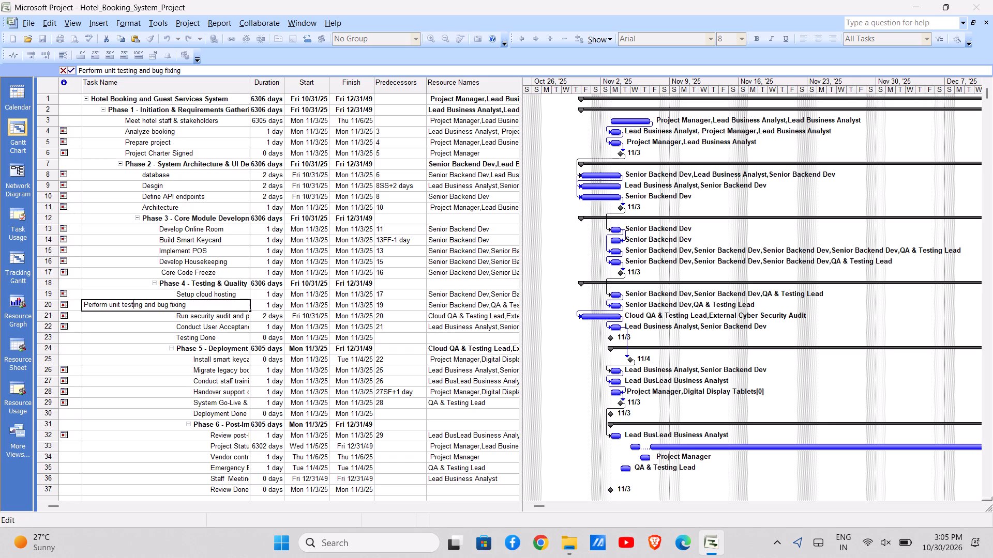
{"action": "key", "text": "ctrl+BackSpace"}
{"action": "key", "text": "ctrl+BackSpace"}
{"action": "key", "text": "ctrl+BackSpace"}
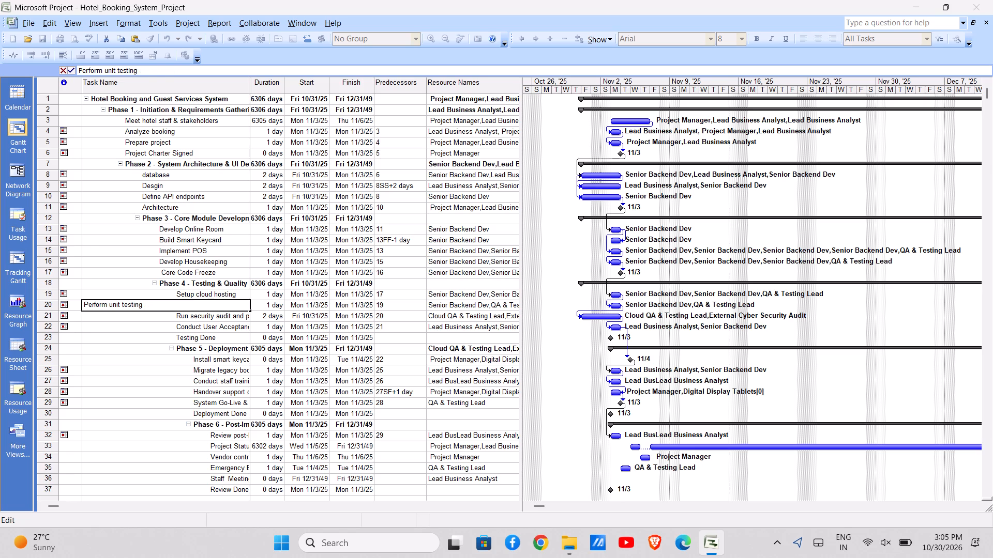
Shorten the name of task 21, covering the security audit and payment gateway checks, to "Run security audit".
{"action": "left_click", "coordinate": [212, 314]}
{"action": "left_click", "coordinate": [212, 314]}
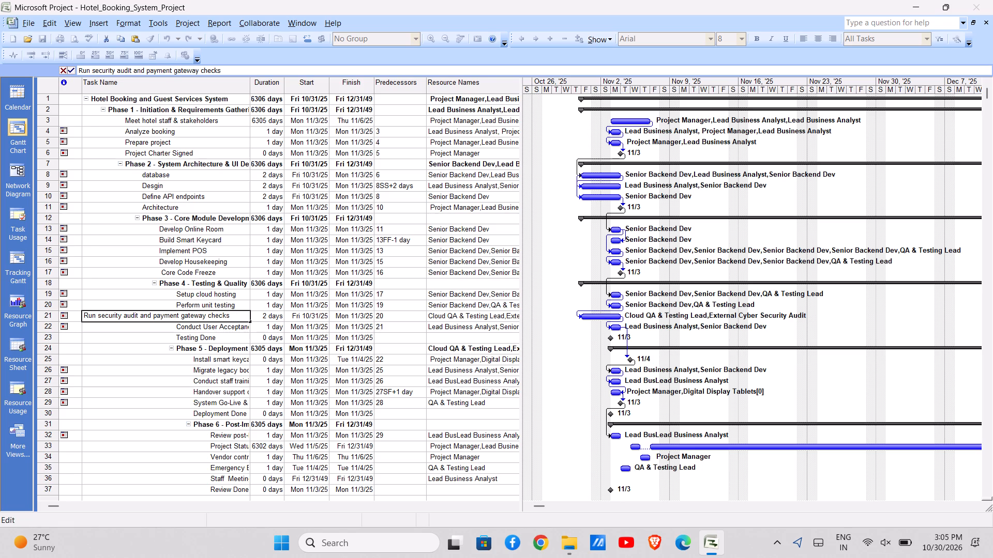
{"action": "left_click", "coordinate": [233, 314]}
{"action": "key", "text": "ctrl+BackSpace"}
{"action": "key", "text": "ctrl+BackSpace"}
{"action": "key", "text": "ctrl+BackSpace"}
{"action": "key", "text": "ctrl+BackSpace"}
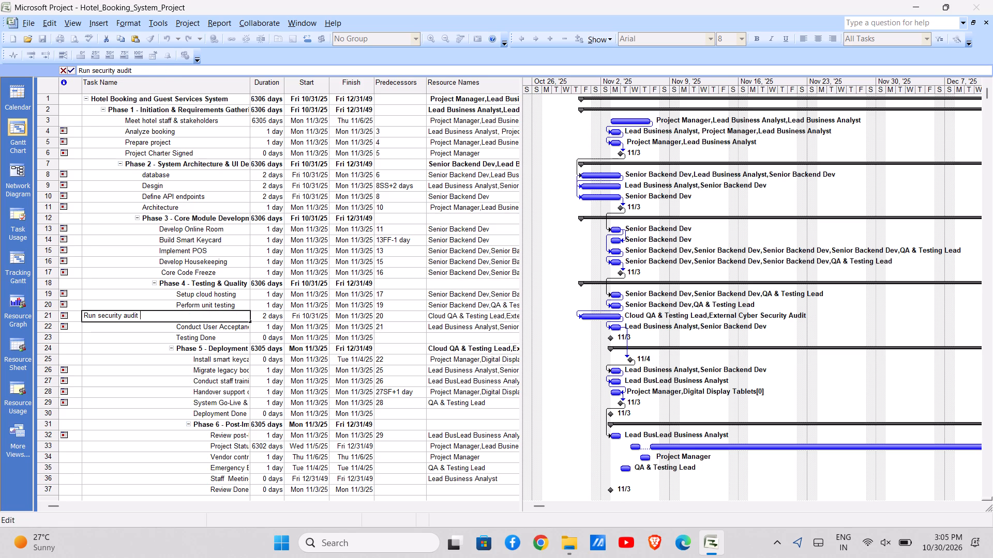
Shorten the name of task 22, the user acceptance testing task, to "Conduct User".
{"action": "left_click", "coordinate": [228, 327]}
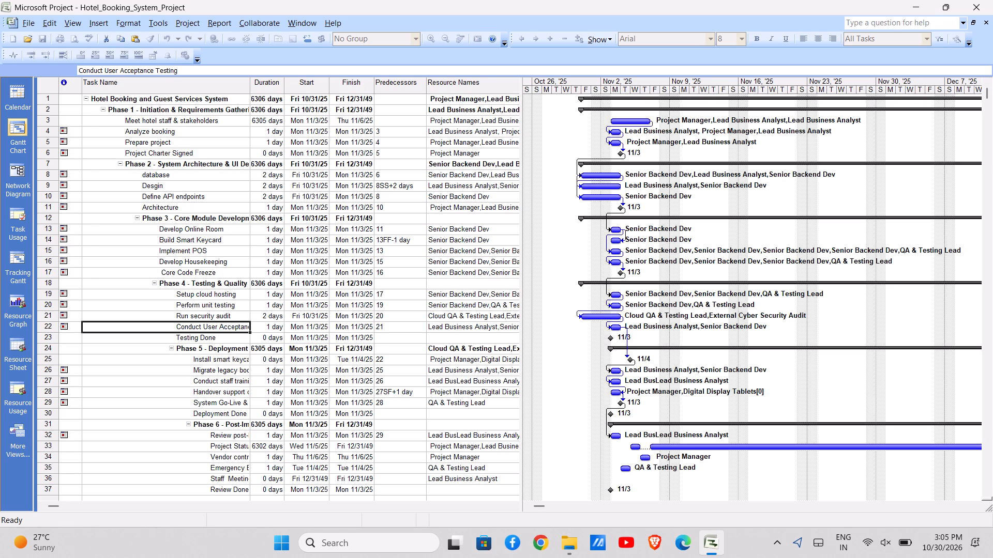
{"action": "left_click", "coordinate": [228, 327]}
{"action": "key", "text": "Right"}
{"action": "key", "text": "Right"}
{"action": "key", "text": "Right"}
{"action": "key", "text": "Right"}
{"action": "key", "text": "Right"}
{"action": "key", "text": "Right"}
{"action": "key", "text": "Right"}
{"action": "key", "text": "Right"}
{"action": "key", "text": "Right"}
{"action": "key", "text": "Right"}
{"action": "key", "text": "Right"}
{"action": "key", "text": "Right"}
{"action": "key", "text": "Right"}
{"action": "key", "text": "Right"}
{"action": "key", "text": "Right"}
{"action": "key", "text": "Right"}
{"action": "key", "text": "Right"}
{"action": "key", "text": "Right"}
{"action": "key", "text": "Right"}
{"action": "key", "text": "Right"}
{"action": "key", "text": "Right"}
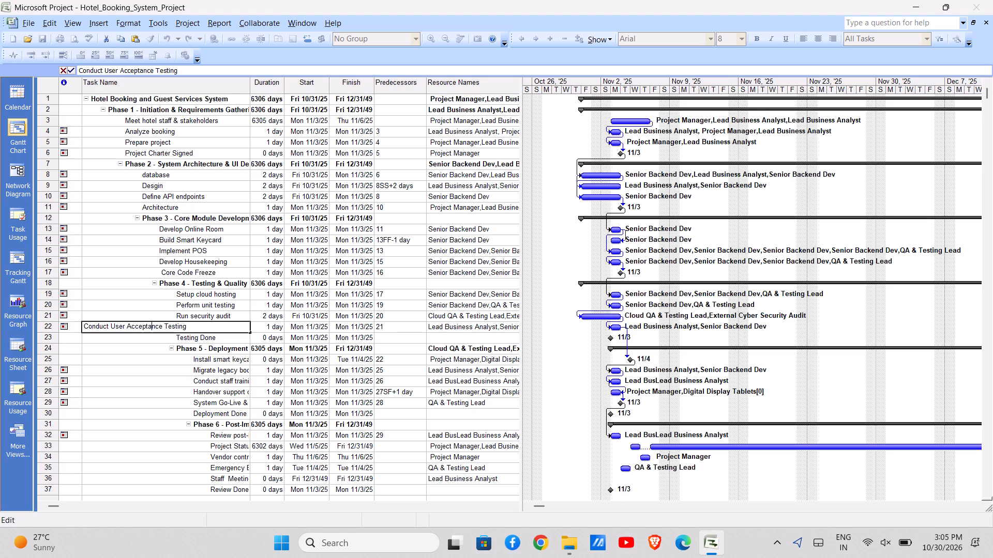
{"action": "key", "text": "ctrl+BackSpace"}
{"action": "key", "text": "ctrl+BackSpace"}
{"action": "key", "text": "Return"}
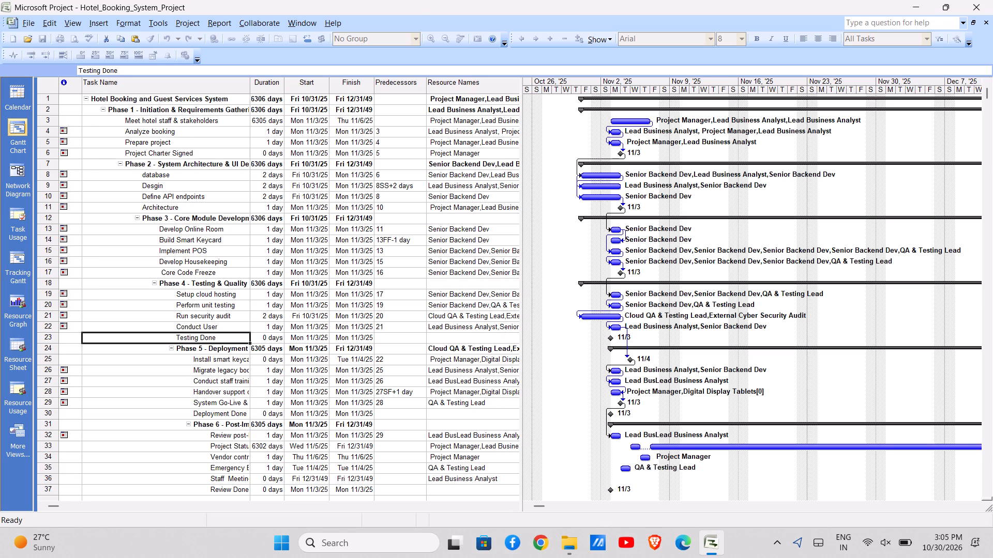
Shorten the name of task 25 in Phase 5, covering keycard readers and room tablets, to "Install smart keycard".
{"action": "left_click", "coordinate": [206, 359]}
{"action": "left_click", "coordinate": [206, 359]}
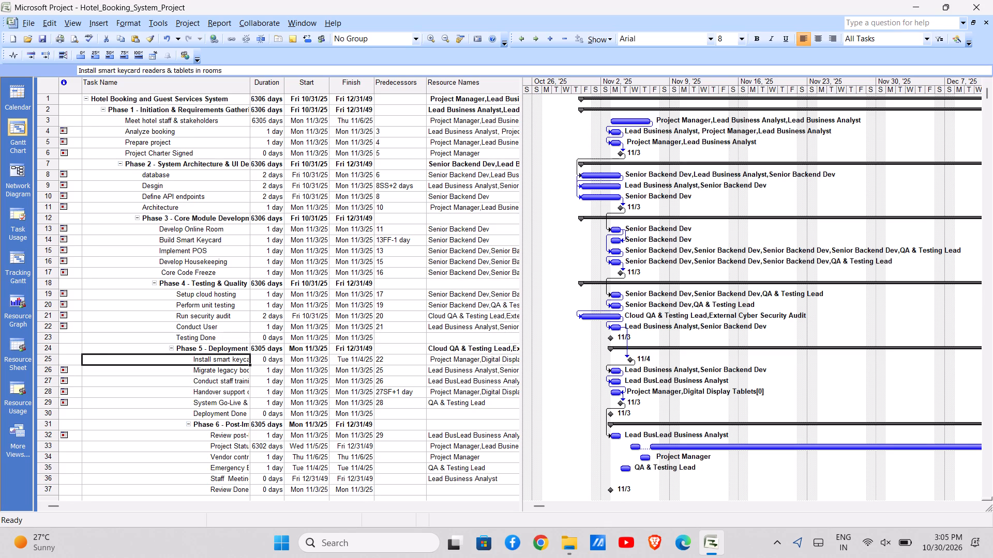
{"action": "left_click", "coordinate": [236, 360]}
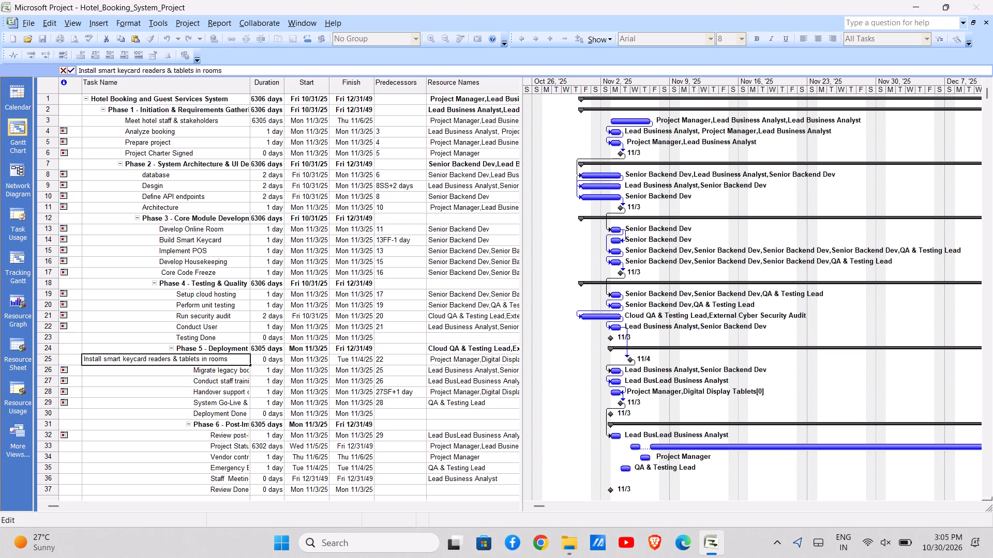
{"action": "key", "text": "ctrl+BackSpace"}
{"action": "key", "text": "ctrl+BackSpace"}
{"action": "key", "text": "ctrl+BackSpace"}
{"action": "key", "text": "ctrl+BackSpace"}
{"action": "key", "text": "ctrl+BackSpace"}
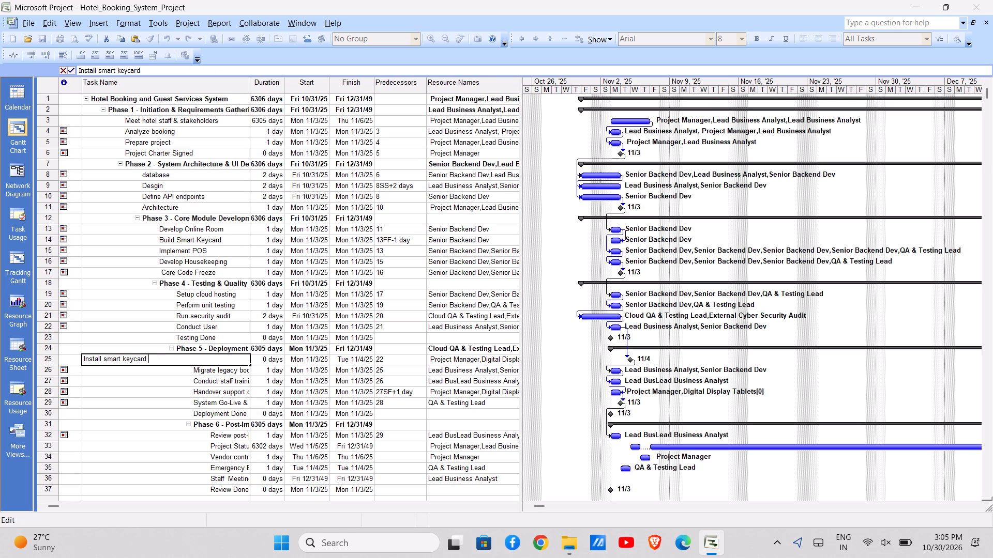
Shorten the name of task 26, covering the migration of legacy booking records, to "Migrate legacy".
{"action": "left_click", "coordinate": [230, 369]}
{"action": "left_click", "coordinate": [230, 369]}
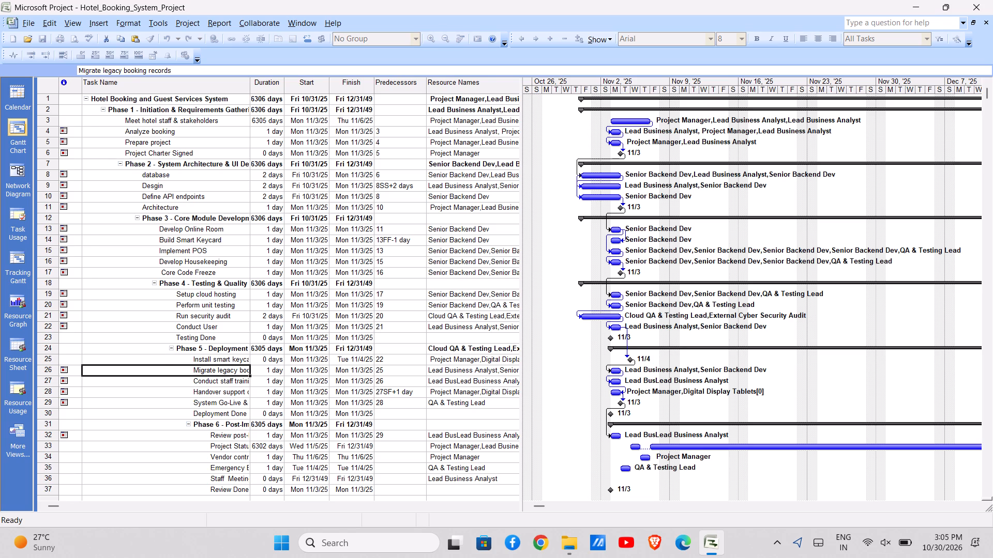
{"action": "key", "text": "Right"}
{"action": "key", "text": "Right"}
{"action": "key", "text": "Right"}
{"action": "key", "text": "Right"}
{"action": "key", "text": "Right"}
{"action": "key", "text": "Right"}
{"action": "key", "text": "Right"}
{"action": "key", "text": "Right"}
{"action": "key", "text": "Right"}
{"action": "key", "text": "Right"}
{"action": "key", "text": "Right"}
{"action": "key", "text": "Right"}
{"action": "key", "text": "Right"}
{"action": "key", "text": "Right"}
{"action": "key", "text": "Right"}
{"action": "key", "text": "Right"}
{"action": "key", "text": "Right"}
{"action": "key", "text": "Right"}
{"action": "key", "text": "Right"}
{"action": "key", "text": "Right"}
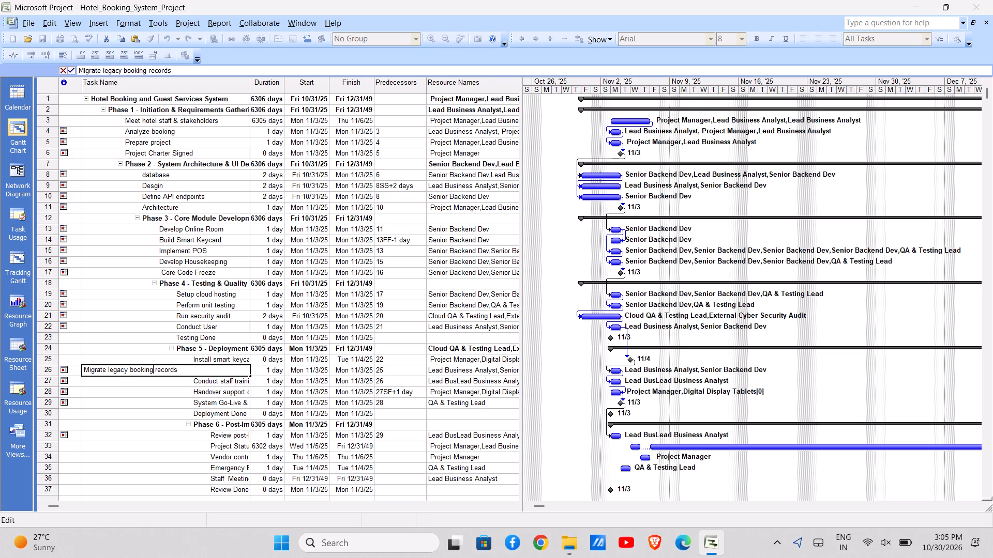
{"action": "key", "text": "ctrl+BackSpace"}
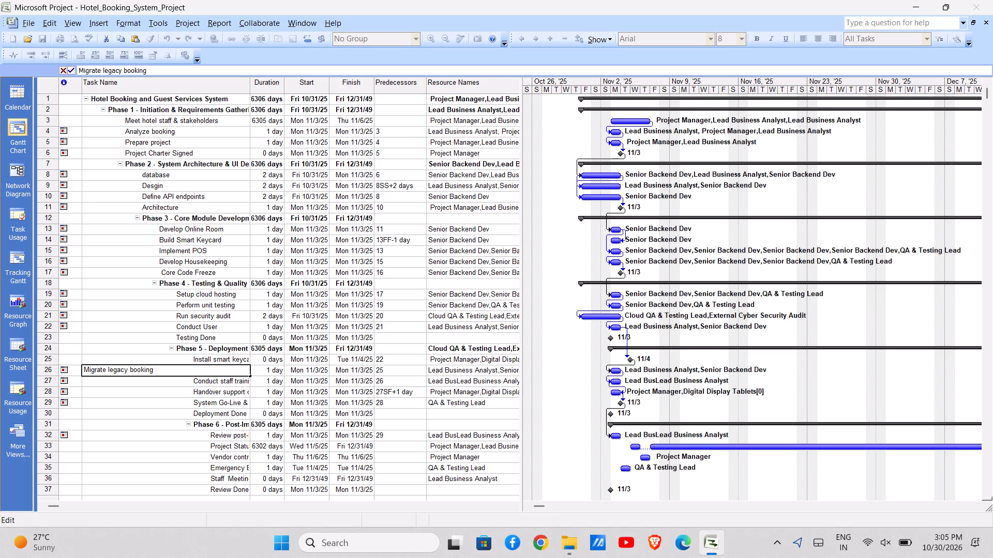
{"action": "key", "text": "ctrl+BackSpace"}
Shorten the name of task 27, covering the staff training sessions, to "Conduct staff".
{"action": "left_click", "coordinate": [227, 381]}
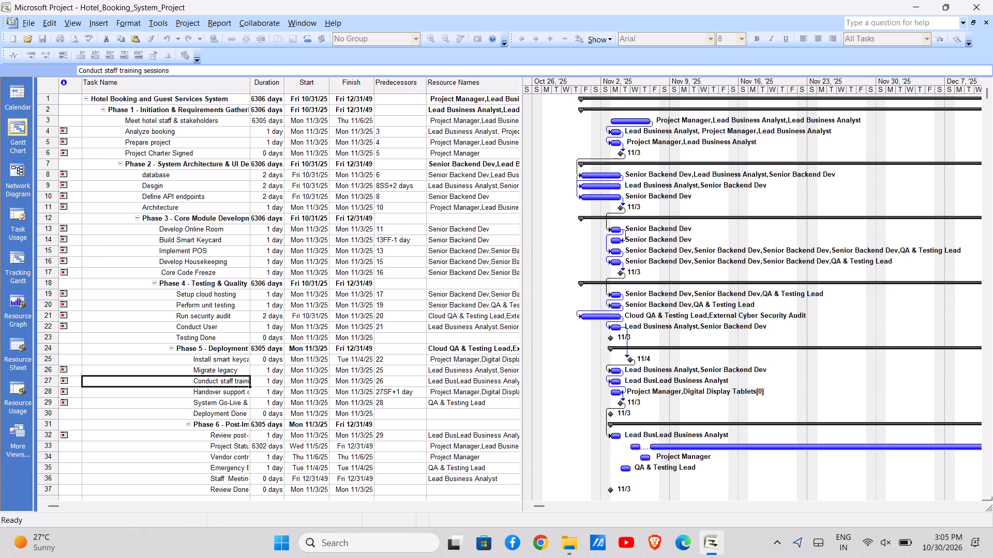
{"action": "left_click", "coordinate": [227, 381]}
{"action": "key", "text": "Right"}
{"action": "key", "text": "Right"}
{"action": "key", "text": "Right"}
{"action": "key", "text": "Right"}
{"action": "key", "text": "Right"}
{"action": "key", "text": "Right"}
{"action": "key", "text": "Right"}
{"action": "key", "text": "Right"}
{"action": "key", "text": "Right"}
{"action": "key", "text": "Right"}
{"action": "key", "text": "Right"}
{"action": "key", "text": "Right"}
{"action": "key", "text": "Right"}
{"action": "key", "text": "Right"}
{"action": "key", "text": "Right"}
{"action": "key", "text": "Right"}
{"action": "key", "text": "Right"}
{"action": "key", "text": "Right"}
{"action": "key", "text": "Right"}
{"action": "key", "text": "Right"}
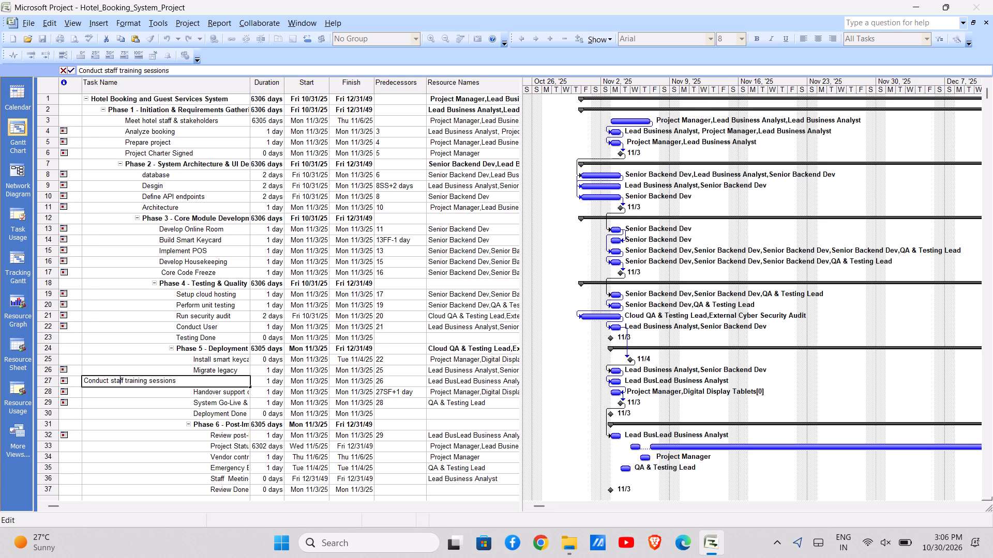
{"action": "key", "text": "ctrl+BackSpace"}
{"action": "key", "text": "ctrl+BackSpace"}
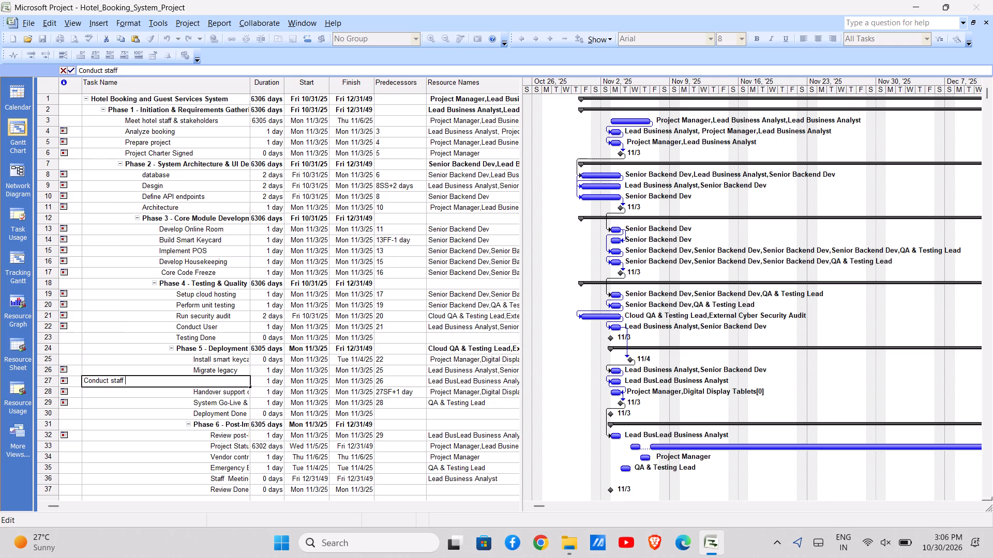
{"action": "left_click", "coordinate": [215, 391]}
{"action": "left_click", "coordinate": [227, 381]}
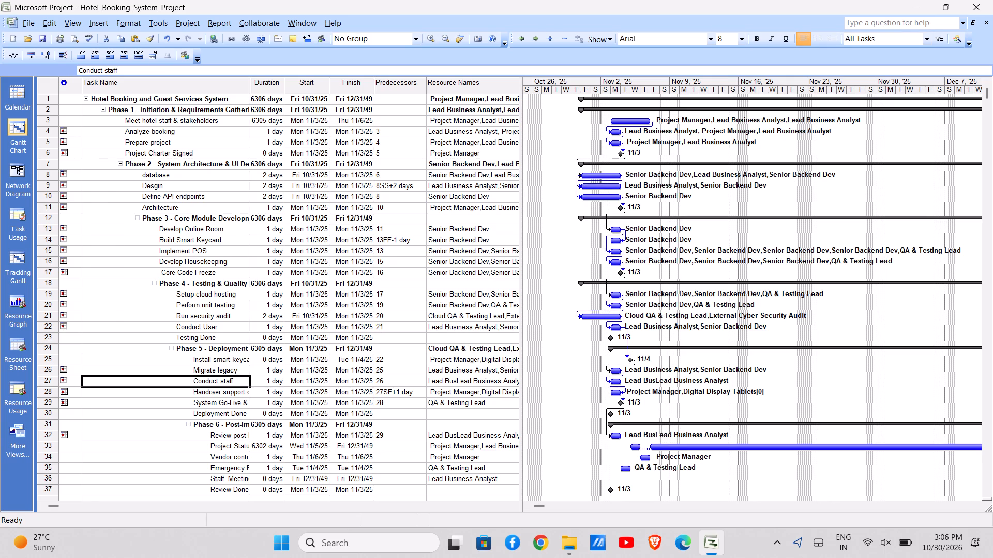
Shorten the Phase 1 summary task's name to "Phase 1 - Initiation & Requirements".
{"action": "left_click", "coordinate": [197, 109]}
{"action": "left_click", "coordinate": [197, 109]}
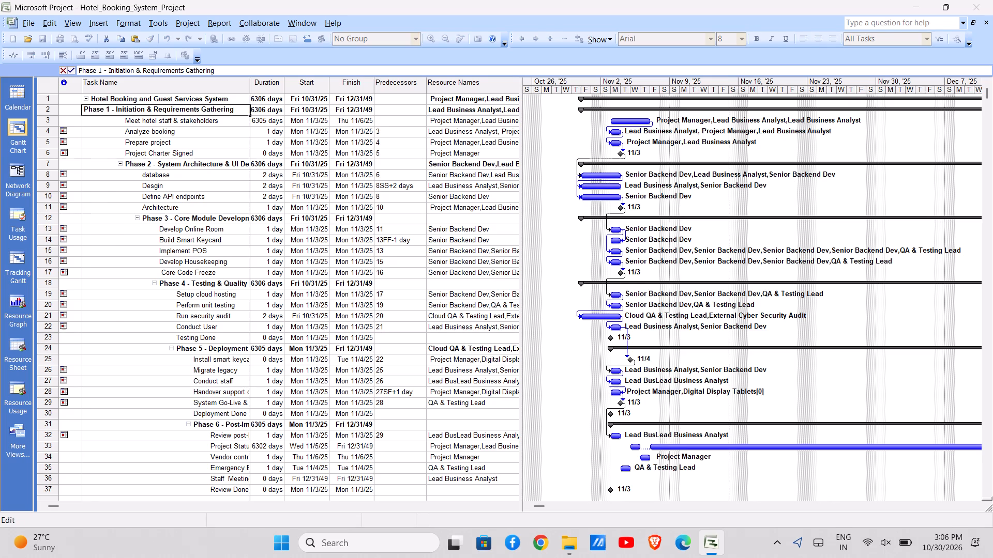
{"action": "left_click", "coordinate": [235, 110]}
{"action": "key", "text": "ctrl+BackSpace"}
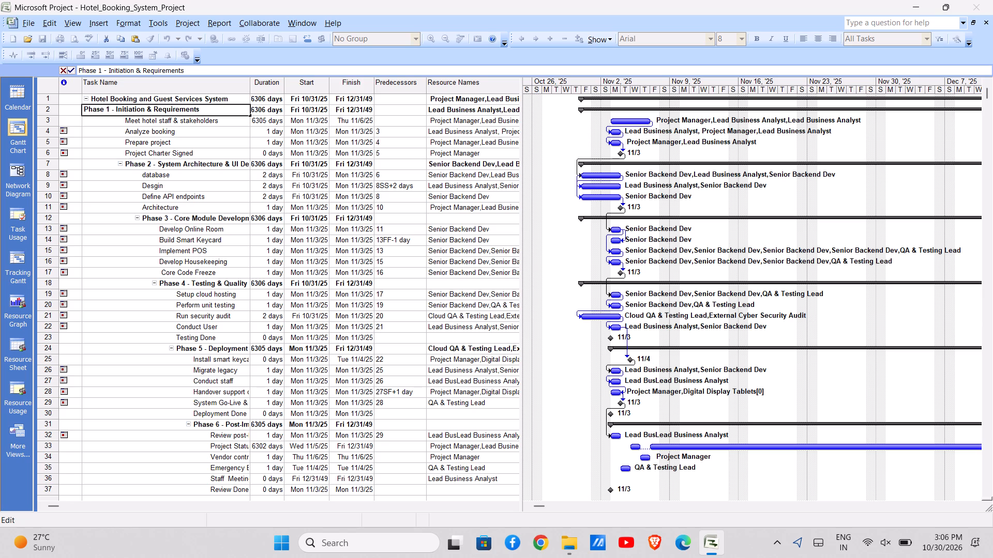
Shorten the Phase 2 summary task's name to "Phase 2 - System Architecture".
{"action": "left_click", "coordinate": [222, 164]}
{"action": "left_click", "coordinate": [222, 164]}
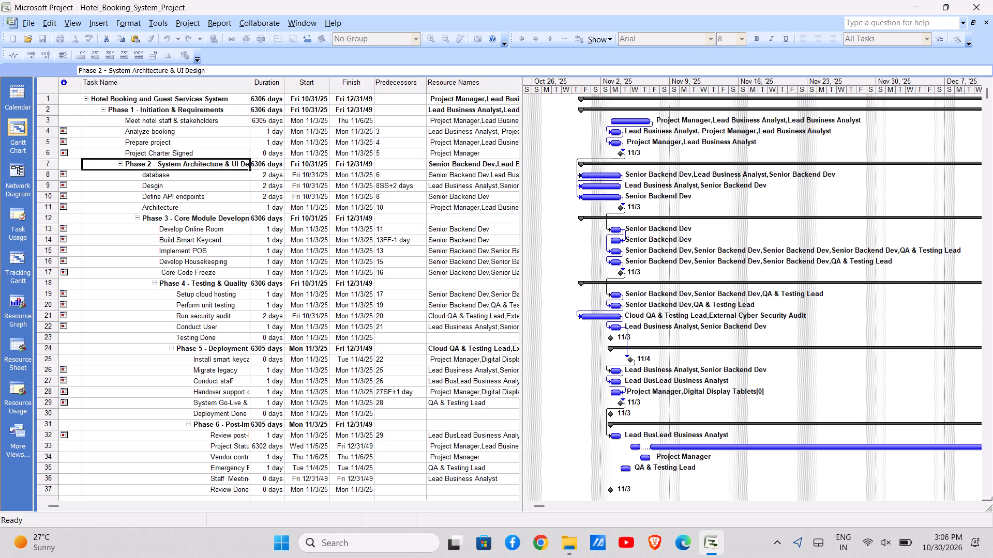
{"action": "key", "text": "Right"}
{"action": "key", "text": "Right"}
{"action": "key", "text": "Right"}
{"action": "key", "text": "Right"}
{"action": "key", "text": "Right"}
{"action": "key", "text": "Right"}
{"action": "key", "text": "Right"}
{"action": "key", "text": "Right"}
{"action": "key", "text": "Right"}
{"action": "key", "text": "Right"}
{"action": "key", "text": "Right"}
{"action": "key", "text": "Right"}
{"action": "key", "text": "Right"}
{"action": "key", "text": "Right"}
{"action": "key", "text": "Right"}
{"action": "key", "text": "Right"}
{"action": "key", "text": "Right"}
{"action": "key", "text": "Right"}
{"action": "key", "text": "Right"}
{"action": "key", "text": "Right"}
{"action": "key", "text": "ctrl+BackSpace"}
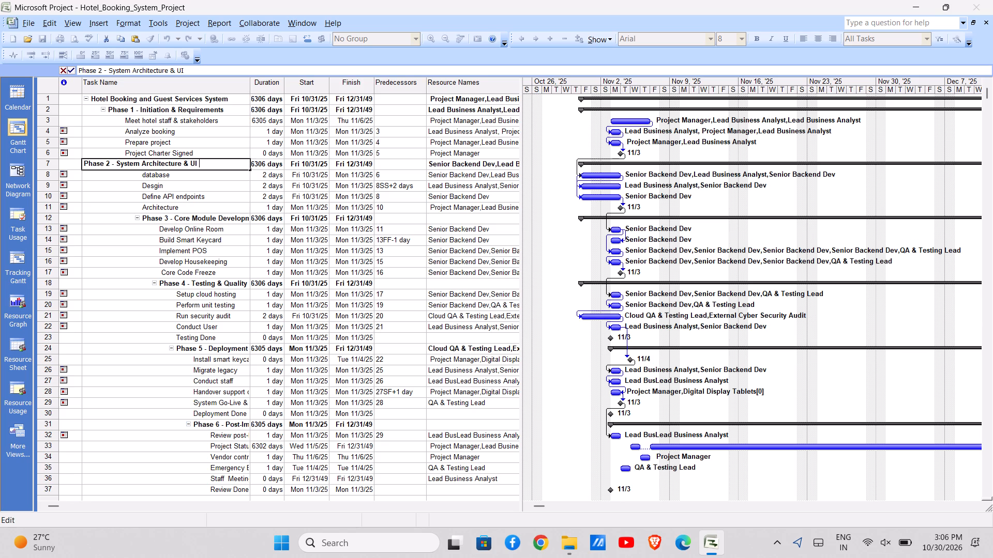
{"action": "key", "text": "ctrl+BackSpace"}
{"action": "key", "text": "ctrl+BackSpace"}
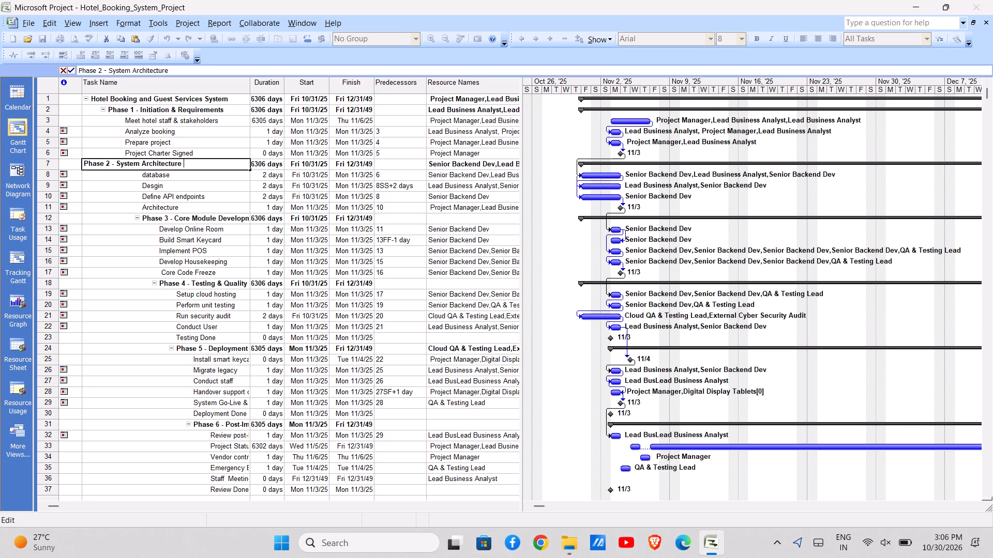
Shorten the Phase 3 summary task's name to "Phase 3 - Core Module".
{"action": "left_click", "coordinate": [215, 217]}
{"action": "left_click", "coordinate": [215, 217]}
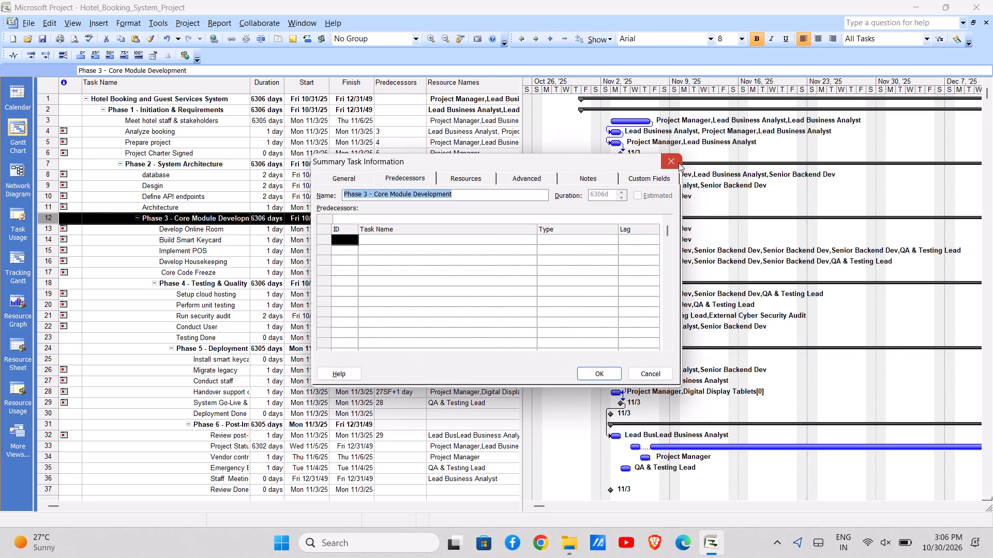
{"action": "left_click", "coordinate": [674, 160]}
{"action": "left_click", "coordinate": [216, 222]}
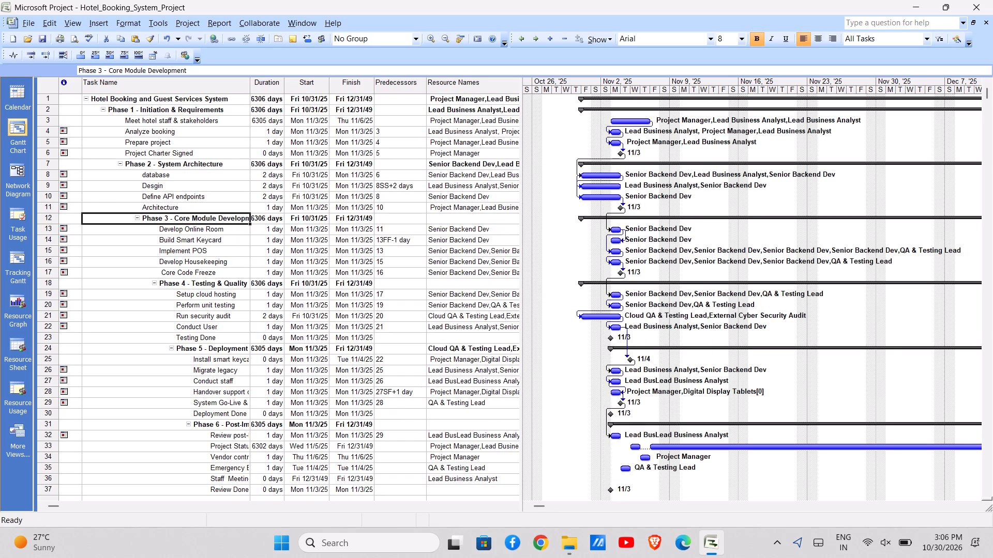
{"action": "left_click", "coordinate": [234, 215]}
{"action": "key", "text": "Right"}
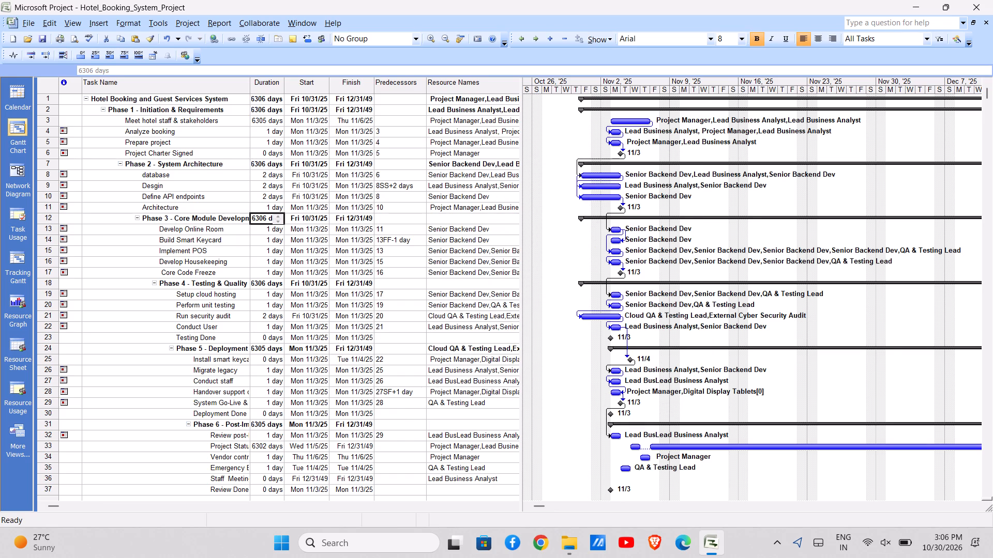
{"action": "left_click", "coordinate": [217, 219]}
{"action": "left_click", "coordinate": [208, 252]}
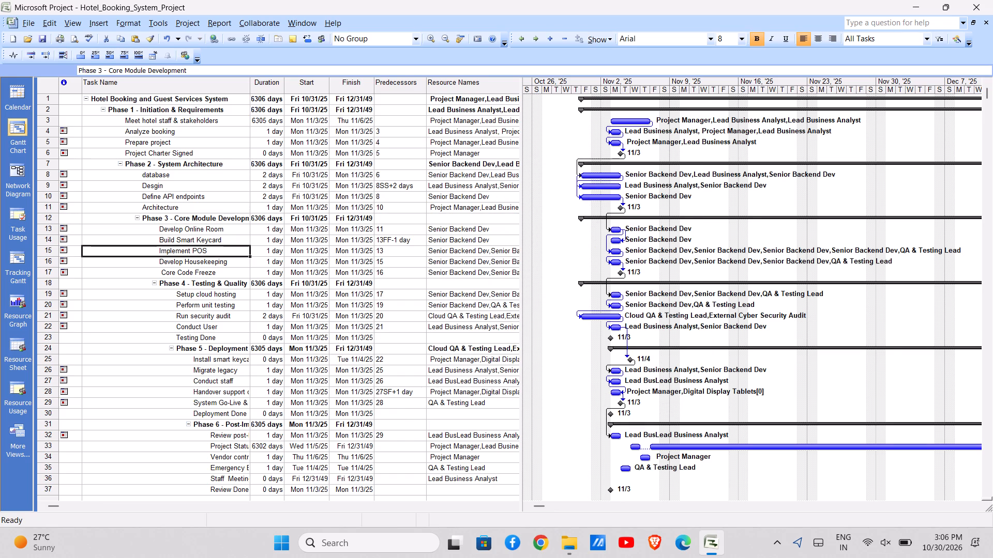
{"action": "left_click", "coordinate": [206, 214]}
{"action": "left_click", "coordinate": [206, 214]}
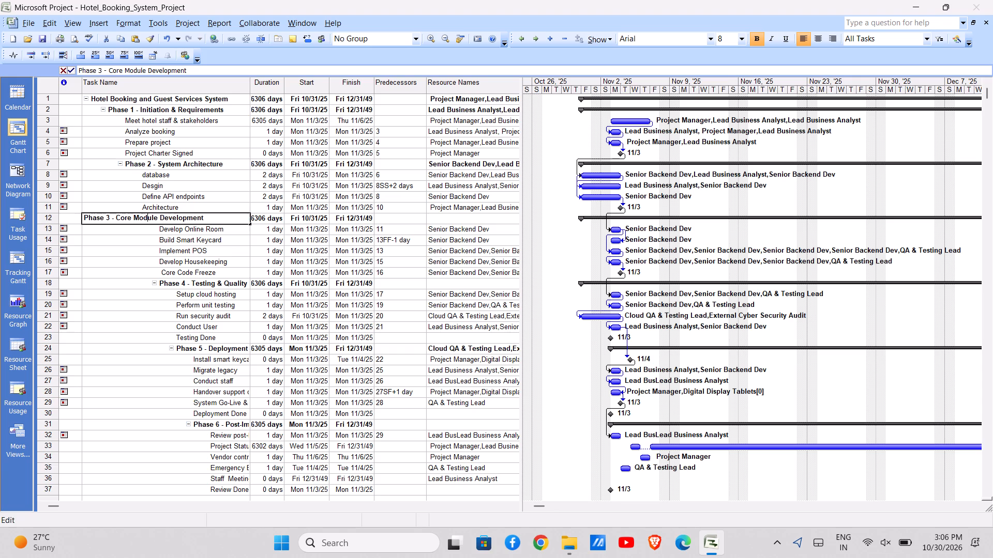
{"action": "left_click", "coordinate": [209, 218]}
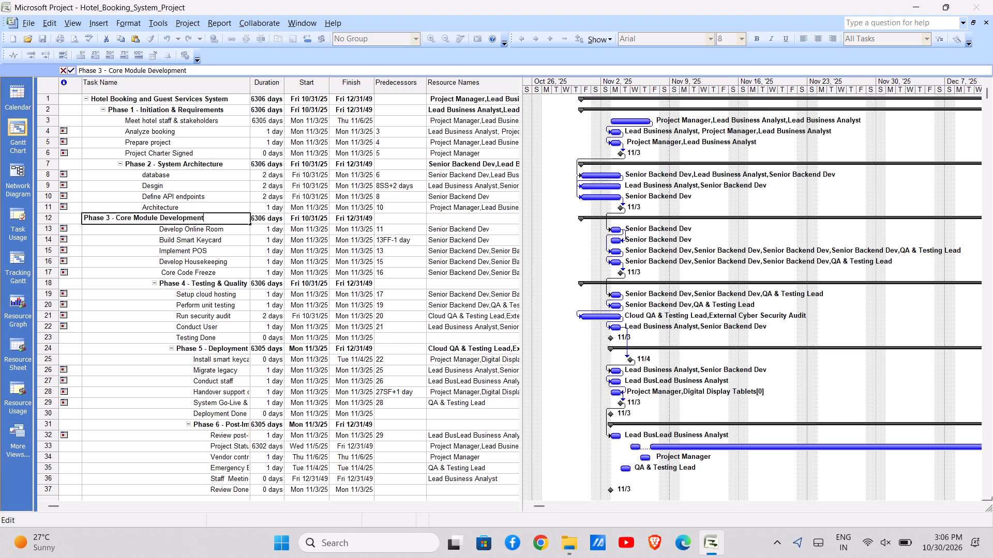
{"action": "key", "text": "ctrl+BackSpace"}
Shorten the Phase 4 summary task's name to "Phase 4 - Testing & Quality".
{"action": "left_click", "coordinate": [220, 285]}
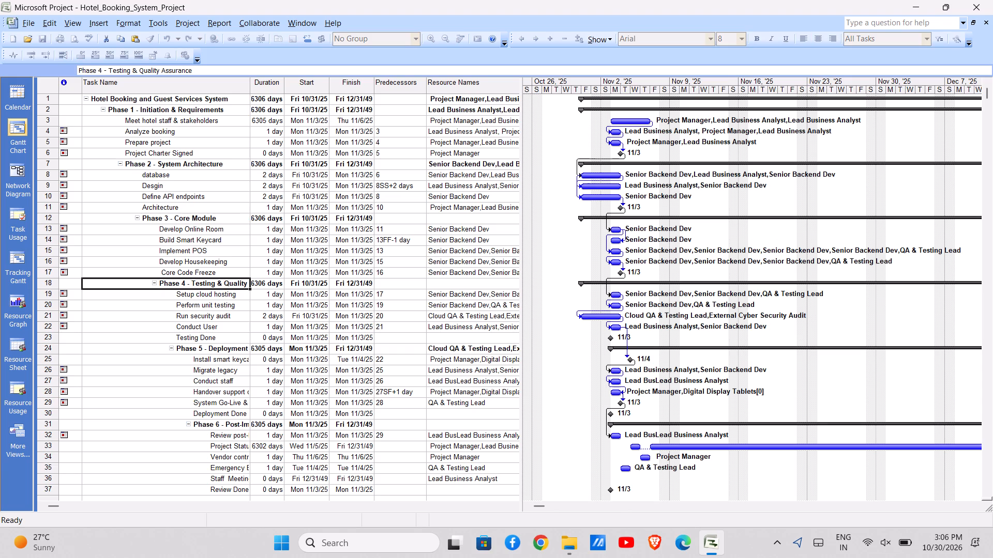
{"action": "left_click", "coordinate": [220, 285]}
{"action": "left_click", "coordinate": [220, 285]}
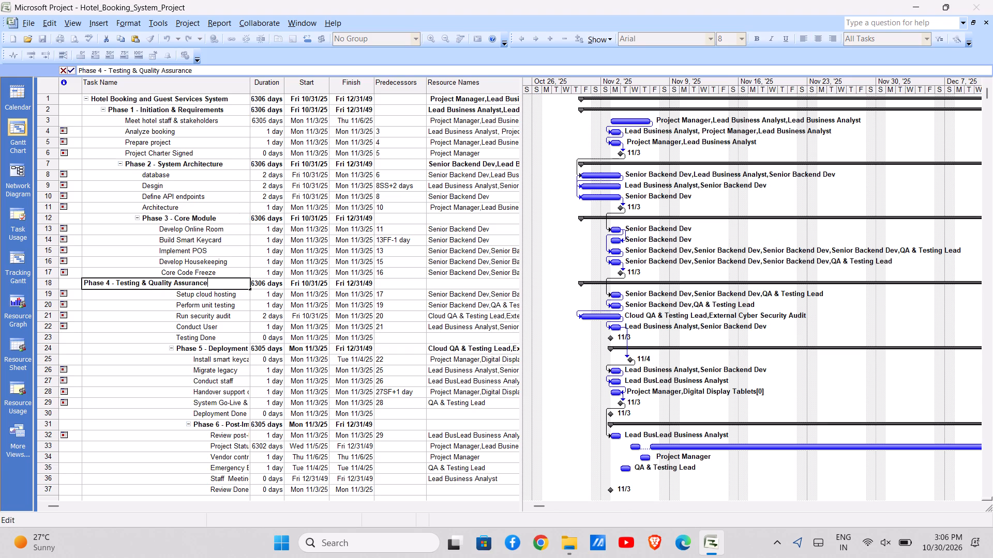
{"action": "key", "text": "ctrl+BackSpace"}
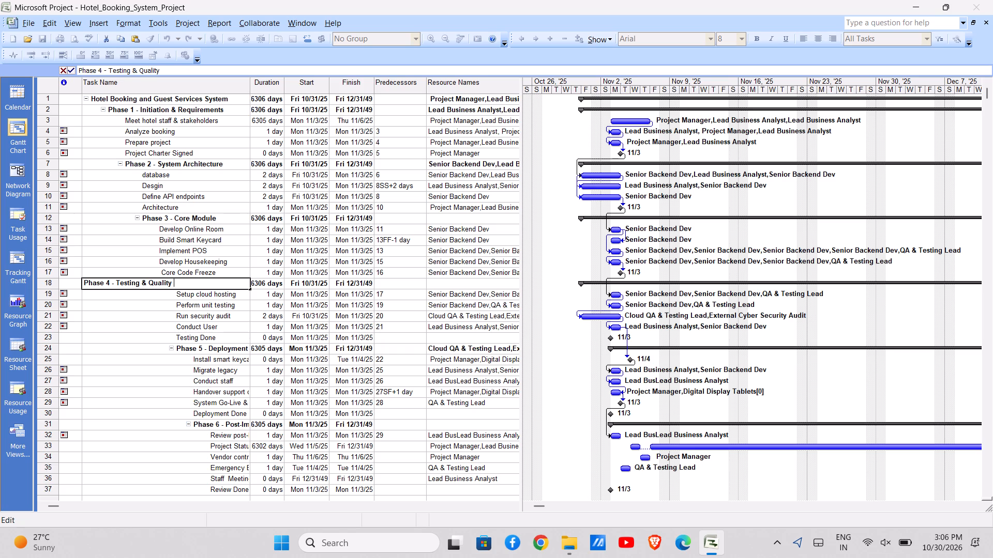
Shorten the Phase 5 summary task's name to "Phase 5 - Deployment".
{"action": "double_click", "coordinate": [219, 349]}
{"action": "left_click", "coordinate": [669, 161]}
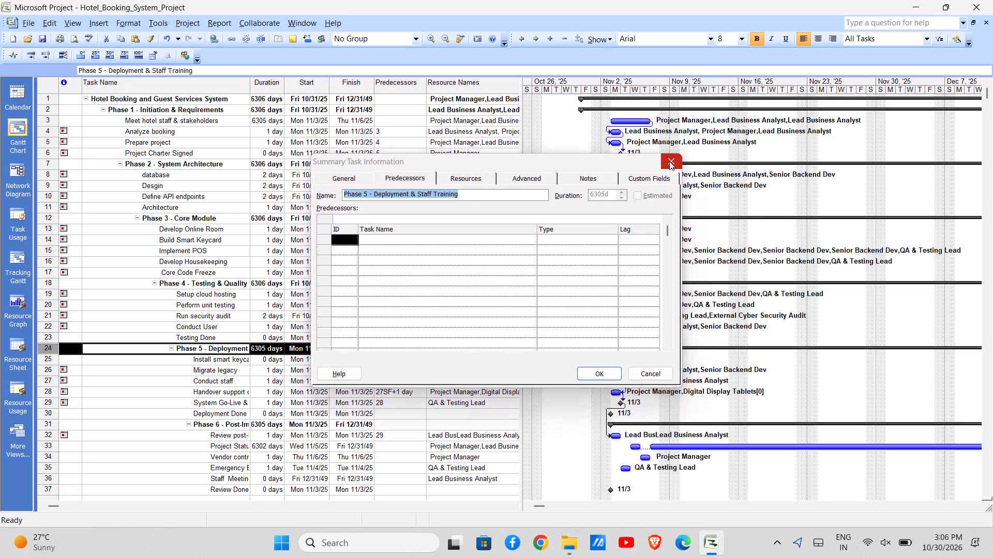
{"action": "left_click", "coordinate": [218, 351]}
{"action": "left_click", "coordinate": [218, 351]}
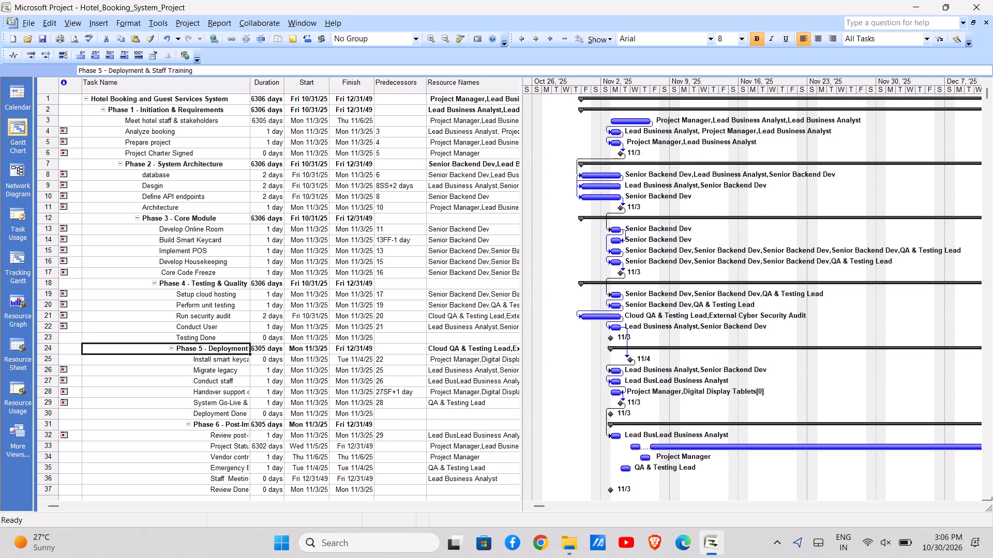
{"action": "left_click", "coordinate": [236, 389]}
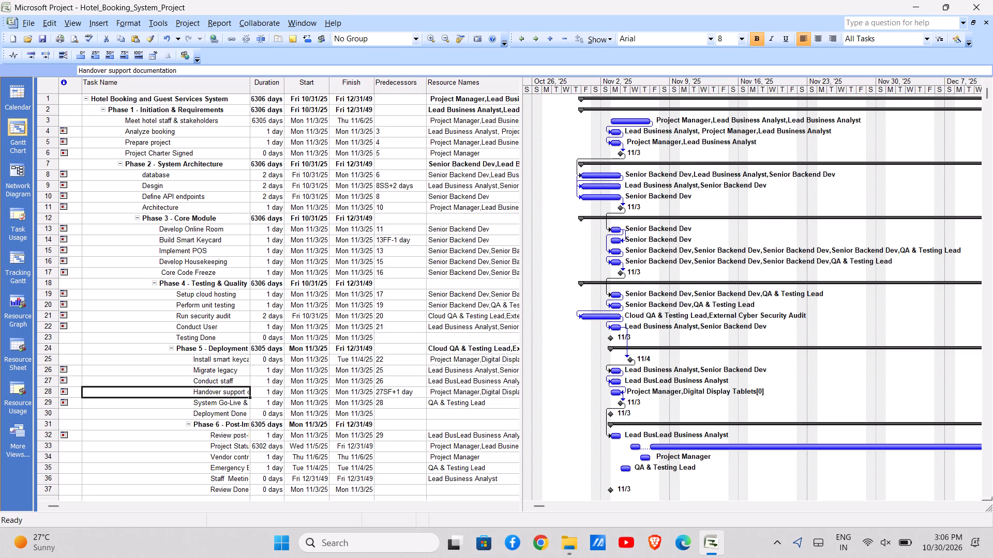
{"action": "left_click", "coordinate": [210, 342]}
{"action": "left_click", "coordinate": [204, 353]}
{"action": "left_click", "coordinate": [214, 349]}
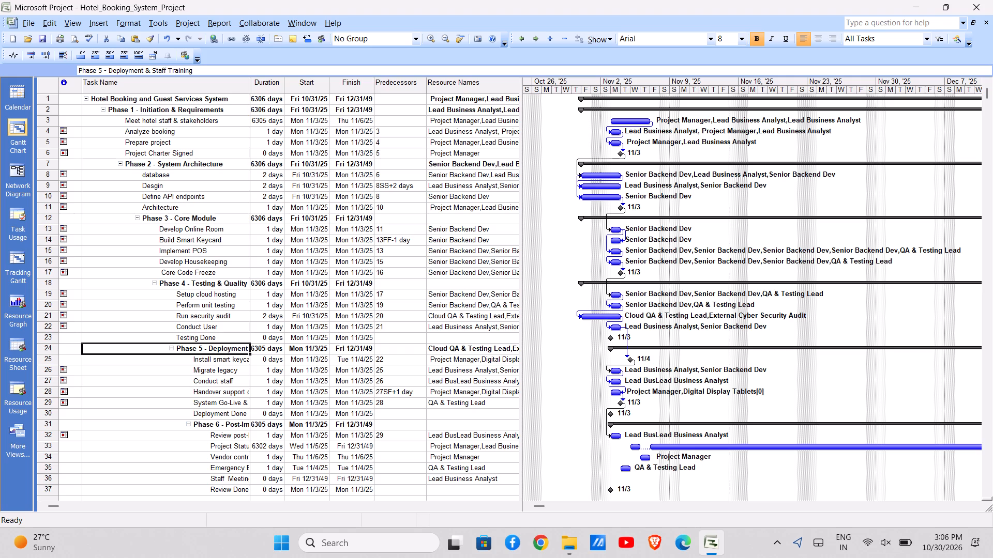
{"action": "left_click", "coordinate": [214, 349]}
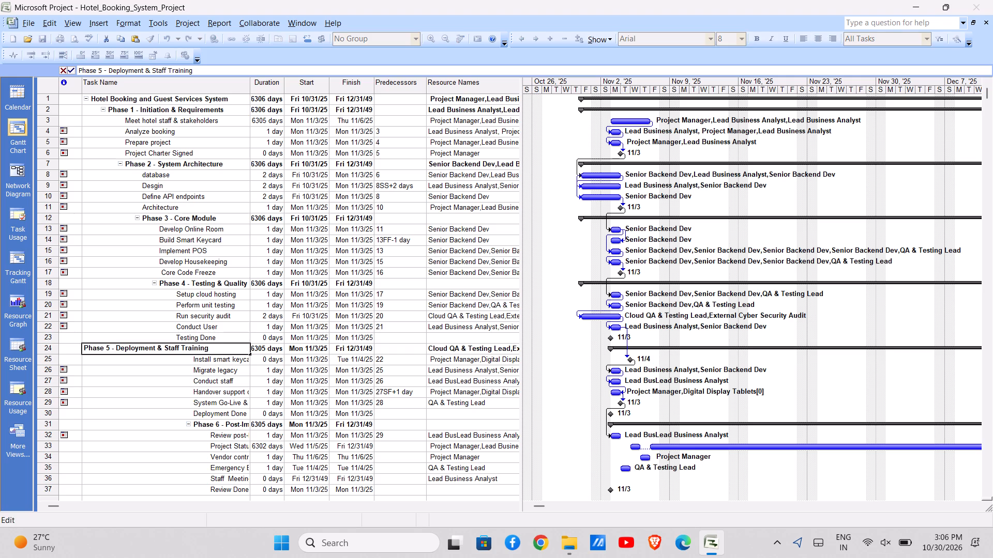
{"action": "key", "text": "ctrl+BackSpace"}
{"action": "key", "text": "ctrl+BackSpace"}
{"action": "key", "text": "ctrl+BackSpace"}
{"action": "left_click", "coordinate": [212, 378]}
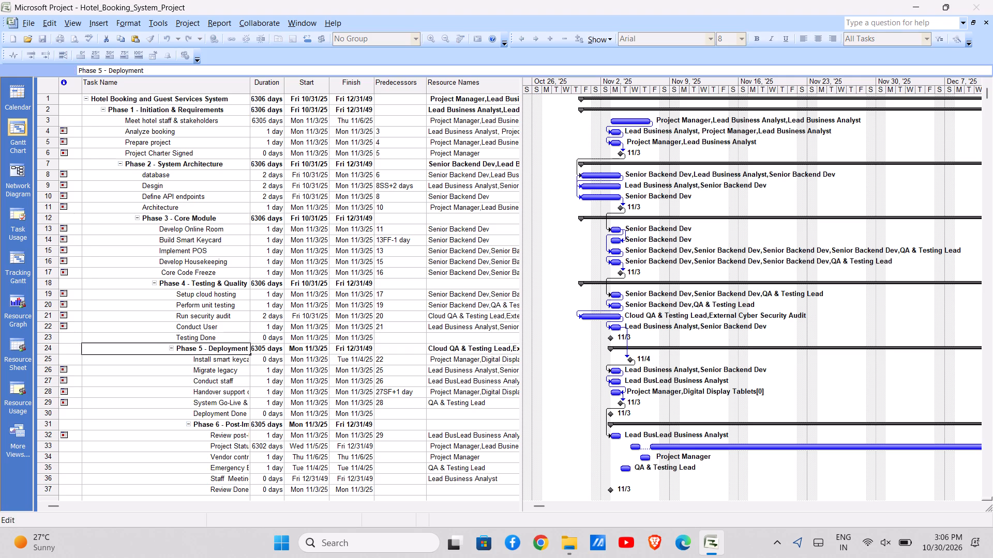
Shorten the Phase 6 summary task's name in row 31 to "Phase 6 -Implementation".
{"action": "scroll", "coordinate": [212, 378], "scroll_direction": "down", "scroll_amount": 1}
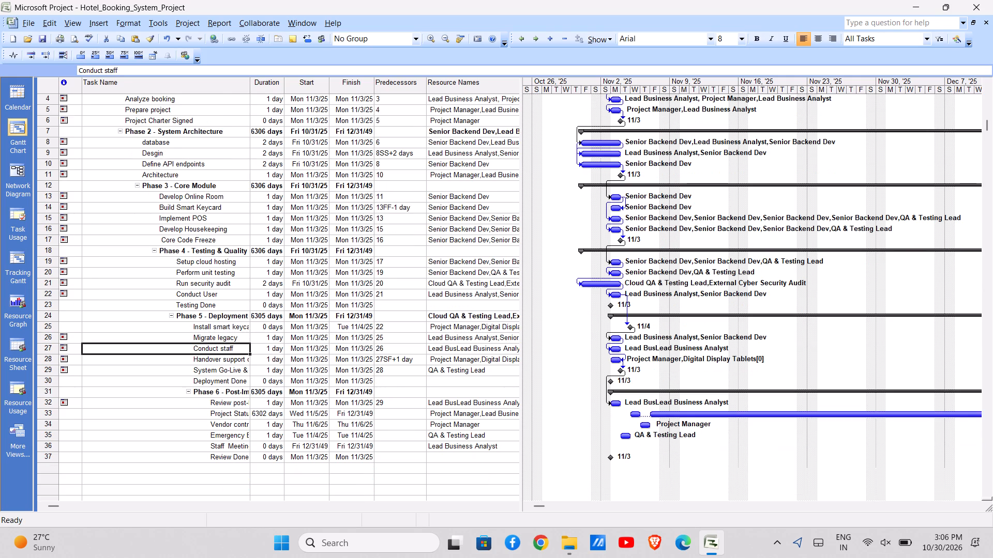
{"action": "left_click", "coordinate": [206, 396]}
{"action": "left_click", "coordinate": [206, 396]}
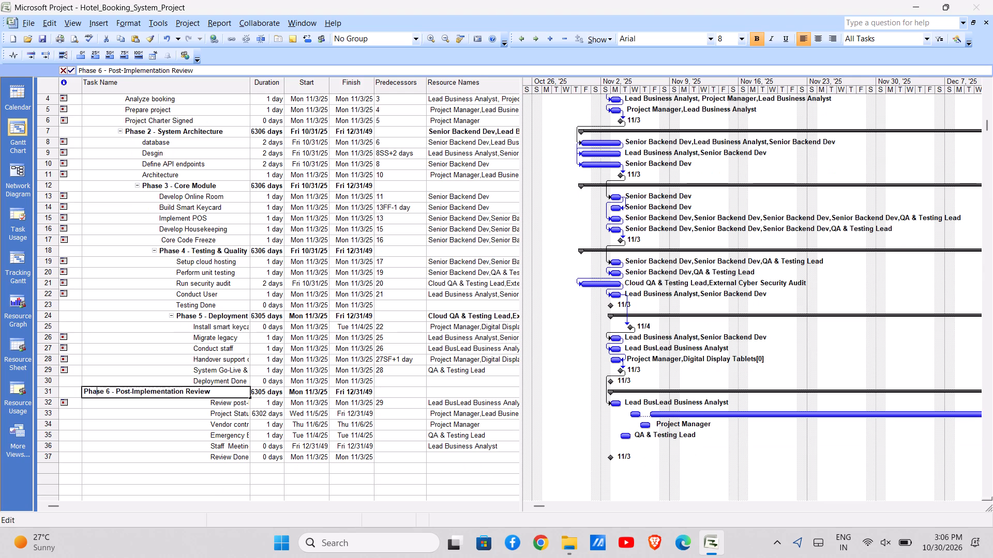
{"action": "left_click", "coordinate": [215, 393]}
{"action": "key", "text": "ctrl+BackSpace"}
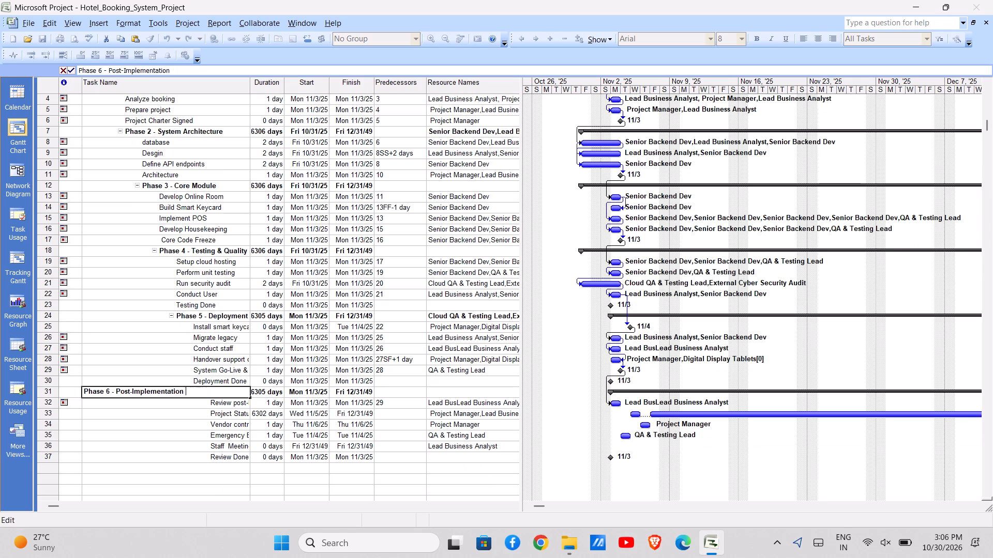
{"action": "key", "text": "Left"}
{"action": "key", "text": "Left"}
{"action": "key", "text": "Left"}
{"action": "key", "text": "Left"}
{"action": "key", "text": "Left"}
{"action": "key", "text": "Left"}
{"action": "key", "text": "Left"}
{"action": "key", "text": "Left"}
{"action": "key", "text": "Left"}
{"action": "key", "text": "Left"}
{"action": "key", "text": "Left"}
{"action": "key", "text": "Left"}
{"action": "key", "text": "Left"}
{"action": "key", "text": "Left"}
{"action": "key", "text": "Left"}
{"action": "key", "text": "Left"}
{"action": "key", "text": "Left"}
{"action": "key", "text": "Left"}
{"action": "key", "text": "Left"}
{"action": "key", "text": "Right"}
{"action": "key", "text": "Right"}
{"action": "key", "text": "Right"}
{"action": "key", "text": "Right"}
{"action": "key", "text": "BackSpace"}
{"action": "key", "text": "BackSpace"}
{"action": "key", "text": "BackSpace"}
{"action": "key", "text": "BackSpace"}
{"action": "key", "text": "BackSpace"}
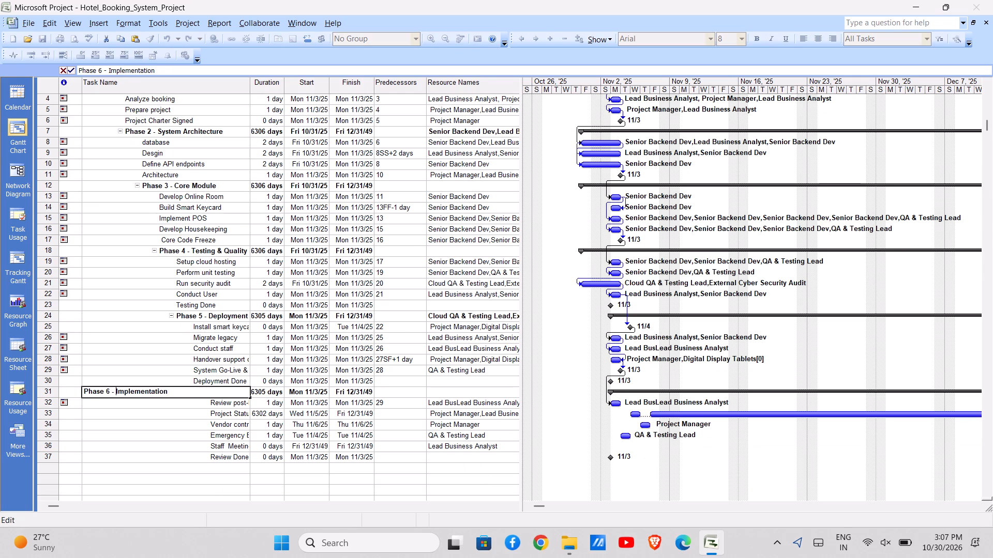
{"action": "key", "text": "BackSpace"}
{"action": "key", "text": "Return"}
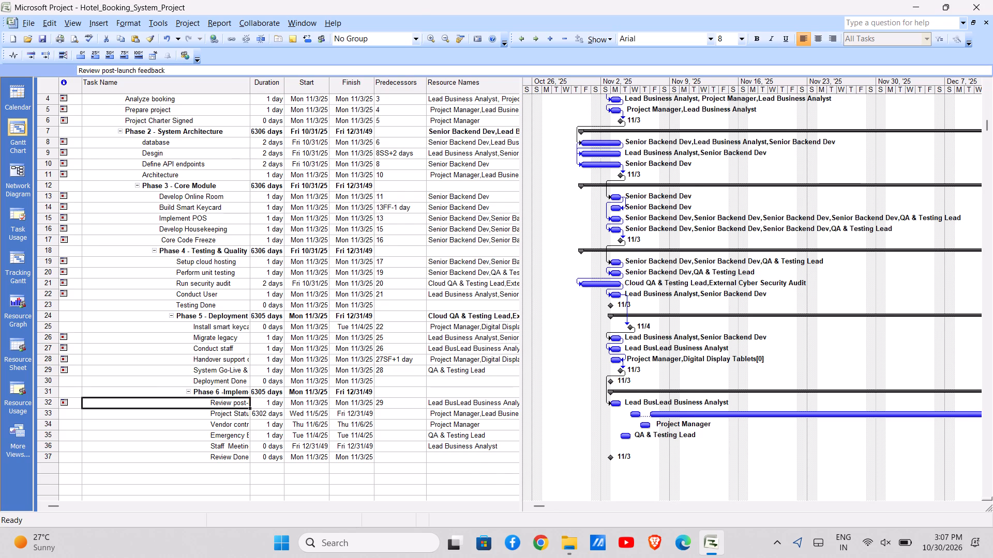
Remove the duplicate Lead Business Analyst from the resources of "Meet hotel staff & stakeholders", keeping Project Manager and Lead Business Analyst.
{"action": "scroll", "coordinate": [273, 279], "scroll_direction": "up", "scroll_amount": 3}
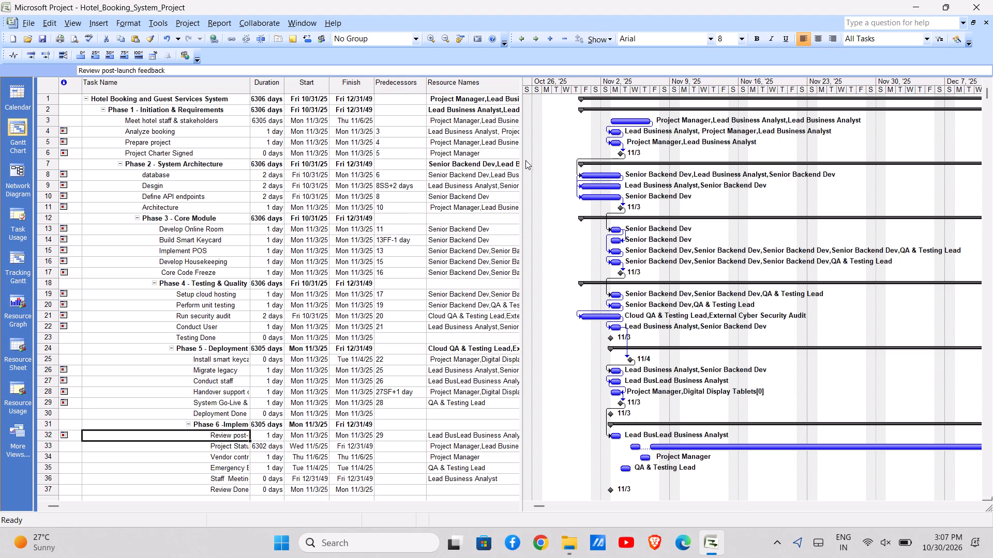
{"action": "left_click_drag", "start_coordinate": [520, 155], "coordinate": [586, 142]}
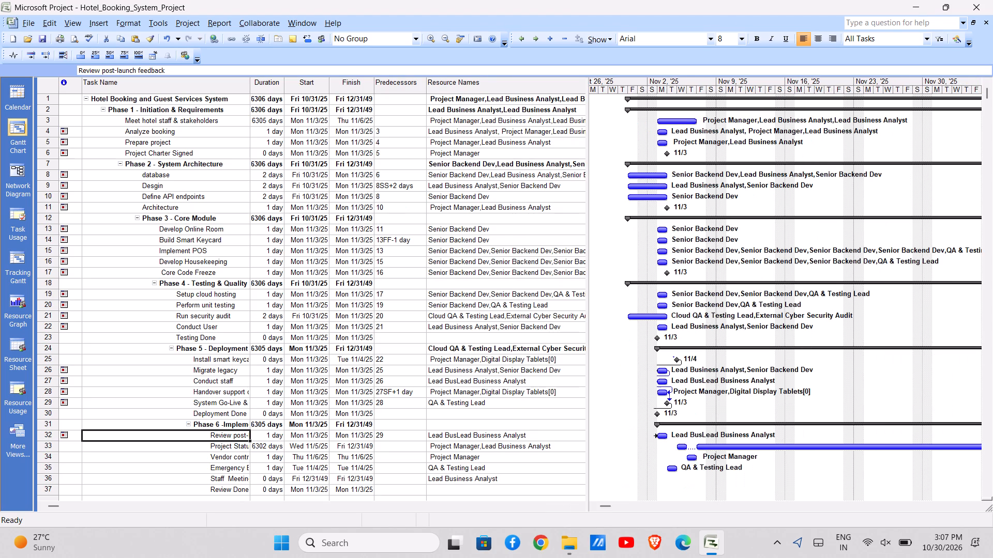
{"action": "left_click", "coordinate": [537, 120]}
{"action": "left_click", "coordinate": [537, 120]}
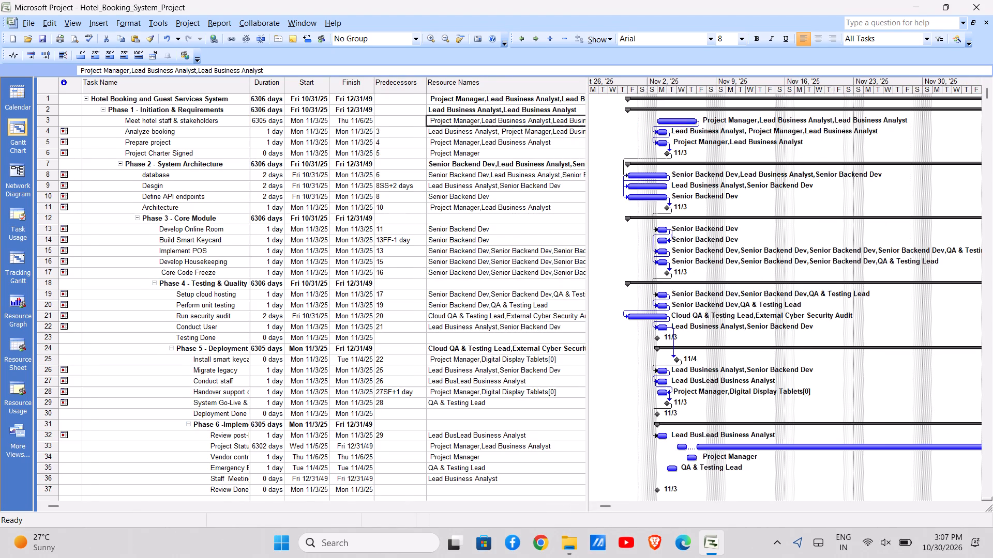
{"action": "key", "text": "Left"}
{"action": "key", "text": "Left"}
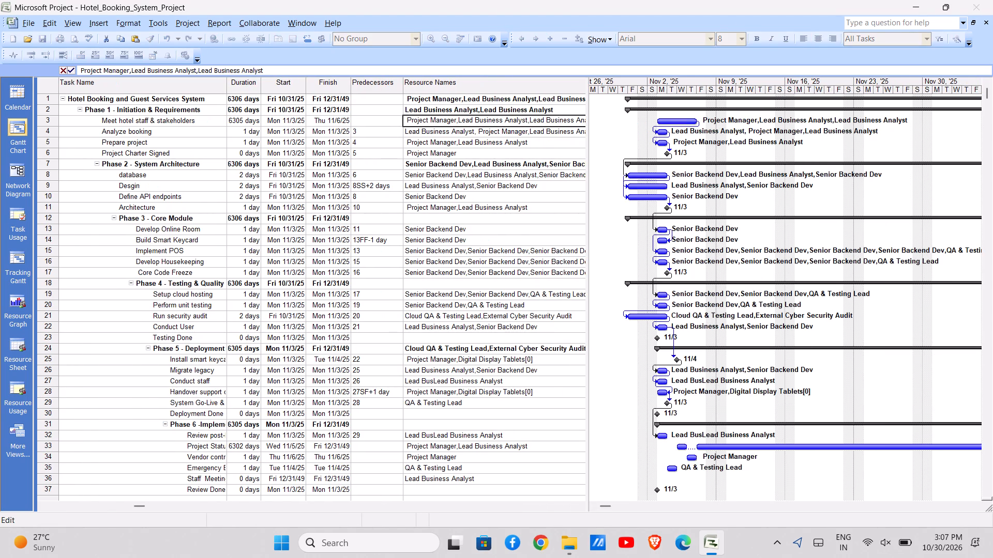
{"action": "key", "text": "ctrl+BackSpace"}
{"action": "key", "text": "ctrl+BackSpace"}
{"action": "key", "text": "ctrl+BackSpace"}
{"action": "key", "text": "ctrl+BackSpace"}
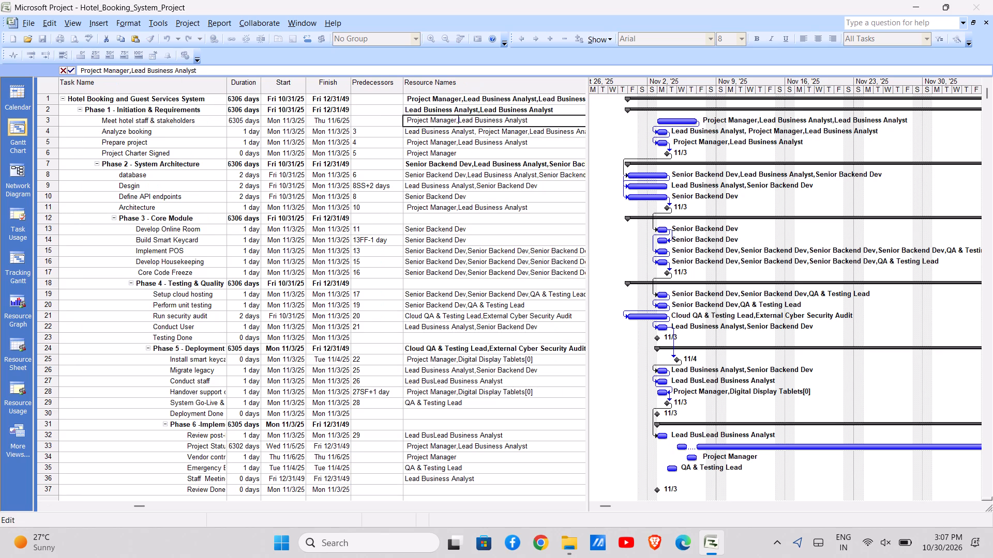
{"action": "key", "text": "ctrl+BackSpace"}
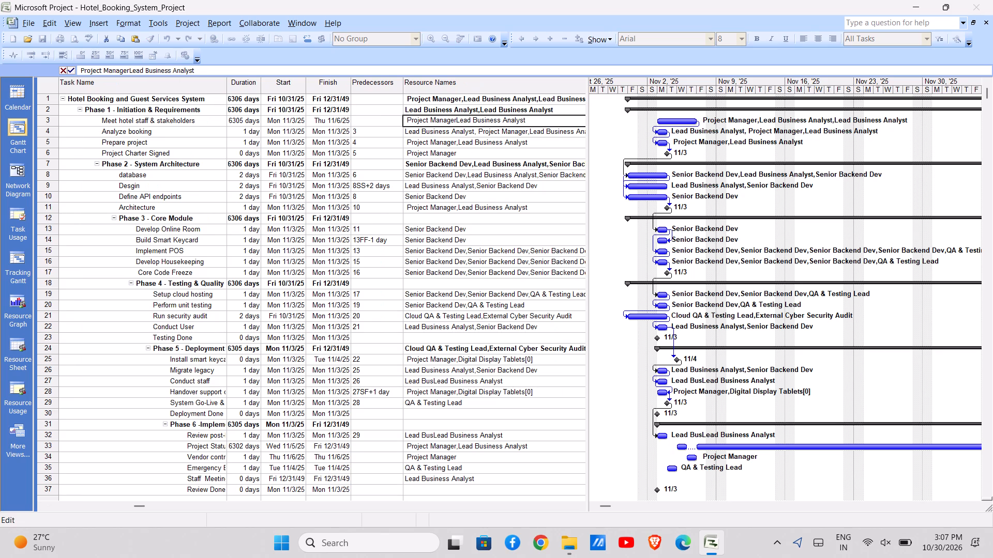
{"action": "key", "text": "comma"}
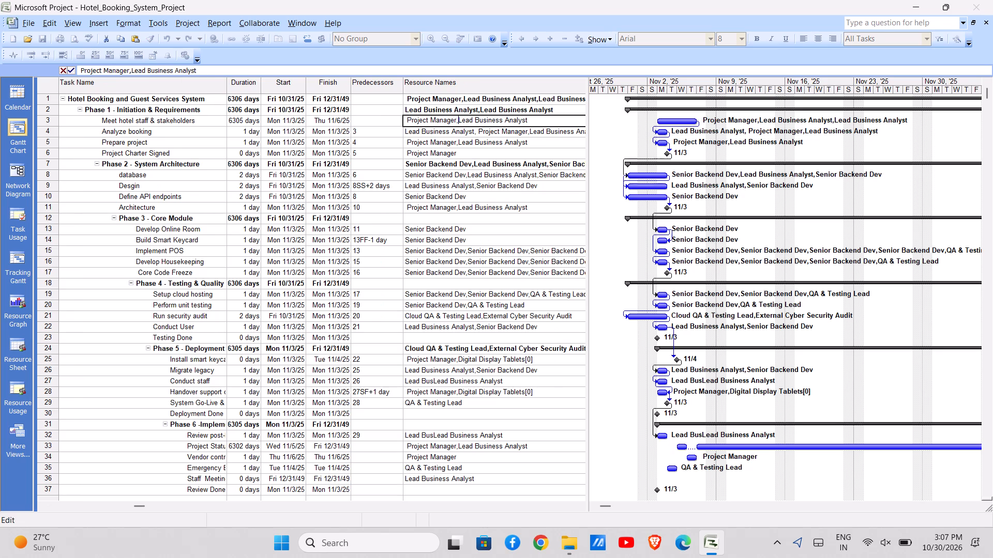
{"action": "left_click", "coordinate": [558, 133]}
Remove the repeated Lead Business Analyst from the "Analyze booking" task's resources, keeping Lead Business Analyst and Project Manager.
{"action": "left_click", "coordinate": [399, 130]}
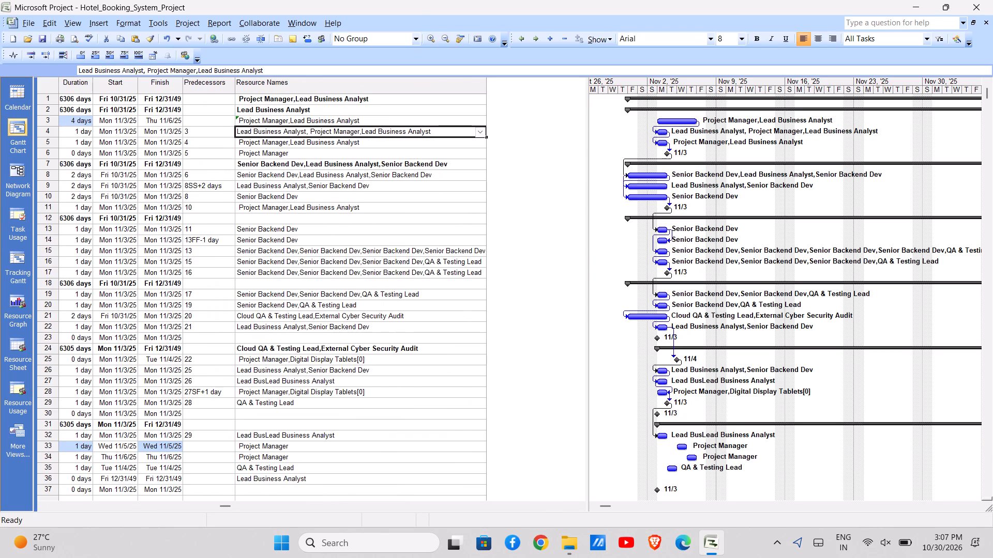
{"action": "left_click", "coordinate": [448, 132]}
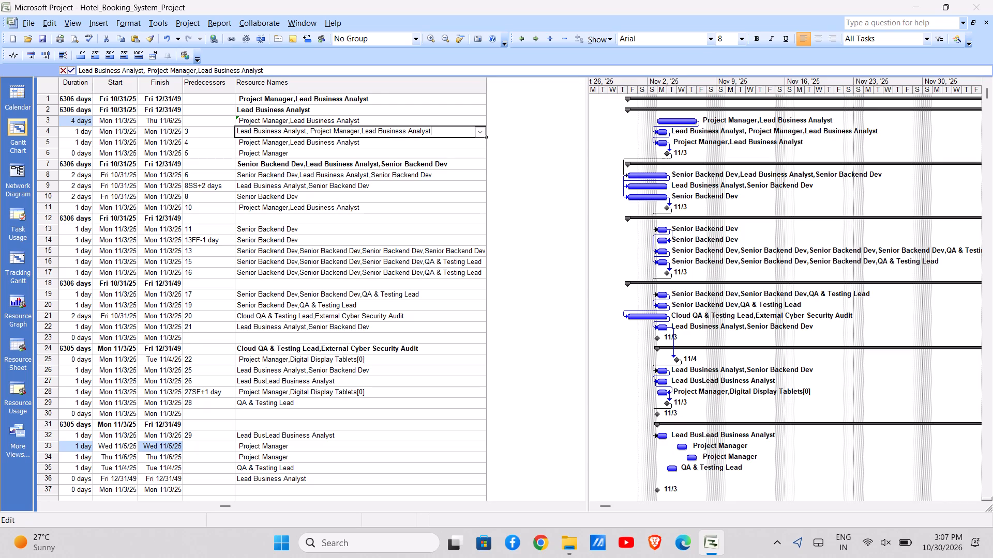
{"action": "key", "text": "ctrl+BackSpace"}
{"action": "key", "text": "ctrl+BackSpace"}
{"action": "key", "text": "ctrl+BackSpace"}
{"action": "key", "text": "ctrl+BackSpace"}
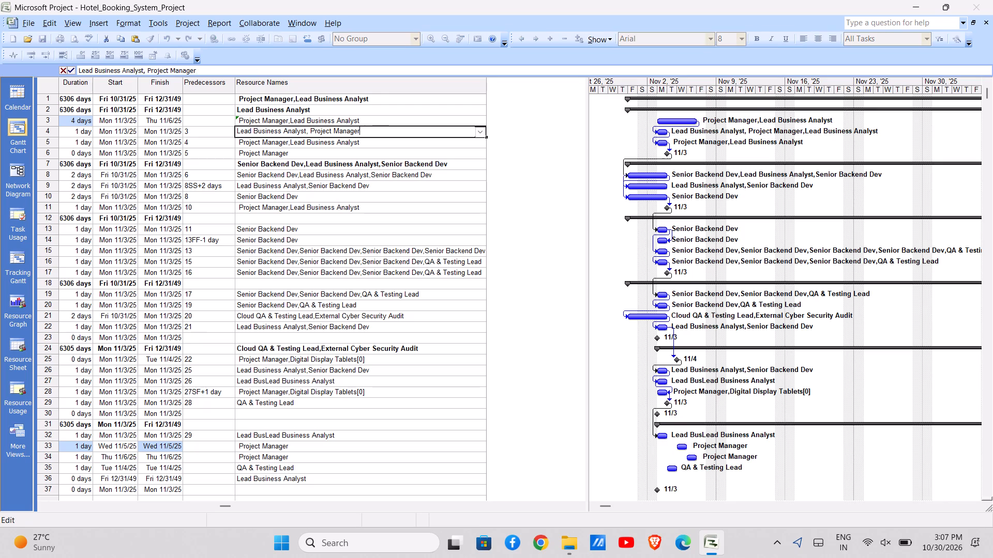
{"action": "left_click", "coordinate": [370, 142]}
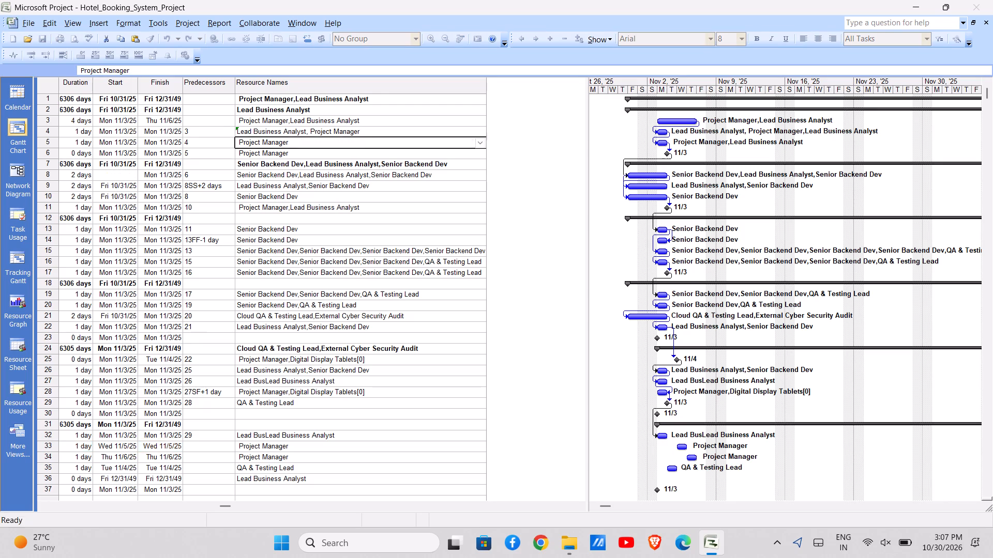
{"action": "left_click", "coordinate": [366, 154]}
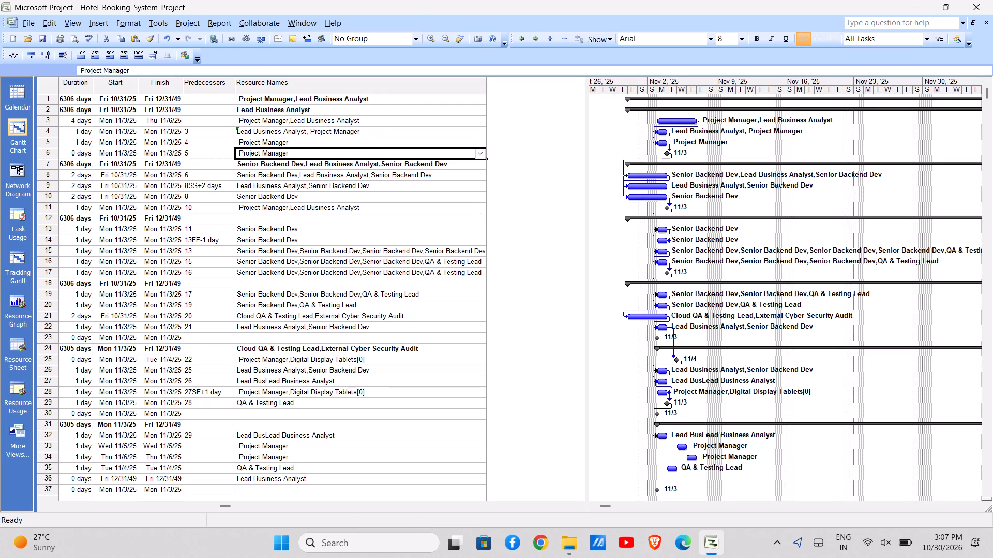
Remove the repeated Senior Backend Dev from the "database" task's resources in row 8, keeping Lead Business Analyst and Senior Backend Dev.
{"action": "left_click", "coordinate": [383, 177]}
{"action": "left_click", "coordinate": [383, 177]}
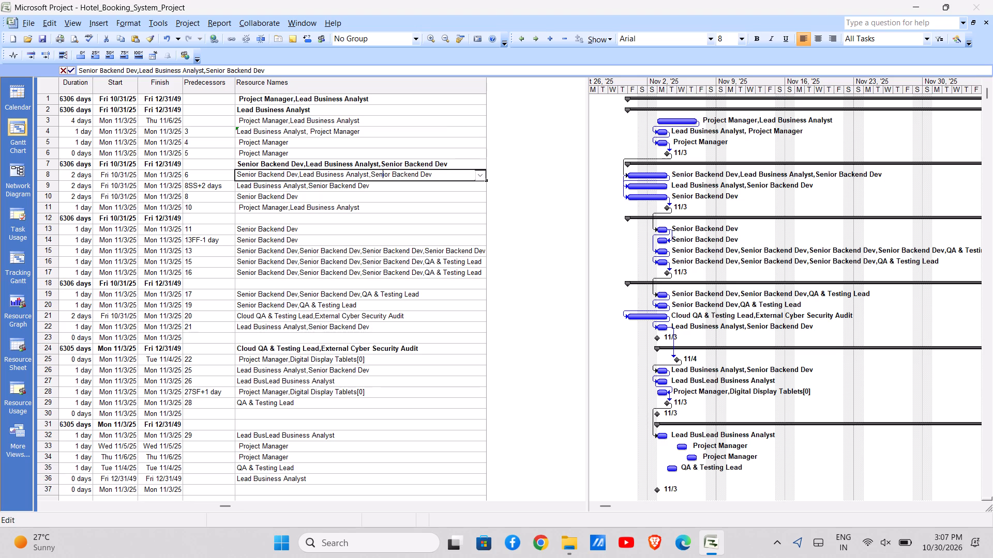
{"action": "left_click", "coordinate": [293, 173]}
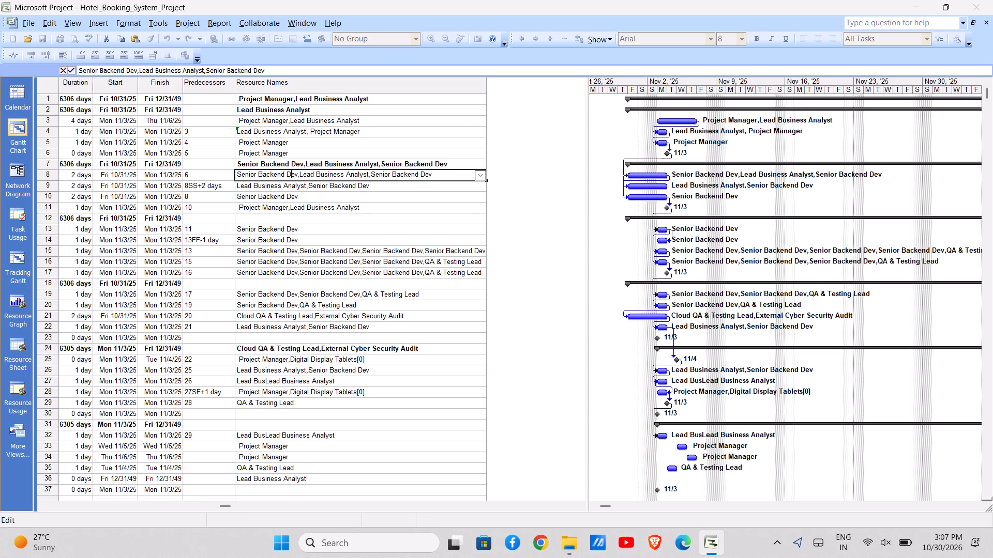
{"action": "key", "text": "Right"}
{"action": "key", "text": "Right"}
{"action": "key", "text": "Right"}
{"action": "key", "text": "ctrl+BackSpace"}
{"action": "key", "text": "ctrl+BackSpace"}
{"action": "key", "text": "ctrl+BackSpace"}
{"action": "key", "text": "ctrl+BackSpace"}
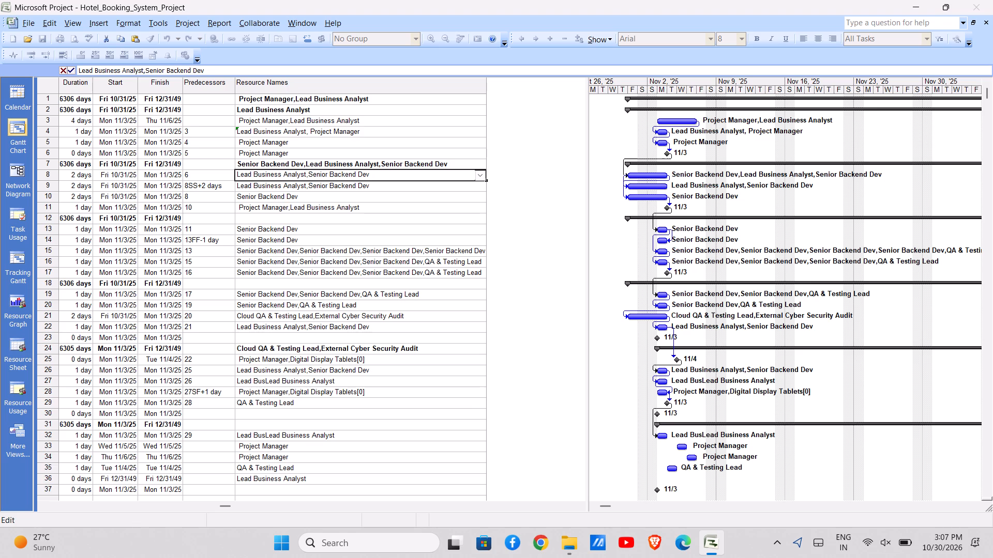
{"action": "left_click", "coordinate": [368, 204]}
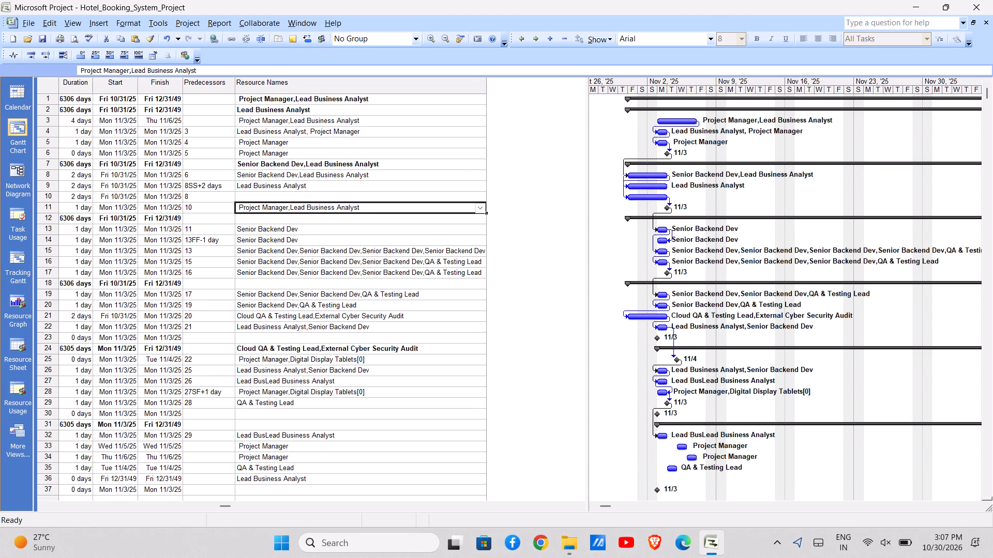
Remove Lead Business Analyst from the "Architecture" task's resources in row 11, keeping only Project Manager.
{"action": "left_click", "coordinate": [368, 204]}
{"action": "key", "text": "ctrl+BackSpace"}
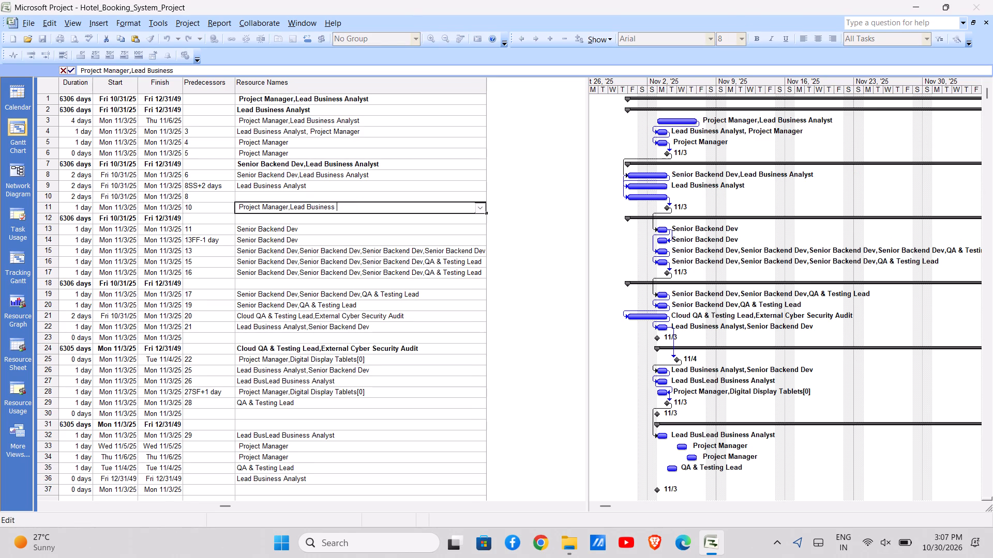
{"action": "key", "text": "ctrl+BackSpace"}
{"action": "key", "text": "ctrl+BackSpace"}
{"action": "key", "text": "ctrl+BackSpace"}
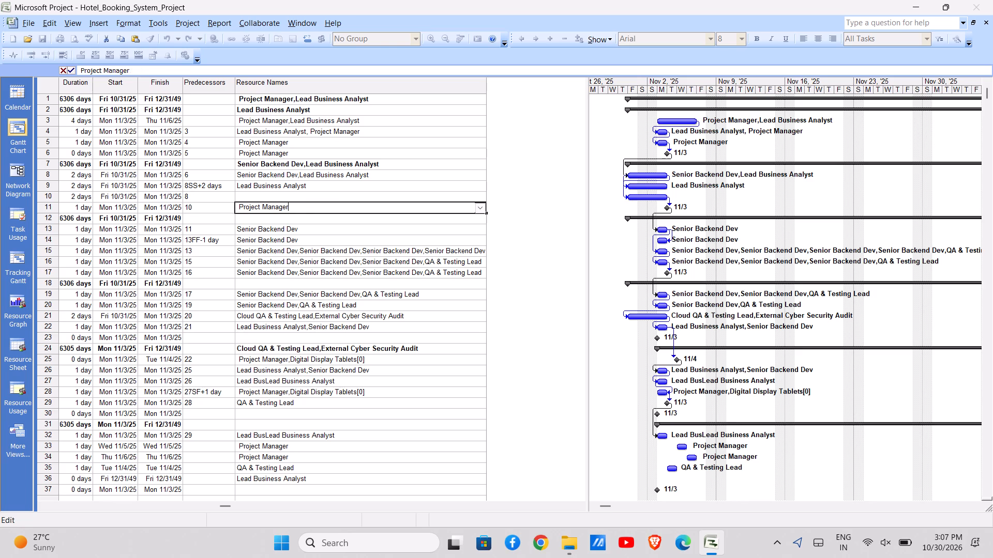
{"action": "left_click", "coordinate": [380, 250]}
Delete one of the repeated Senior Backend Dev entries from the "Implement POS" task's resources in row 15.
{"action": "left_click", "coordinate": [380, 250]}
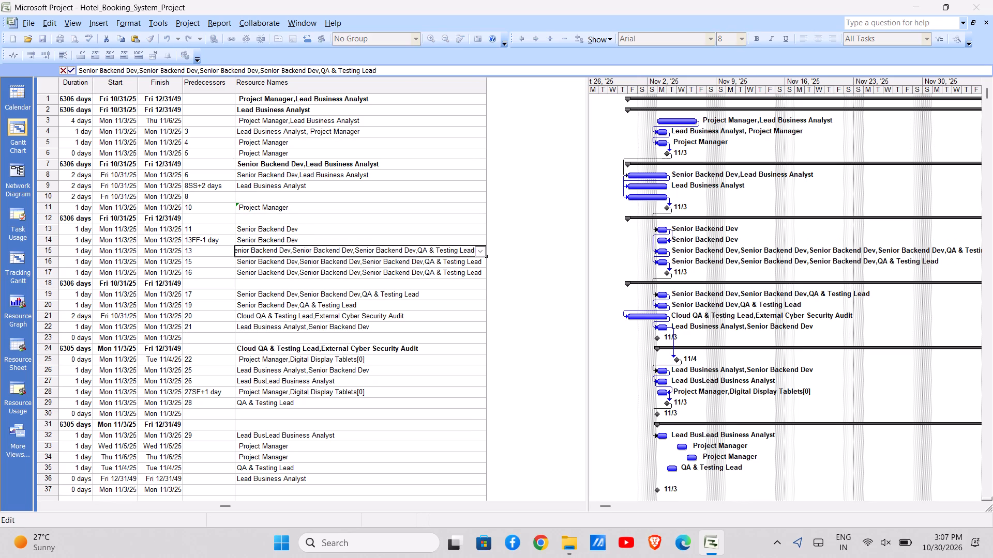
{"action": "left_click", "coordinate": [294, 250]}
{"action": "key", "text": "ctrl+BackSpace"}
{"action": "key", "text": "ctrl+BackSpace"}
{"action": "key", "text": "ctrl+BackSpace"}
{"action": "key", "text": "ctrl+BackSpace"}
{"action": "key", "text": "ctrl+BackSpace"}
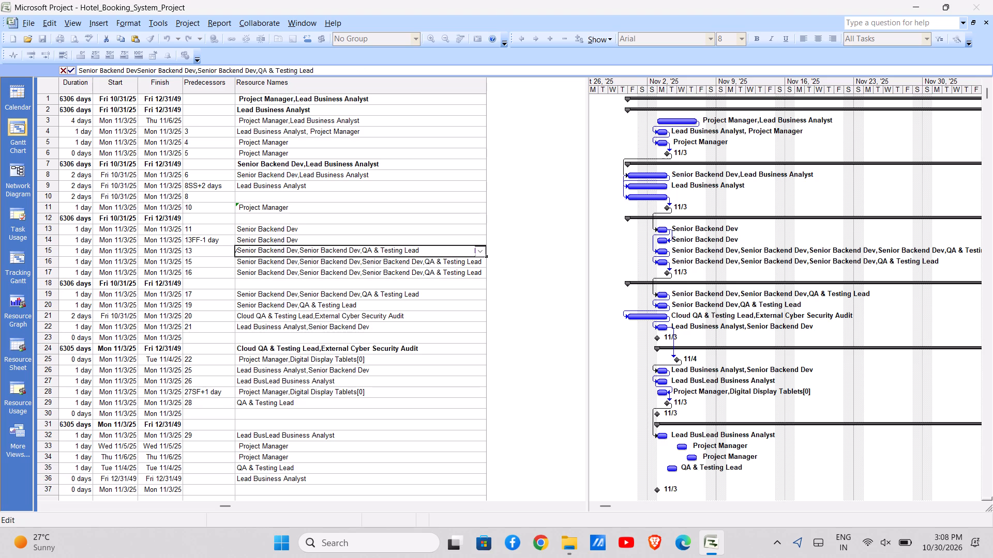
{"action": "left_click", "coordinate": [349, 252]}
{"action": "left_click", "coordinate": [348, 267]}
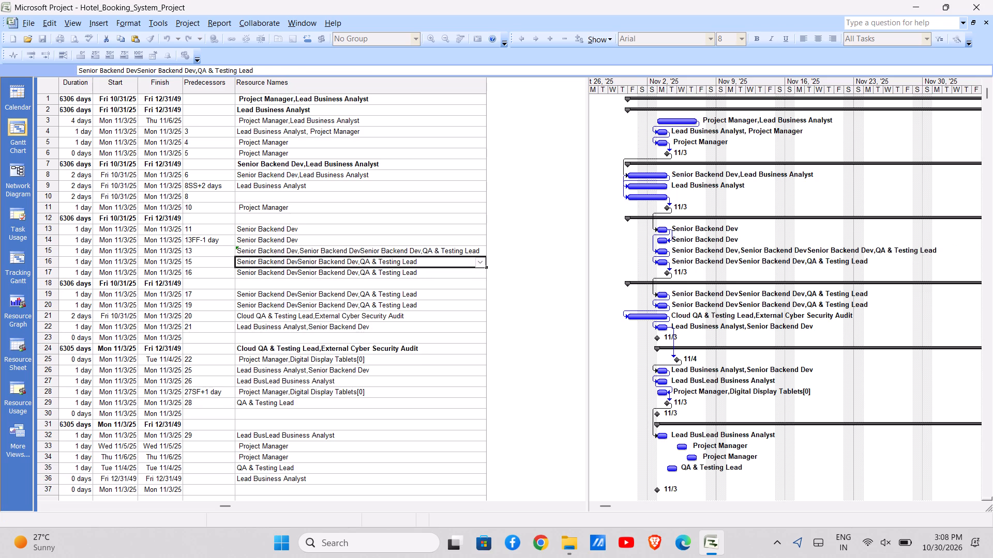
Cut the "Implement POS" task's resources in row 15 down to Senior Backend Dev and QA & Testing Lead.
{"action": "left_click", "coordinate": [305, 252]}
{"action": "left_click", "coordinate": [372, 252]}
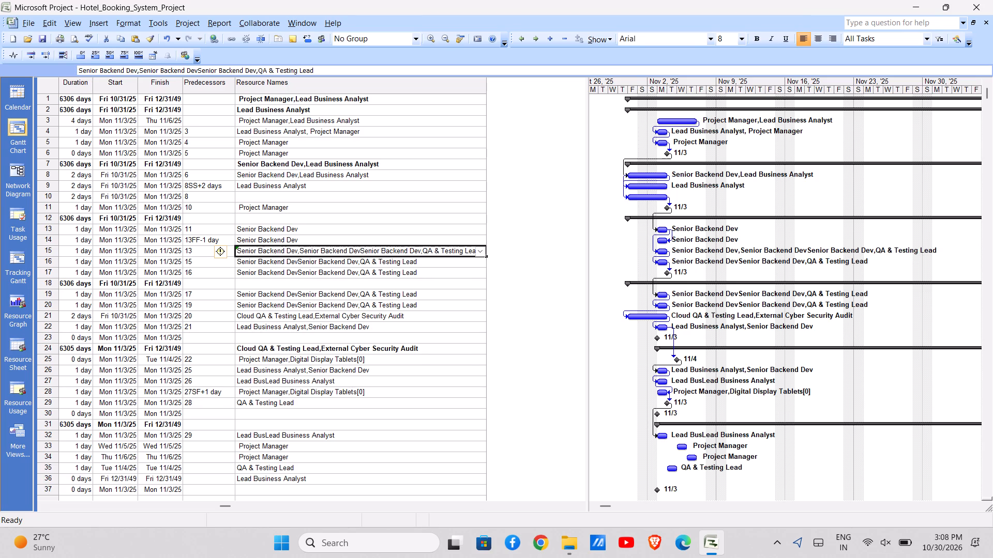
{"action": "left_click", "coordinate": [412, 252]}
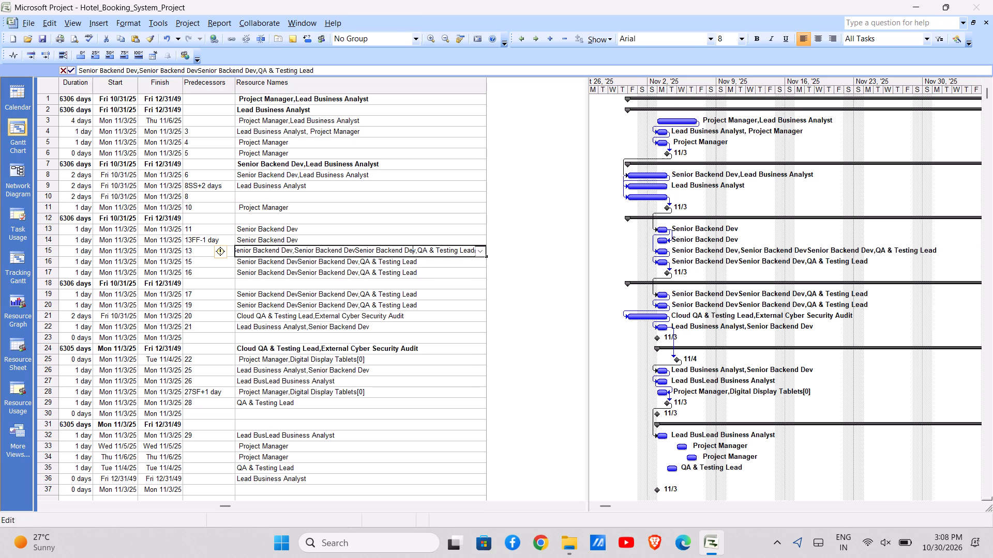
{"action": "key", "text": "Right"}
{"action": "key", "text": "Right"}
{"action": "key", "text": "ctrl+BackSpace"}
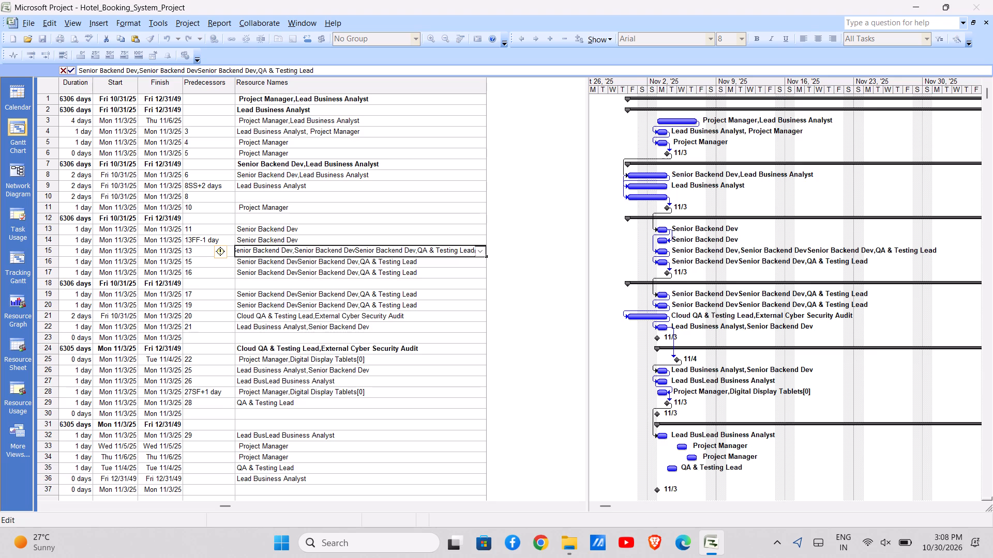
{"action": "key", "text": "ctrl+BackSpace"}
{"action": "key", "text": "ctrl+BackSpace"}
{"action": "key", "text": "ctrl+BackSpace"}
{"action": "key", "text": "ctrl+BackSpace"}
{"action": "key", "text": "ctrl+BackSpace"}
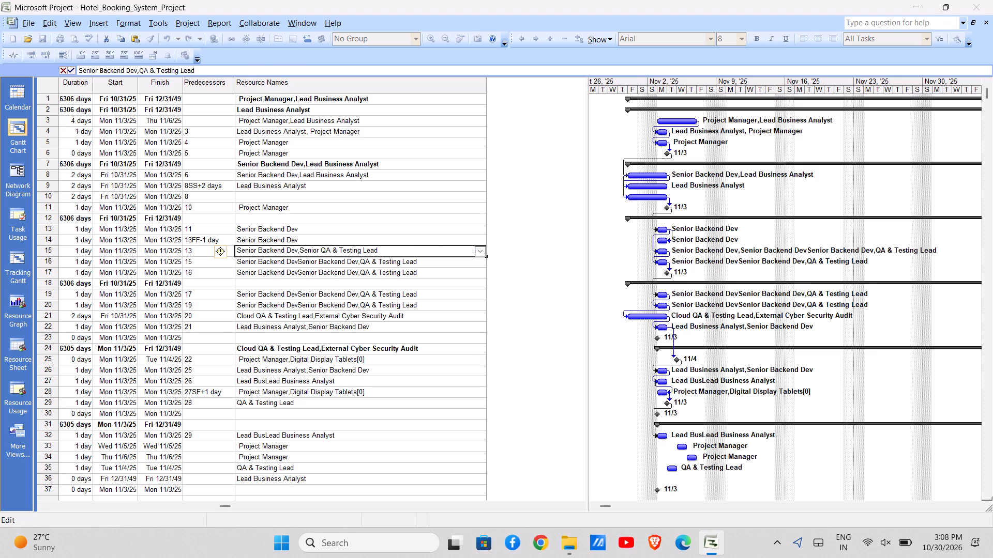
{"action": "left_click", "coordinate": [418, 276]}
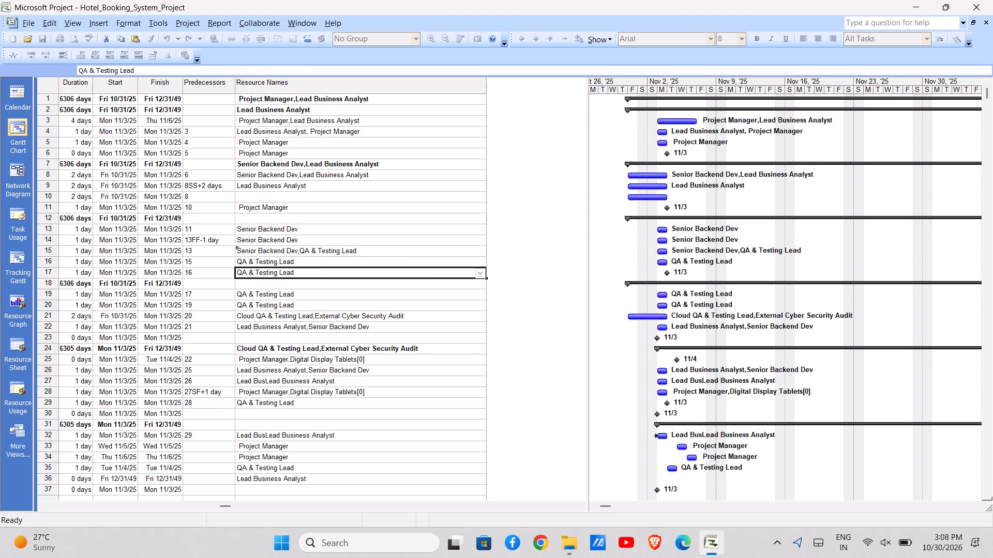
Remove External Cyber Security Audit from the "Run security audit" task's resources in row 21, keeping Cloud QA & Testing Lead.
{"action": "scroll", "coordinate": [385, 274], "scroll_direction": "down", "scroll_amount": 1}
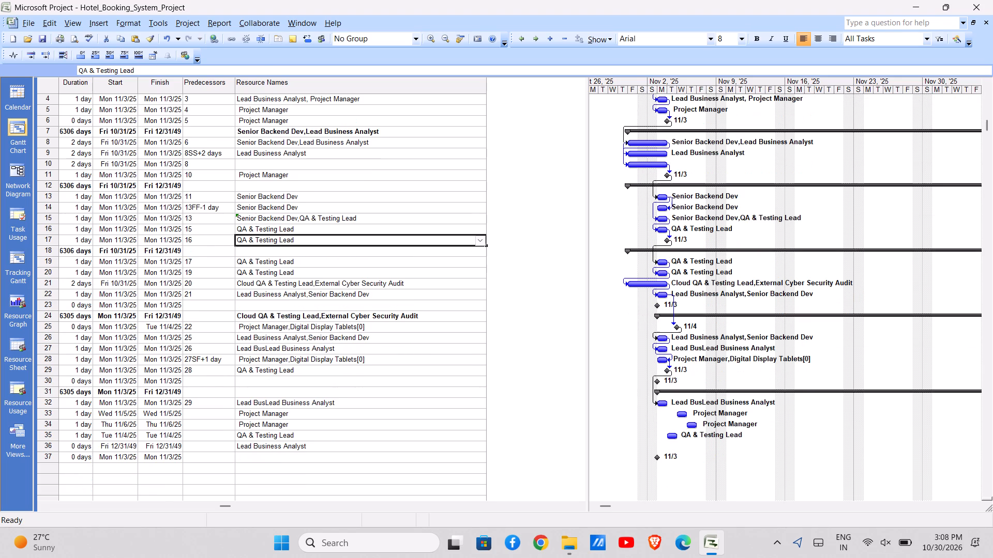
{"action": "scroll", "coordinate": [385, 274], "scroll_direction": "down", "scroll_amount": 1}
{"action": "left_click", "coordinate": [356, 284]}
{"action": "left_click", "coordinate": [356, 284]}
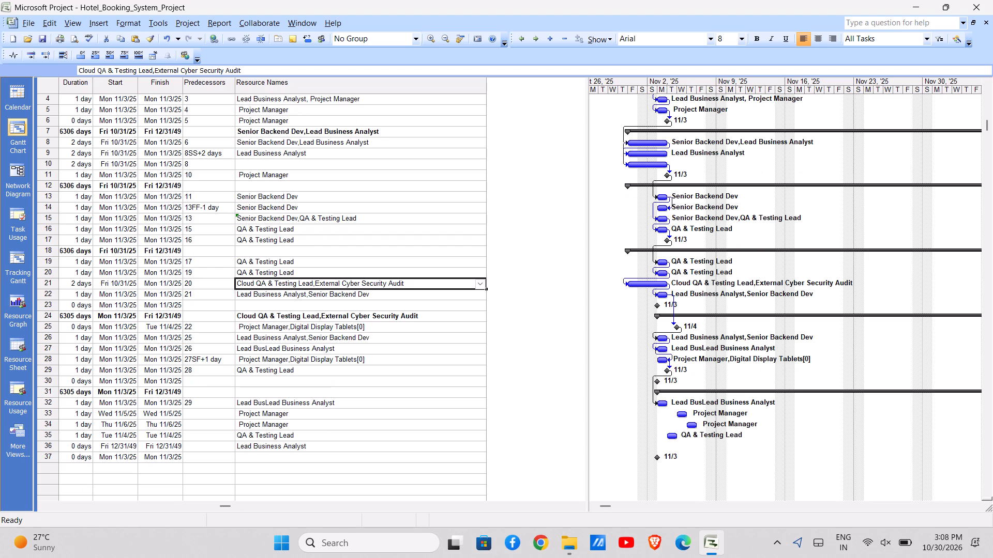
{"action": "left_click", "coordinate": [412, 287]}
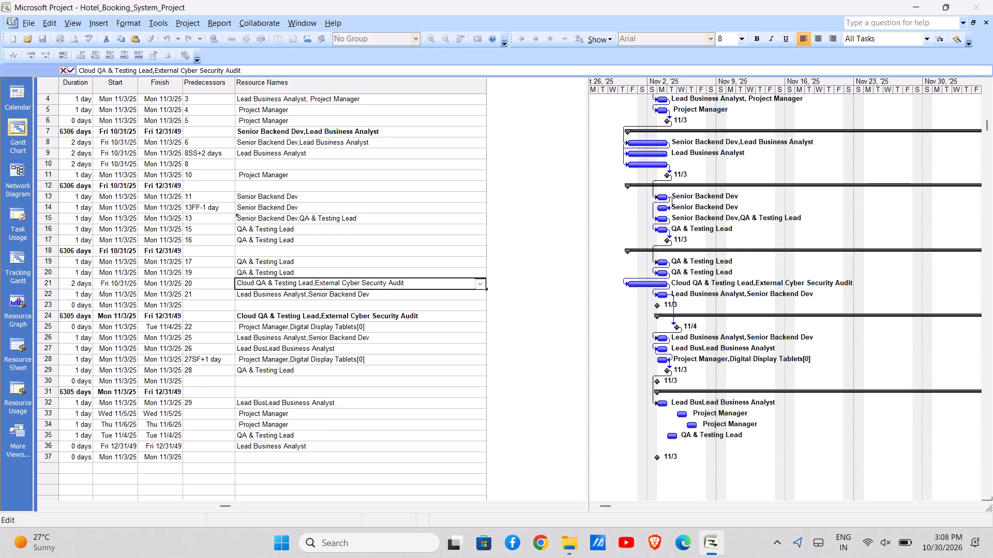
{"action": "key", "text": "ctrl+BackSpace"}
{"action": "key", "text": "ctrl+BackSpace"}
{"action": "key", "text": "ctrl+BackSpace"}
{"action": "key", "text": "ctrl+BackSpace"}
{"action": "key", "text": "ctrl+BackSpace"}
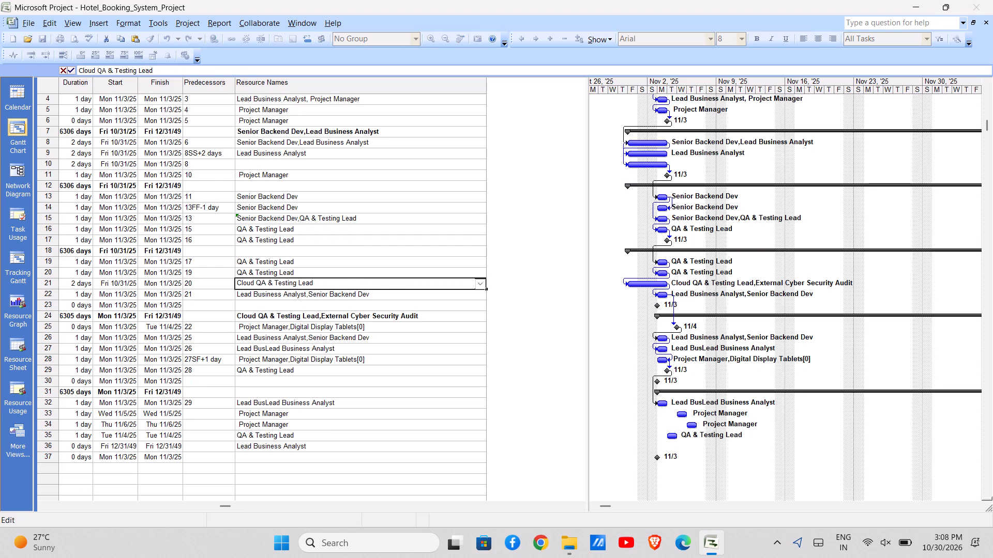
{"action": "left_click", "coordinate": [419, 335]}
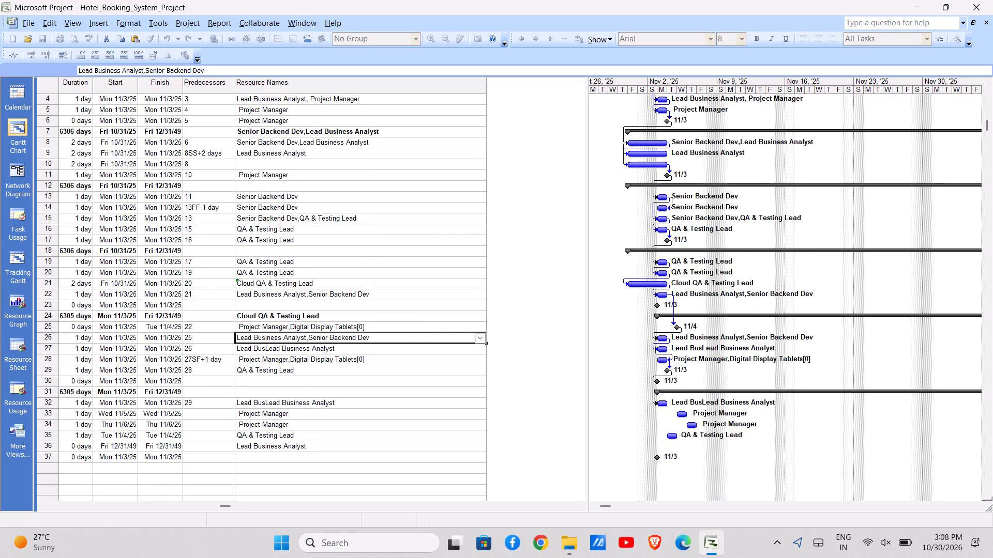
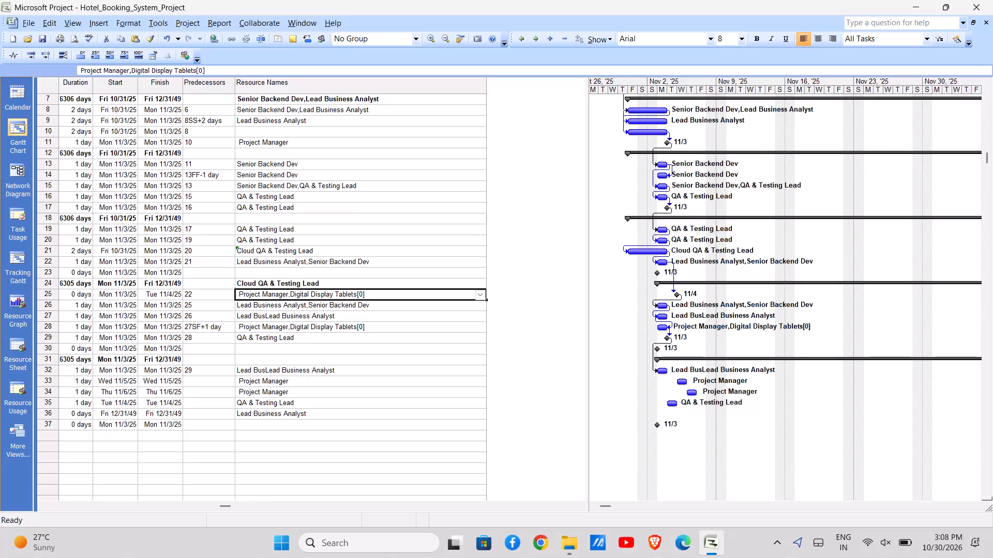
Remove Project Manager from the "Install smart keycard" task's resources in row 25, keeping only Digital Display Tablets[0].
{"action": "left_click", "coordinate": [287, 294]}
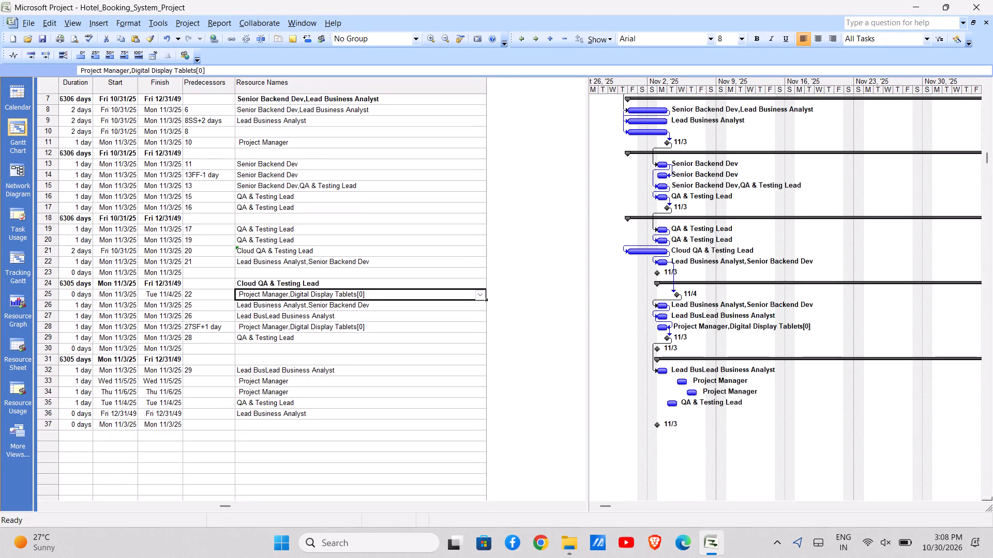
{"action": "left_click", "coordinate": [287, 295]}
{"action": "key", "text": "Right"}
{"action": "key", "text": "Right"}
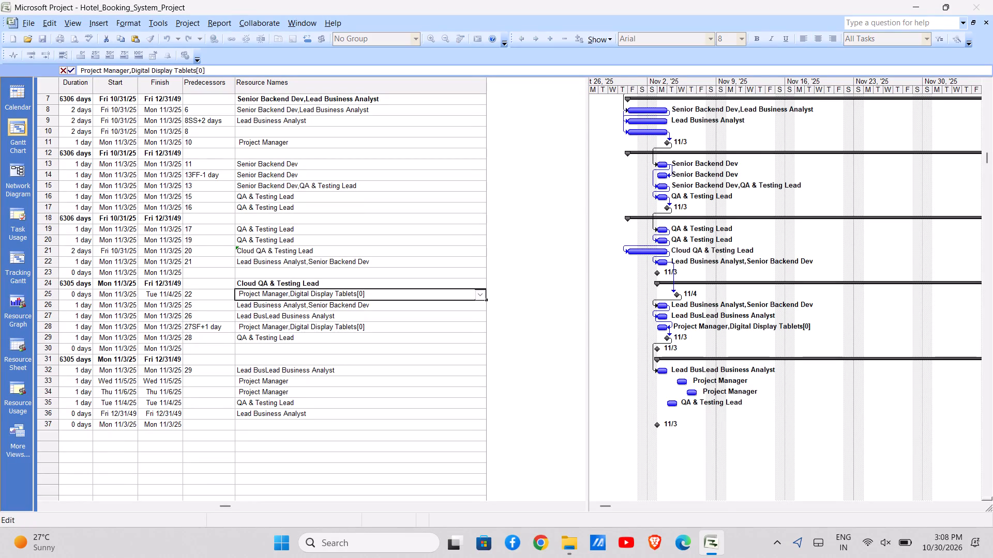
{"action": "key", "text": "ctrl+BackSpace"}
{"action": "key", "text": "ctrl+BackSpace"}
{"action": "key", "text": "ctrl+BackSpace"}
{"action": "left_click", "coordinate": [315, 313]}
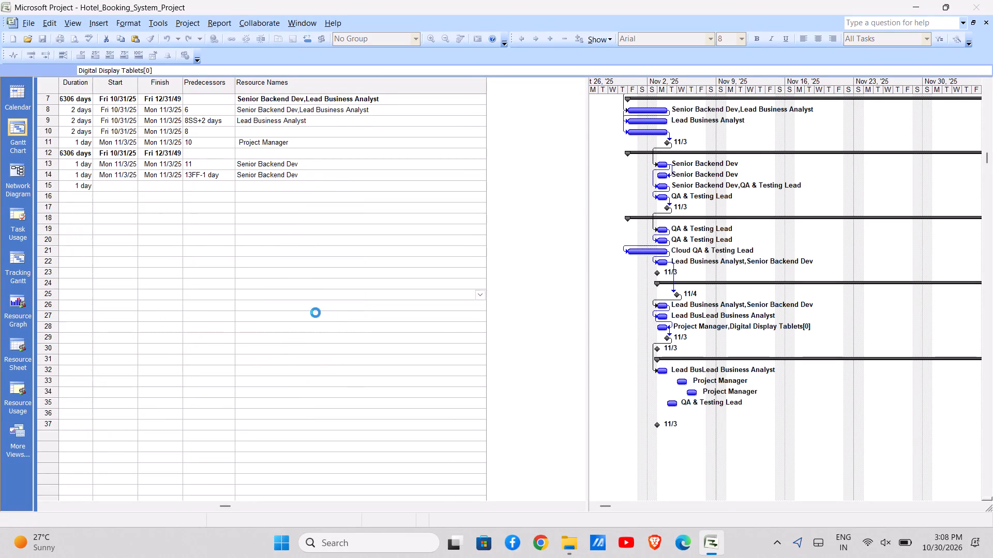
Review the task table, resource sheet and resource usage to check which resources are still overallocated.
{"action": "scroll", "coordinate": [381, 355], "scroll_direction": "up", "scroll_amount": 1}
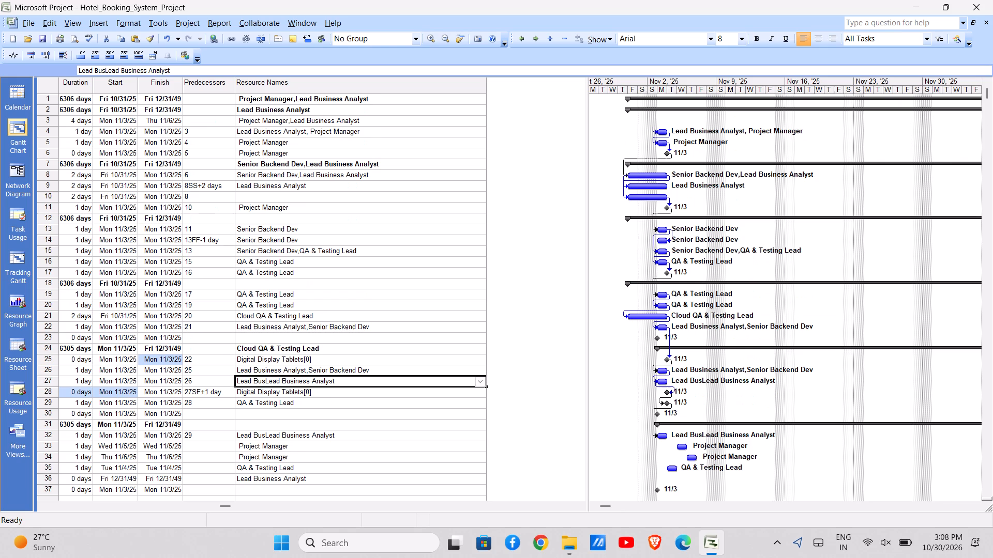
{"action": "scroll", "coordinate": [381, 355], "scroll_direction": "up", "scroll_amount": 1}
{"action": "scroll", "coordinate": [398, 186], "scroll_direction": "right", "scroll_amount": 2}
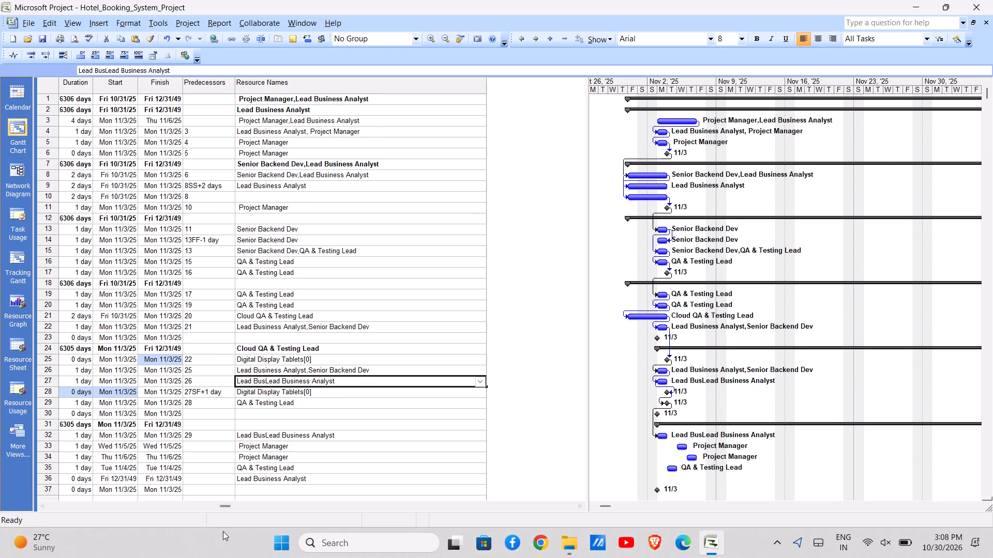
{"action": "left_click_drag", "start_coordinate": [224, 508], "coordinate": [153, 509]}
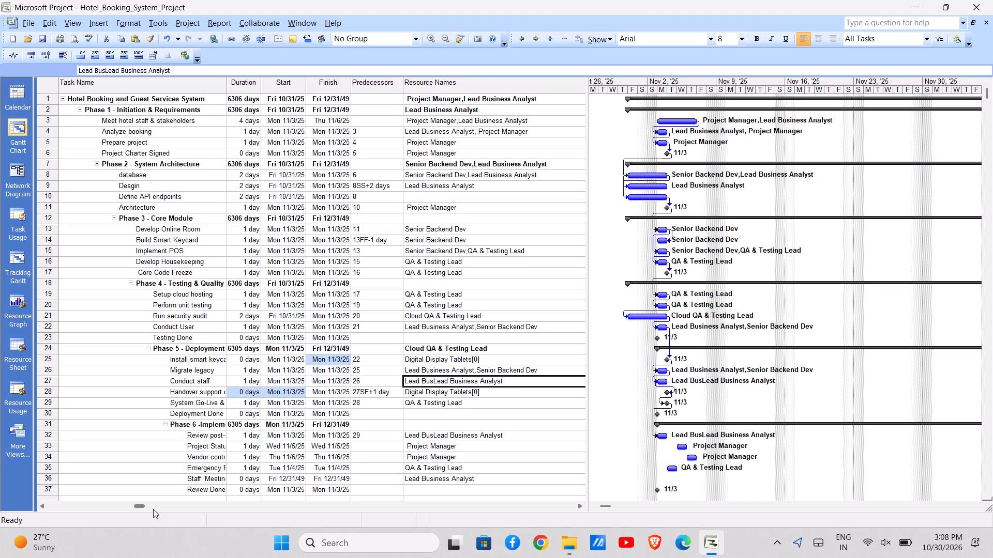
{"action": "left_click", "coordinate": [9, 336]}
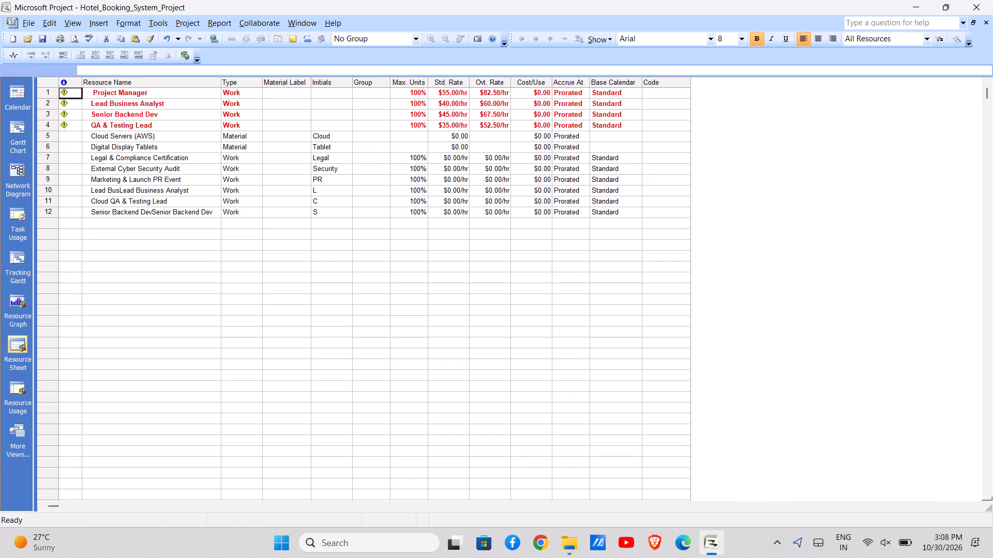
{"action": "key", "text": "ctrl+r"}
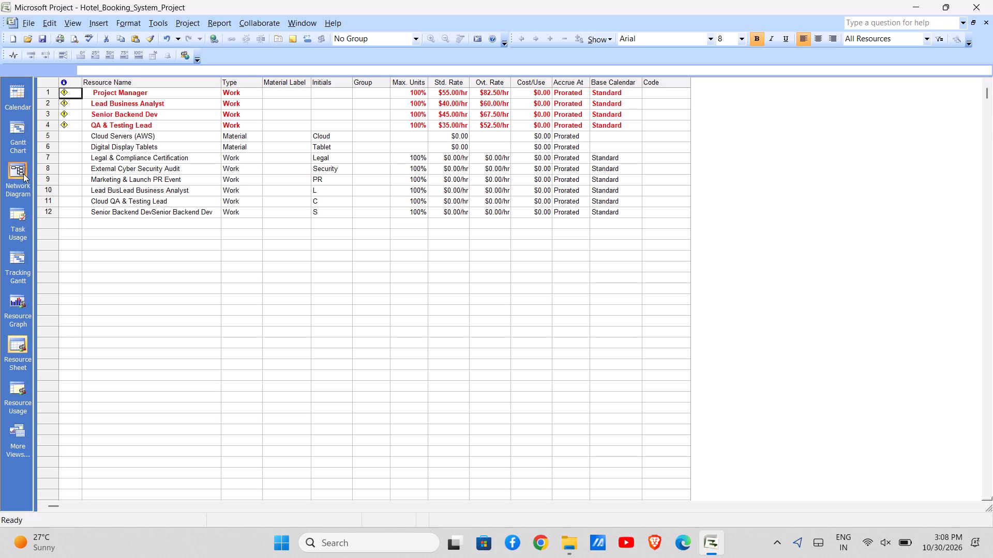
{"action": "left_click", "coordinate": [14, 393]}
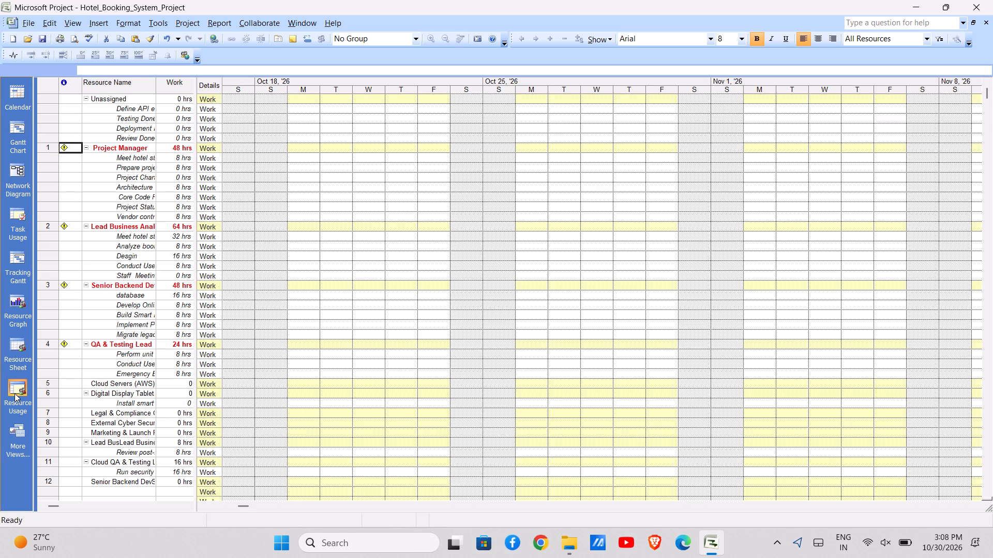
{"action": "left_click", "coordinate": [19, 348]}
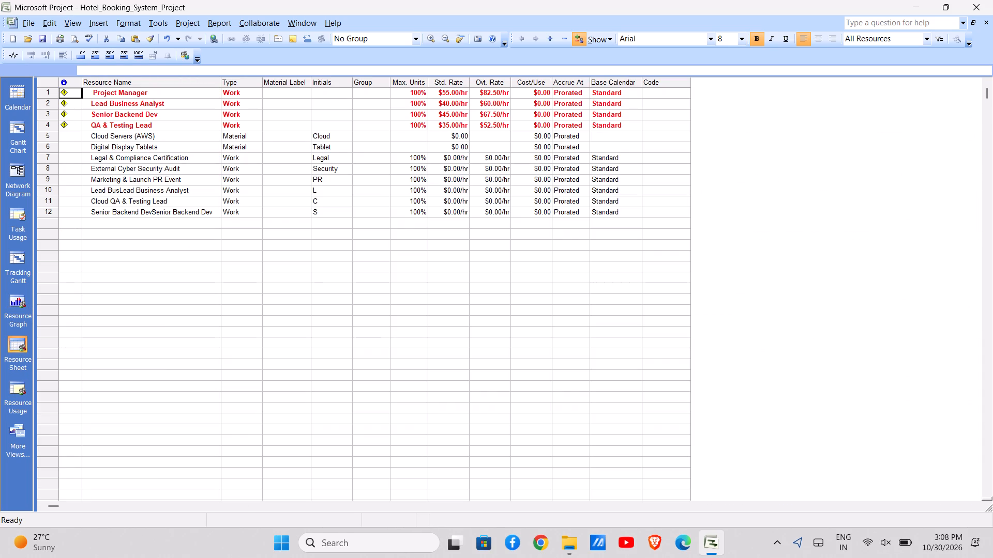
Level the entire resource pool across the whole project, skipping each overallocation that cannot be resolved.
{"action": "left_click", "coordinate": [159, 22]}
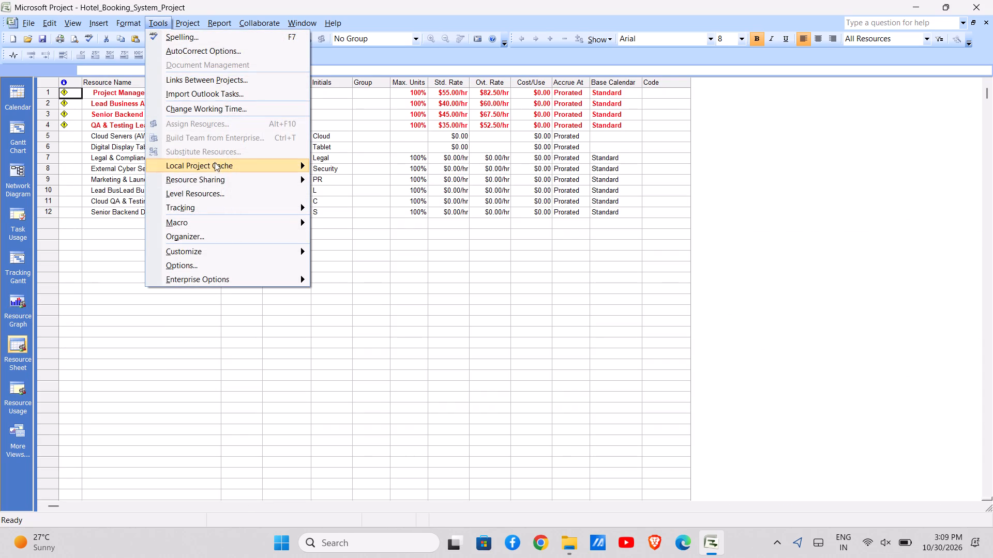
{"action": "left_click", "coordinate": [215, 194]}
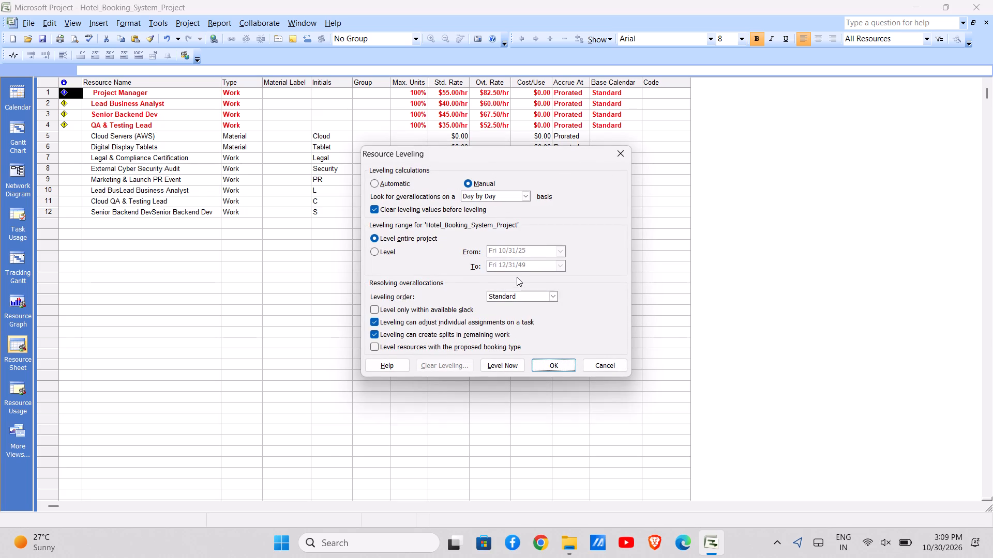
{"action": "left_click", "coordinate": [514, 362]}
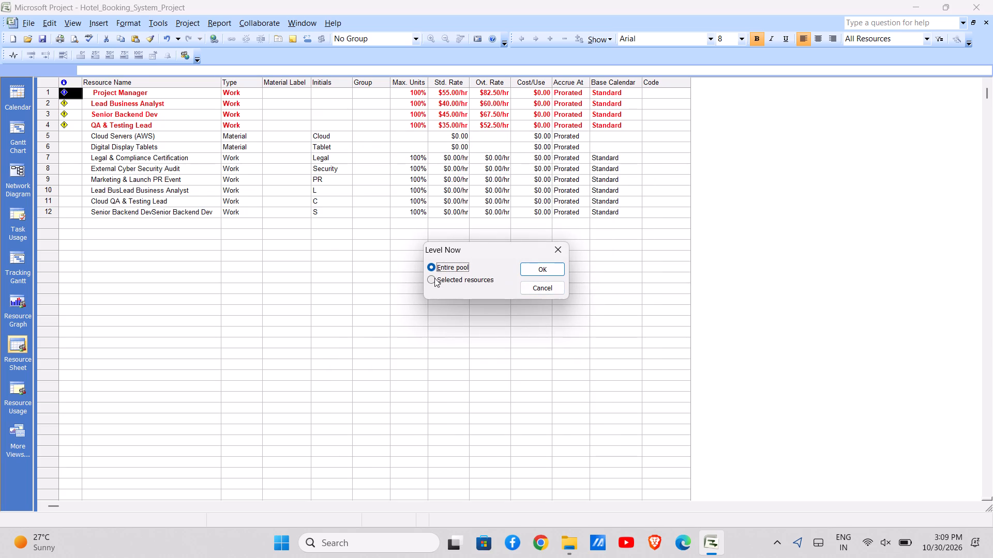
{"action": "left_click", "coordinate": [551, 266]}
{"action": "left_click", "coordinate": [461, 330]}
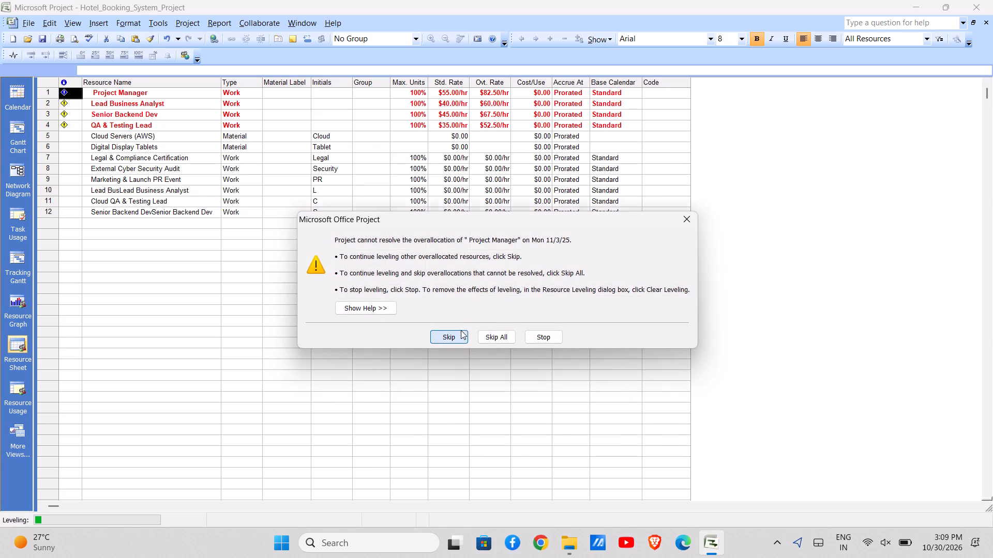
{"action": "left_click", "coordinate": [461, 330]}
{"action": "left_click", "coordinate": [461, 330]}
{"action": "left_click", "coordinate": [461, 330]}
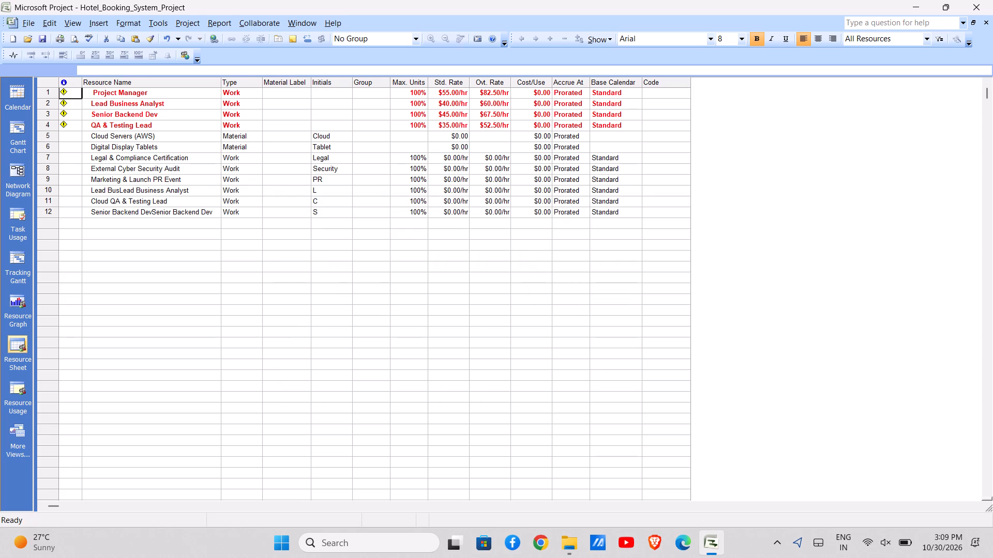
Examine the levelled resource usage and the task dates and bars in the Gantt chart.
{"action": "left_click", "coordinate": [10, 392]}
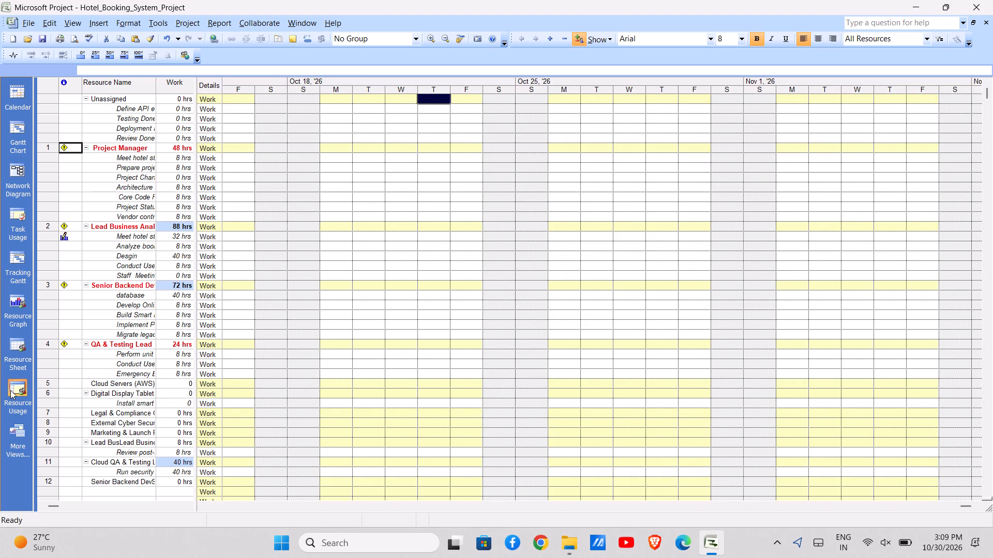
{"action": "left_click", "coordinate": [16, 346]}
{"action": "left_click", "coordinate": [8, 379]}
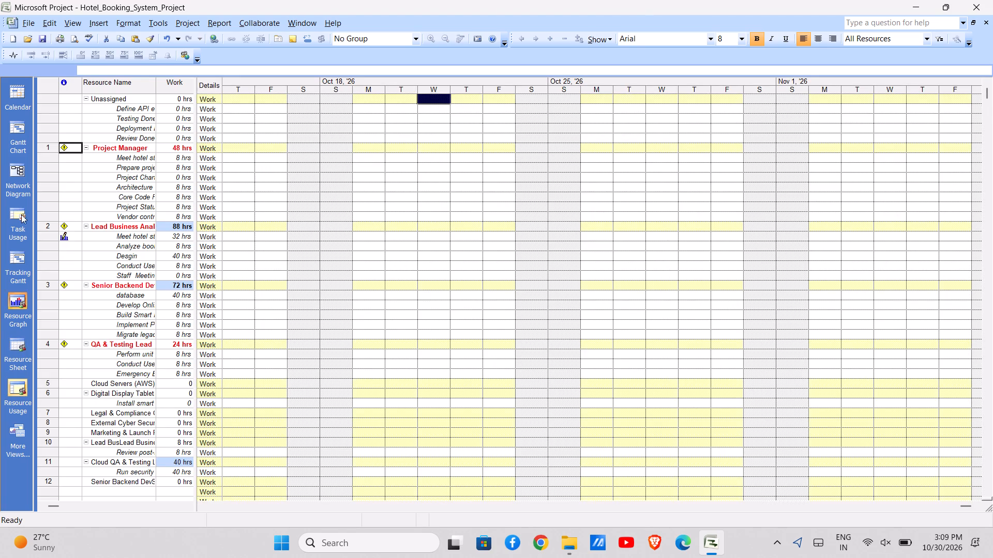
{"action": "left_click", "coordinate": [19, 164]}
{"action": "left_click", "coordinate": [12, 132]}
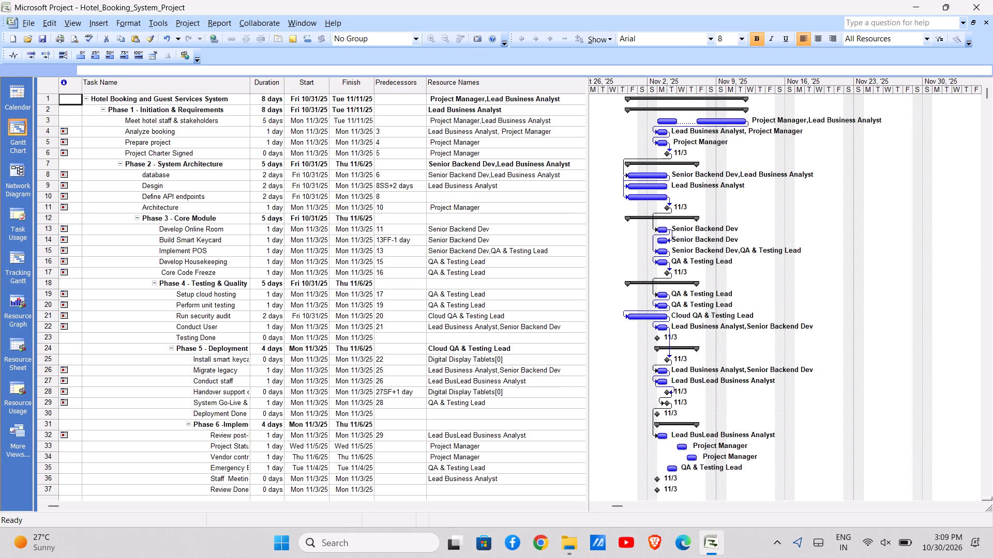
{"action": "scroll", "coordinate": [329, 294], "scroll_direction": "down", "scroll_amount": 1}
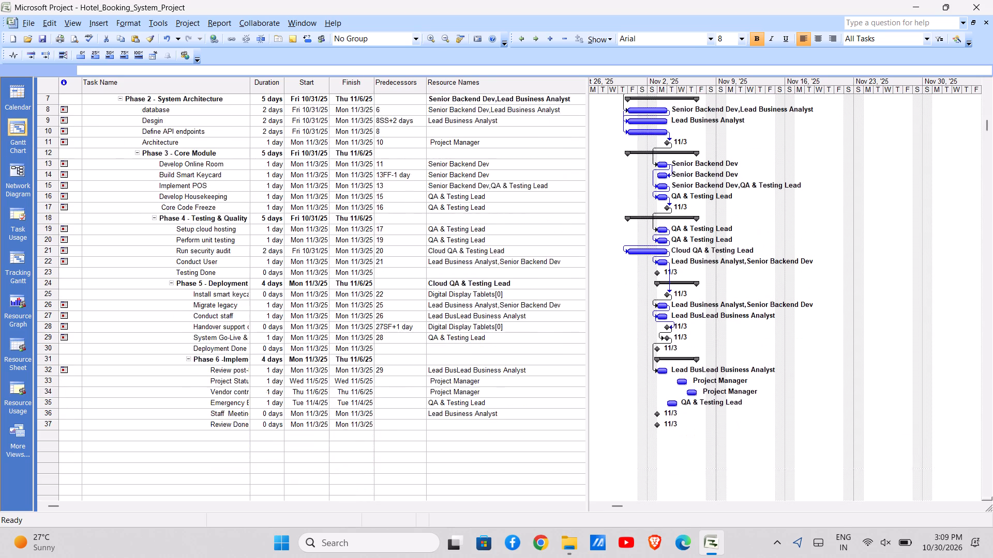
{"action": "scroll", "coordinate": [329, 294], "scroll_direction": "down", "scroll_amount": 2}
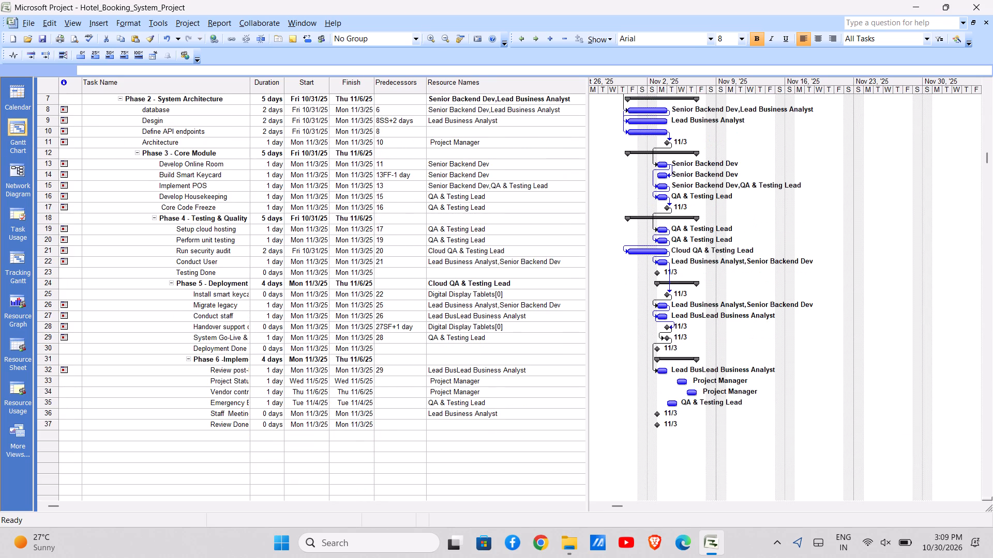
Widen the Task Name column so that long names such as "Handover support documentation" fit.
{"action": "left_click_drag", "start_coordinate": [250, 90], "coordinate": [268, 90]}
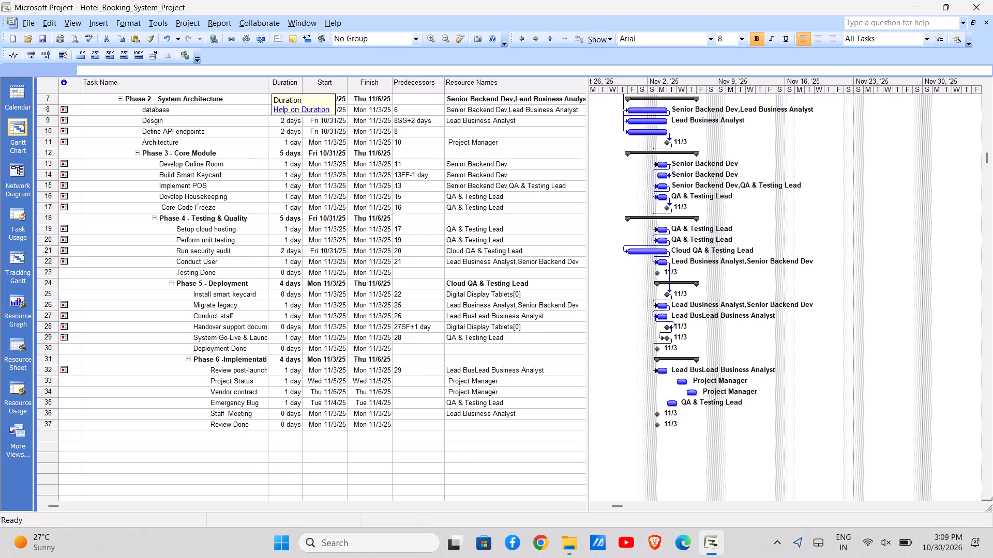
{"action": "left_click", "coordinate": [590, 166]}
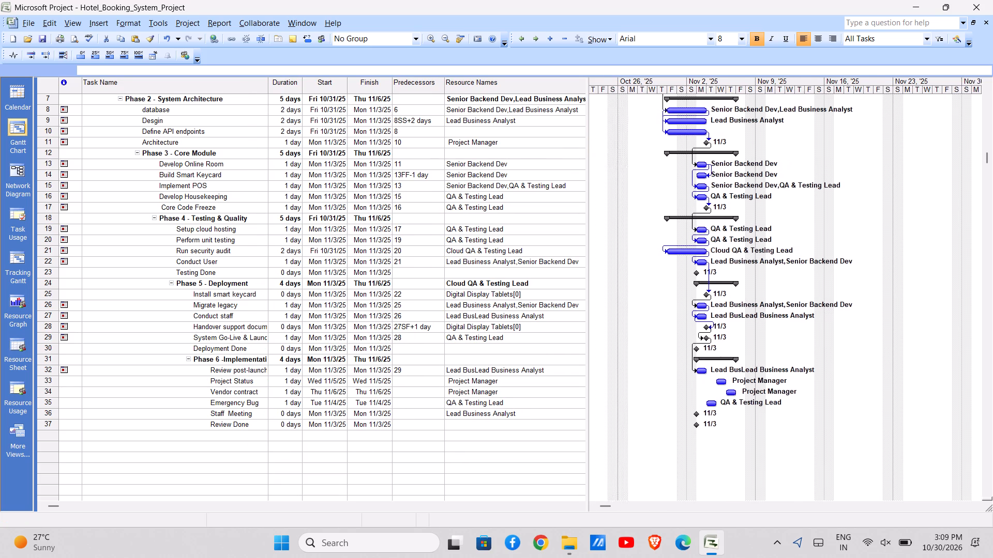
{"action": "left_click", "coordinate": [604, 210]}
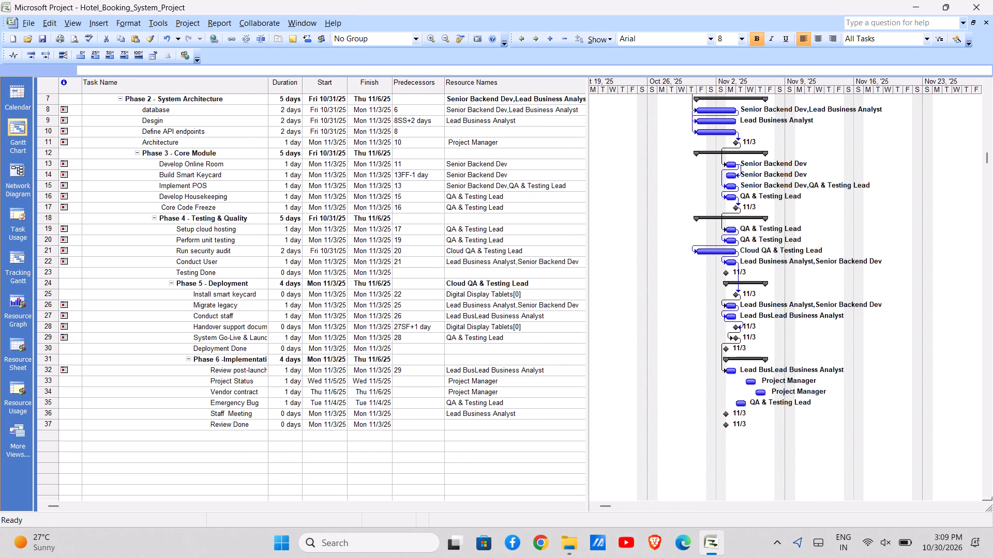
{"action": "left_click_drag", "start_coordinate": [268, 89], "coordinate": [300, 92]}
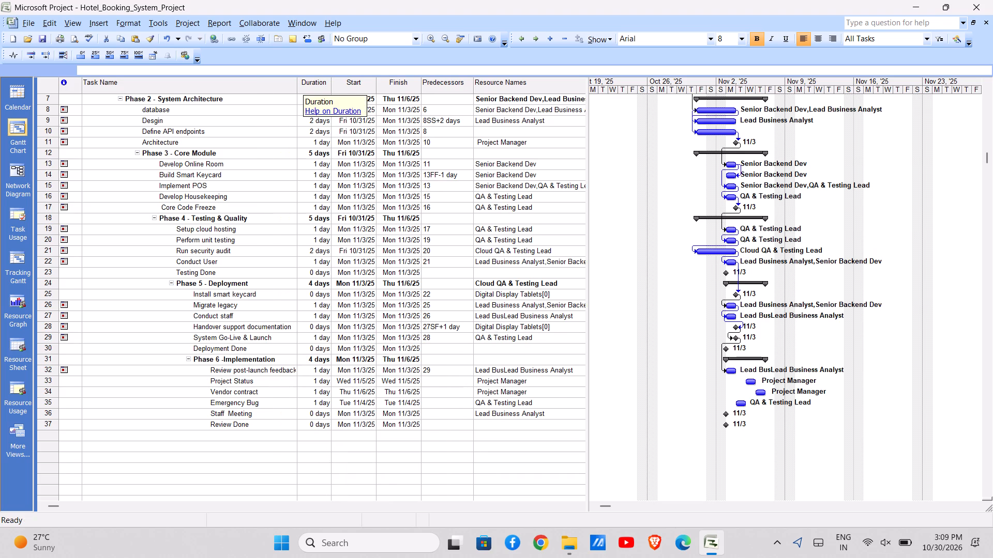
Save the project file.
{"action": "key", "text": "ctrl+s"}
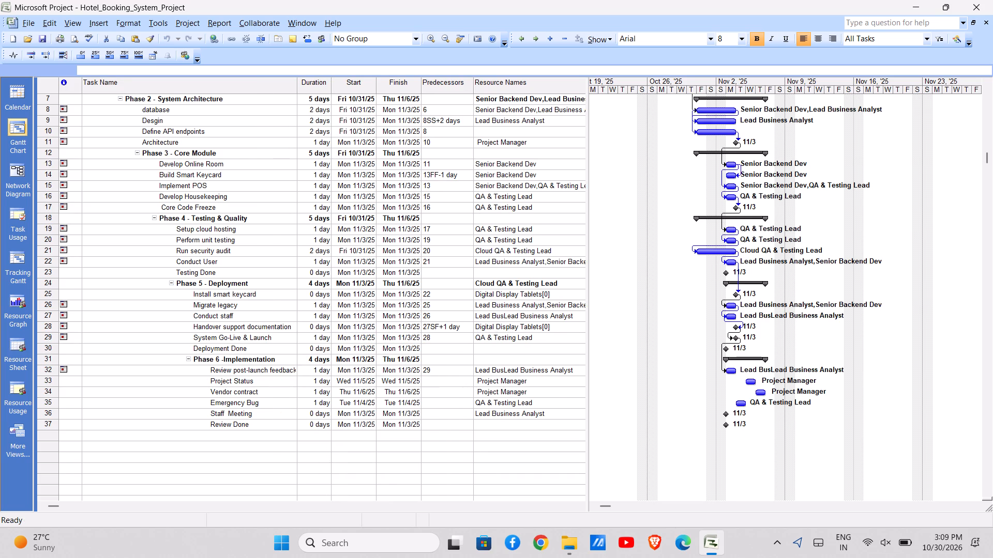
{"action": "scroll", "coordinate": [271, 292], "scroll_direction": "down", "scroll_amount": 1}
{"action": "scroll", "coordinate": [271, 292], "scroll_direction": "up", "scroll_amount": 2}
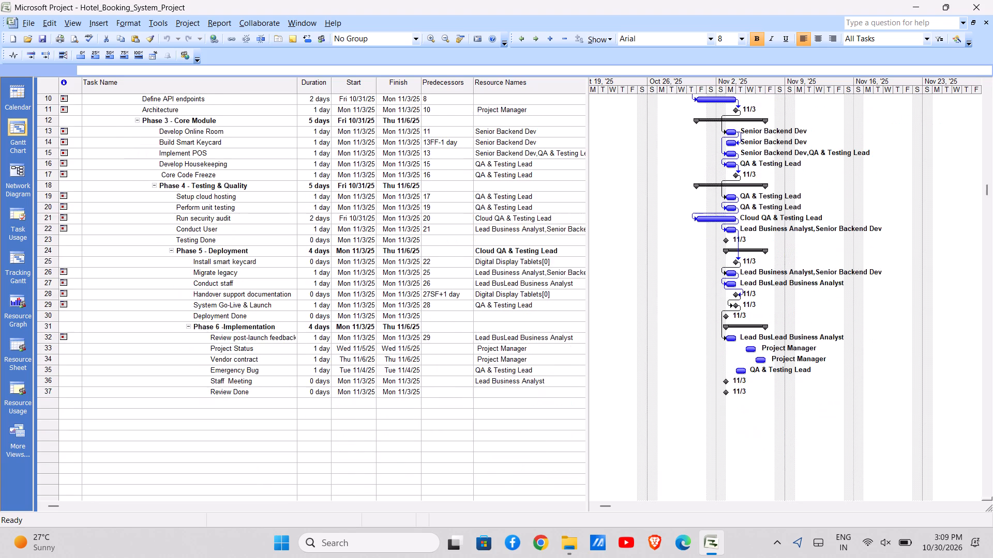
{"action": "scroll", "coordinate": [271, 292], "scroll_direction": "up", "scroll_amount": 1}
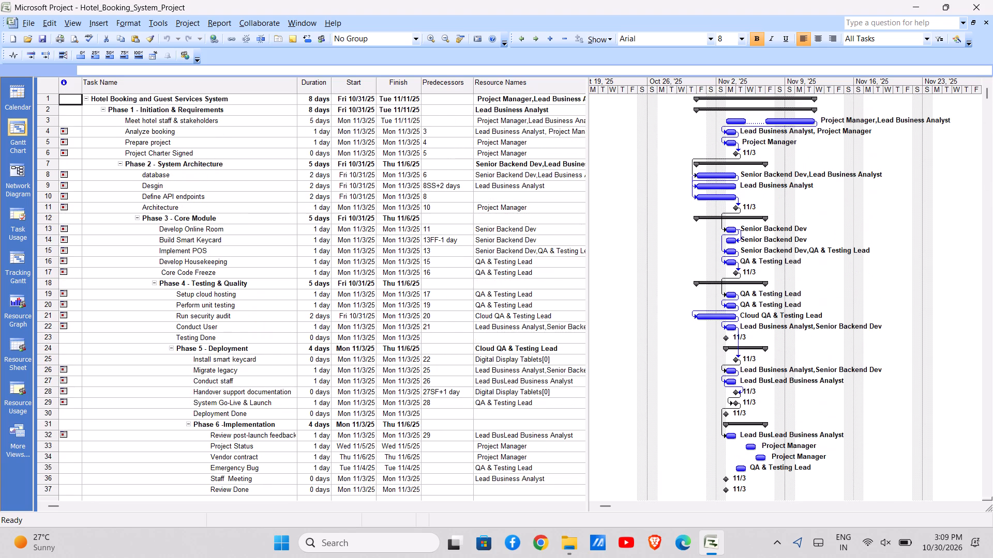
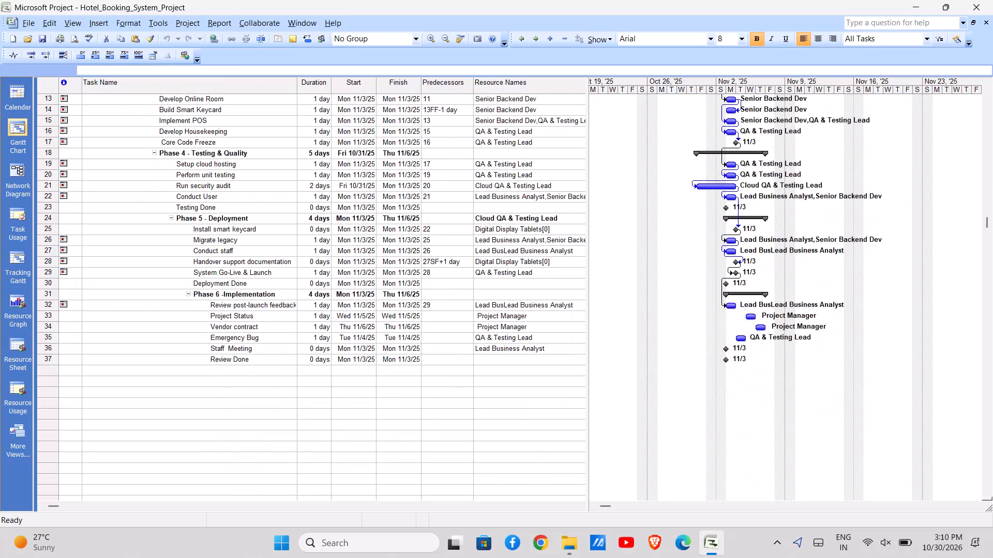
Close the hotel booking project and exit Microsoft Project.
{"action": "scroll", "coordinate": [271, 292], "scroll_direction": "down", "scroll_amount": 1}
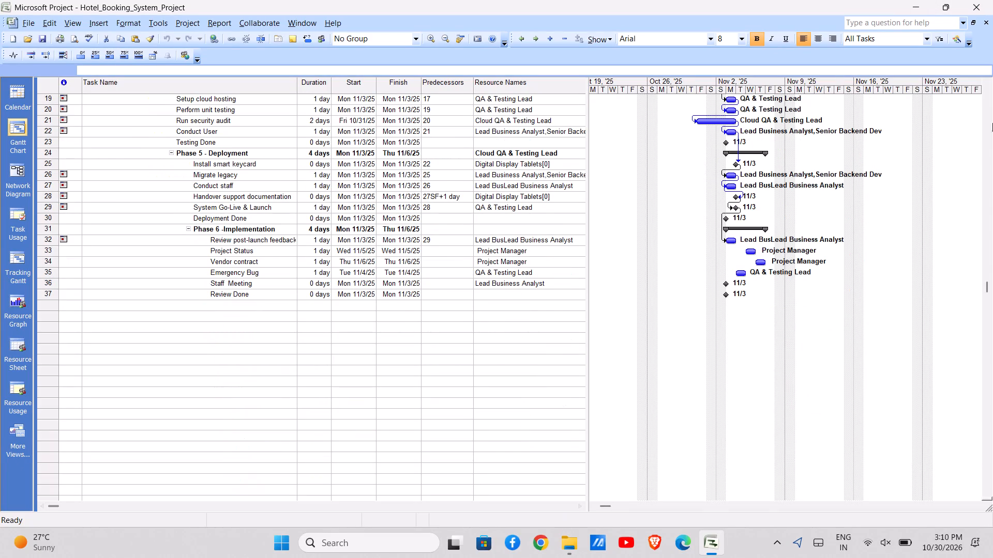
{"action": "left_click", "coordinate": [986, 0]}
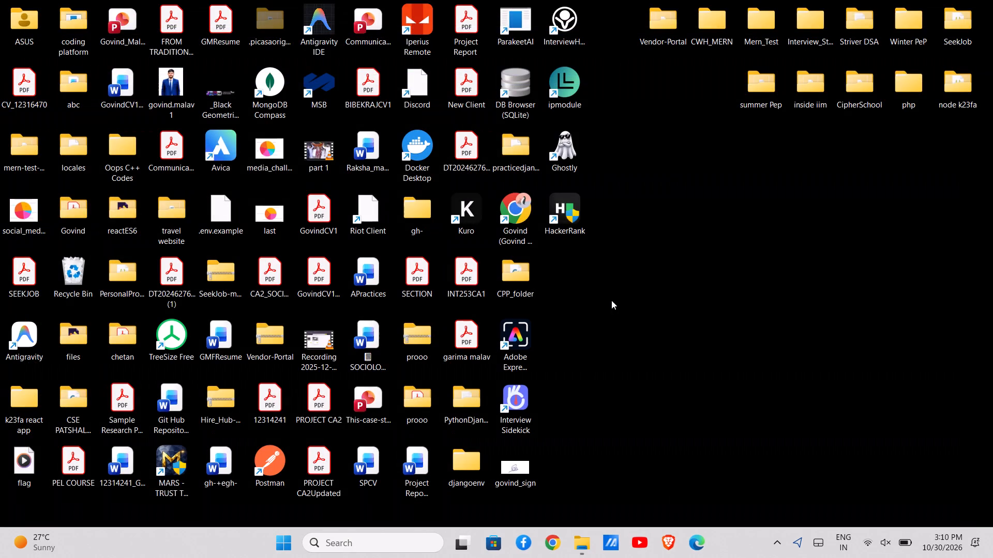
Open Google Chrome with the personal profile and search for "how to set critical path in project 2007".
{"action": "left_click", "coordinate": [562, 529]}
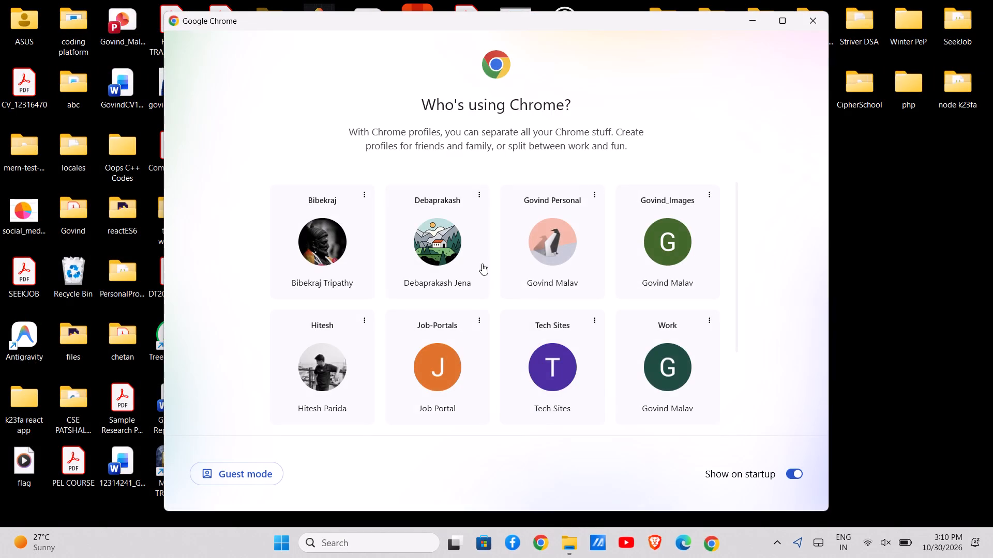
{"action": "scroll", "coordinate": [441, 285], "scroll_direction": "right", "scroll_amount": 1}
{"action": "left_click_drag", "start_coordinate": [469, 277], "coordinate": [757, 320]}
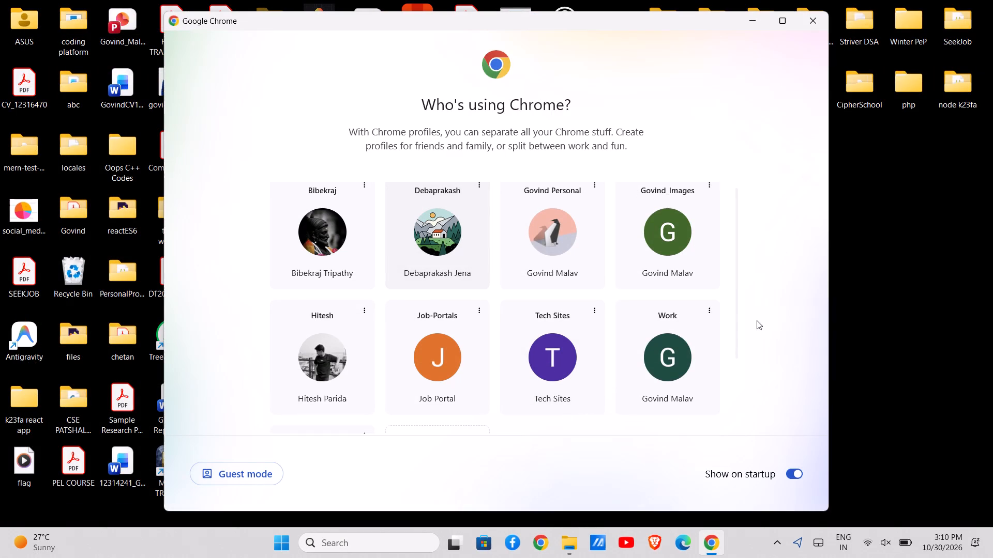
{"action": "left_click_drag", "start_coordinate": [757, 320], "coordinate": [761, 317]}
{"action": "left_click", "coordinate": [538, 286]}
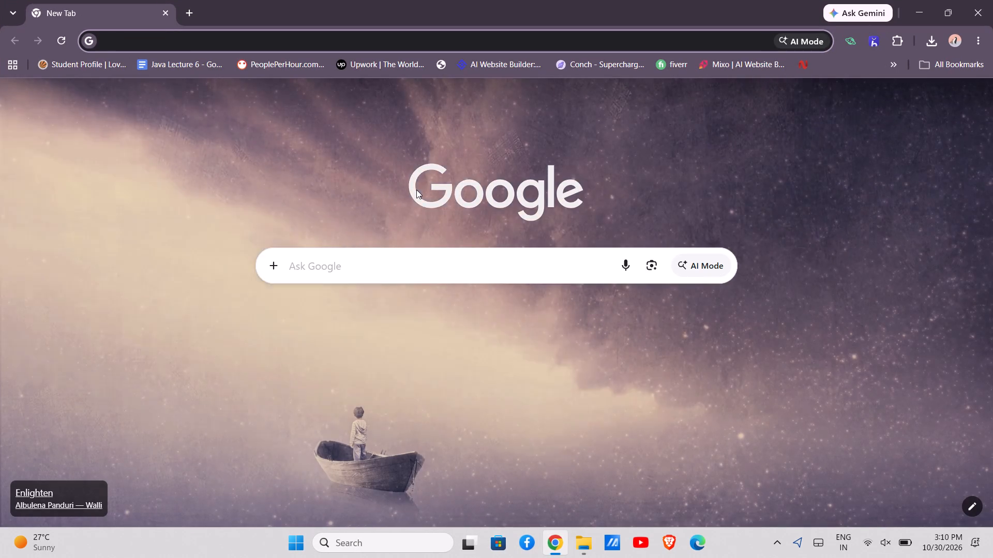
{"action": "type", "text": "how to set critical path in"}
{"action": "key", "text": "space"}
{"action": "type", "text": "project 2007"}
{"action": "key", "text": "space"}
{"action": "key", "text": "Return"}
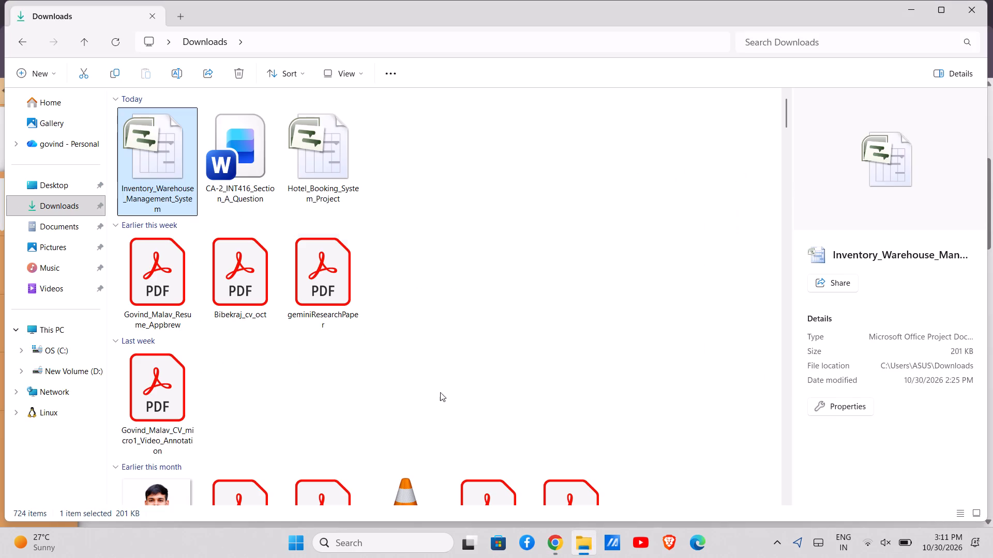
Reopen Hotel_Booking_System_Project from Downloads, check its saved task table and Gantt chart, and close it.
{"action": "left_click", "coordinate": [323, 164]}
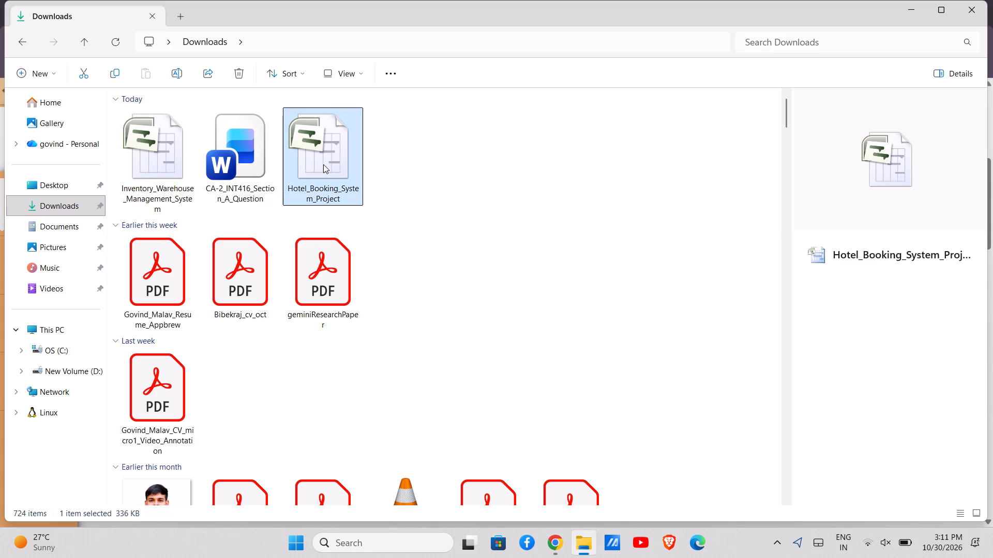
{"action": "left_click", "coordinate": [323, 164]}
{"action": "double_click", "coordinate": [323, 164]}
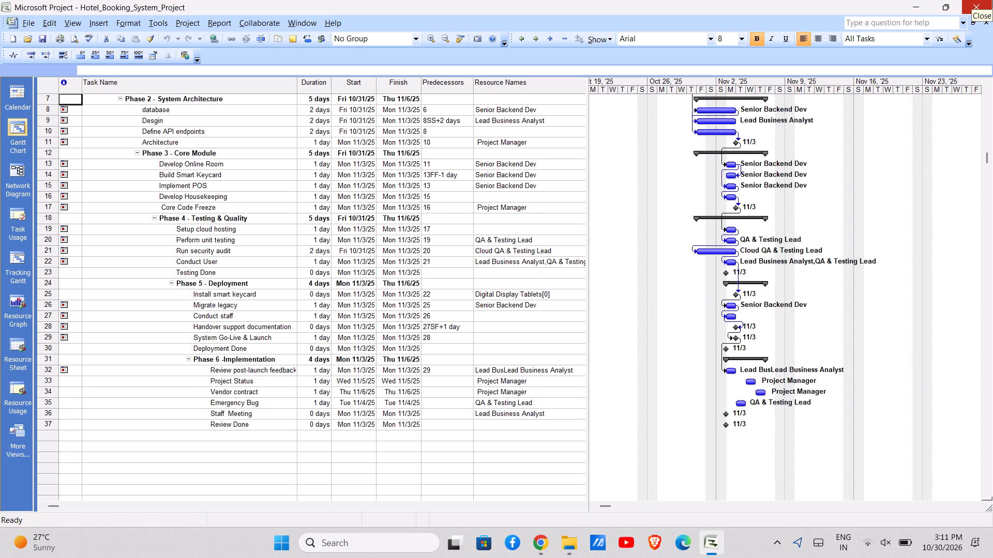
{"action": "left_click", "coordinate": [992, 0]}
Switch to the student dashboard in Google Chrome, search the portal for "practical", and open the Practical Upload page.
{"action": "key", "text": "alt+Tab"}
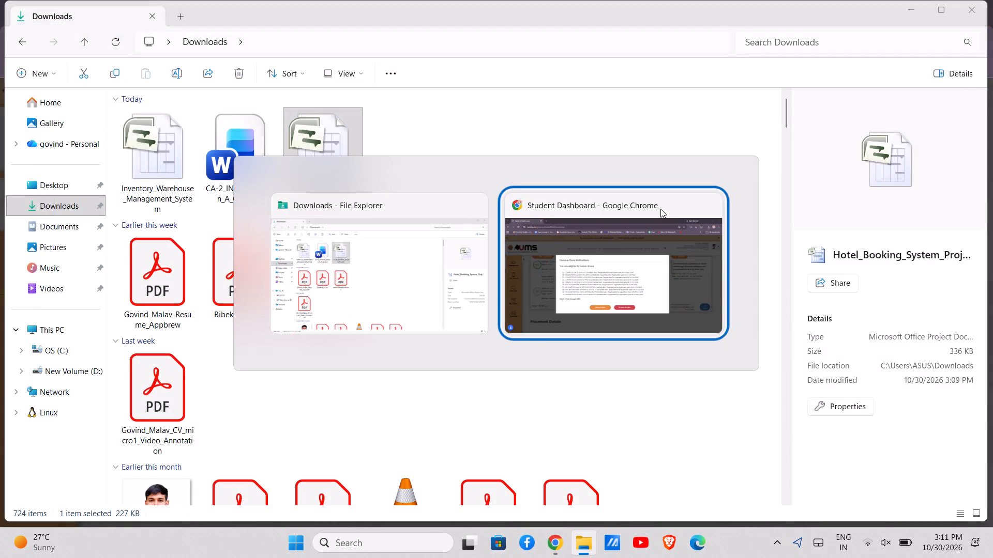
{"action": "left_click", "coordinate": [531, 405]}
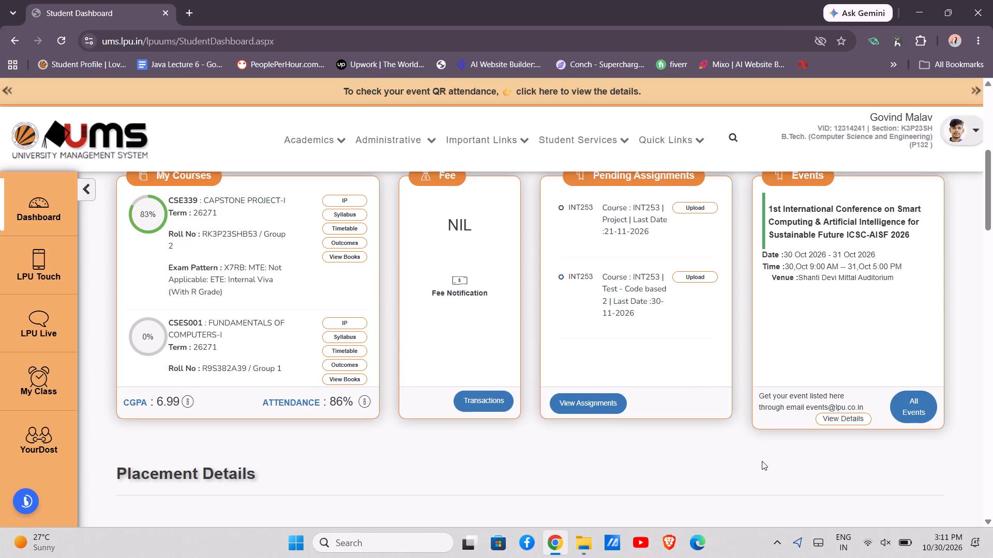
{"action": "scroll", "coordinate": [762, 461], "scroll_direction": "up", "scroll_amount": 4}
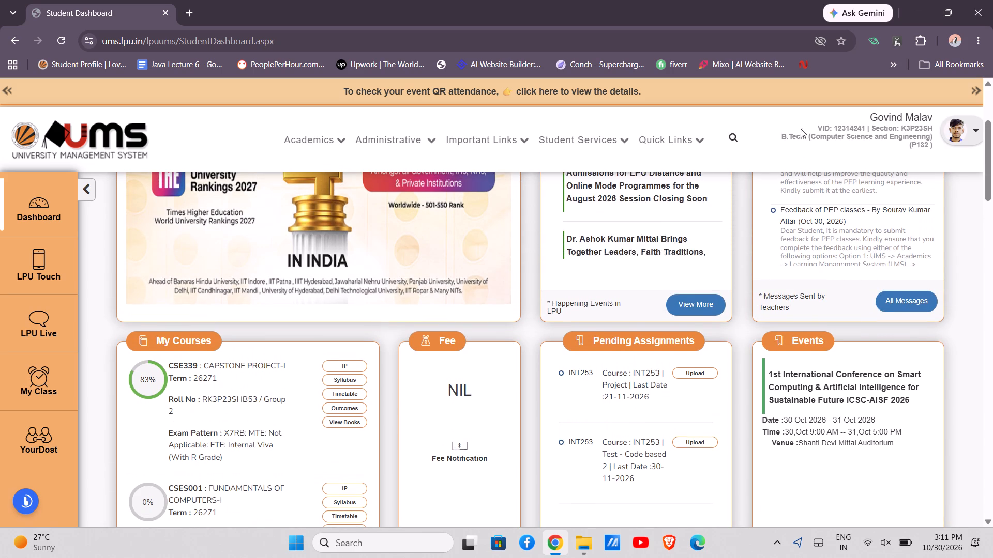
{"action": "left_click", "coordinate": [734, 132]}
{"action": "left_click", "coordinate": [729, 137]}
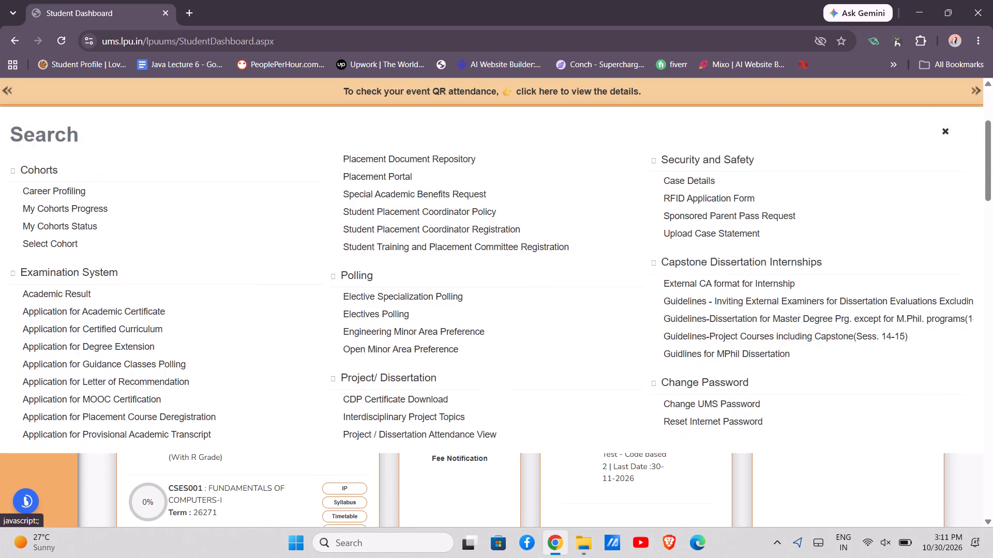
{"action": "left_click", "coordinate": [631, 130]}
{"action": "type", "text": "practical"}
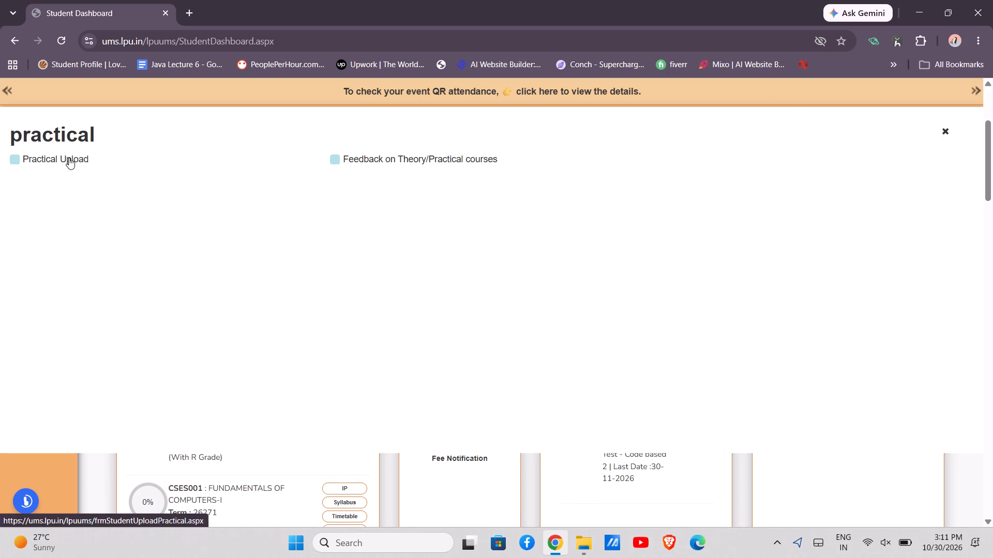
{"action": "left_click", "coordinate": [69, 158]}
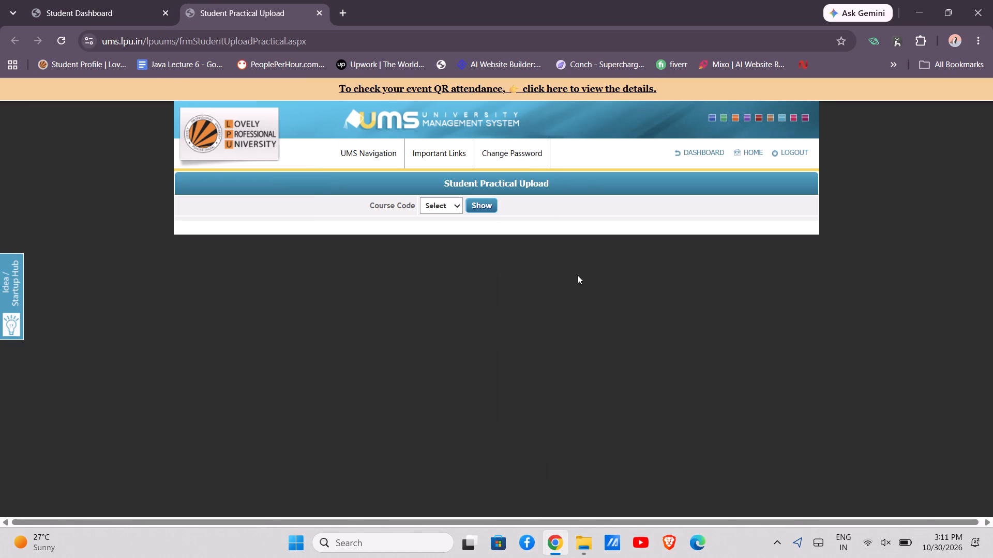
Show the practicals for course code INT416 and open the file upload form for Practical 2.
{"action": "left_click", "coordinate": [434, 208]}
{"action": "left_click", "coordinate": [443, 235]}
{"action": "left_click", "coordinate": [479, 207]}
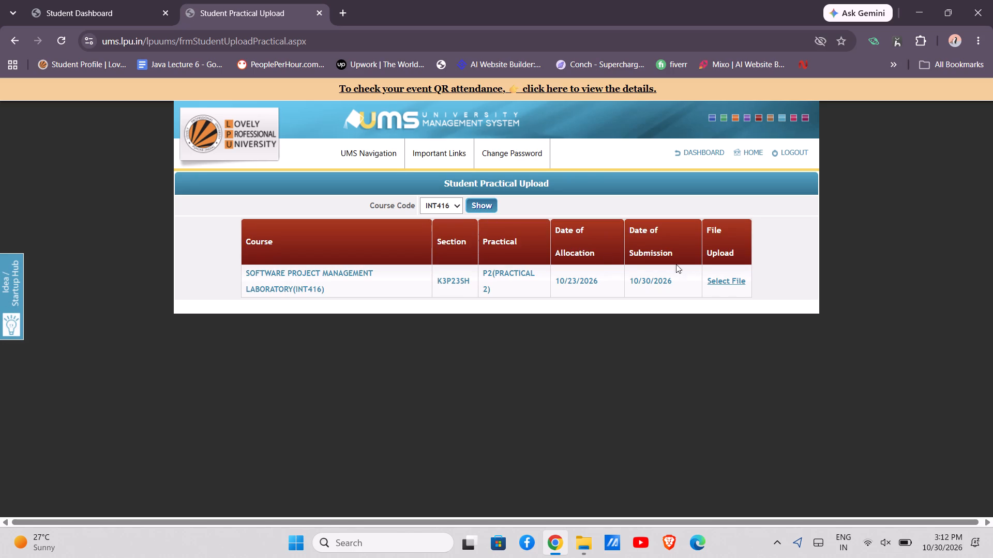
{"action": "left_click", "coordinate": [732, 281]}
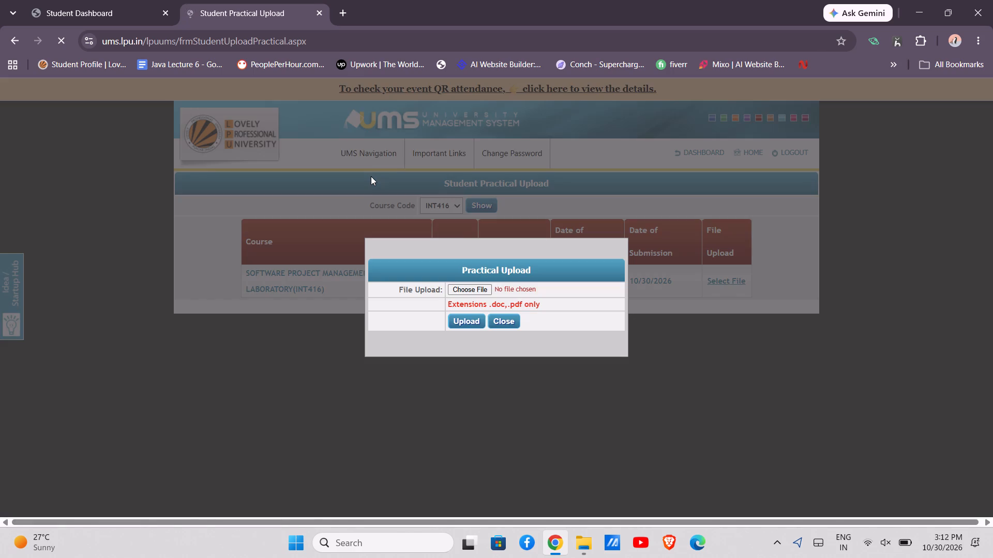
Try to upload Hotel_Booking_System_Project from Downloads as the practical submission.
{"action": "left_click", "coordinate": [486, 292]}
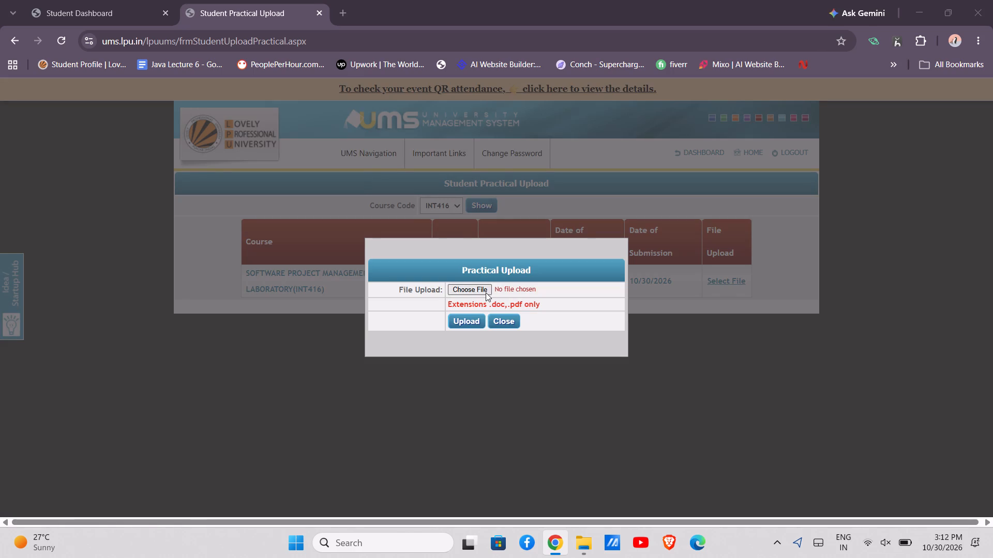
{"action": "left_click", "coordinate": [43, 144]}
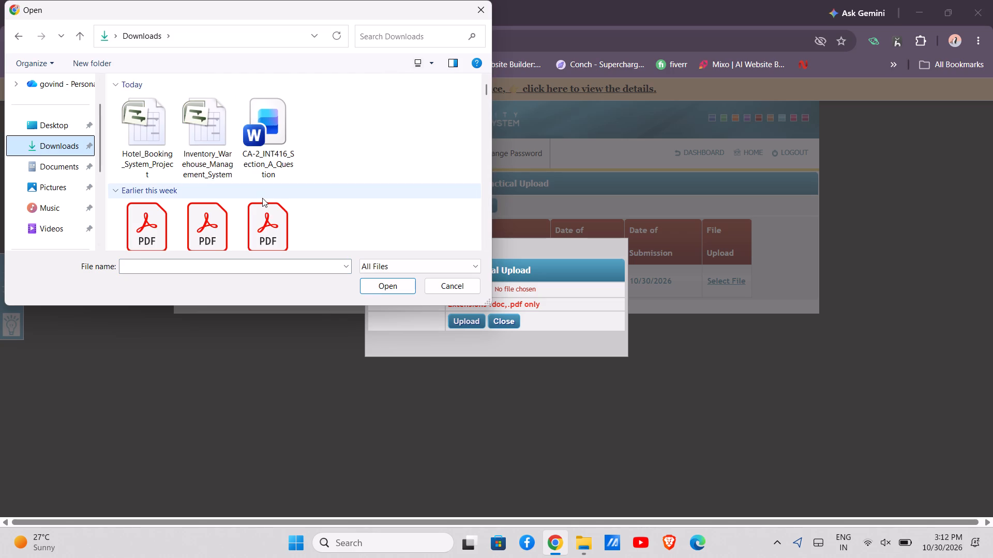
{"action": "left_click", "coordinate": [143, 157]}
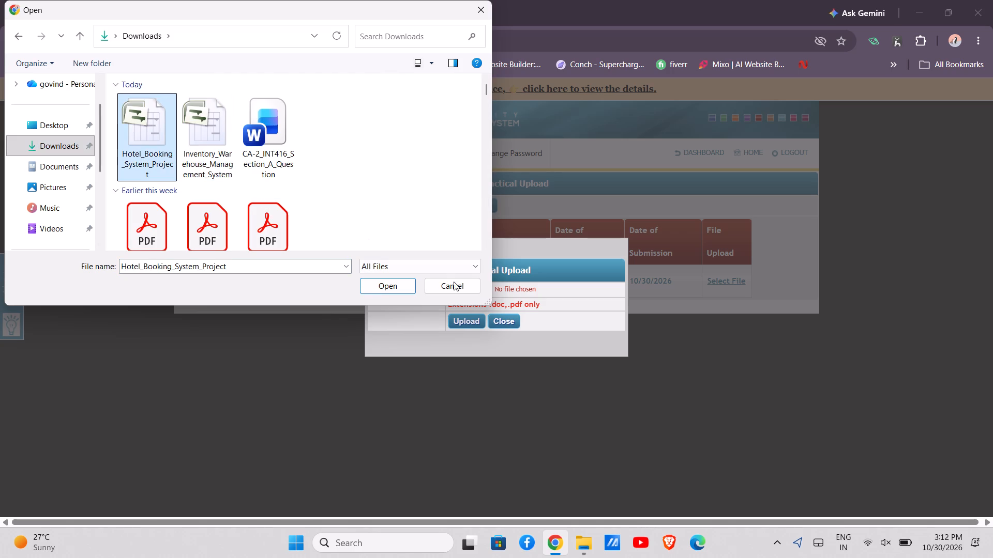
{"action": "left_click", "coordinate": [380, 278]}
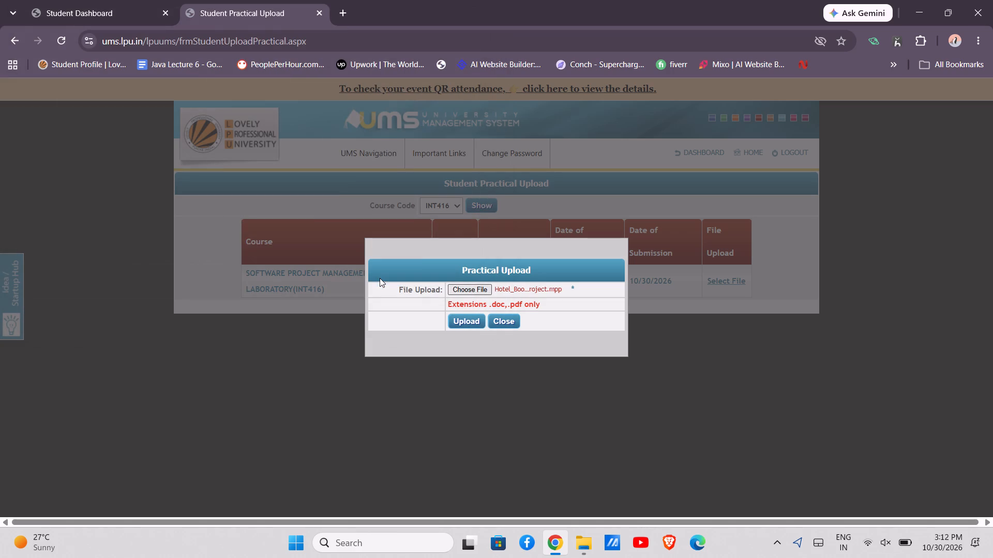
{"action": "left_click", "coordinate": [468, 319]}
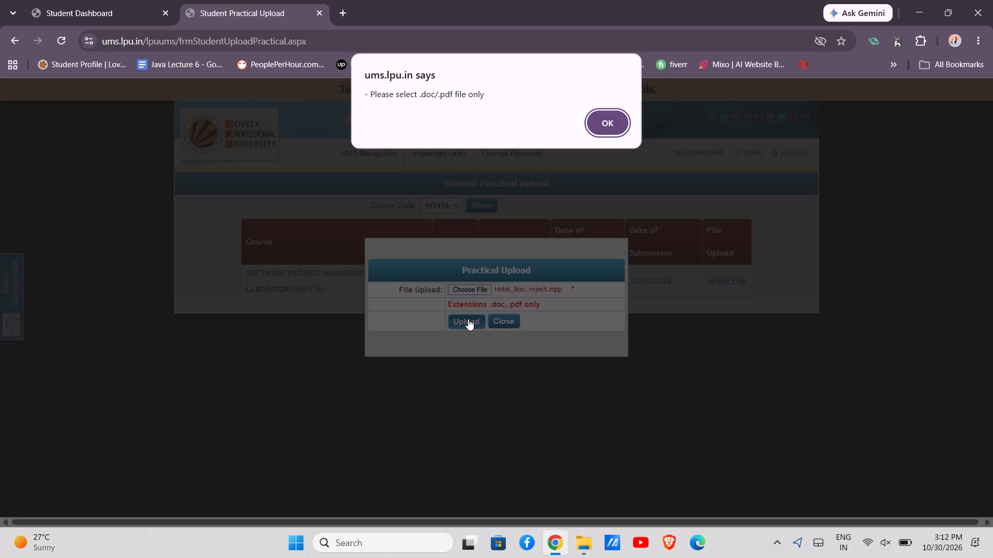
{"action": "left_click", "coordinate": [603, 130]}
Reopen Hotel_Booking_System_Project in Microsoft Project and print it to a PDF named CA2-416 in Downloads.
{"action": "key", "text": "alt+Tab"}
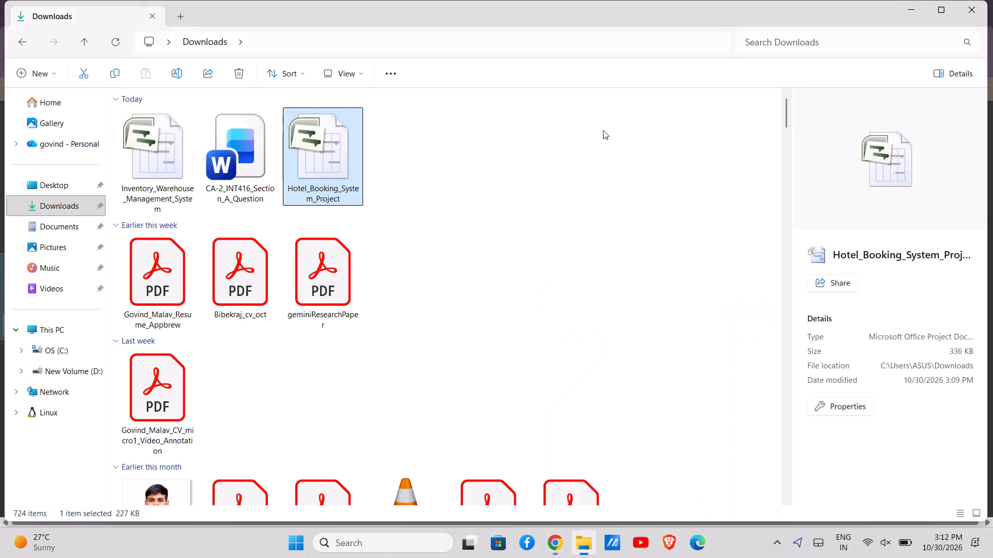
{"action": "double_click", "coordinate": [336, 149]}
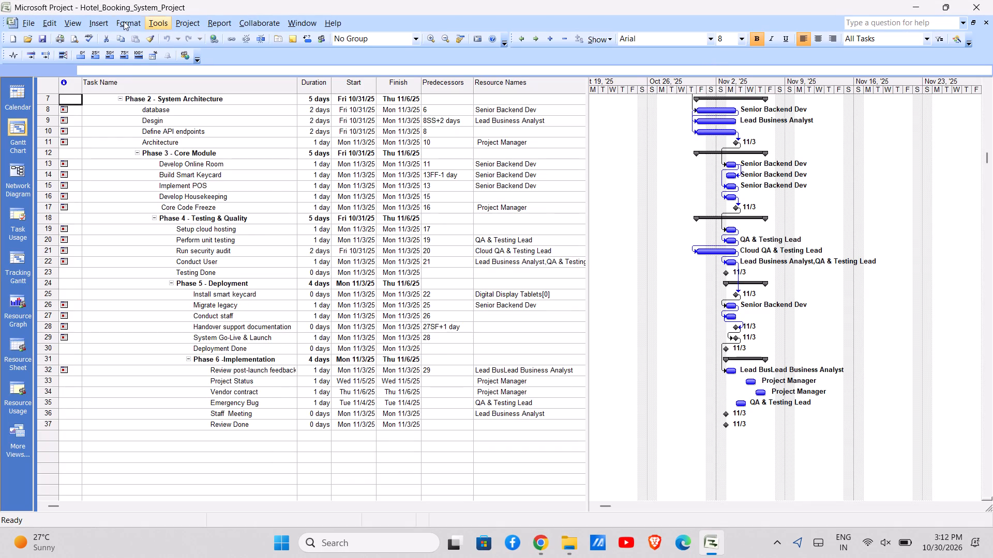
{"action": "left_click", "coordinate": [25, 22]}
{"action": "left_click", "coordinate": [497, 240]}
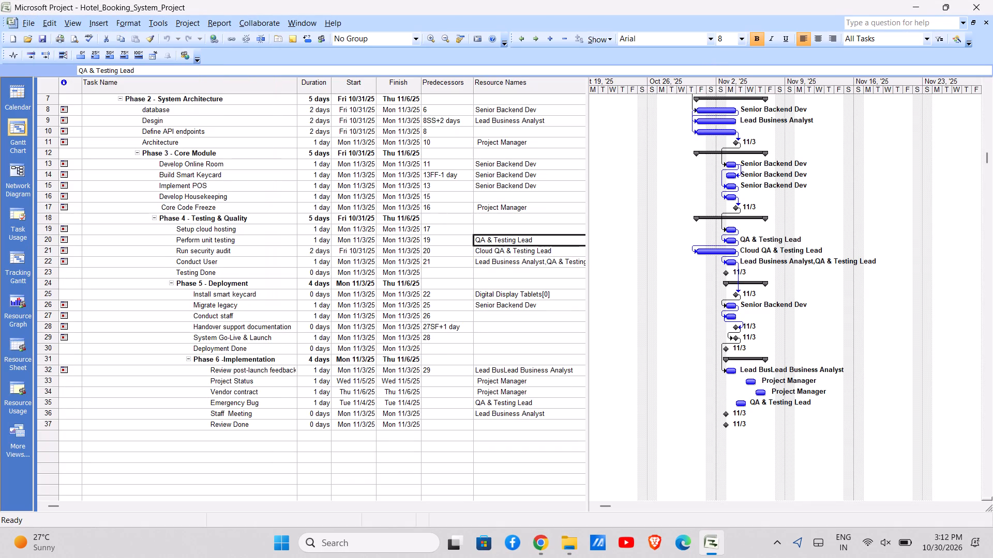
{"action": "key", "text": "ctrl+p"}
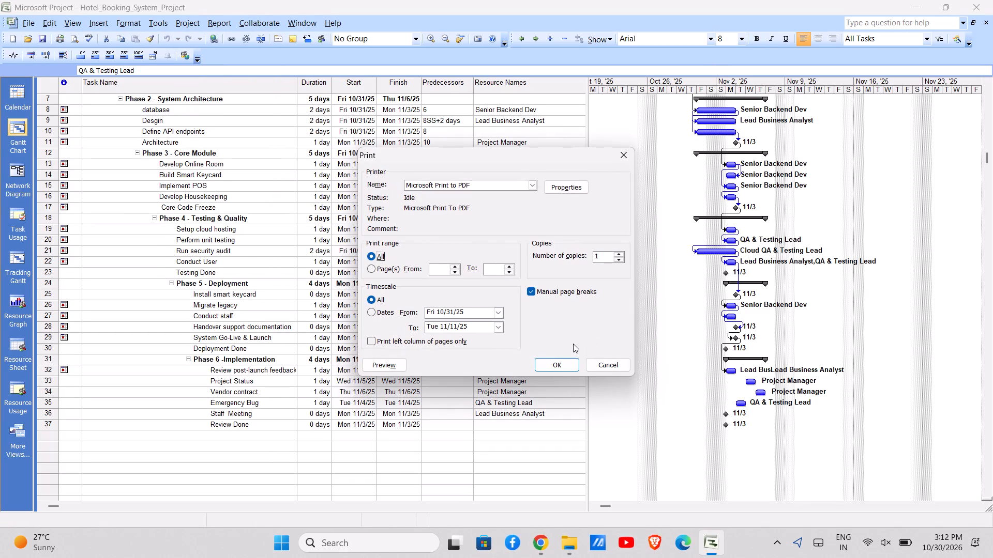
{"action": "left_click", "coordinate": [552, 359]}
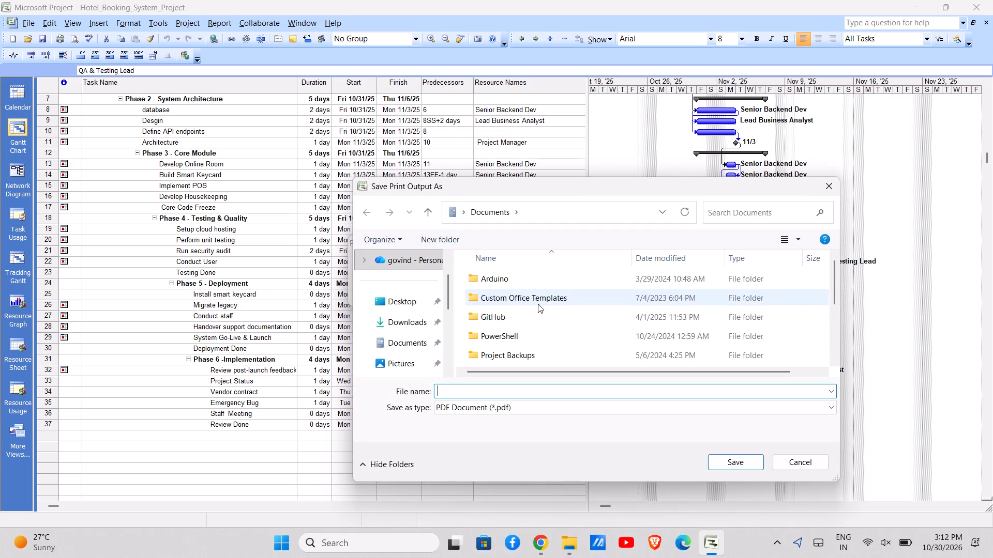
{"action": "left_click", "coordinate": [417, 319]}
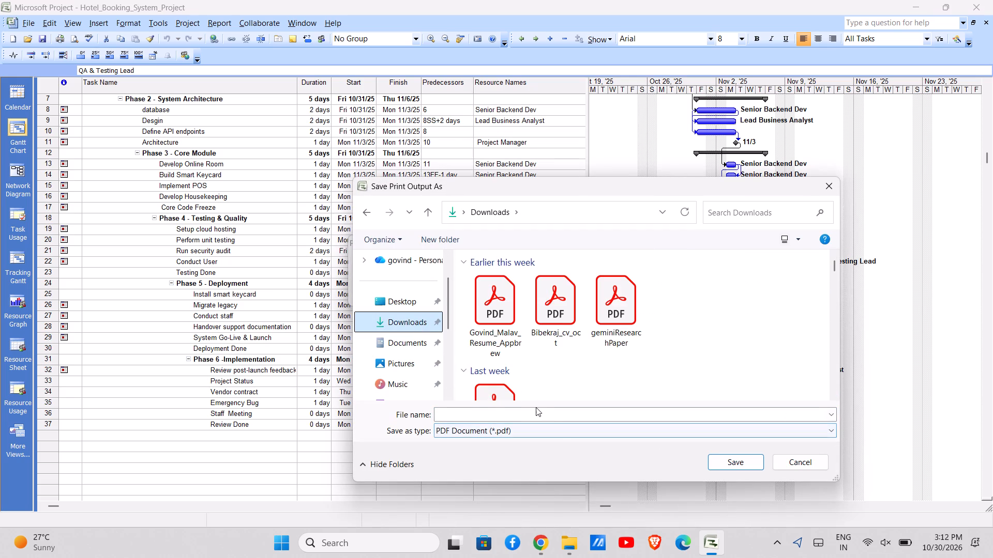
{"action": "left_click", "coordinate": [532, 413]}
{"action": "type", "text": "CA2-"}
{"action": "type", "text": "416"}
{"action": "key", "text": "Return"}
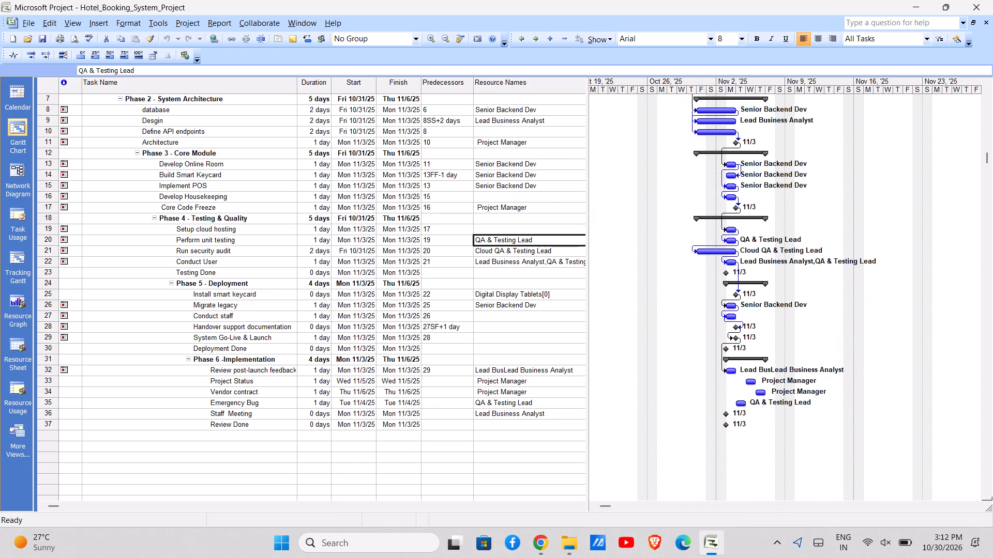
Open the CA2-416 PDF from Downloads, examine the task table and Gantt chart on both pages, and close it.
{"action": "left_click", "coordinate": [567, 546]}
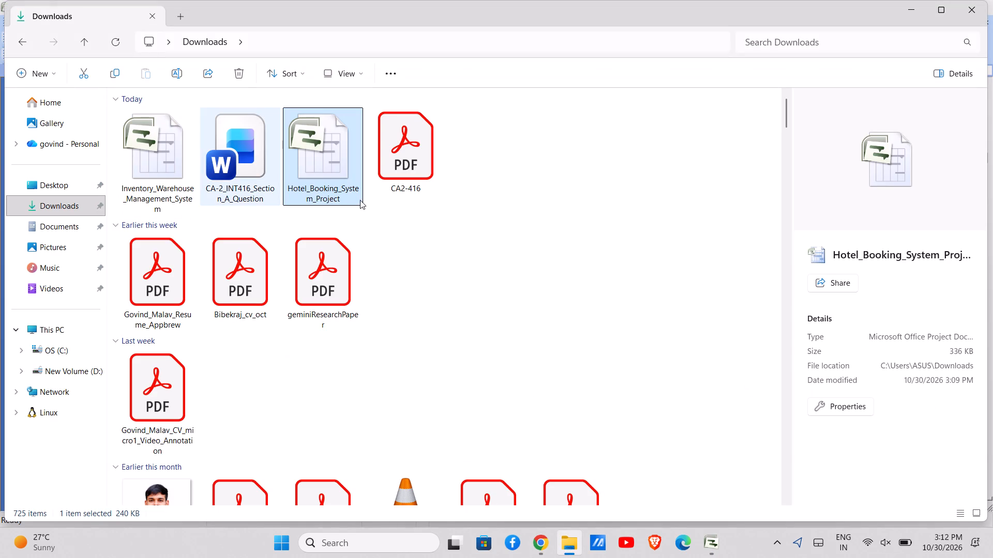
{"action": "double_click", "coordinate": [392, 179]}
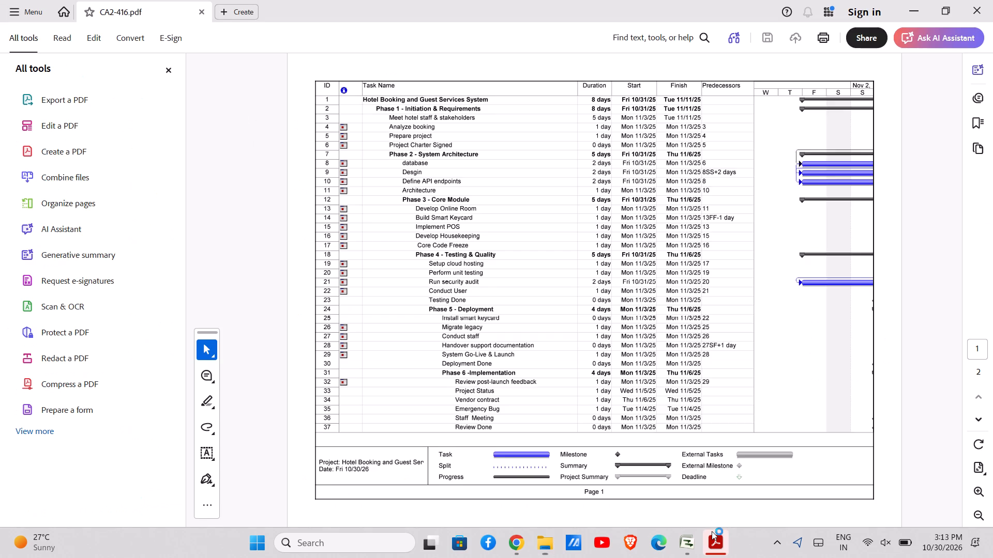
{"action": "left_click", "coordinate": [712, 531]}
{"action": "left_click", "coordinate": [712, 531]}
{"action": "scroll", "coordinate": [648, 306], "scroll_direction": "left", "scroll_amount": 1}
{"action": "scroll", "coordinate": [648, 306], "scroll_direction": "down", "scroll_amount": 3}
{"action": "scroll", "coordinate": [703, 354], "scroll_direction": "right", "scroll_amount": 7}
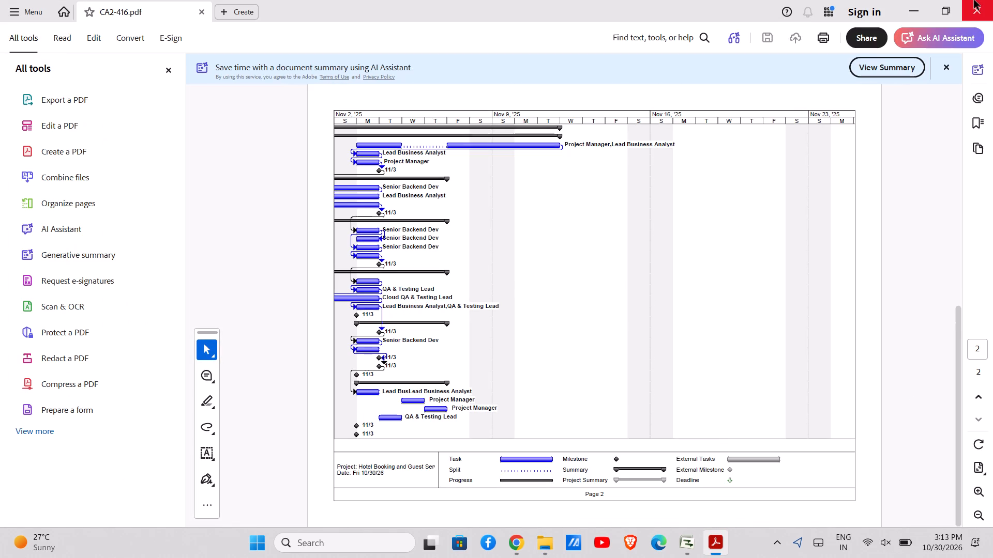
{"action": "left_click", "coordinate": [974, 0]}
{"action": "key", "text": "alt+Tab"}
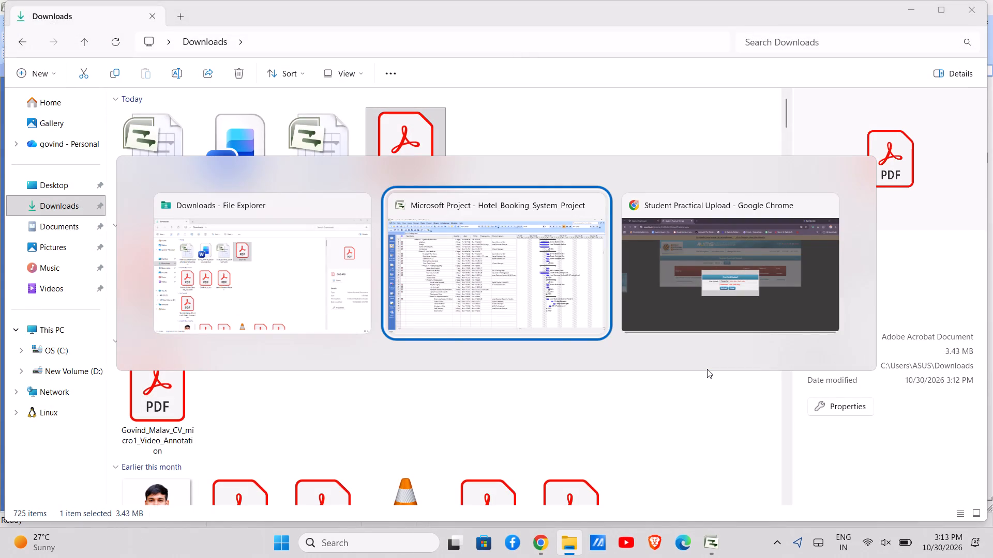
Switch to Chrome, discard the file chosen in the upload form, and reopen a blank upload form for INT416 Practical 2.
{"action": "key", "text": "alt+Right"}
{"action": "left_click", "coordinate": [465, 289]}
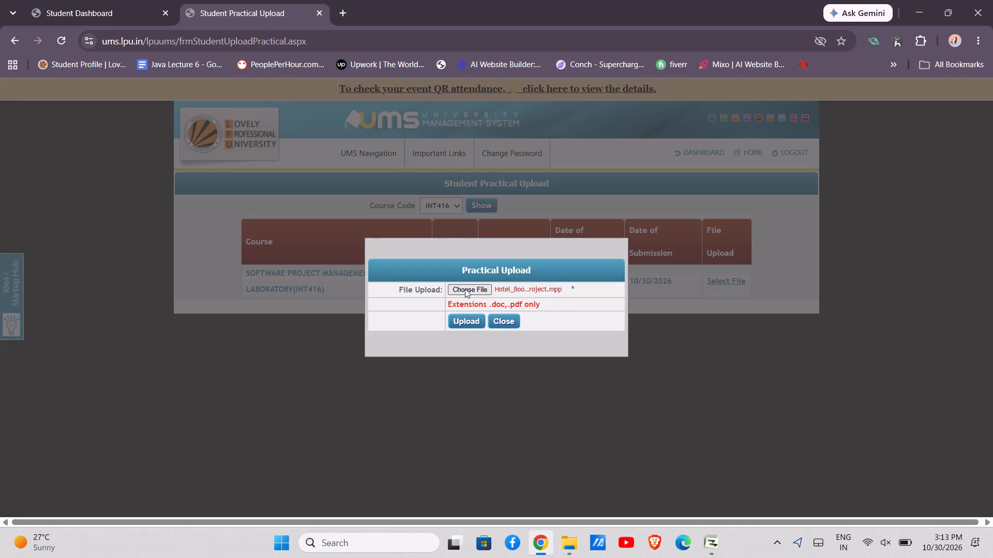
{"action": "left_click", "coordinate": [482, 13]}
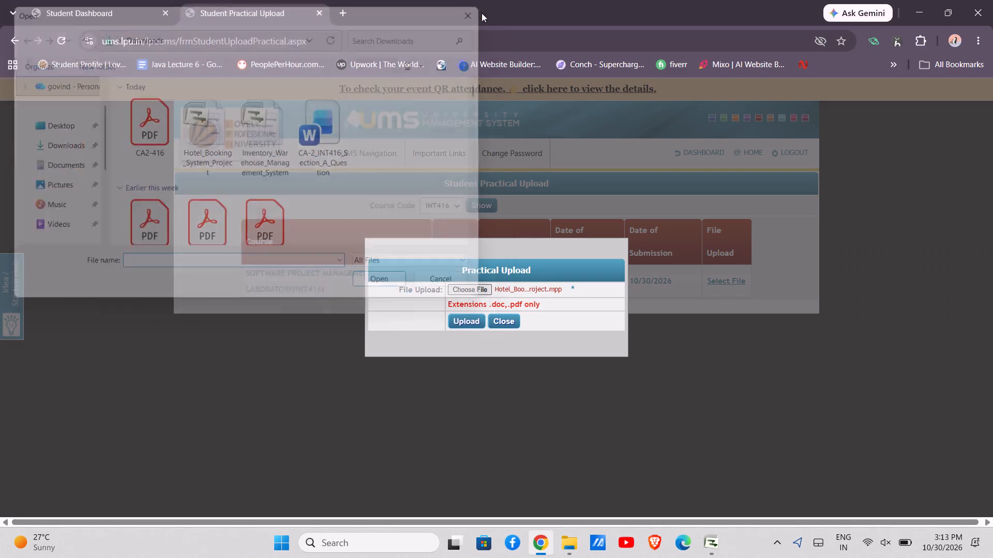
{"action": "left_click", "coordinate": [510, 319]}
{"action": "left_click", "coordinate": [738, 275]}
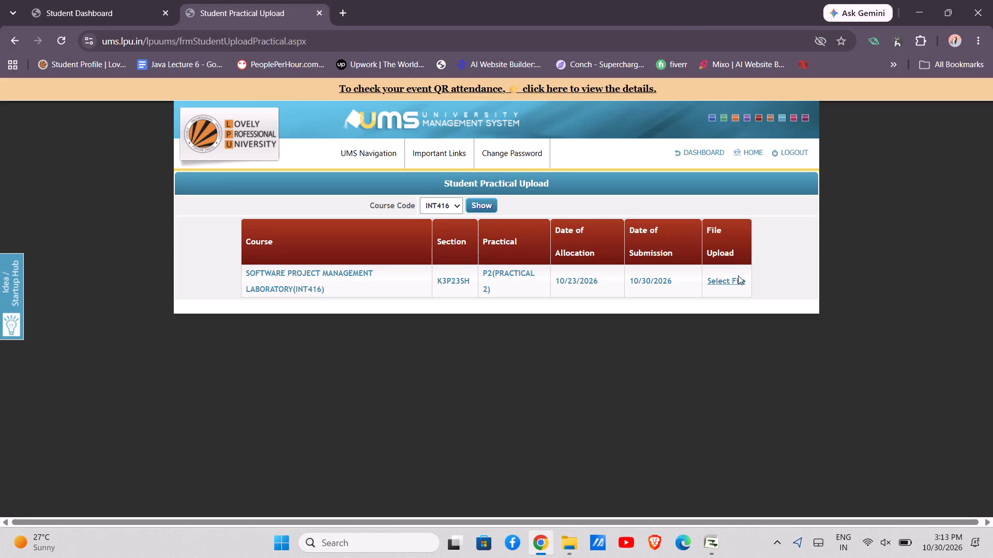
{"action": "left_click", "coordinate": [729, 283]}
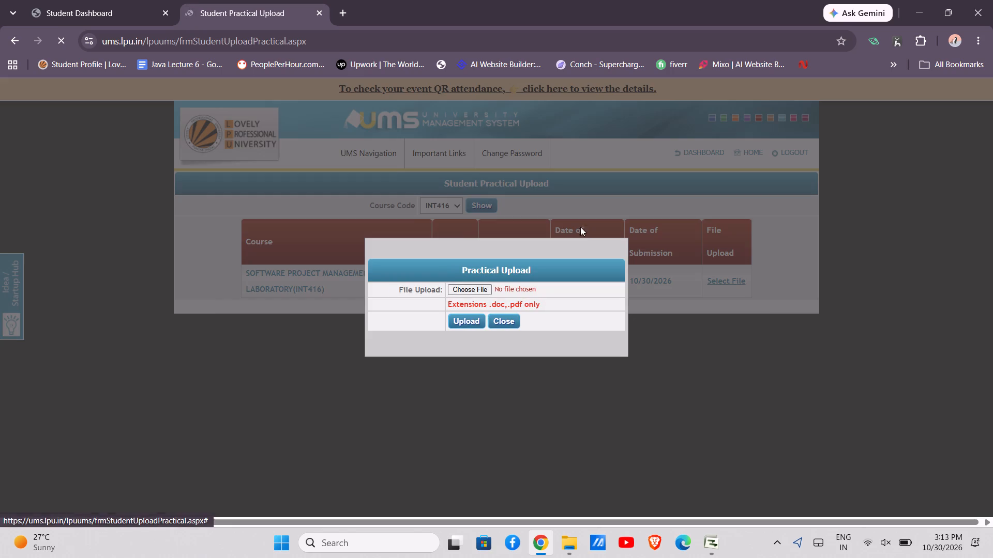
Upload the CA2-416 PDF from Downloads as the Practical 2 submission.
{"action": "left_click", "coordinate": [468, 290]}
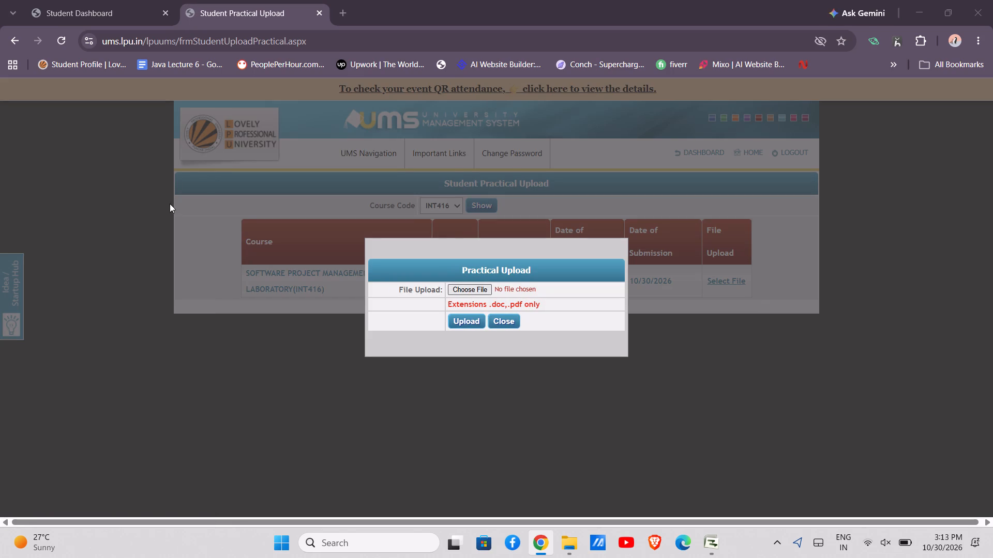
{"action": "left_click", "coordinate": [53, 144]}
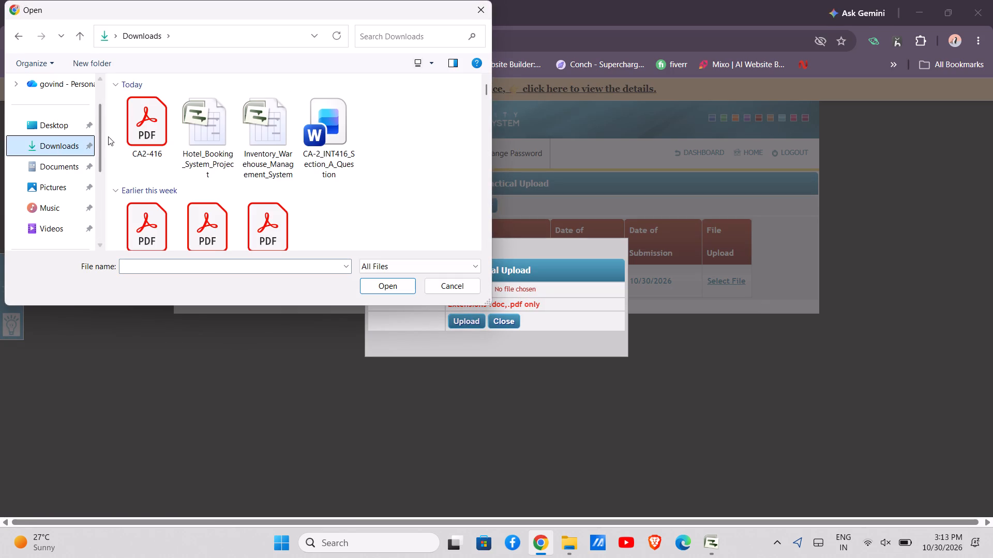
{"action": "left_click", "coordinate": [113, 137]}
{"action": "left_click", "coordinate": [131, 139]}
{"action": "left_click", "coordinate": [386, 297]}
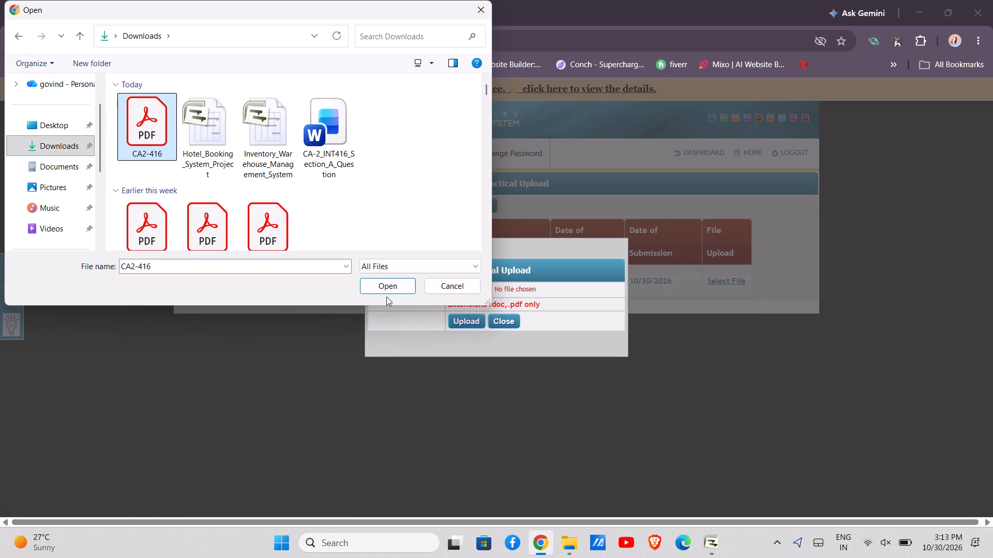
{"action": "left_click", "coordinate": [378, 287]}
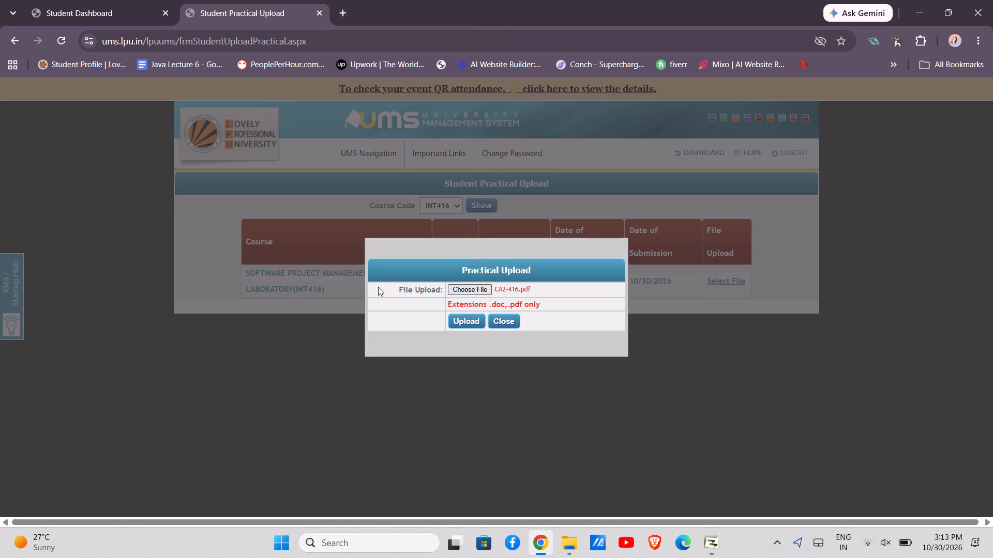
{"action": "left_click", "coordinate": [477, 322]}
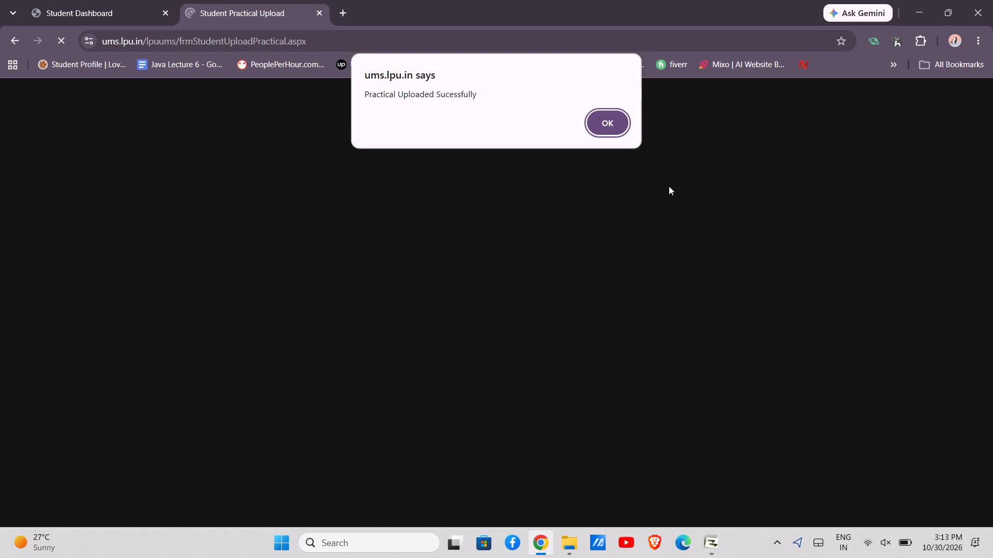
{"action": "left_click", "coordinate": [611, 122]}
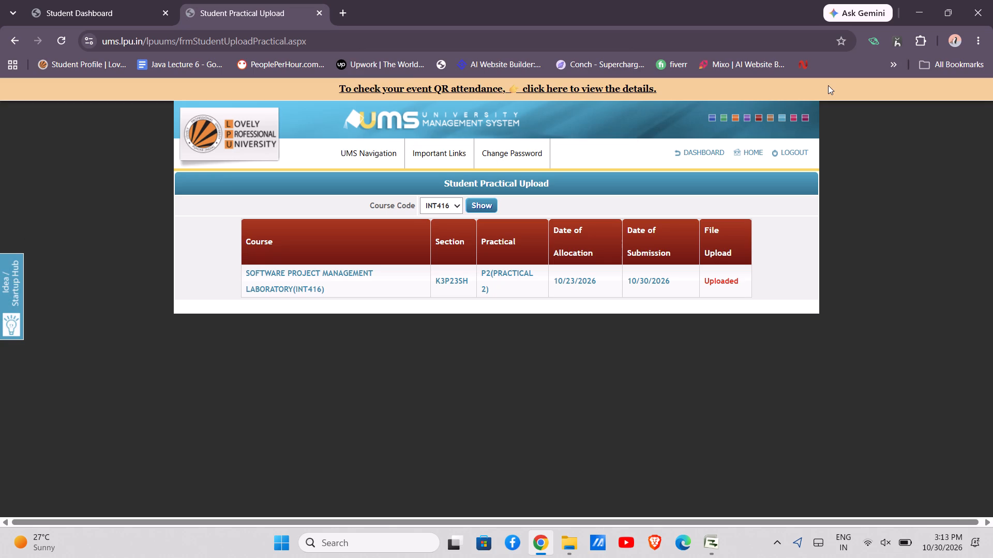
Close Chrome, the Downloads window and Microsoft Project, without saving the changes to Hotel_Booking_System_Project.
{"action": "left_click", "coordinate": [992, 0]}
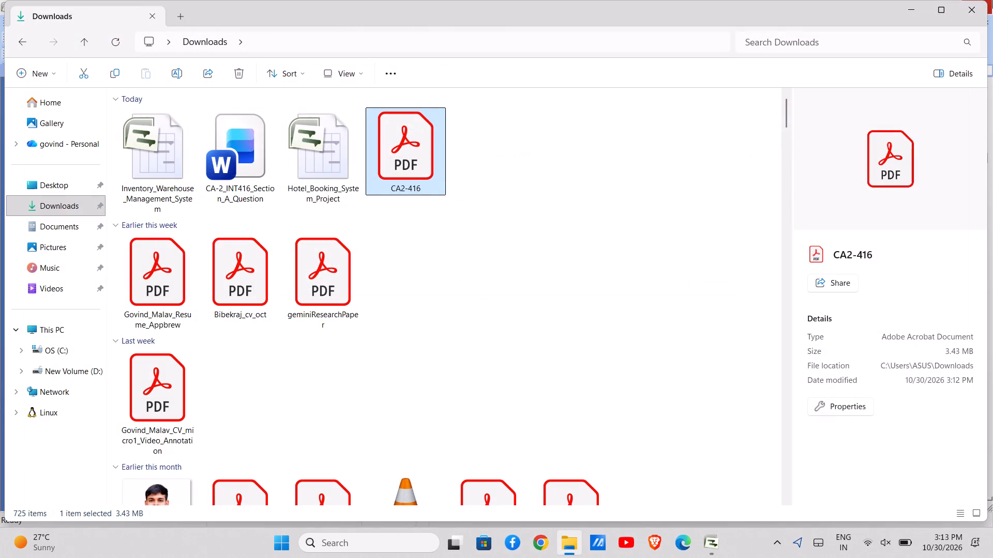
{"action": "left_click", "coordinate": [964, 12]}
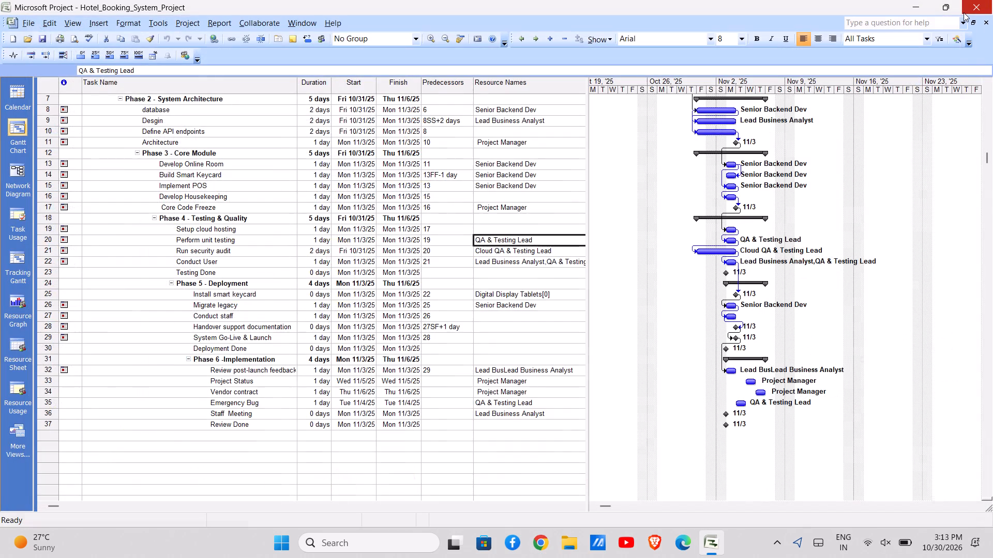
{"action": "left_click", "coordinate": [983, 5]}
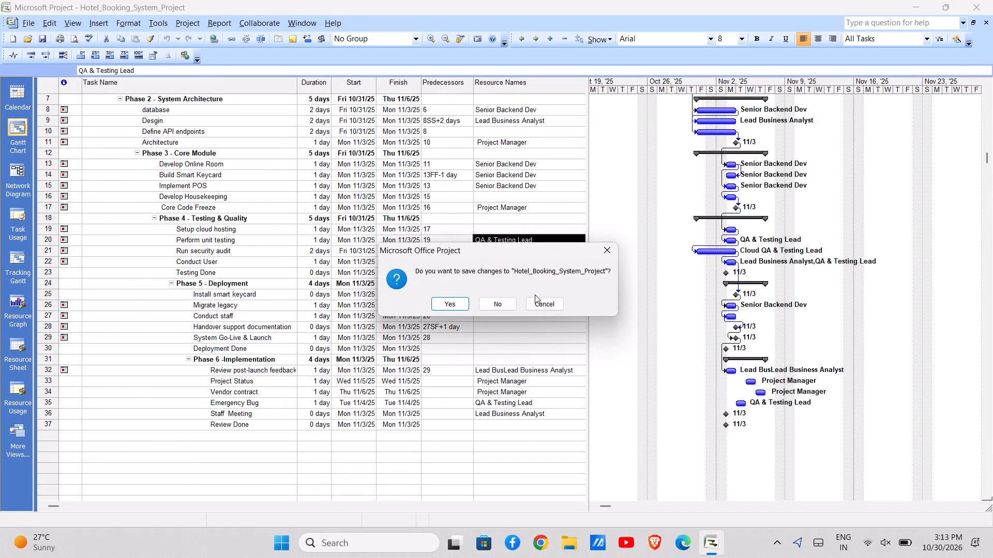
{"action": "left_click", "coordinate": [494, 302]}
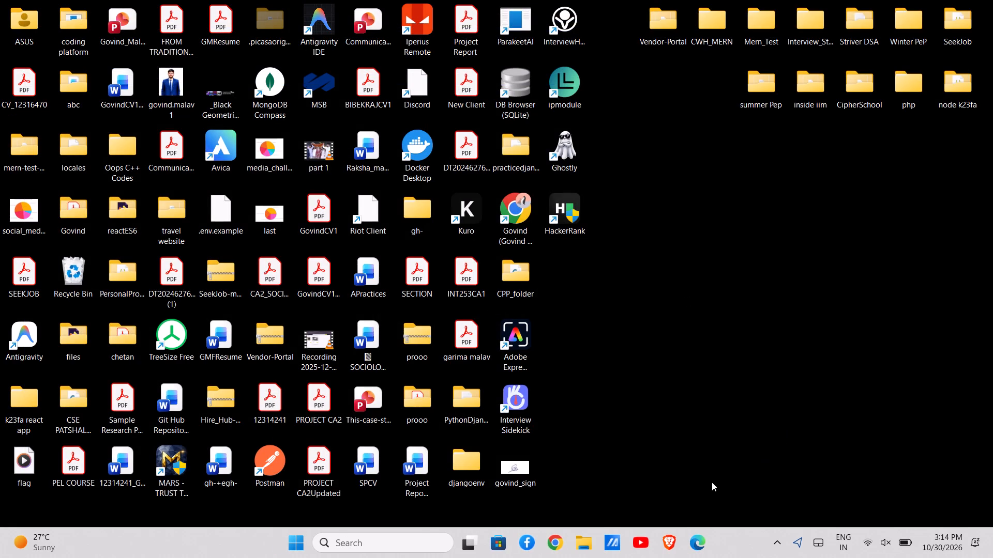
Bring up the Shut Down Windows dialog from the desktop.
{"action": "key", "text": "alt+F4"}
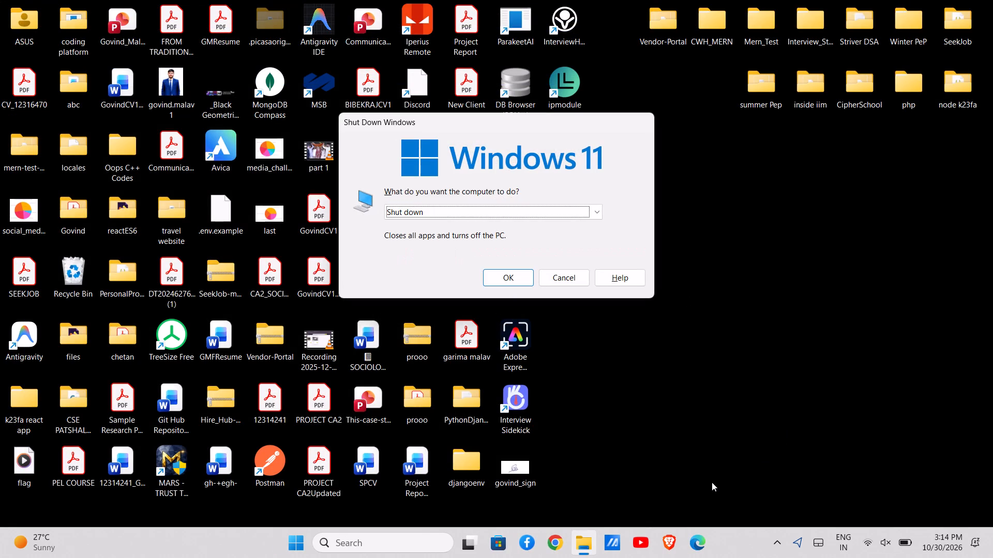